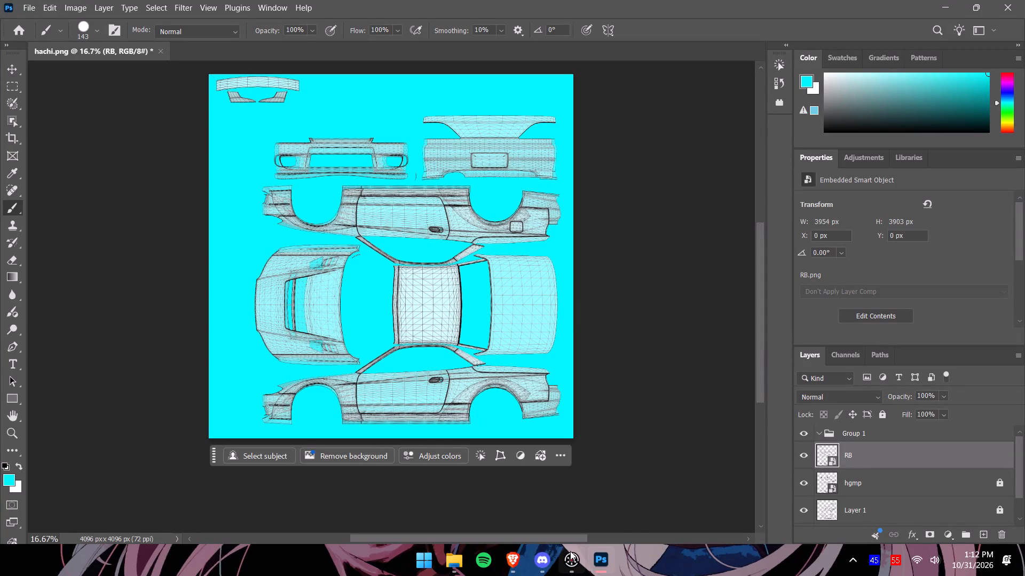
Place the hutaofix PNG from the myS15 folder's nis15 Livery Template subfolder into the hachi.png document.
{"action": "left_click", "coordinate": [459, 561]}
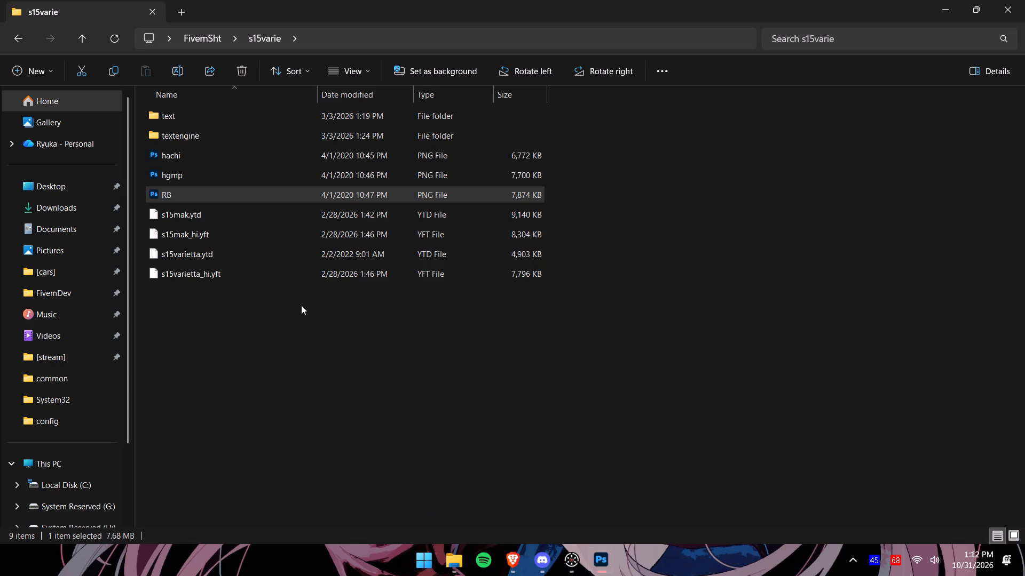
{"action": "left_click", "coordinate": [279, 305]}
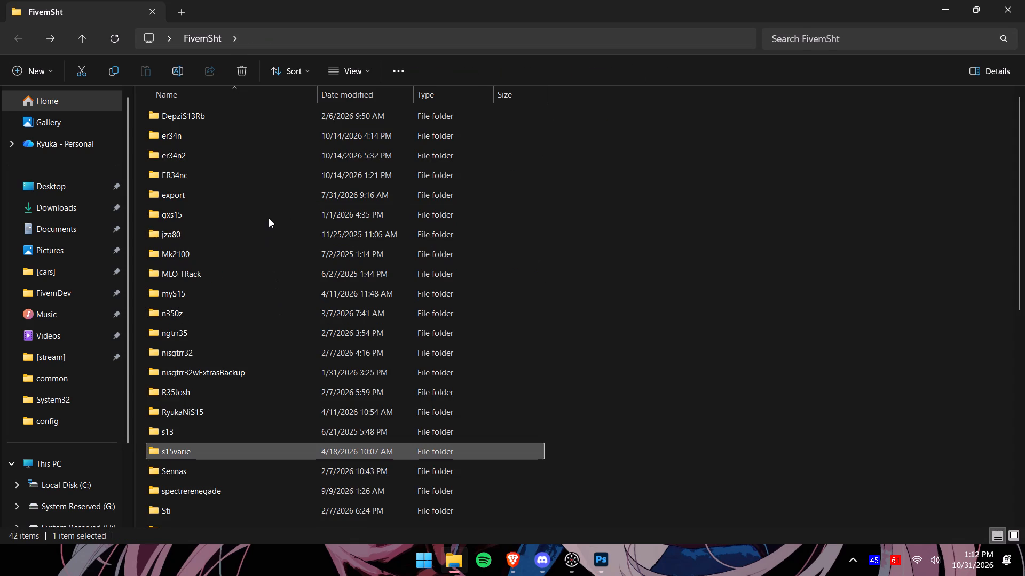
{"action": "double_click", "coordinate": [264, 289]}
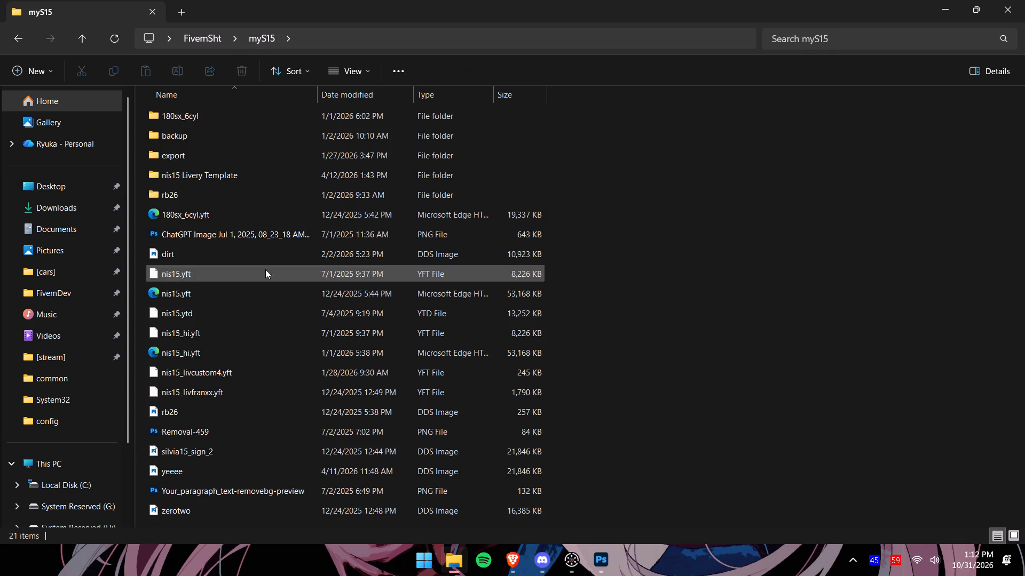
{"action": "double_click", "coordinate": [308, 176]}
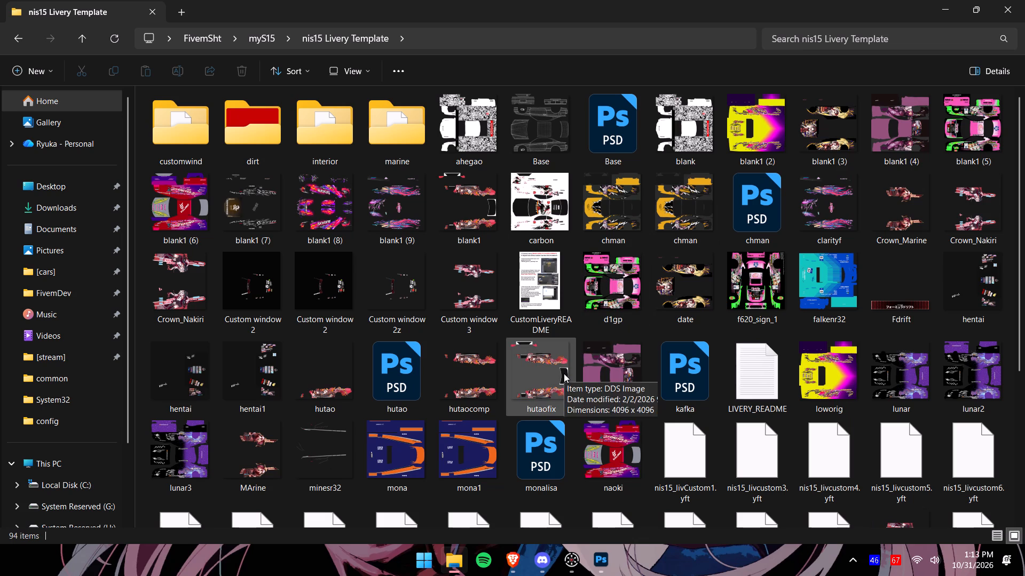
{"action": "scroll", "coordinate": [563, 381], "scroll_direction": "down", "scroll_amount": 2}
{"action": "scroll", "coordinate": [541, 367], "scroll_direction": "up", "scroll_amount": 1}
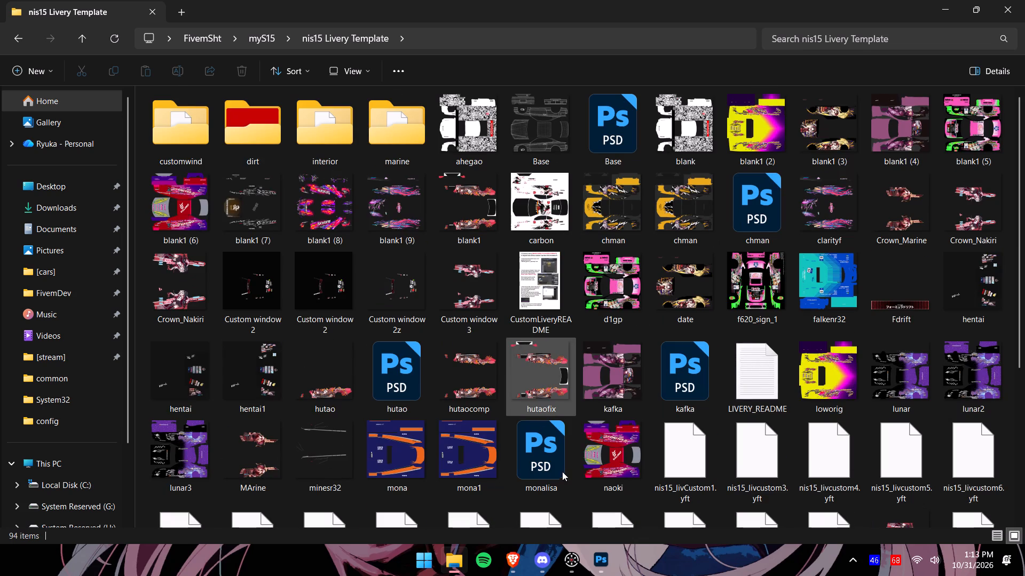
{"action": "left_click", "coordinate": [550, 391]}
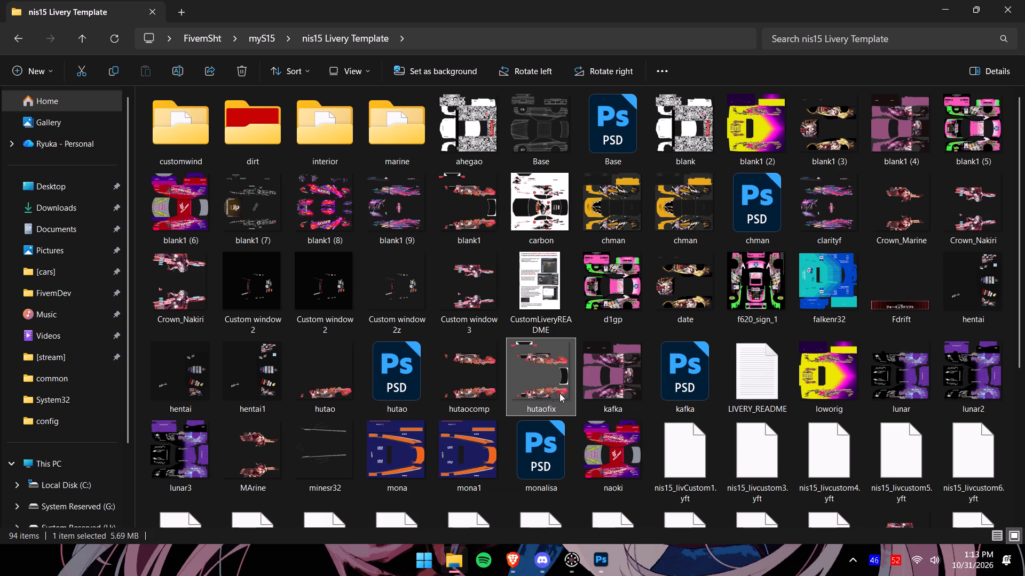
{"action": "left_click_drag", "start_coordinate": [553, 391], "coordinate": [598, 563]}
{"action": "left_click_drag", "start_coordinate": [598, 563], "coordinate": [480, 294]}
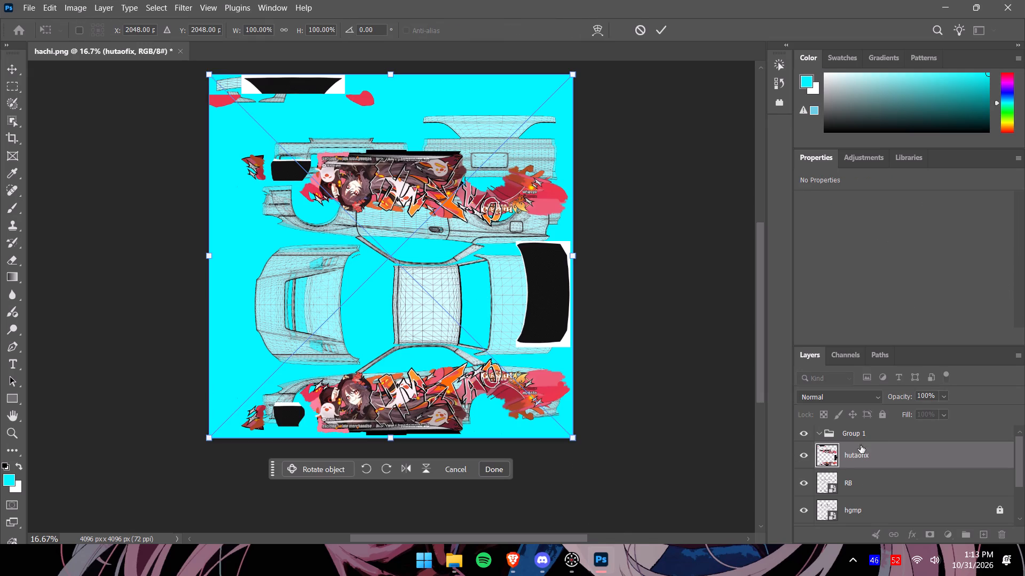
Lower the placed livery's opacity to 79% and scale it to about 93.7% width and 89.5% height over the car template.
{"action": "left_click", "coordinate": [945, 394]}
{"action": "left_click_drag", "start_coordinate": [955, 411], "coordinate": [949, 410]}
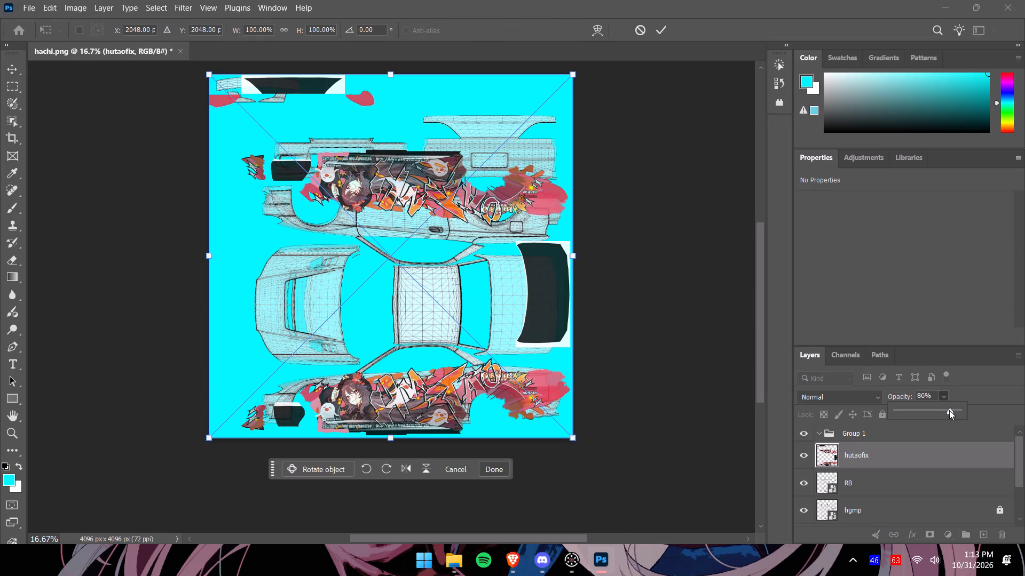
{"action": "left_click_drag", "start_coordinate": [949, 410], "coordinate": [945, 410]}
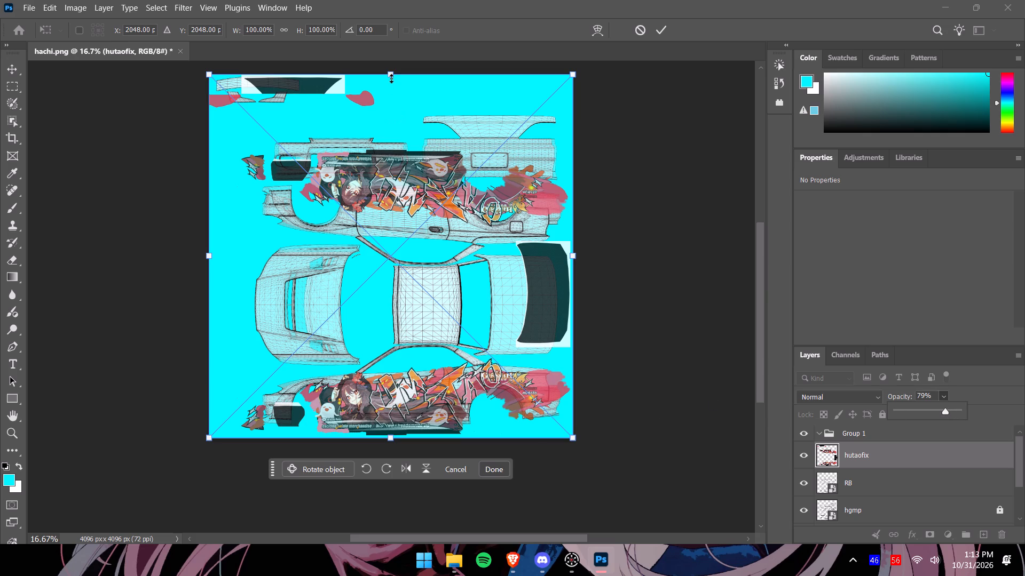
{"action": "left_click_drag", "start_coordinate": [391, 77], "coordinate": [400, 115]}
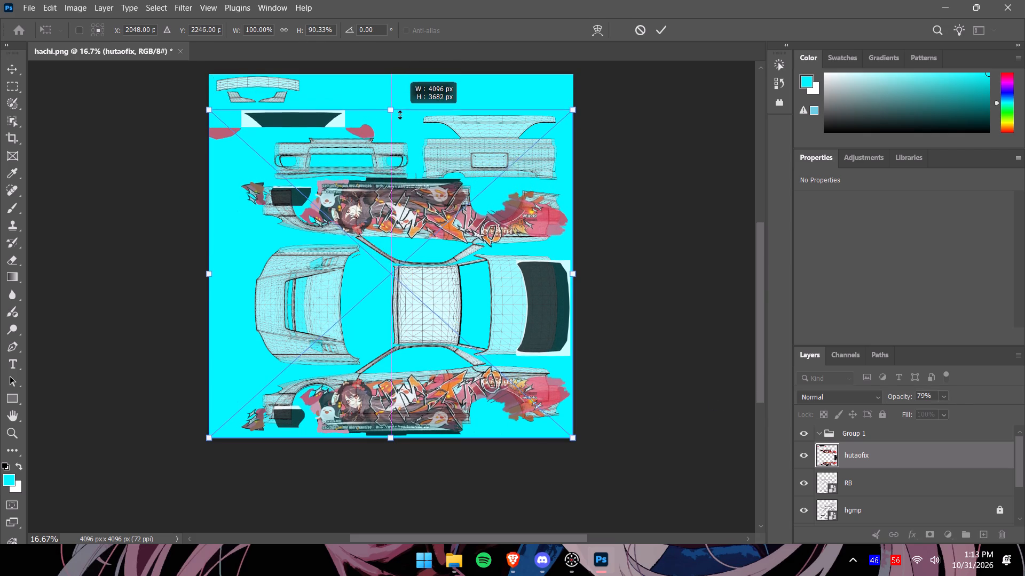
{"action": "left_click_drag", "start_coordinate": [400, 115], "coordinate": [400, 115]}
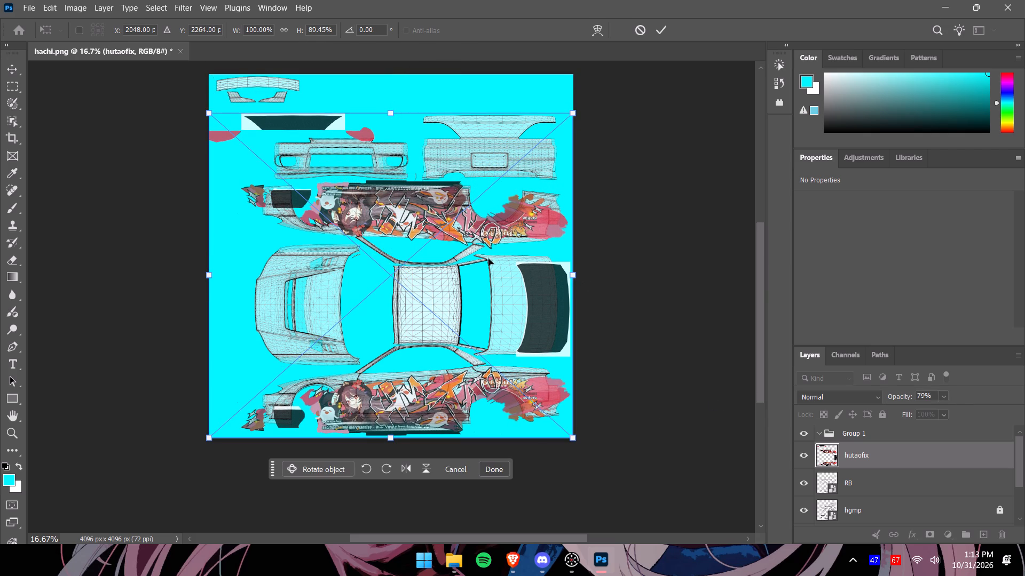
{"action": "left_click_drag", "start_coordinate": [206, 277], "coordinate": [229, 277]}
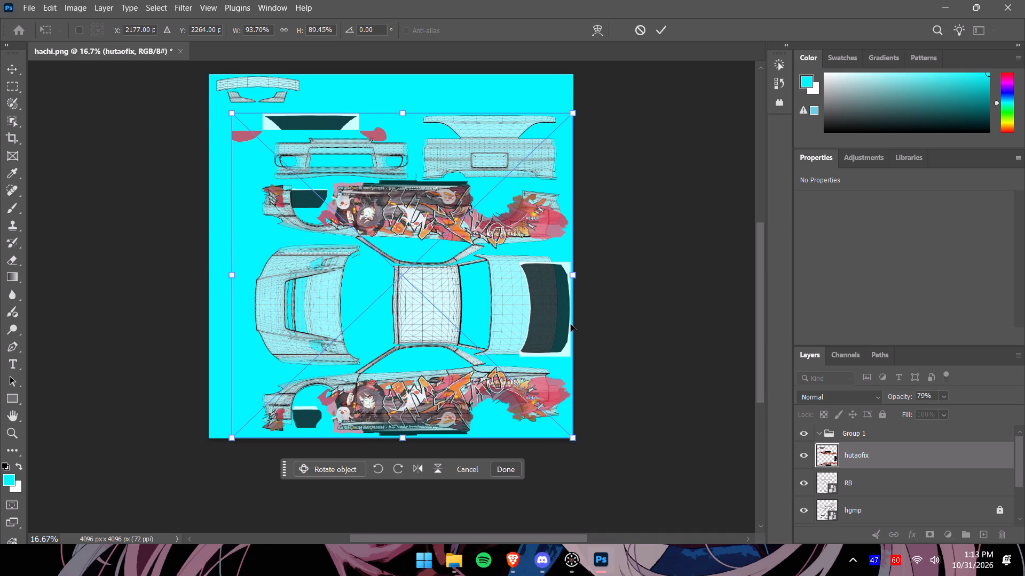
{"action": "left_click", "coordinate": [514, 471]}
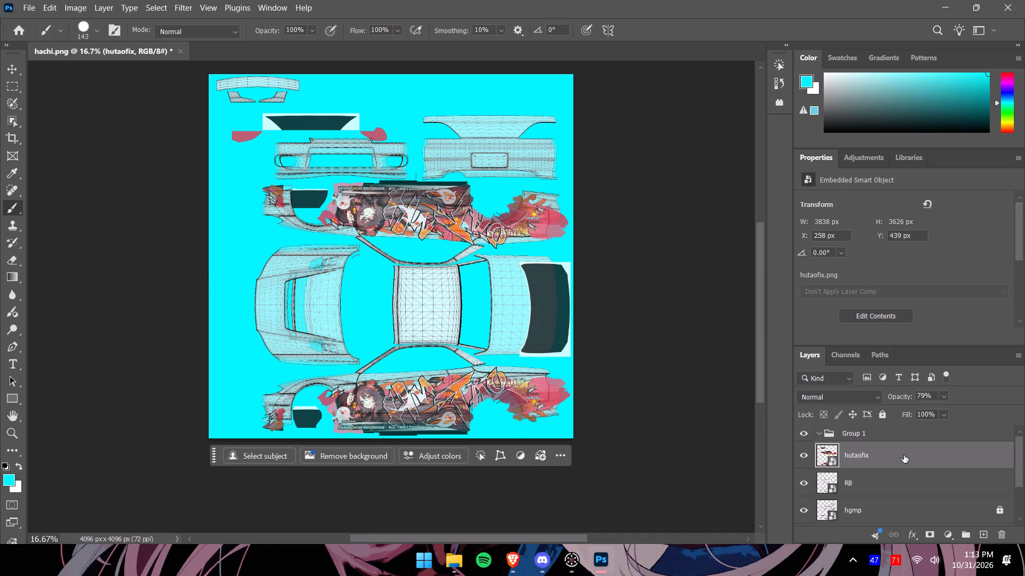
Set the hutaofix layer's opacity to 87% and lock the layer.
{"action": "left_click", "coordinate": [941, 396]}
{"action": "left_click_drag", "start_coordinate": [955, 411], "coordinate": [960, 411]}
{"action": "scroll", "coordinate": [395, 381], "scroll_direction": "up", "scroll_amount": 3, "text": "alt"}
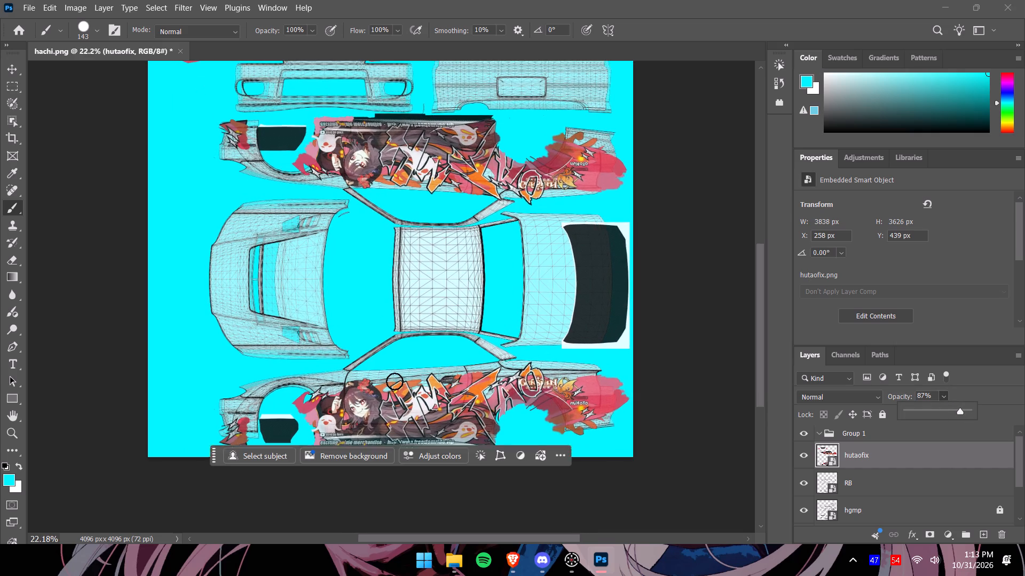
{"action": "scroll", "coordinate": [395, 382], "scroll_direction": "up", "scroll_amount": 6, "text": "alt"}
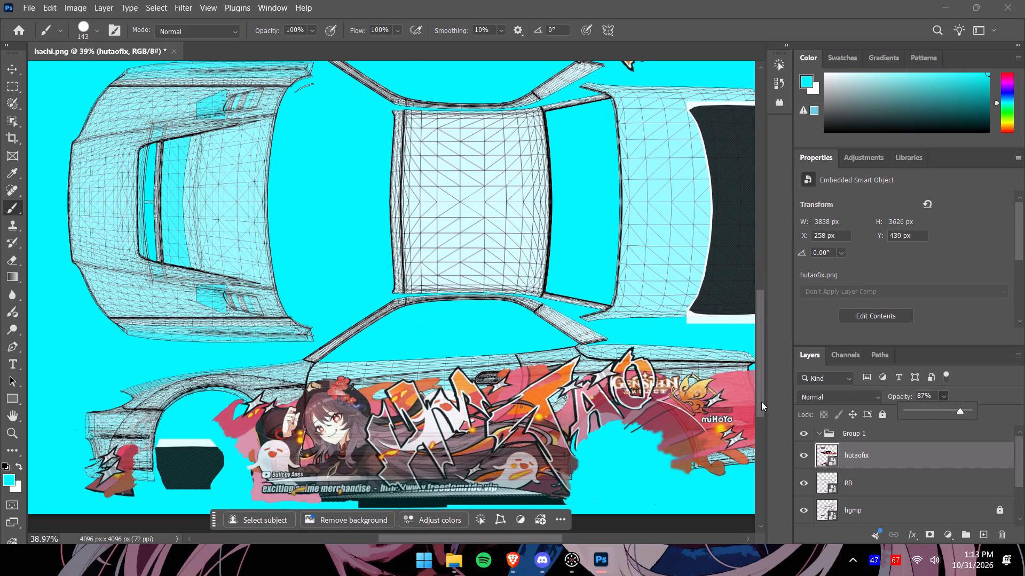
{"action": "left_click_drag", "start_coordinate": [761, 402], "coordinate": [763, 427]}
{"action": "left_click_drag", "start_coordinate": [520, 540], "coordinate": [525, 539]}
{"action": "scroll", "coordinate": [486, 446], "scroll_direction": "down", "scroll_amount": 4, "text": "alt"}
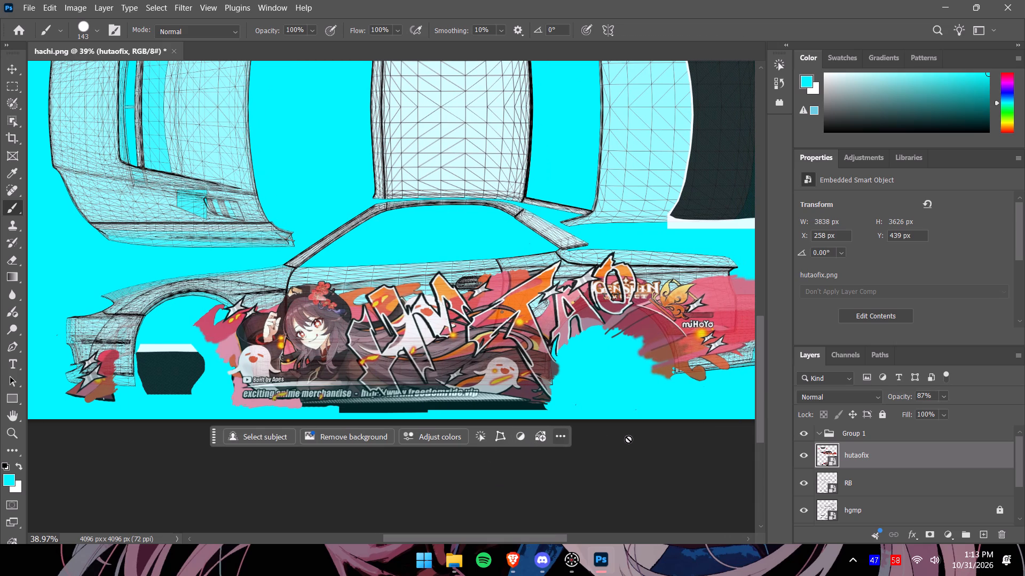
{"action": "scroll", "coordinate": [616, 361], "scroll_direction": "down", "scroll_amount": 3, "text": "alt"}
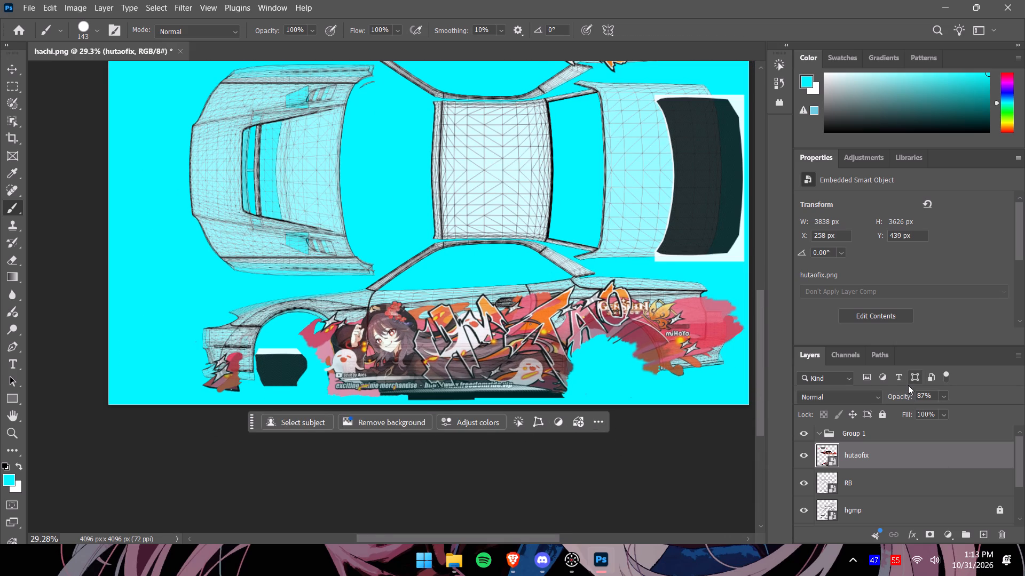
{"action": "left_click", "coordinate": [887, 413]}
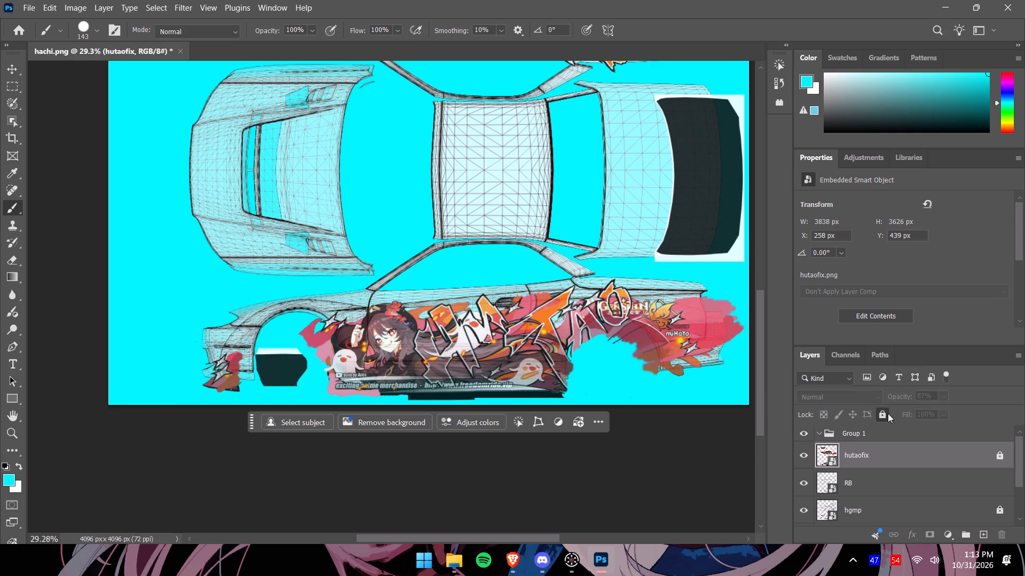
Copy a full rectangular selection, about 901 px high, around the lower car side's livery artwork and paste it as a new layer.
{"action": "left_click", "coordinate": [15, 84]}
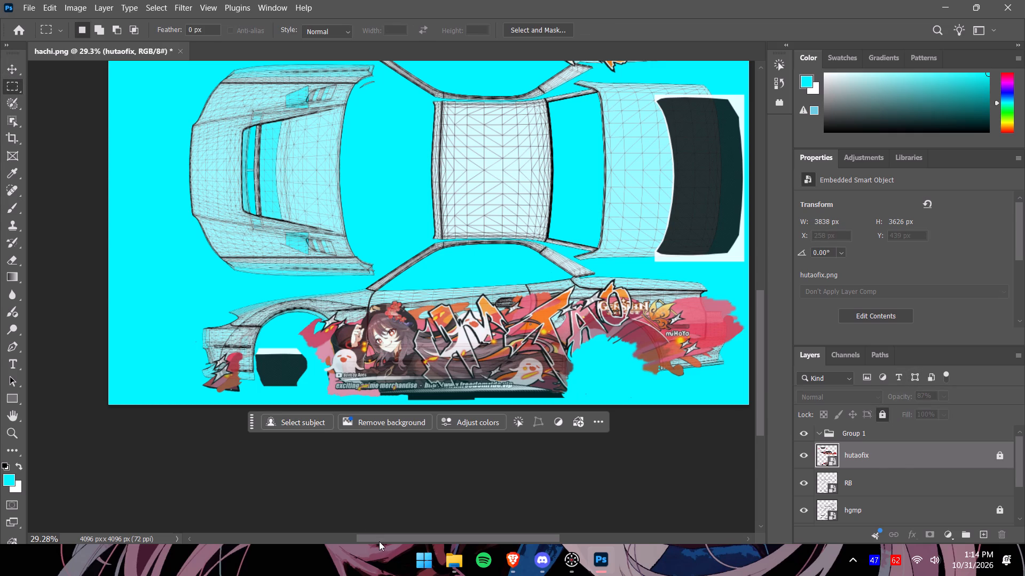
{"action": "left_click_drag", "start_coordinate": [377, 537], "coordinate": [391, 538]}
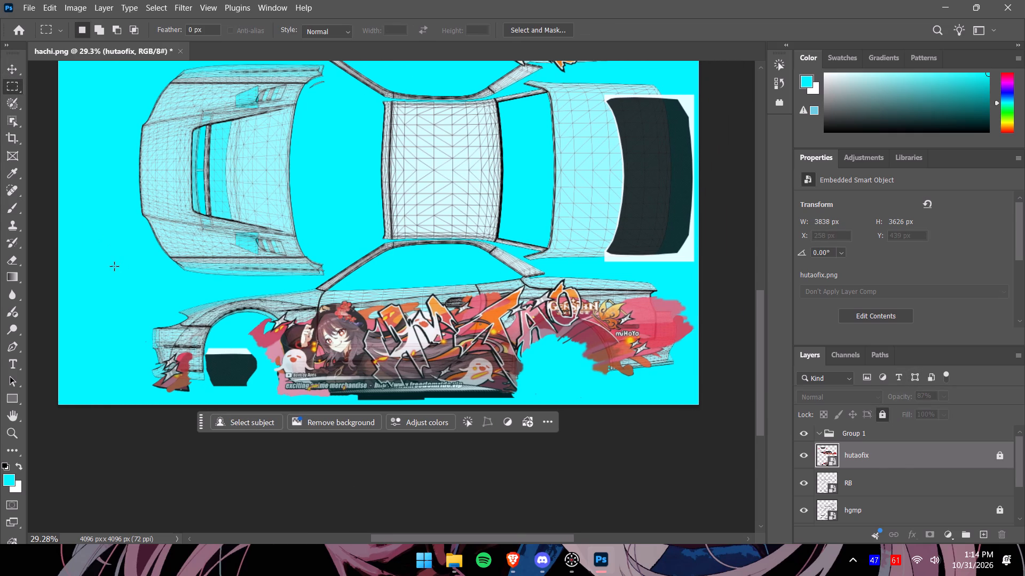
{"action": "left_click_drag", "start_coordinate": [109, 264], "coordinate": [695, 417]}
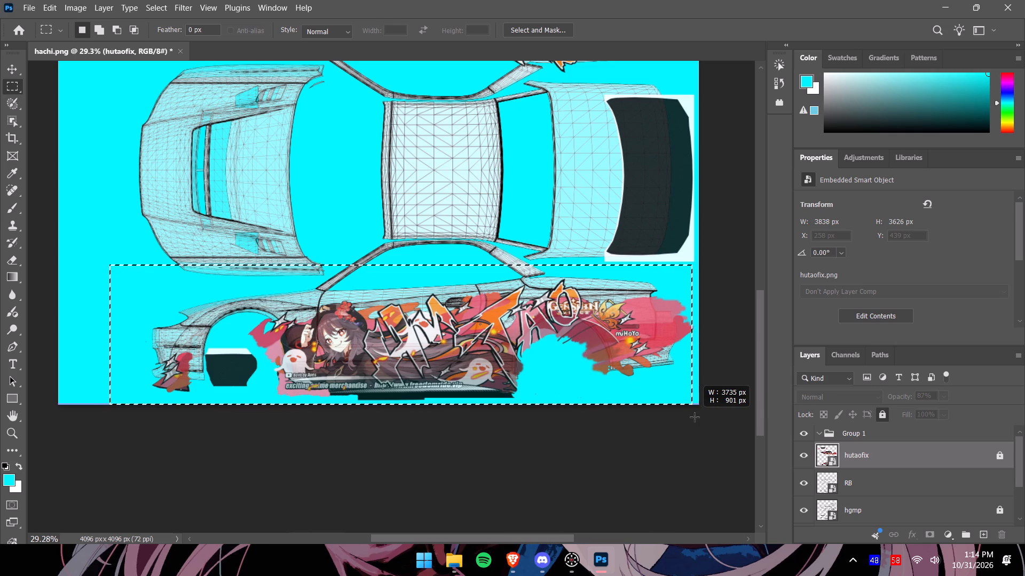
{"action": "left_click_drag", "start_coordinate": [695, 417], "coordinate": [706, 416]}
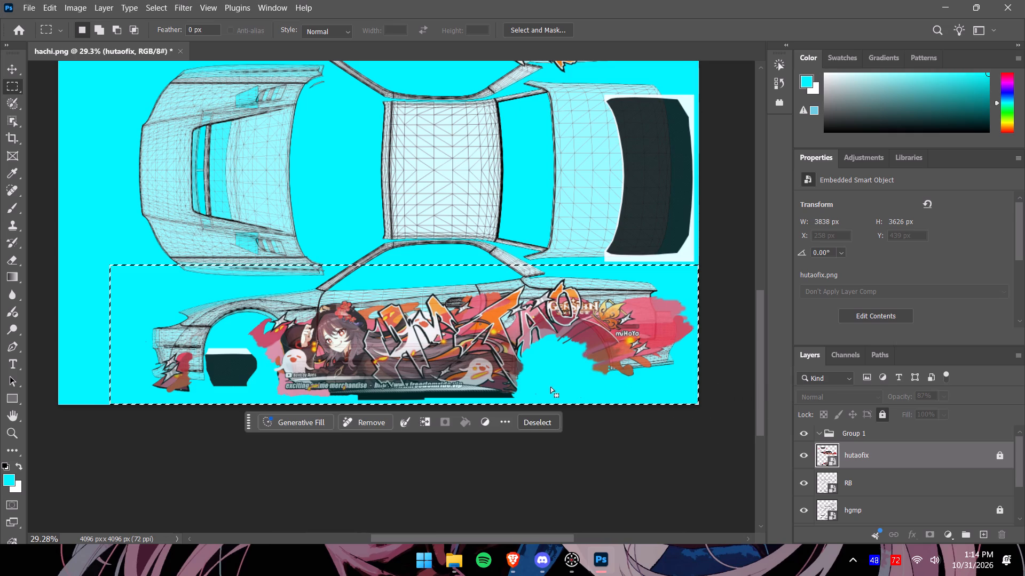
{"action": "key", "text": "ctrl+c"}
{"action": "key", "text": "ctrl+v"}
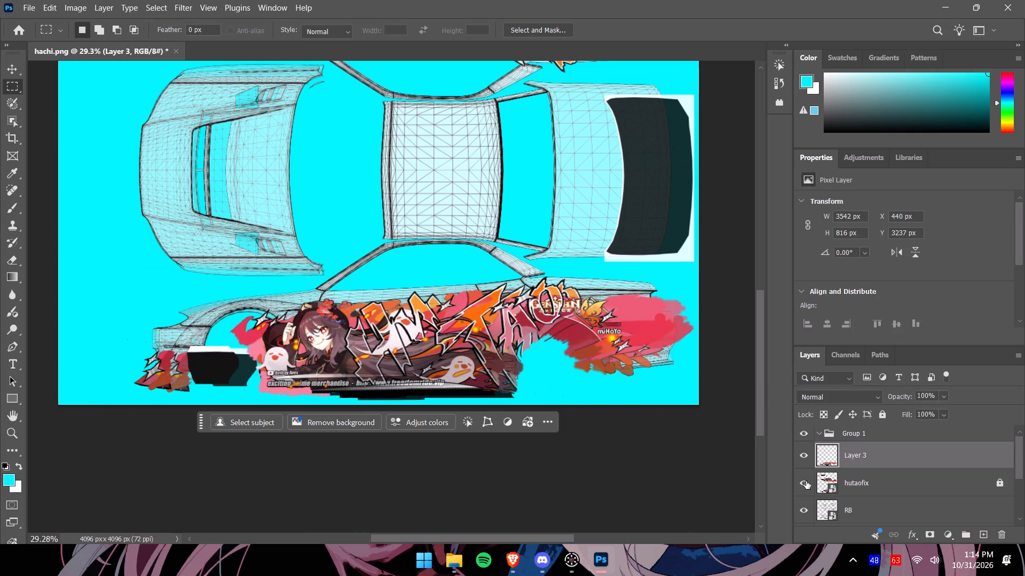
Hide the hutaofix layer and set the pasted side artwork's opacity to 90%.
{"action": "left_click", "coordinate": [806, 481]}
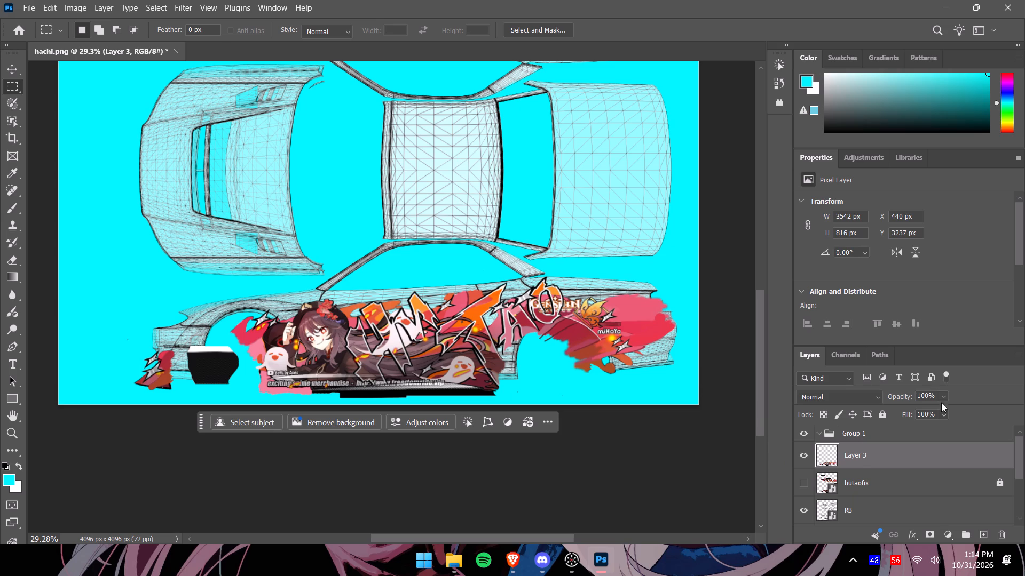
{"action": "left_click", "coordinate": [944, 395]}
{"action": "left_click", "coordinate": [956, 412]}
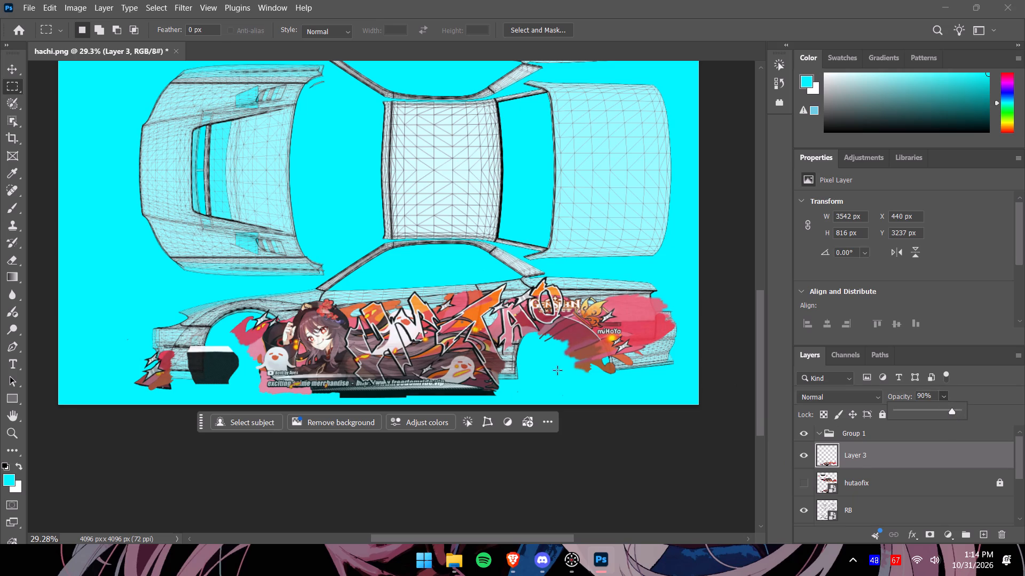
Scale the pasted side artwork on Layer 3 to about 98.1% width and 95.8% height over the lower car side's wireframe.
{"action": "left_click", "coordinate": [13, 65]}
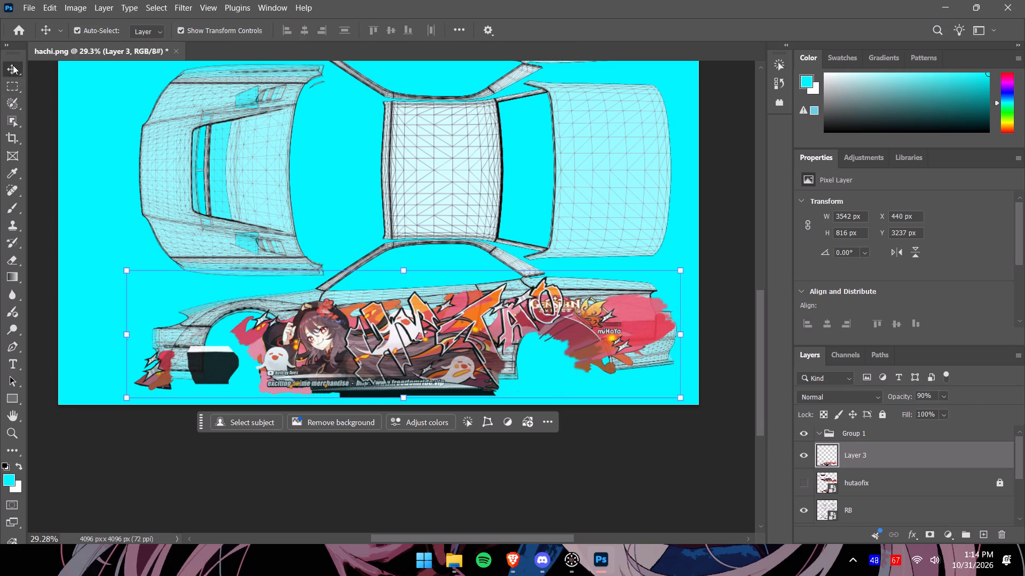
{"action": "left_click_drag", "start_coordinate": [407, 272], "coordinate": [407, 269]}
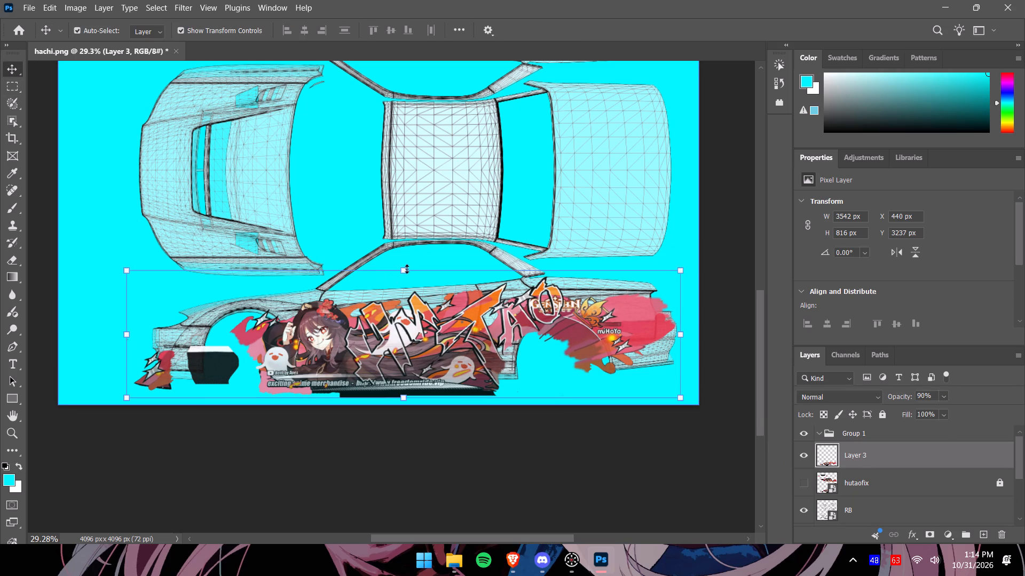
{"action": "left_click_drag", "start_coordinate": [407, 269], "coordinate": [409, 261]}
{"action": "left_click_drag", "start_coordinate": [405, 260], "coordinate": [405, 258]}
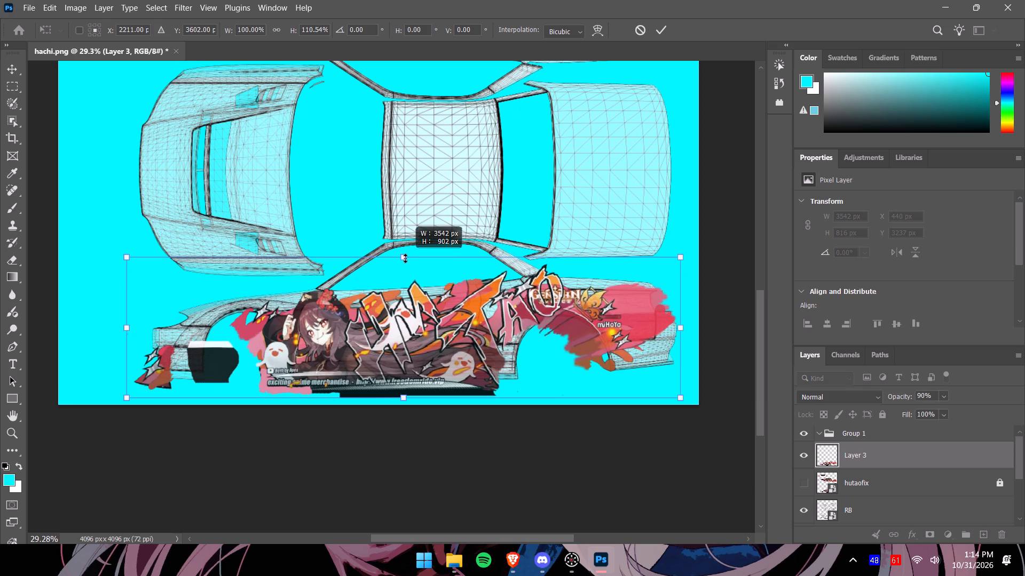
{"action": "left_click_drag", "start_coordinate": [405, 258], "coordinate": [409, 266]}
{"action": "left_click_drag", "start_coordinate": [130, 330], "coordinate": [153, 324]}
{"action": "left_click_drag", "start_coordinate": [413, 397], "coordinate": [420, 387]}
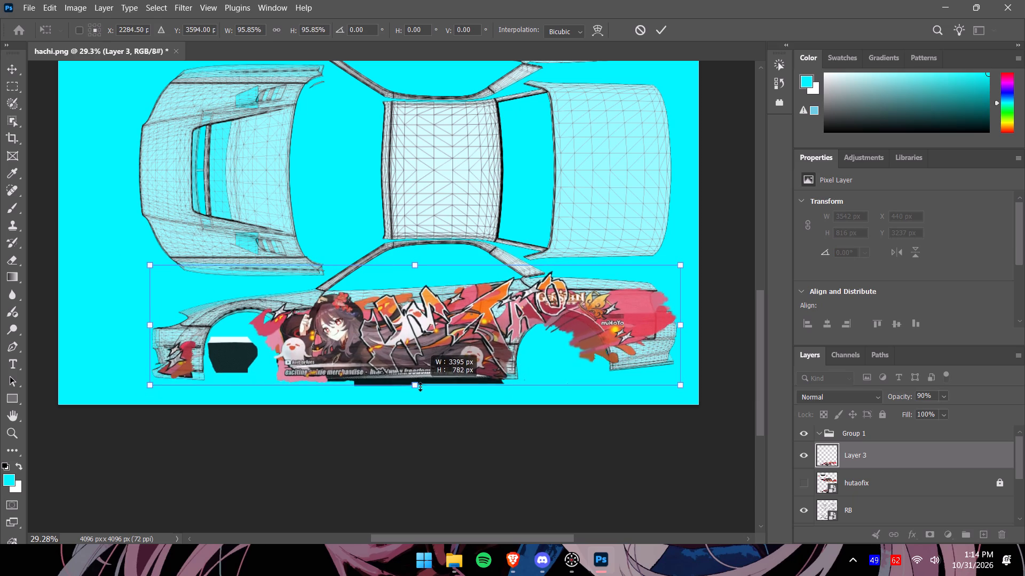
{"action": "left_click_drag", "start_coordinate": [420, 387], "coordinate": [422, 388]}
{"action": "left_click_drag", "start_coordinate": [684, 326], "coordinate": [693, 325]}
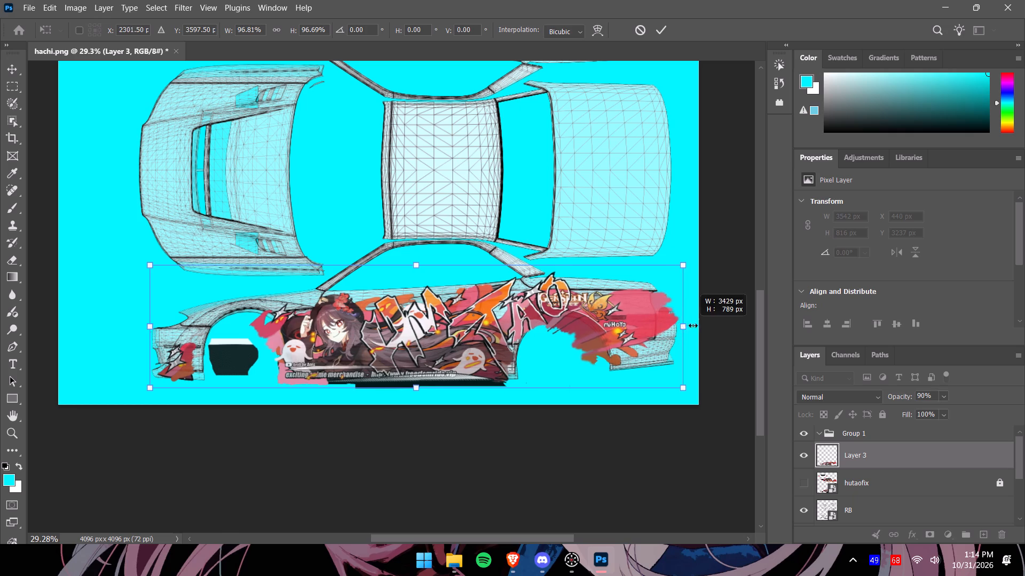
{"action": "left_click_drag", "start_coordinate": [693, 325], "coordinate": [696, 322]}
{"action": "left_click", "coordinate": [423, 387]}
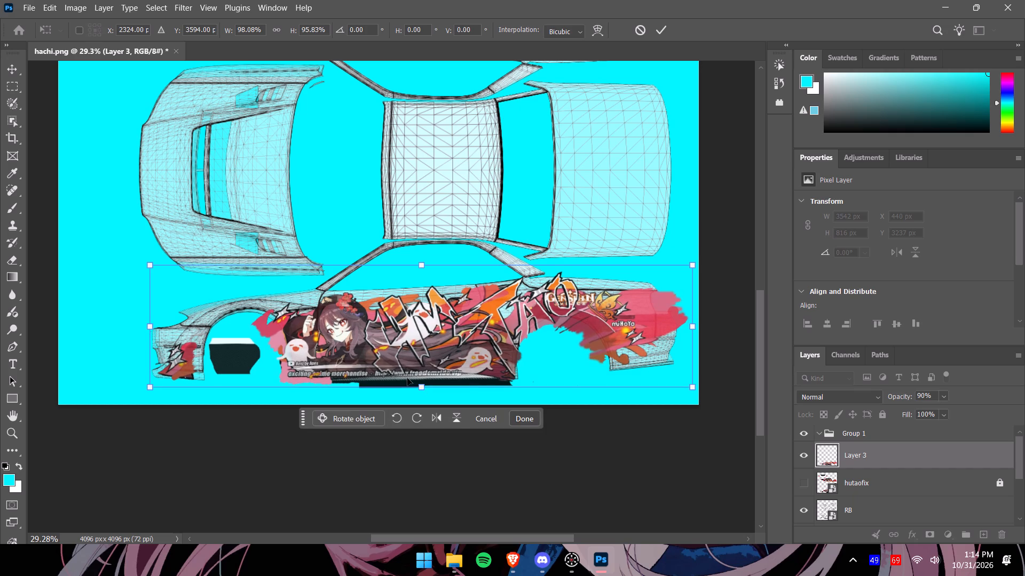
Refine the side artwork's scaling to about 97.8% width and 97.2% height, aligning it with the side panels, and apply the transform.
{"action": "scroll", "coordinate": [401, 367], "scroll_direction": "up", "scroll_amount": 6, "text": "alt"}
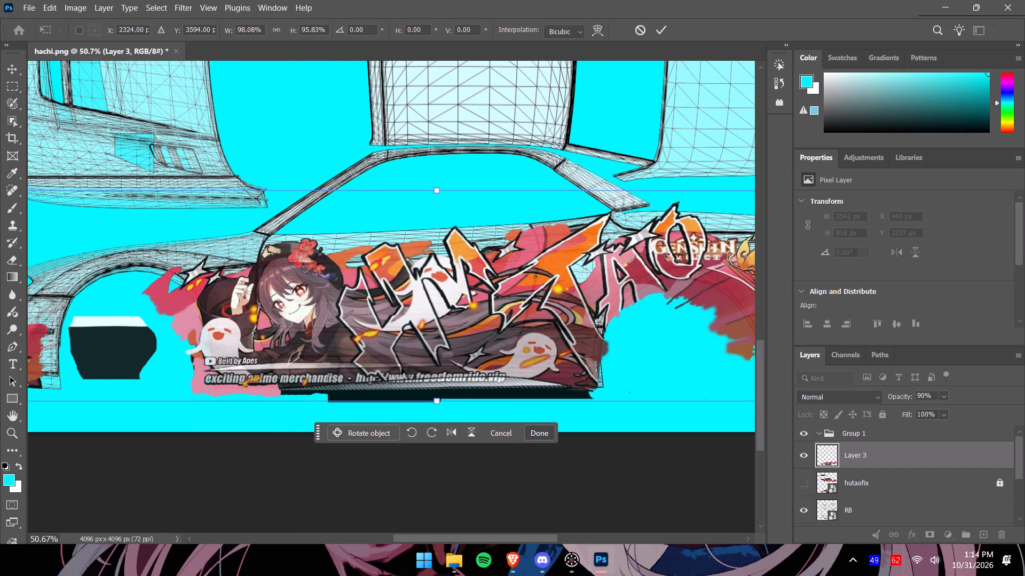
{"action": "scroll", "coordinate": [401, 367], "scroll_direction": "down", "scroll_amount": 1, "text": "alt"}
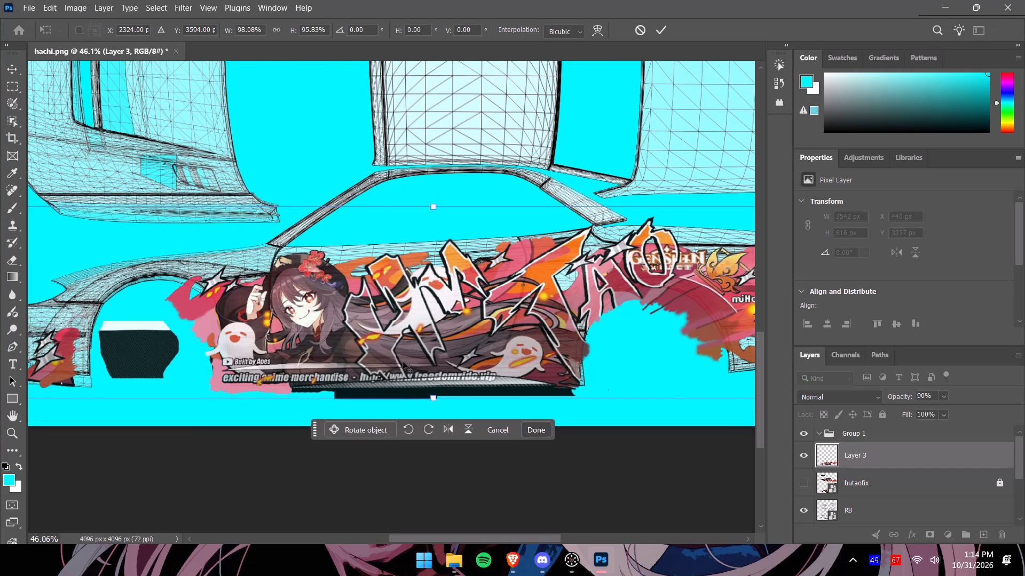
{"action": "scroll", "coordinate": [403, 362], "scroll_direction": "down", "scroll_amount": 2, "text": "alt"}
{"action": "scroll", "coordinate": [375, 478], "scroll_direction": "down", "scroll_amount": 1, "text": "alt"}
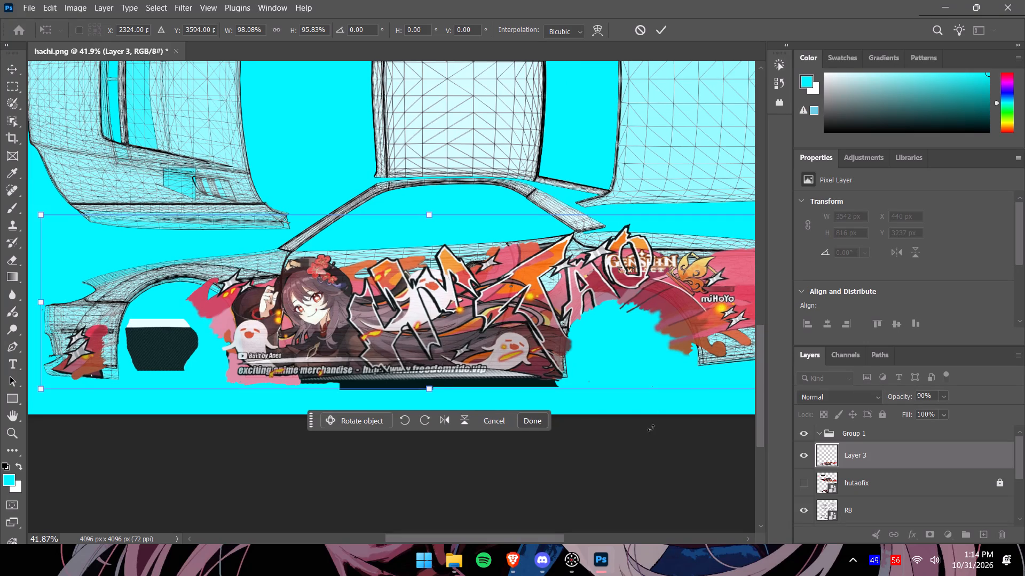
{"action": "scroll", "coordinate": [649, 427], "scroll_direction": "down", "scroll_amount": 2, "text": "alt"}
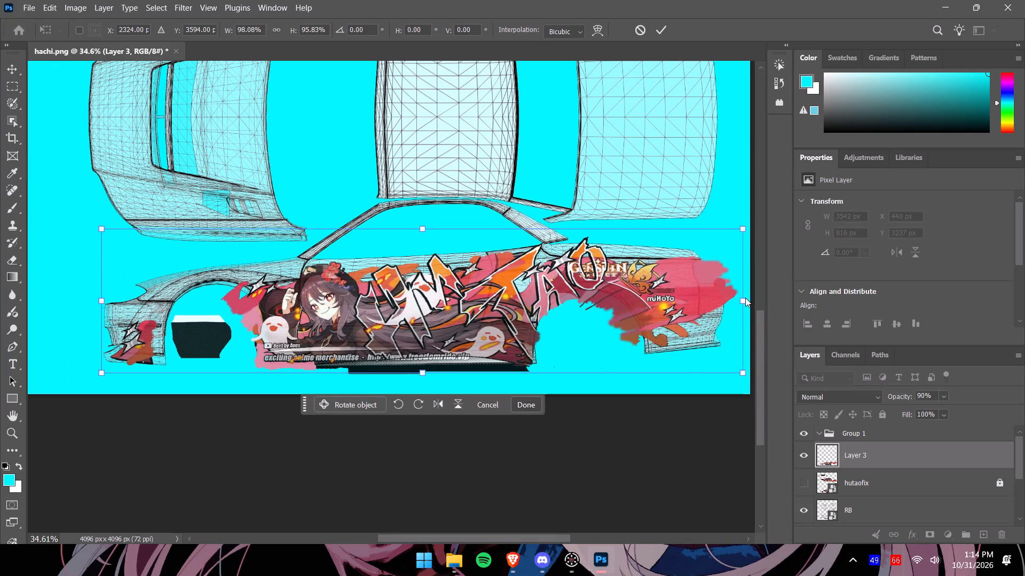
{"action": "left_click", "coordinate": [742, 300]}
{"action": "left_click_drag", "start_coordinate": [744, 302], "coordinate": [750, 301]}
{"action": "left_click_drag", "start_coordinate": [742, 300], "coordinate": [751, 299]}
{"action": "left_click", "coordinate": [427, 228]}
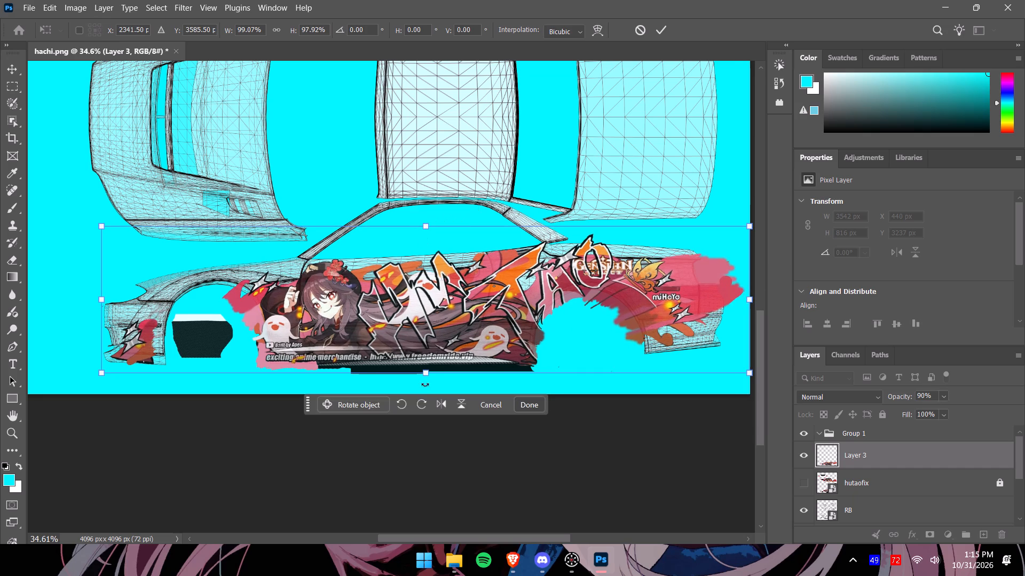
{"action": "left_click_drag", "start_coordinate": [425, 373], "coordinate": [430, 372]}
{"action": "left_click_drag", "start_coordinate": [100, 298], "coordinate": [111, 298]}
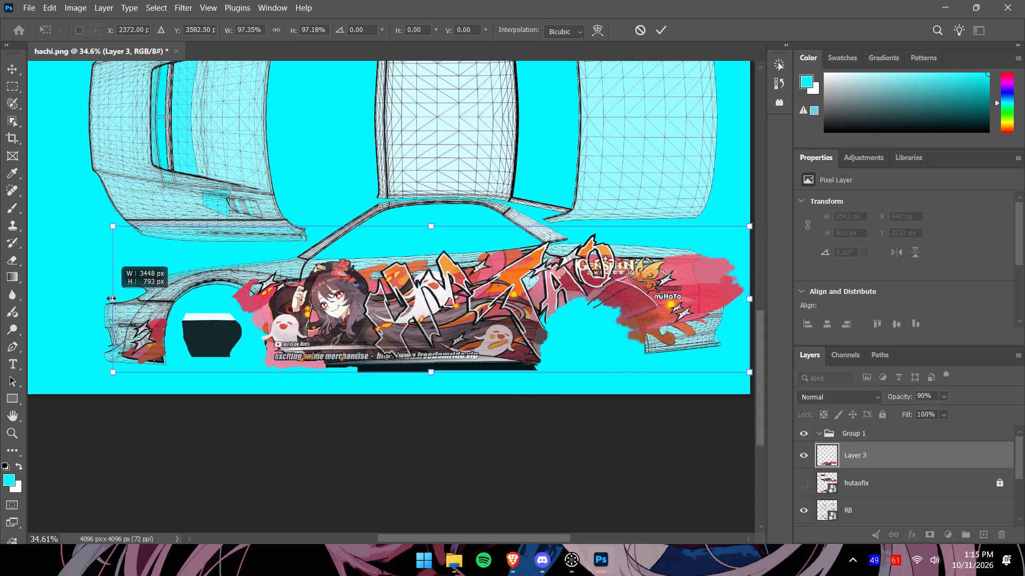
{"action": "left_click_drag", "start_coordinate": [111, 298], "coordinate": [108, 298]}
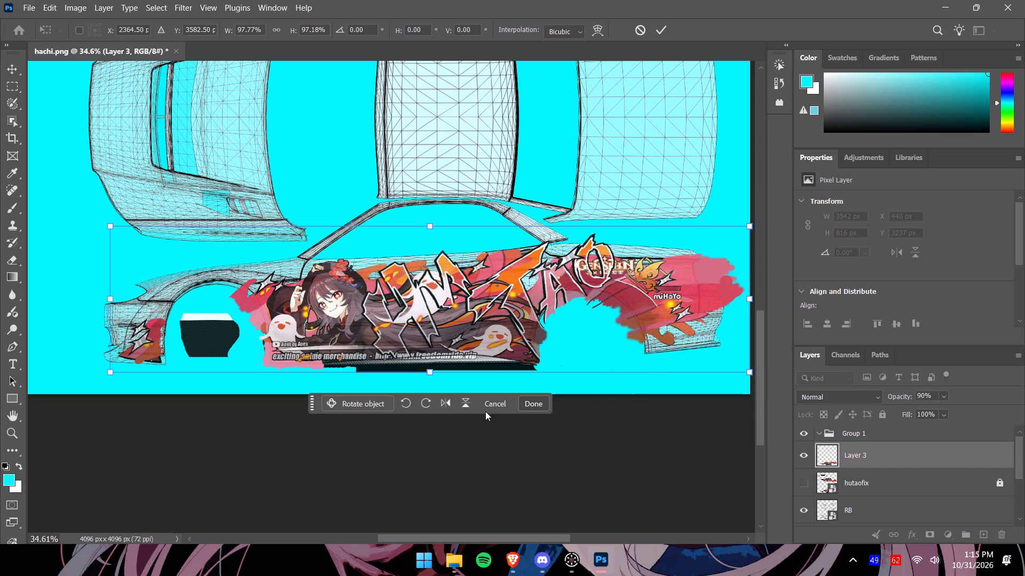
{"action": "left_click", "coordinate": [536, 404]}
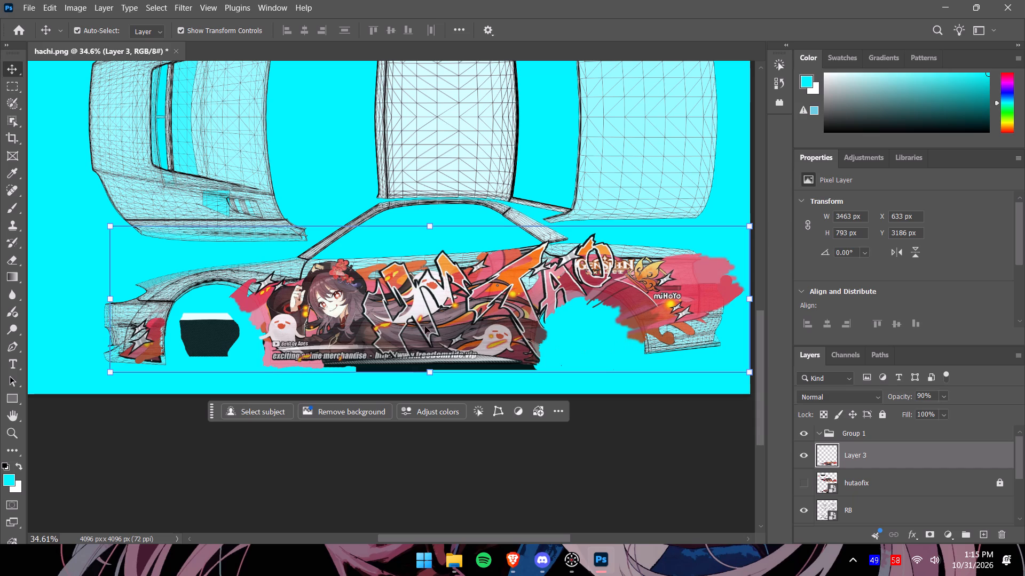
Examine how the fitted side artwork lines up with the doors, front wheel arch and front bumper wireframe.
{"action": "scroll", "coordinate": [362, 320], "scroll_direction": "up", "scroll_amount": 2, "text": "alt"}
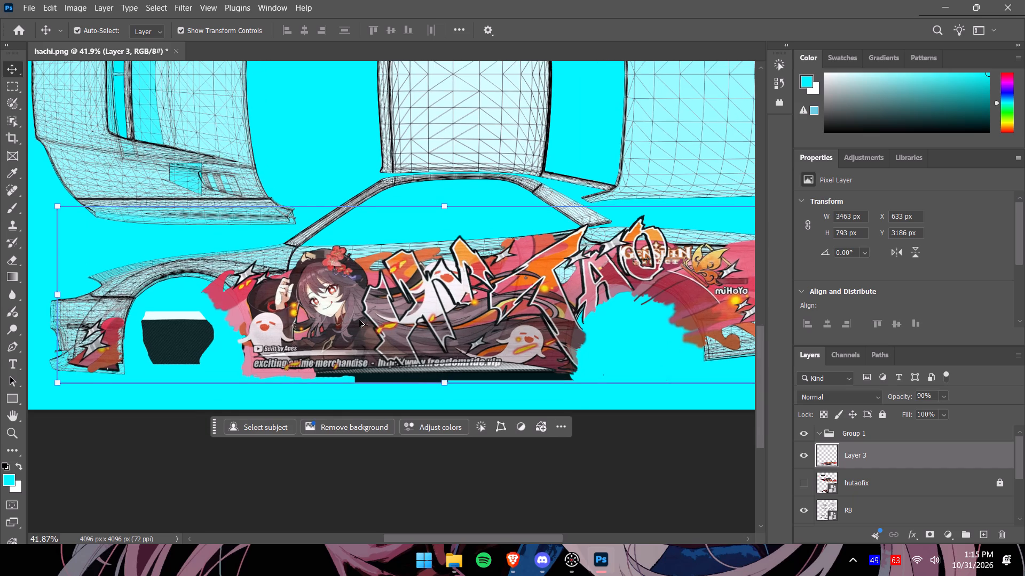
{"action": "scroll", "coordinate": [297, 308], "scroll_direction": "up", "scroll_amount": 1, "text": "alt"}
{"action": "scroll", "coordinate": [234, 317], "scroll_direction": "down", "scroll_amount": 1, "text": "alt"}
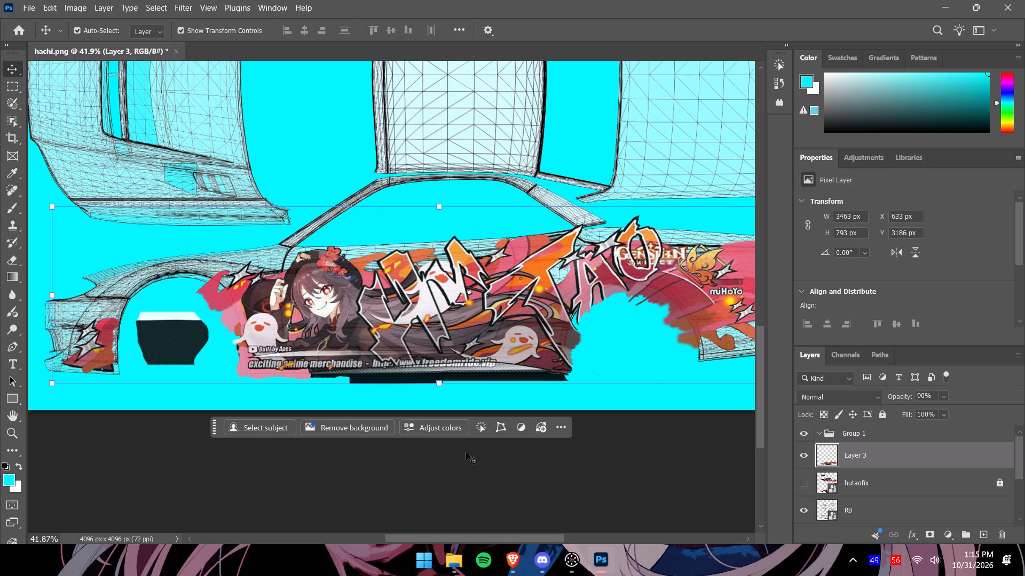
{"action": "left_click", "coordinate": [461, 466]}
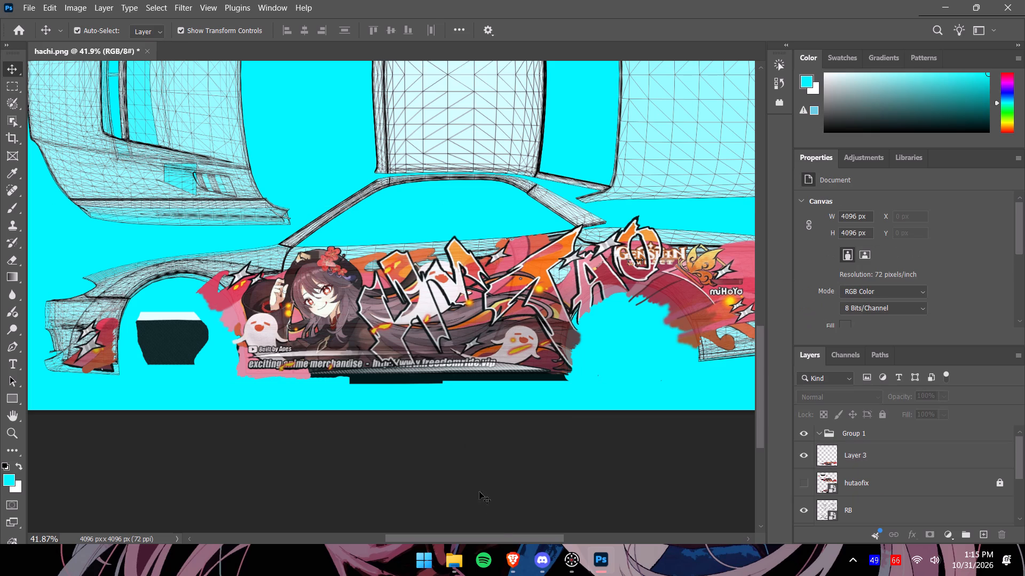
{"action": "left_click_drag", "start_coordinate": [499, 541], "coordinate": [444, 534]}
{"action": "scroll", "coordinate": [356, 333], "scroll_direction": "up", "scroll_amount": 3, "text": "alt"}
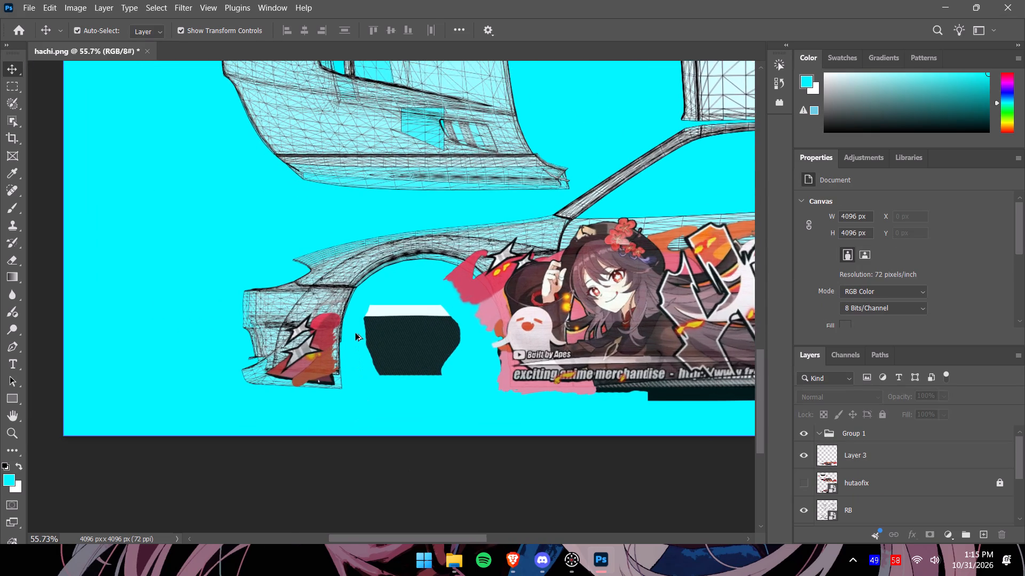
{"action": "scroll", "coordinate": [356, 333], "scroll_direction": "up", "scroll_amount": 2, "text": "alt"}
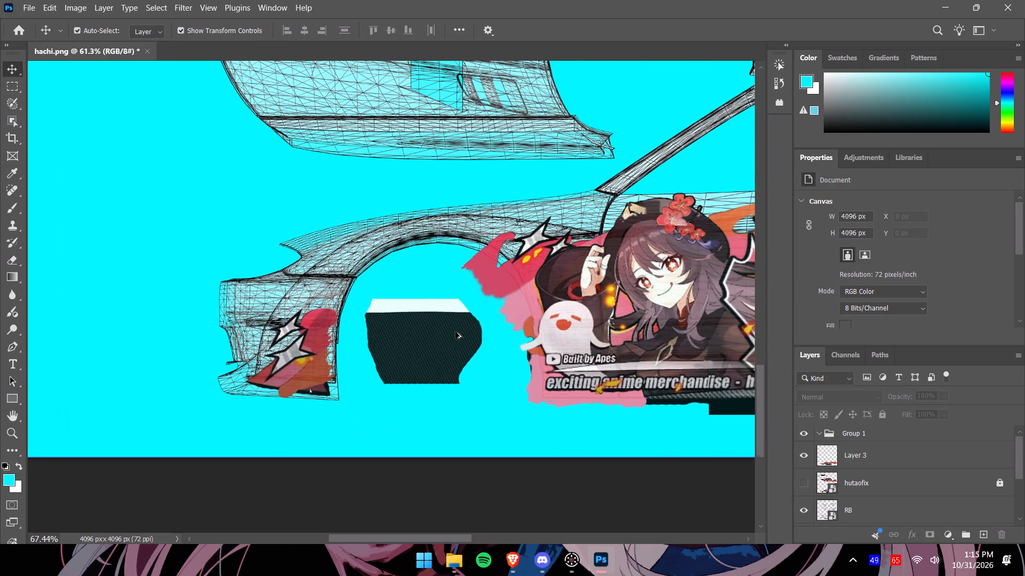
{"action": "scroll", "coordinate": [455, 332], "scroll_direction": "up", "scroll_amount": 3, "text": "alt"}
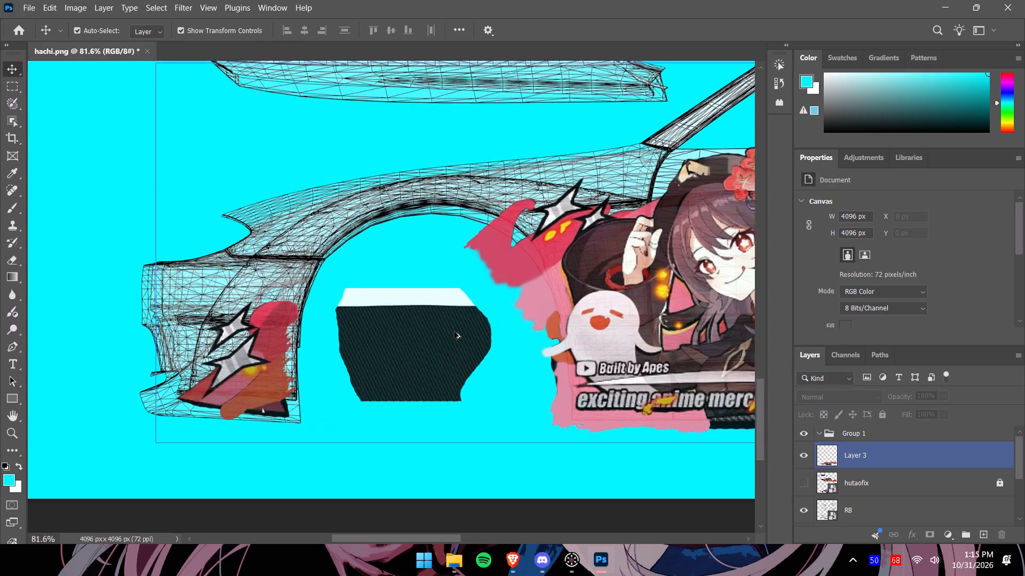
{"action": "scroll", "coordinate": [454, 332], "scroll_direction": "up", "scroll_amount": 1, "text": "alt"}
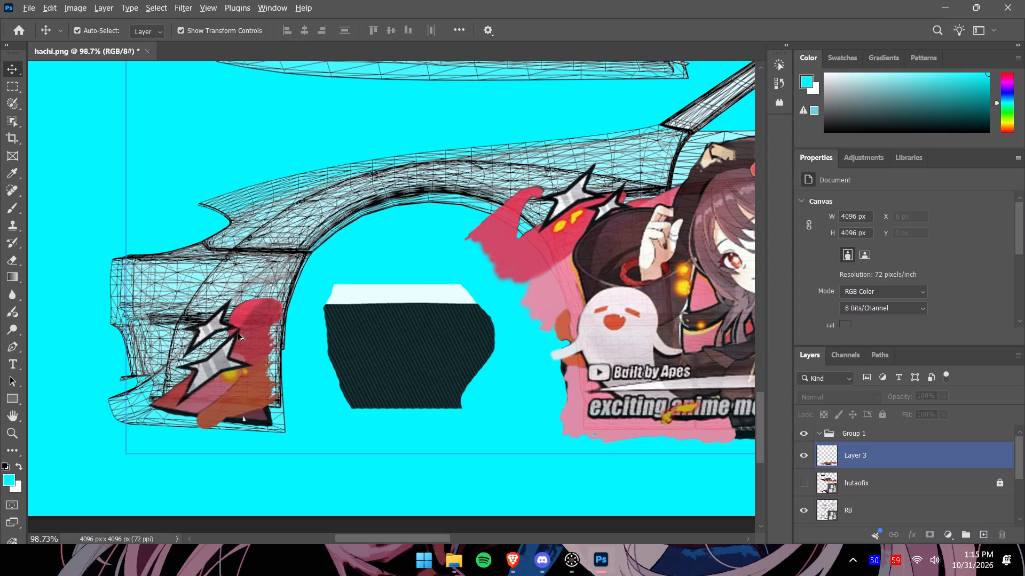
{"action": "scroll", "coordinate": [238, 333], "scroll_direction": "down", "scroll_amount": 4, "text": "alt"}
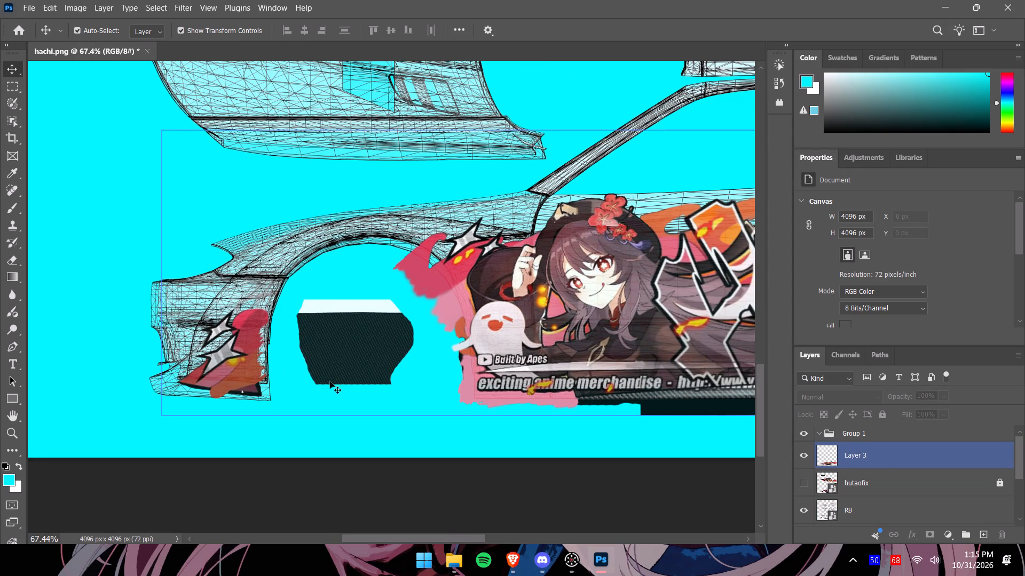
Toggle the hutaofix layer's visibility to compare the original livery with the fitted artwork, leaving it hidden.
{"action": "left_click", "coordinate": [806, 485]}
{"action": "left_click", "coordinate": [803, 484]}
{"action": "left_click", "coordinate": [803, 484]}
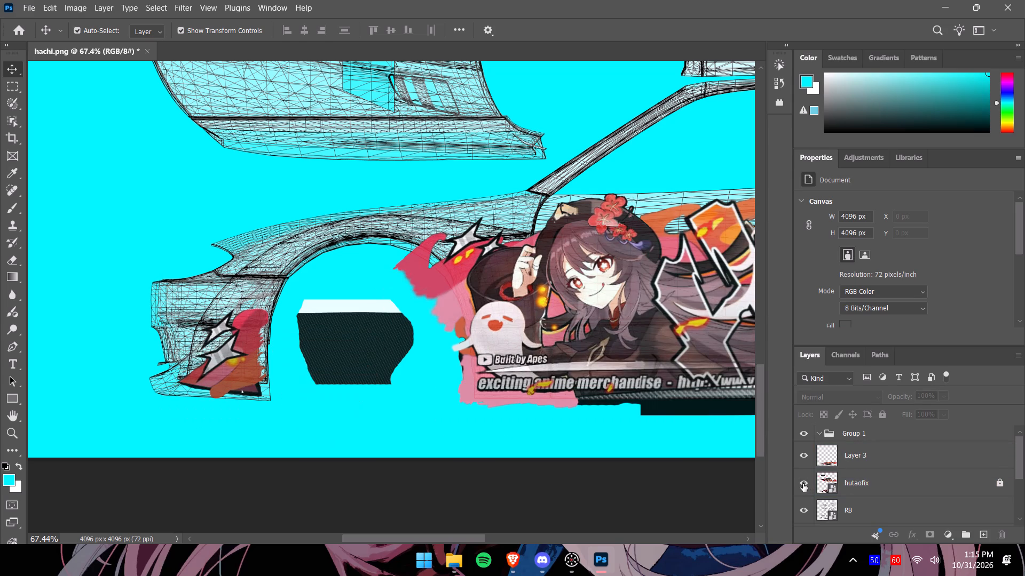
{"action": "left_click", "coordinate": [803, 484]}
{"action": "left_click", "coordinate": [803, 484]}
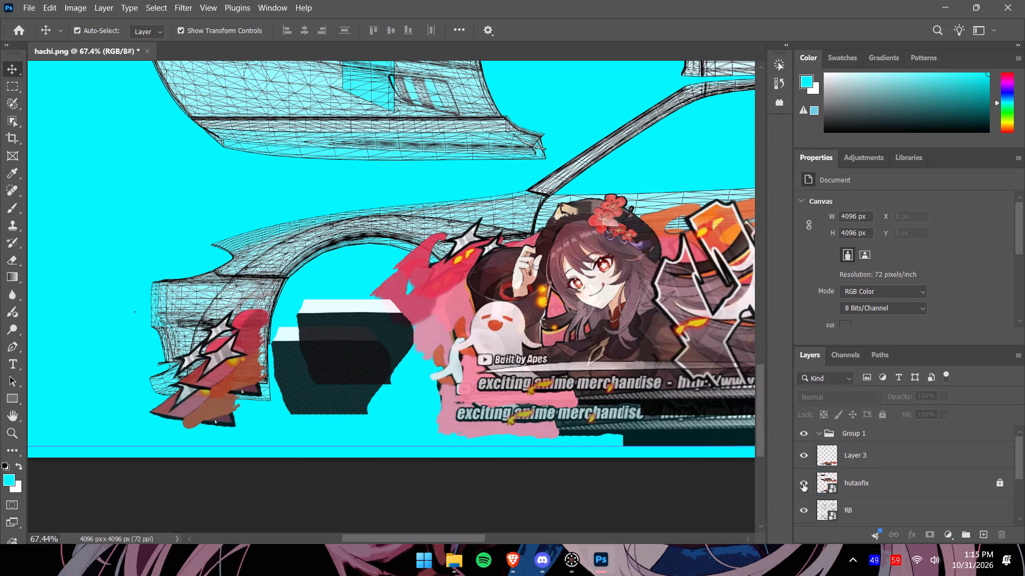
{"action": "left_click", "coordinate": [803, 484]}
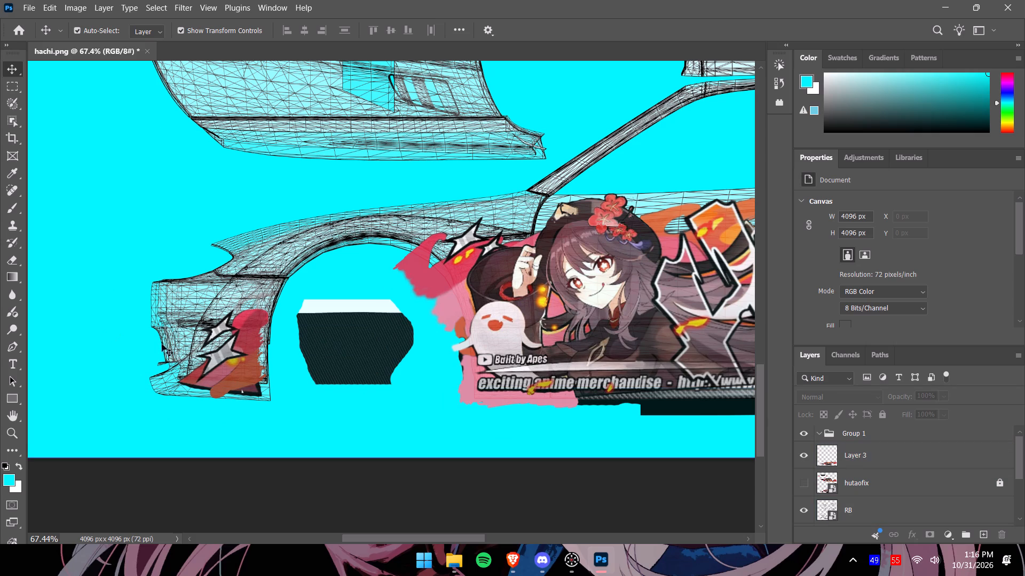
Copy a rectangular selection of about 361 × 348 px around the front bumper artwork from Layer 3 and paste it as a new layer.
{"action": "left_click", "coordinate": [14, 86]}
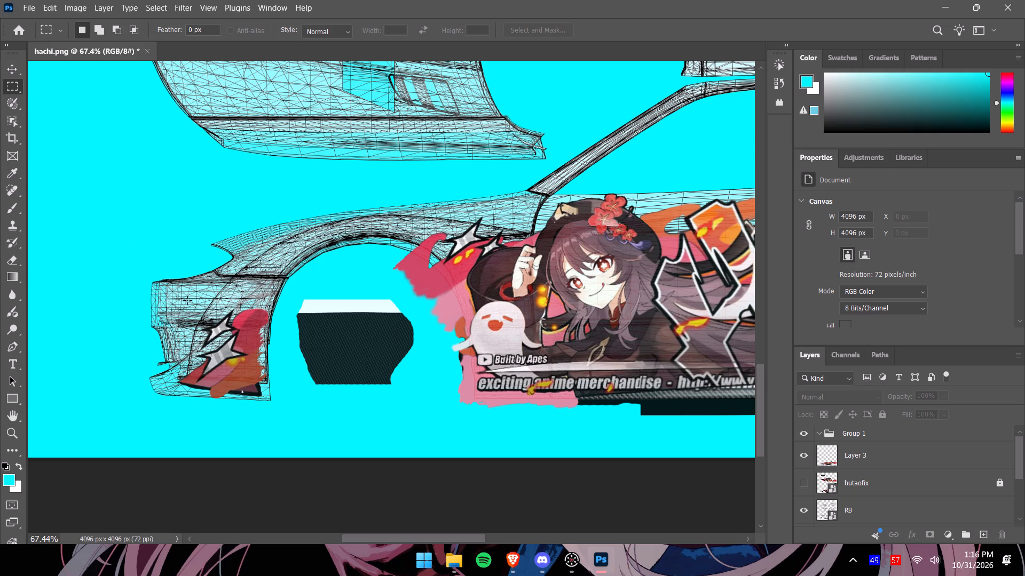
{"action": "left_click_drag", "start_coordinate": [160, 289], "coordinate": [288, 413]}
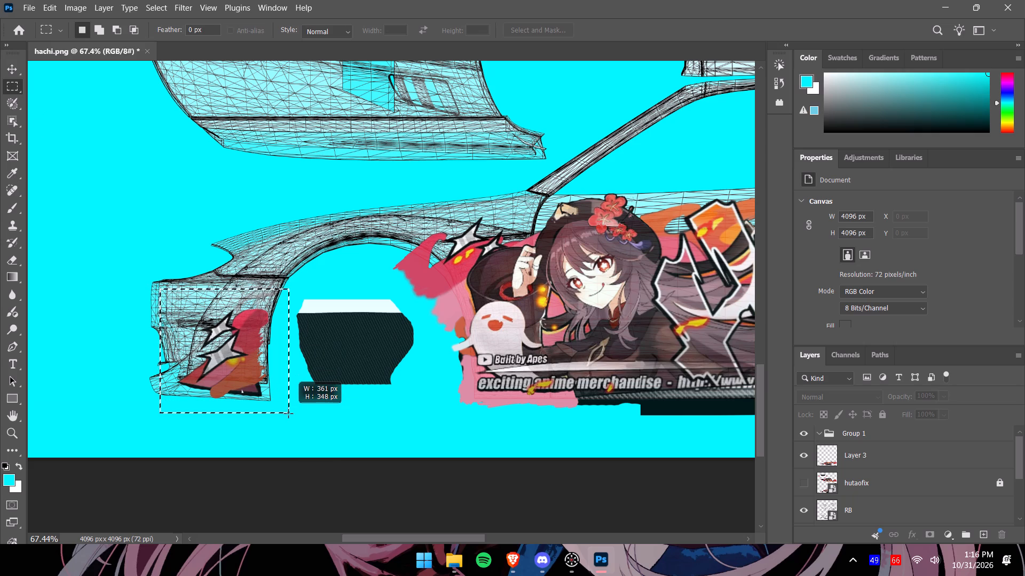
{"action": "left_click_drag", "start_coordinate": [288, 413], "coordinate": [288, 413]}
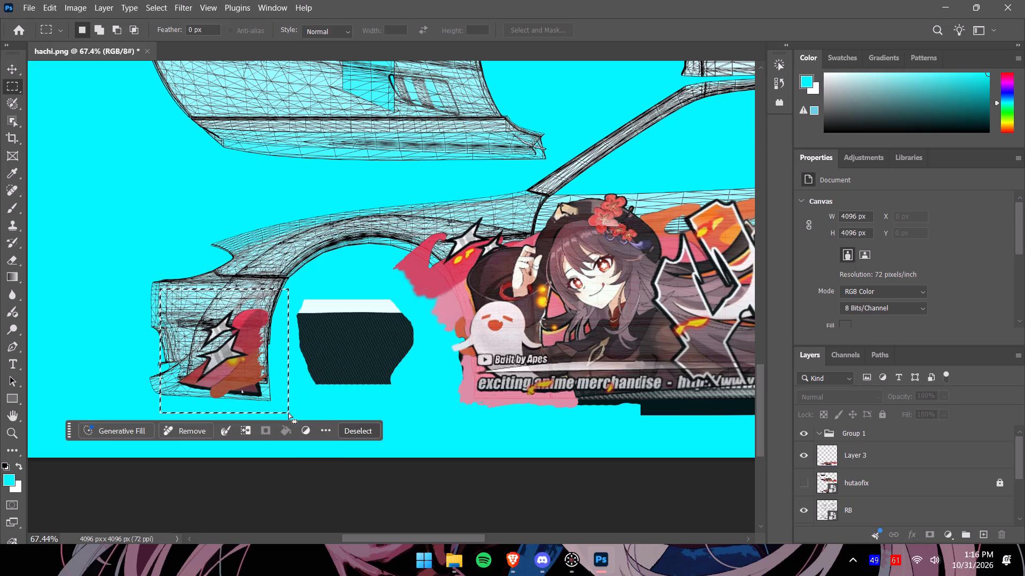
{"action": "left_click", "coordinate": [894, 458]}
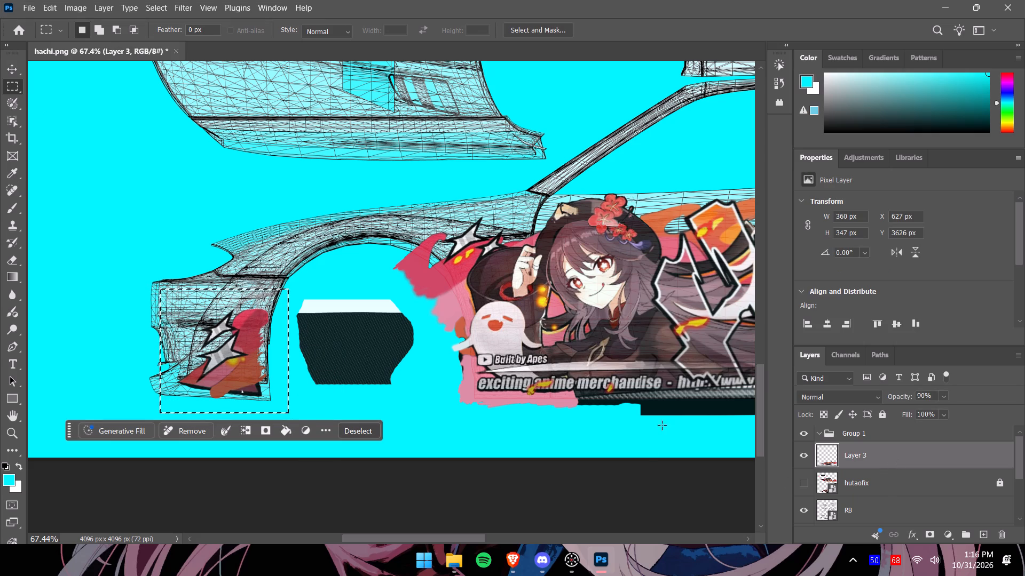
{"action": "key", "text": "ctrl+c"}
{"action": "key", "text": "ctrl+v"}
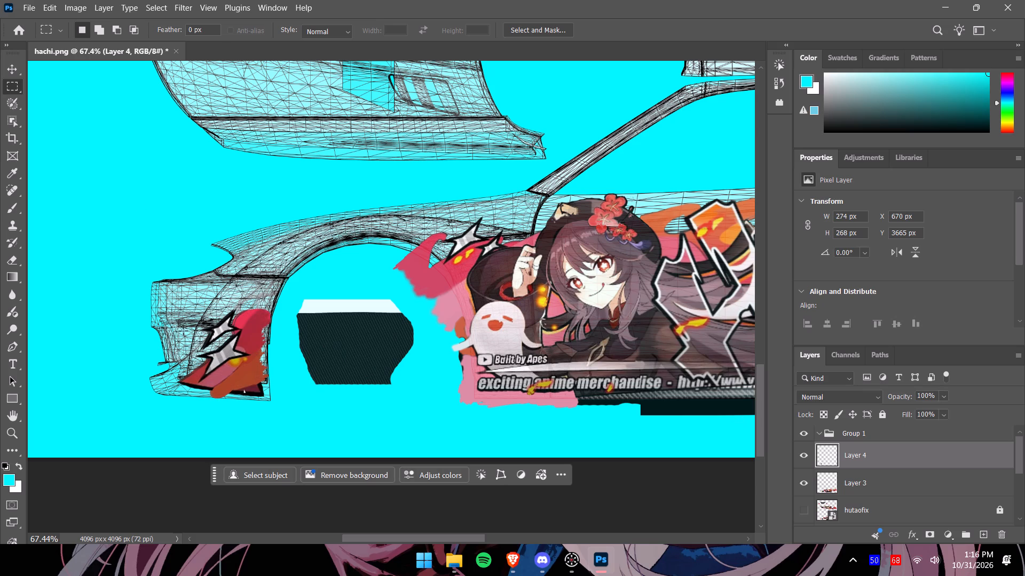
Stretch the front bumper artwork on Layer 4 to about 413 × 276 px over the bumper wireframe and apply the transform.
{"action": "left_click", "coordinate": [9, 73]}
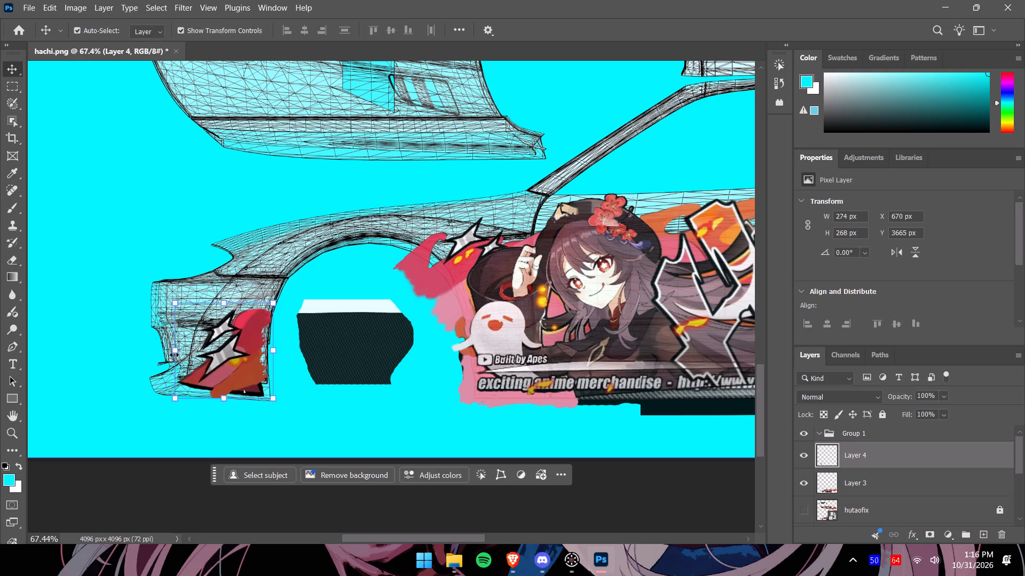
{"action": "left_click_drag", "start_coordinate": [172, 351], "coordinate": [147, 352]}
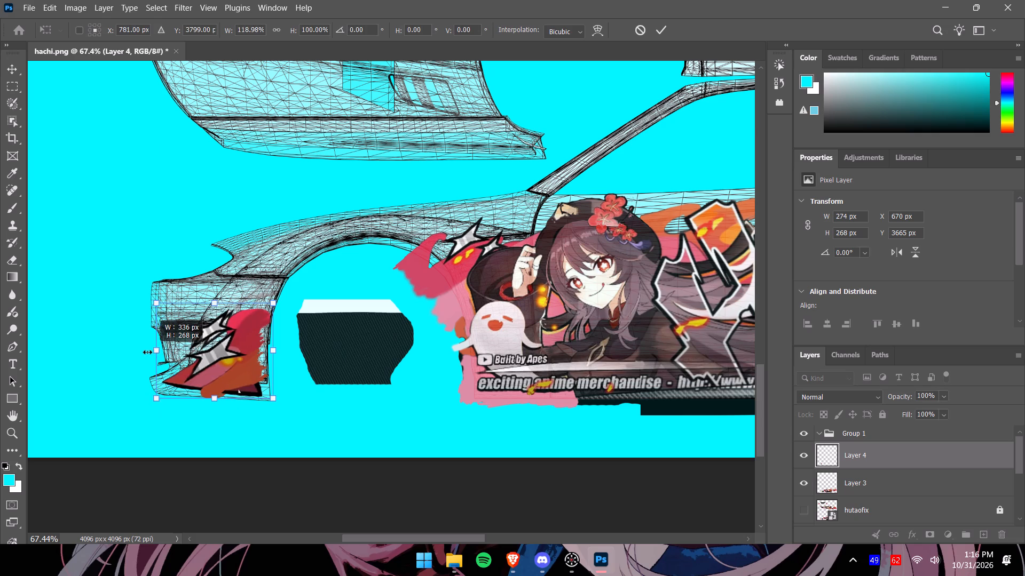
{"action": "left_click_drag", "start_coordinate": [147, 352], "coordinate": [145, 354]}
{"action": "left_click_drag", "start_coordinate": [271, 351], "coordinate": [282, 349]}
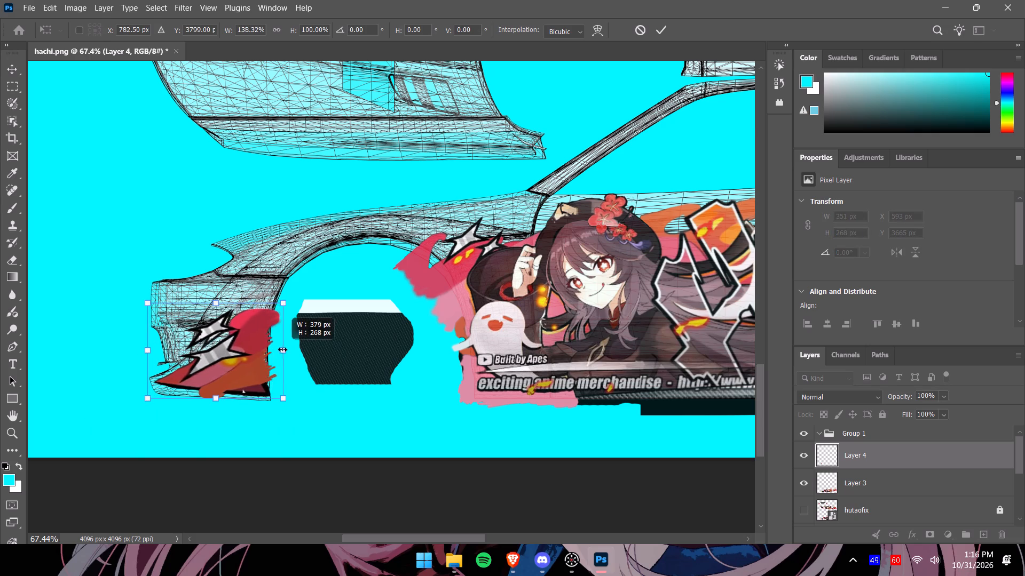
{"action": "left_click_drag", "start_coordinate": [282, 349], "coordinate": [289, 352]}
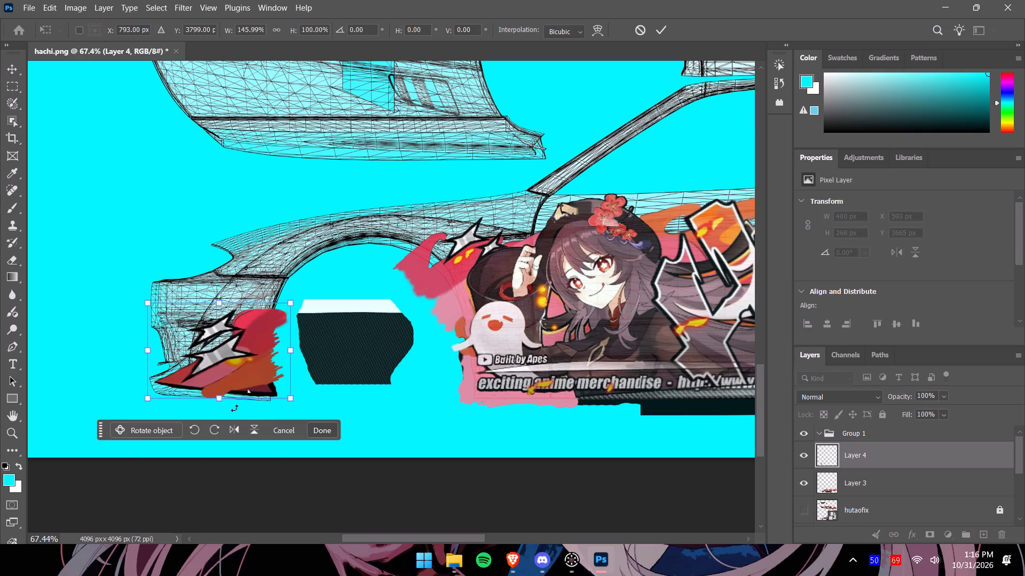
{"action": "left_click_drag", "start_coordinate": [219, 399], "coordinate": [222, 404]}
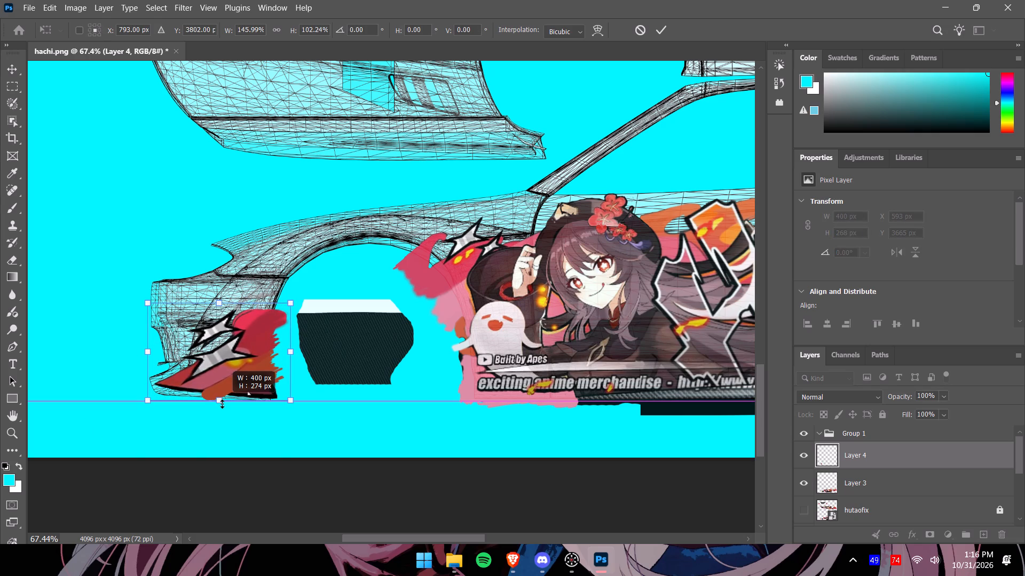
{"action": "left_click_drag", "start_coordinate": [222, 404], "coordinate": [221, 406]}
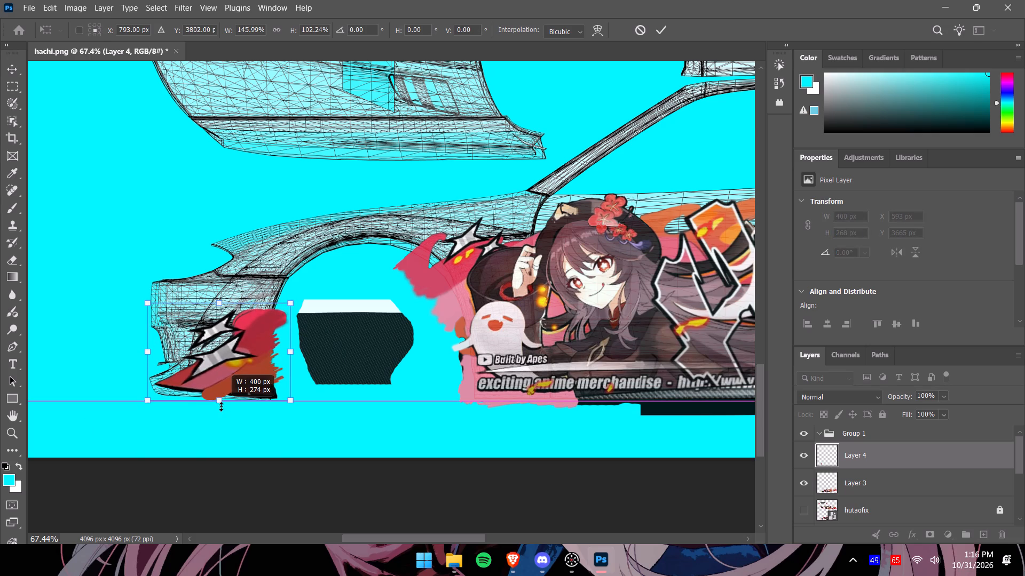
{"action": "left_click_drag", "start_coordinate": [221, 406], "coordinate": [220, 406]}
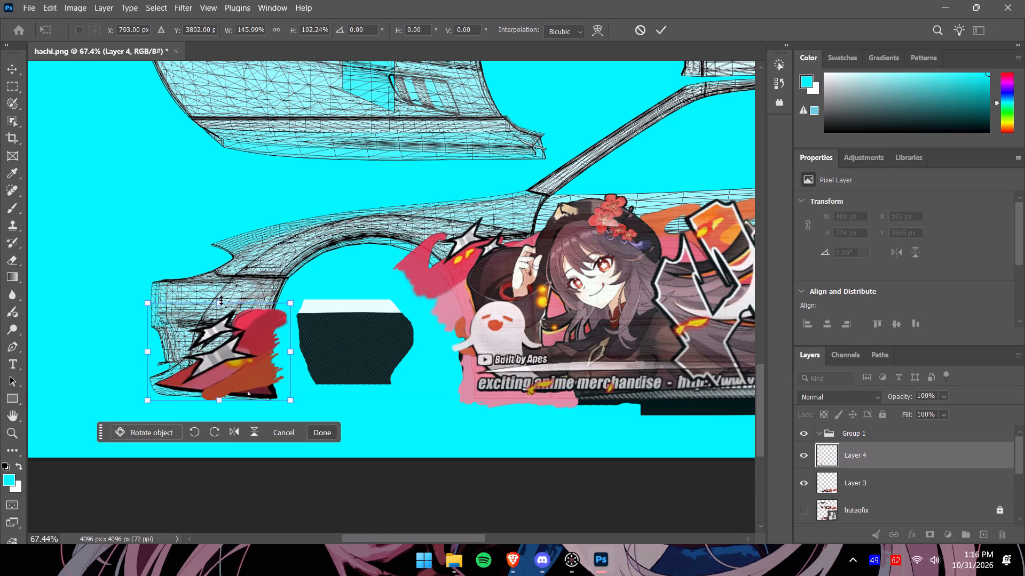
{"action": "left_click", "coordinate": [221, 300]}
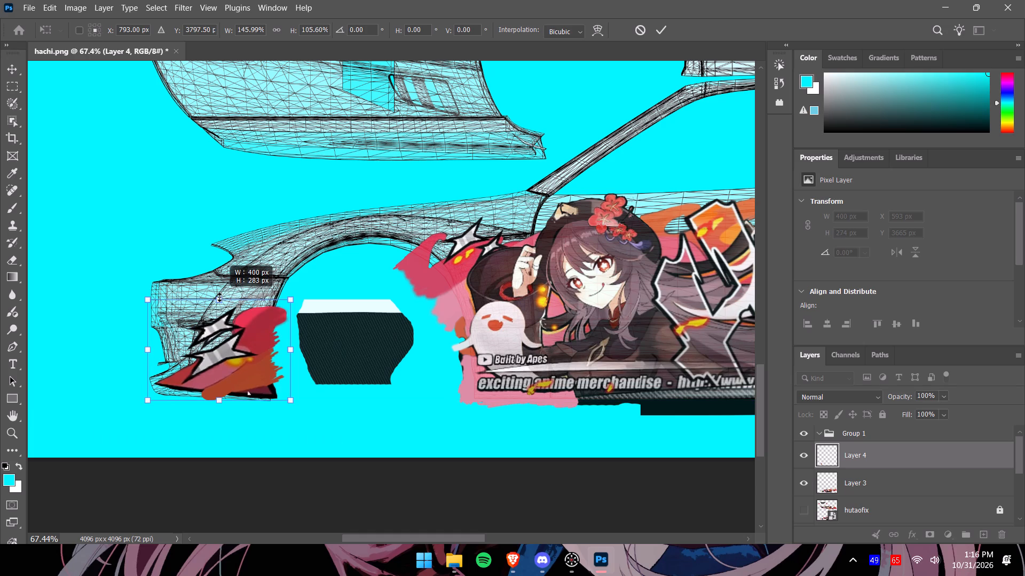
{"action": "left_click_drag", "start_coordinate": [289, 351], "coordinate": [295, 351]}
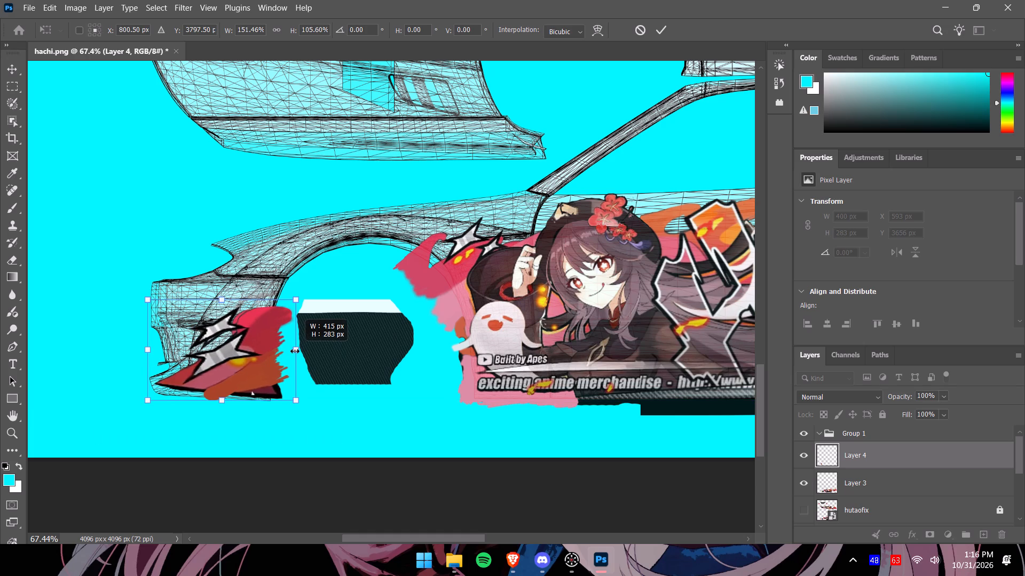
{"action": "left_click_drag", "start_coordinate": [295, 351], "coordinate": [294, 351]}
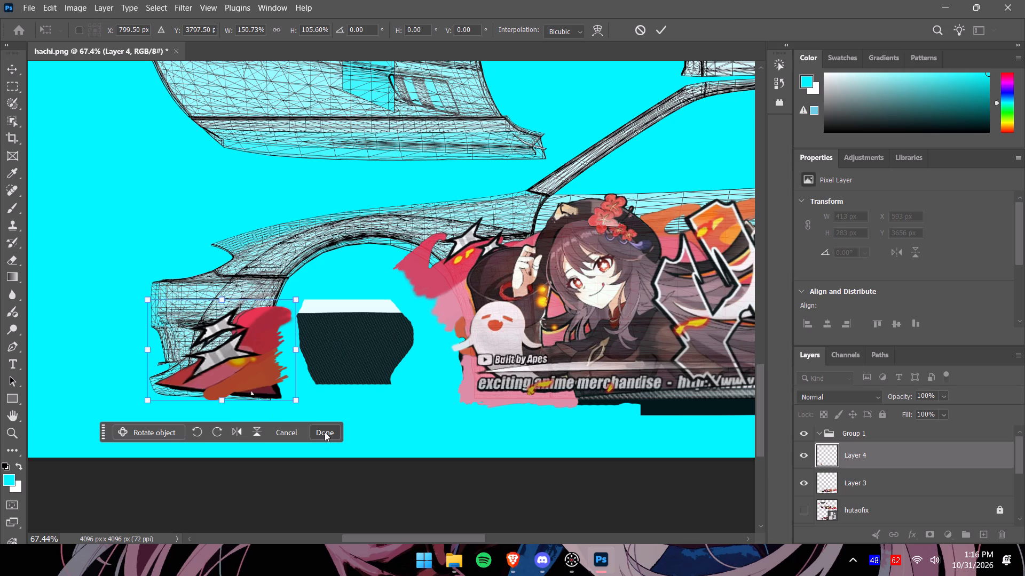
{"action": "left_click", "coordinate": [223, 297]}
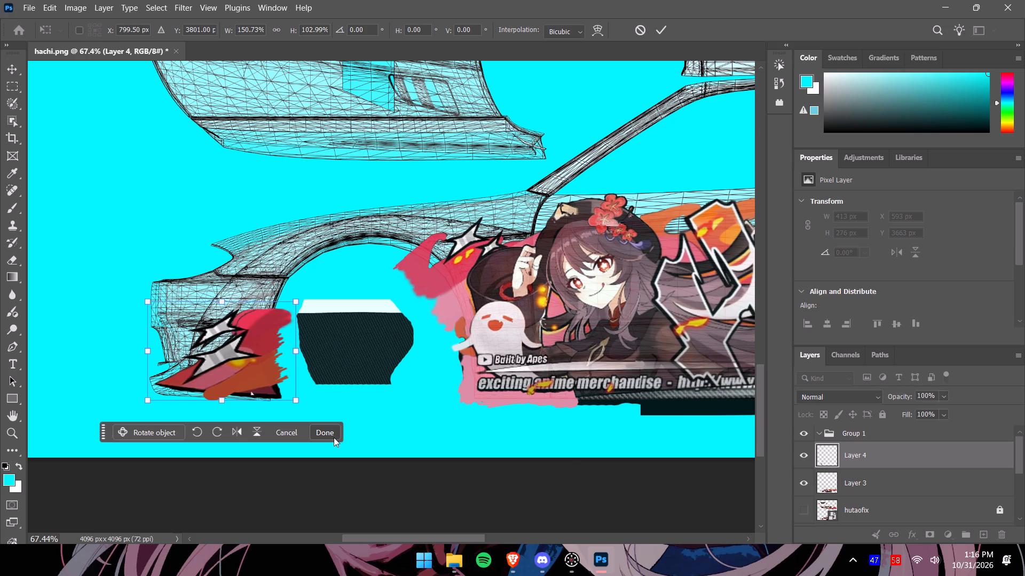
{"action": "left_click", "coordinate": [334, 437]}
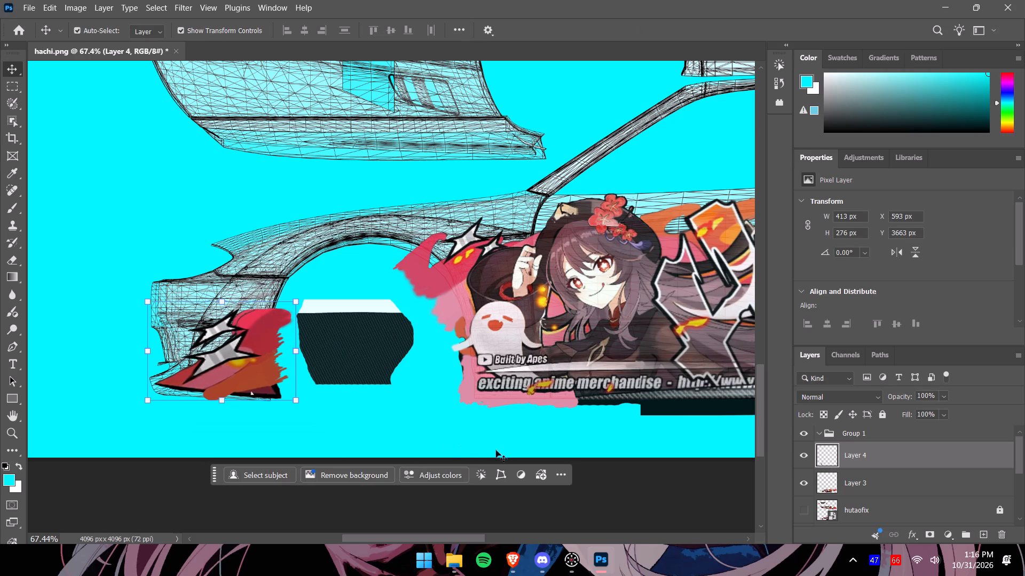
{"action": "left_click", "coordinate": [673, 486]}
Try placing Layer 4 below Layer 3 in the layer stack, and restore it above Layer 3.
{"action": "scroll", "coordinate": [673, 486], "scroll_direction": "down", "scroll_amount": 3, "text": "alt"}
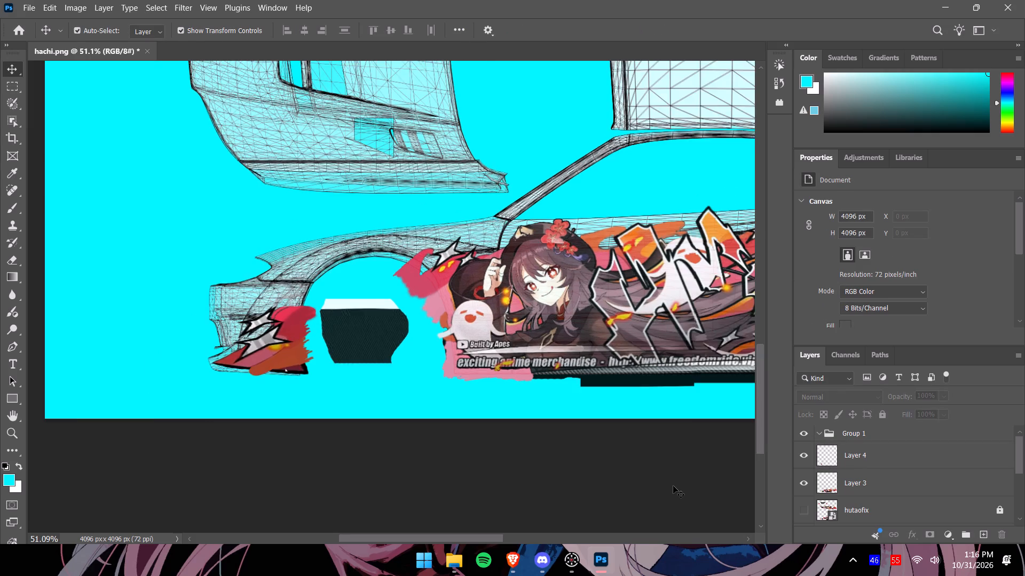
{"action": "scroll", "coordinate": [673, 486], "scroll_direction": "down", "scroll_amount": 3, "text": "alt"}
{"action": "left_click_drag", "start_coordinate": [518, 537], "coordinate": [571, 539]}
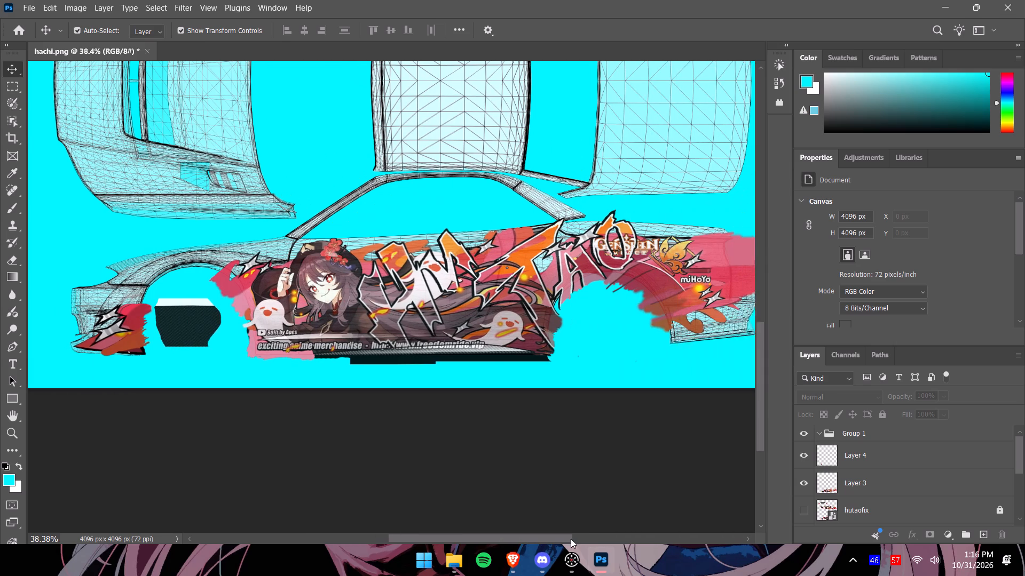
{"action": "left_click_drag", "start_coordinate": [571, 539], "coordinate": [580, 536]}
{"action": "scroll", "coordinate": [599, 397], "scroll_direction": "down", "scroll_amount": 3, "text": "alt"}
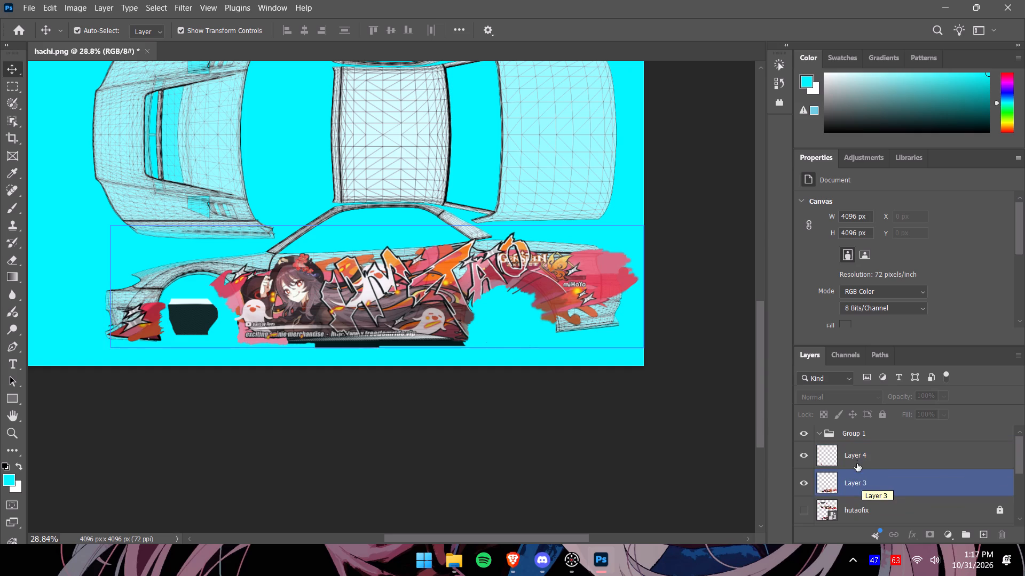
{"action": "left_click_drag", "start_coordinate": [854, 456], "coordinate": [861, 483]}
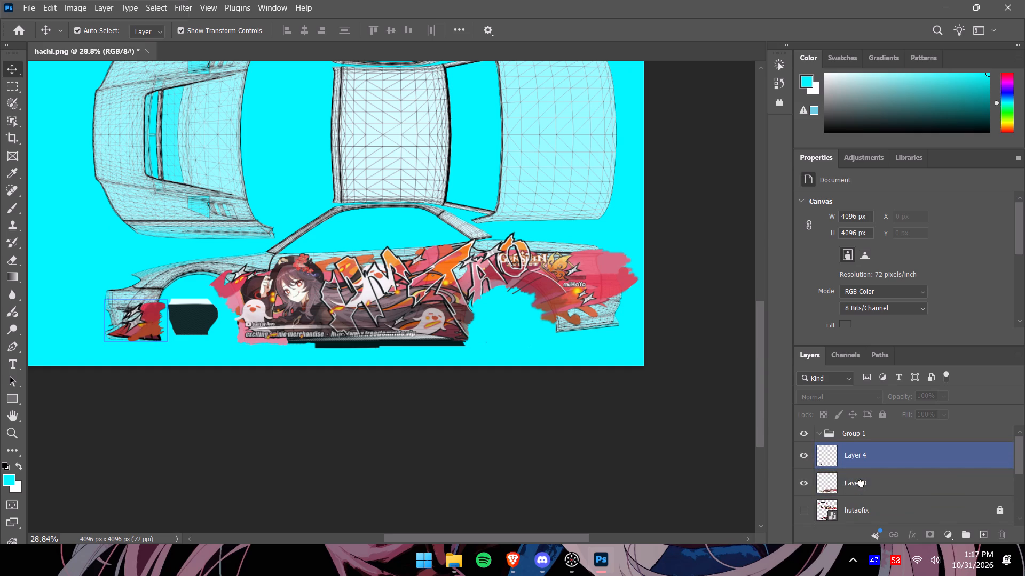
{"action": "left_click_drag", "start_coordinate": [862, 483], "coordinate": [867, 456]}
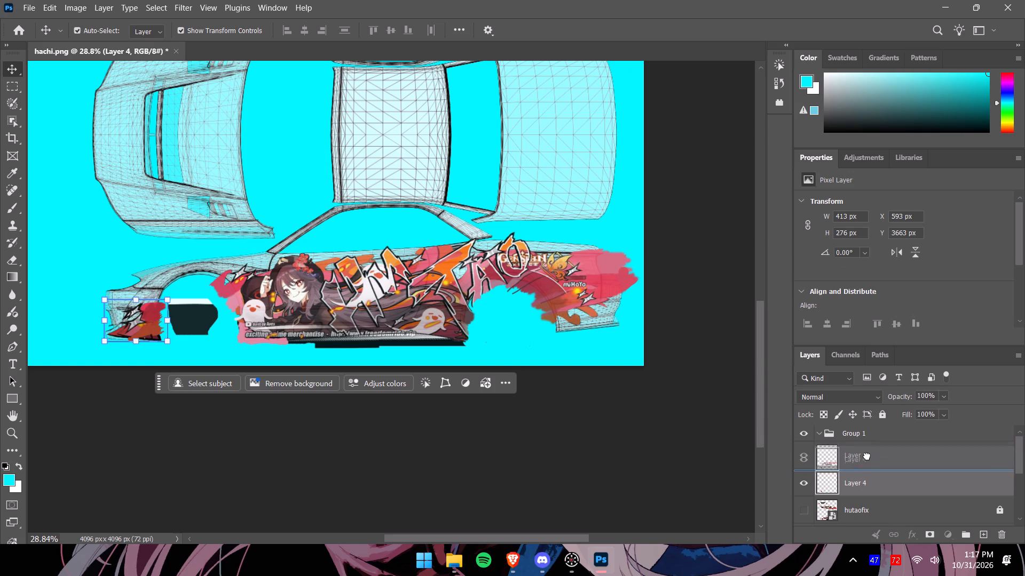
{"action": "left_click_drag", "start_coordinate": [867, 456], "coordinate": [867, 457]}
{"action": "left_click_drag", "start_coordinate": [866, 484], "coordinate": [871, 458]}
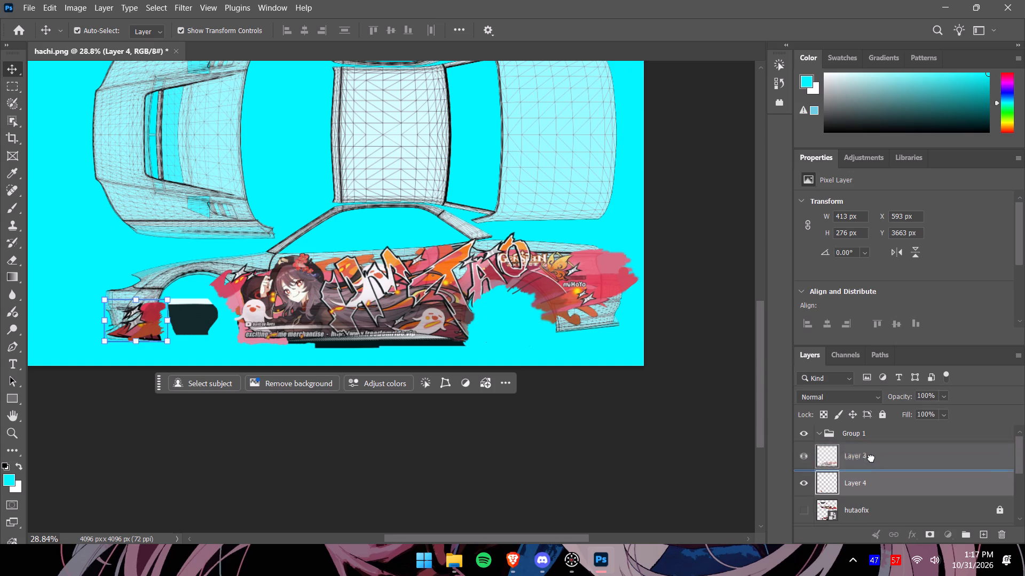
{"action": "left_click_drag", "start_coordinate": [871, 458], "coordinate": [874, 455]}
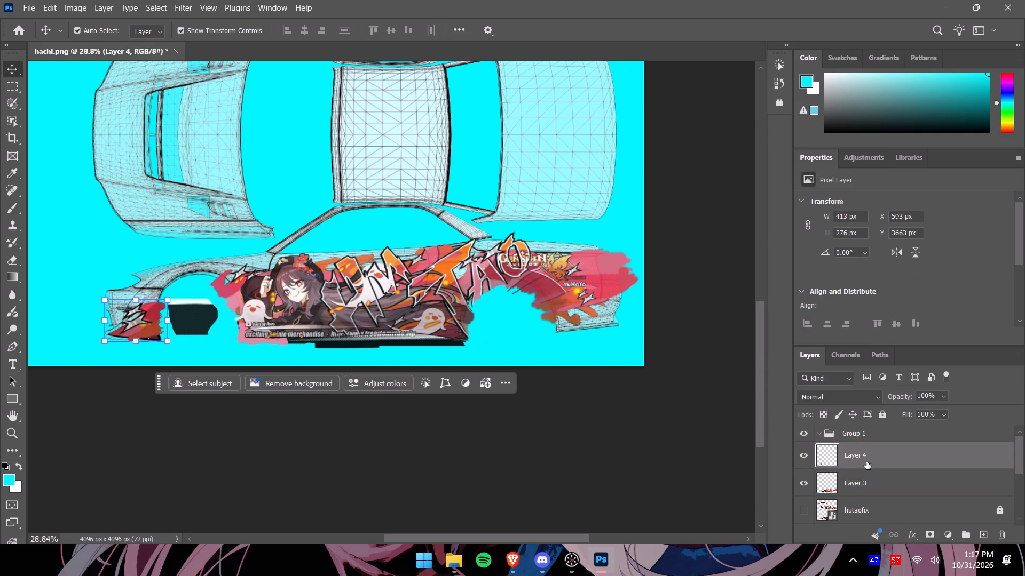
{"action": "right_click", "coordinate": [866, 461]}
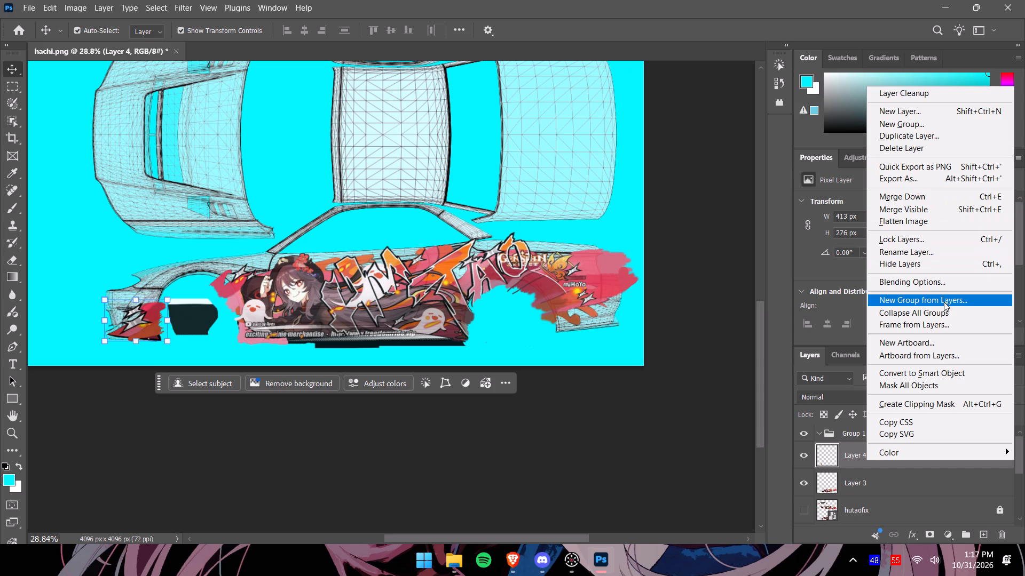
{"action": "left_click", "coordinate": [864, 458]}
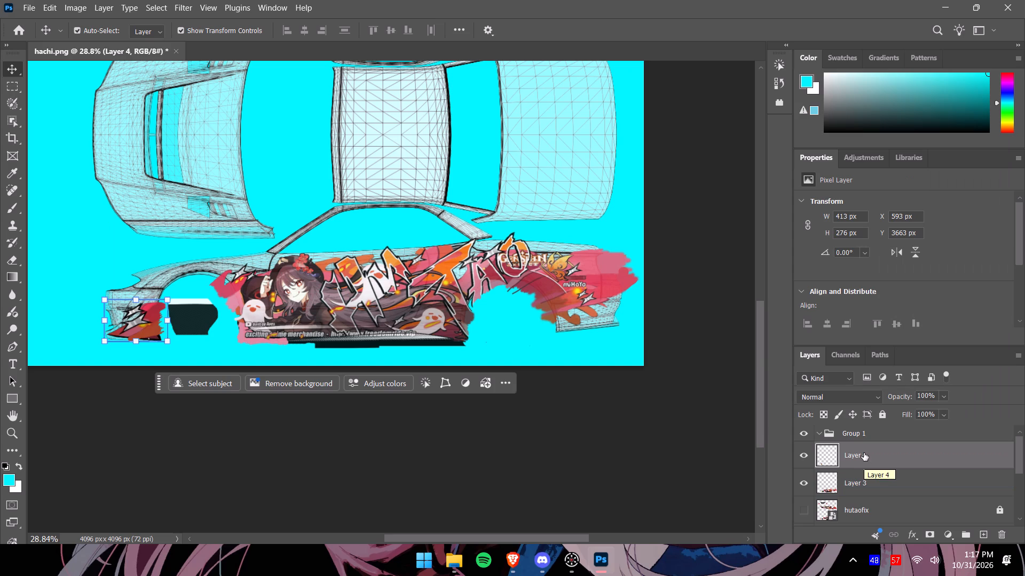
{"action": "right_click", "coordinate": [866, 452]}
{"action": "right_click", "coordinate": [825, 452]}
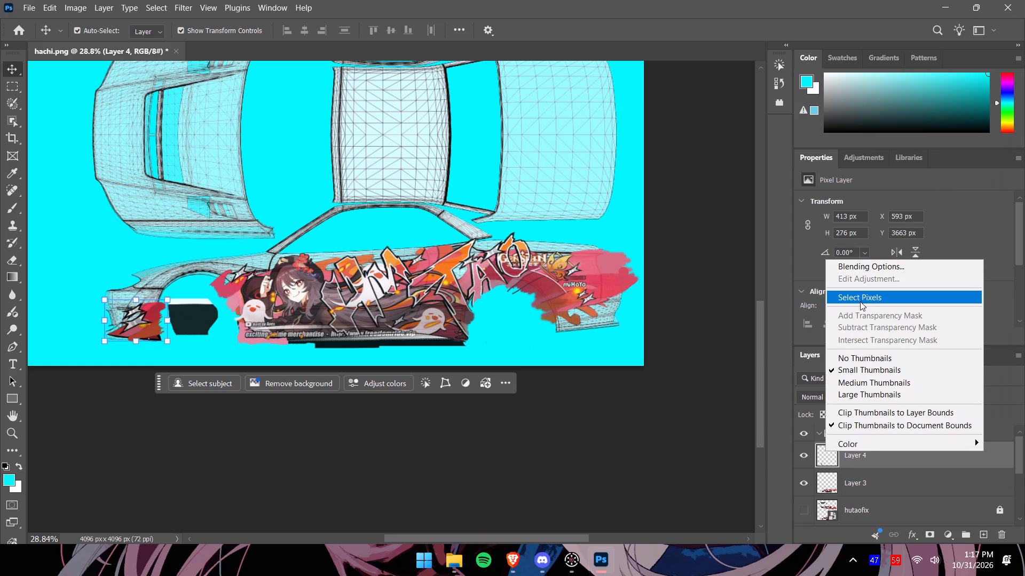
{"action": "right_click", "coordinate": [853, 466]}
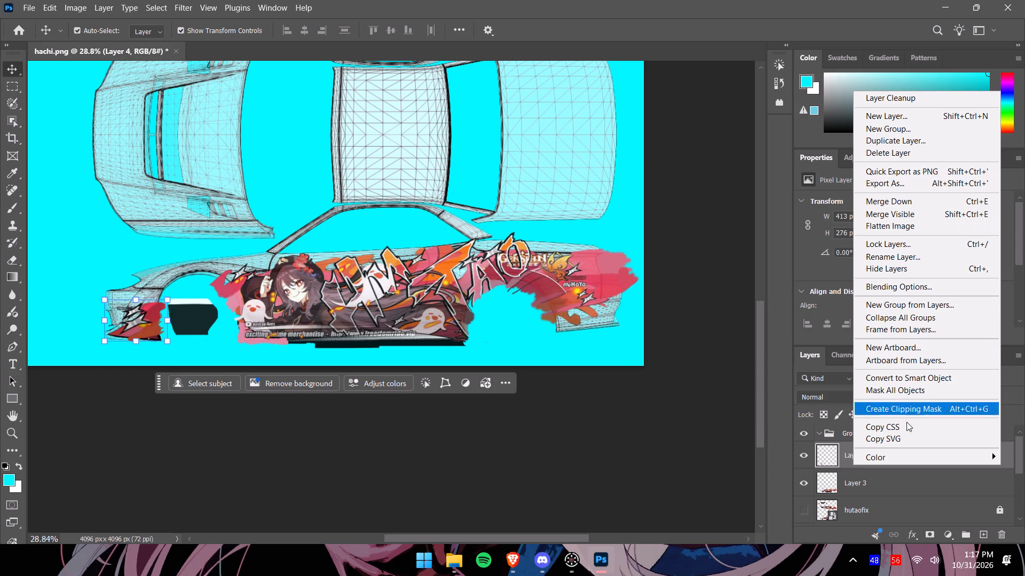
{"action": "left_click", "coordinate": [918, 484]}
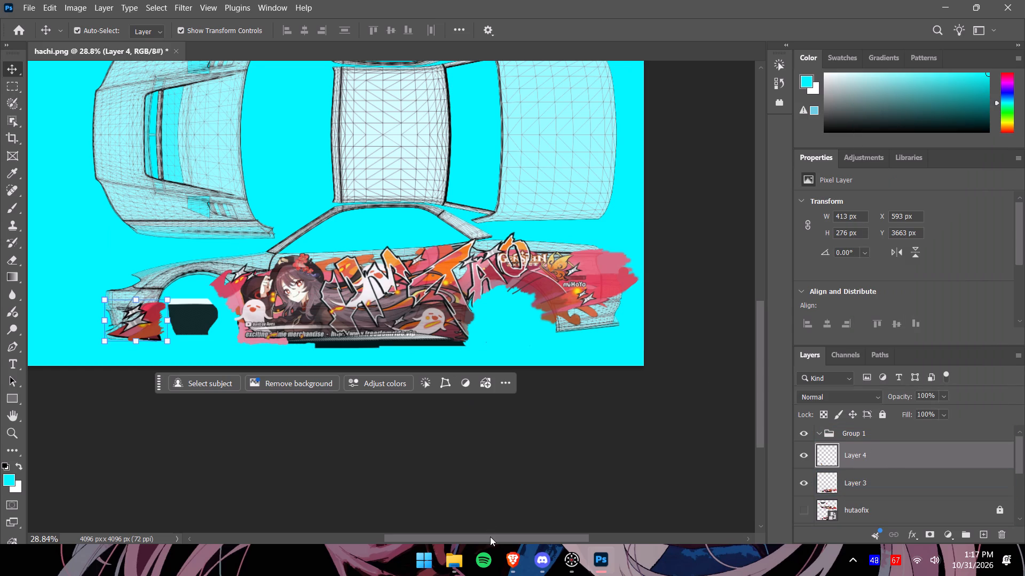
Copy a rectangular selection of about 3636 × 923 px around the lower side artwork from Layer 3 and paste it as a new layer.
{"action": "left_click_drag", "start_coordinate": [490, 537], "coordinate": [464, 539]}
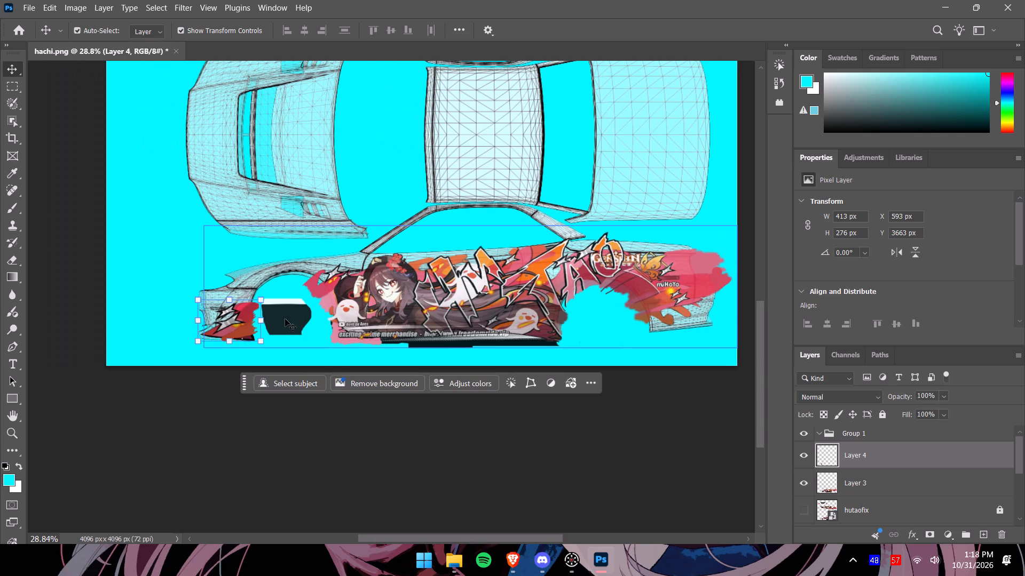
{"action": "left_click", "coordinate": [170, 338]}
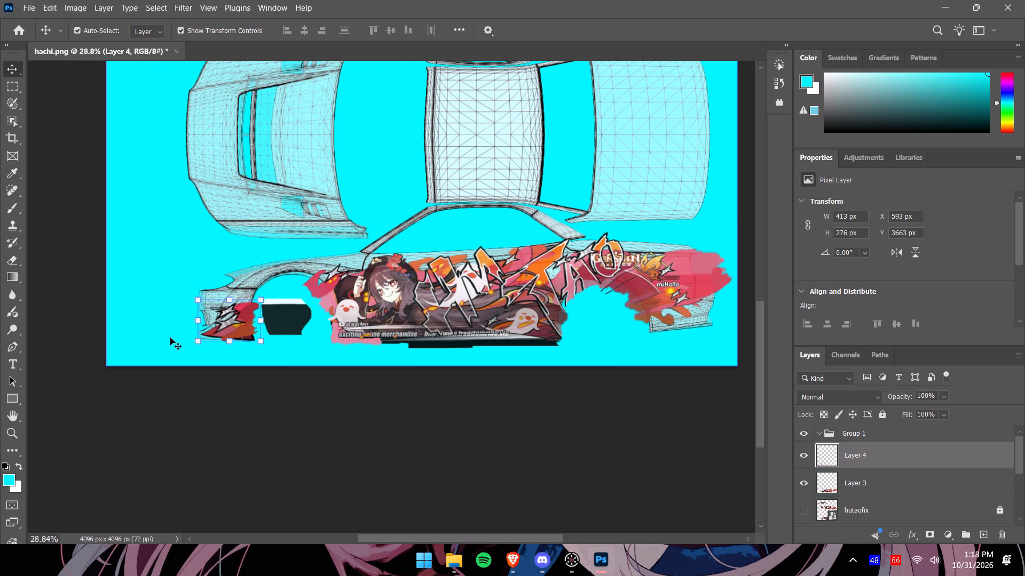
{"action": "left_click", "coordinate": [12, 89]}
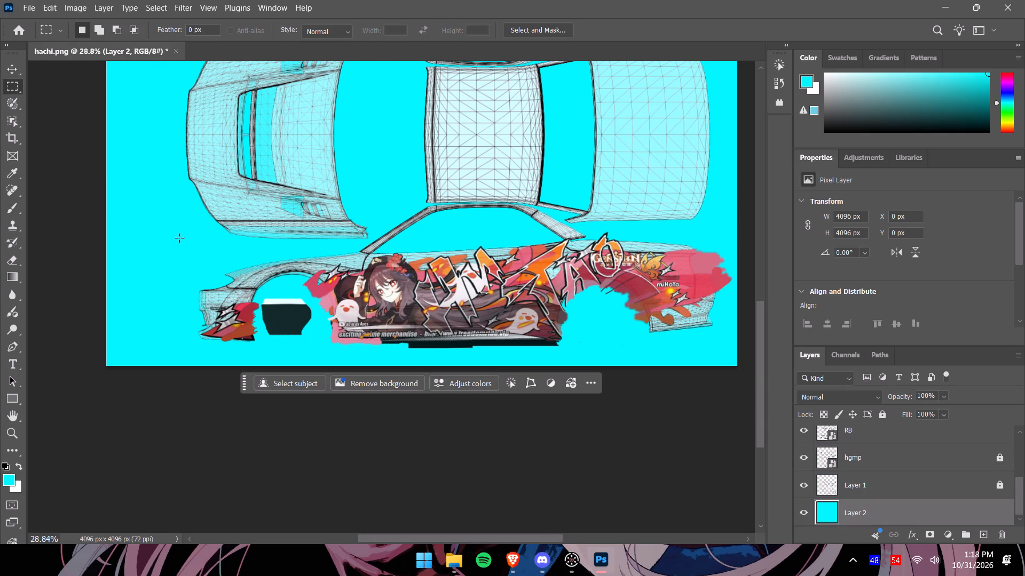
{"action": "left_click_drag", "start_coordinate": [179, 238], "coordinate": [228, 255]}
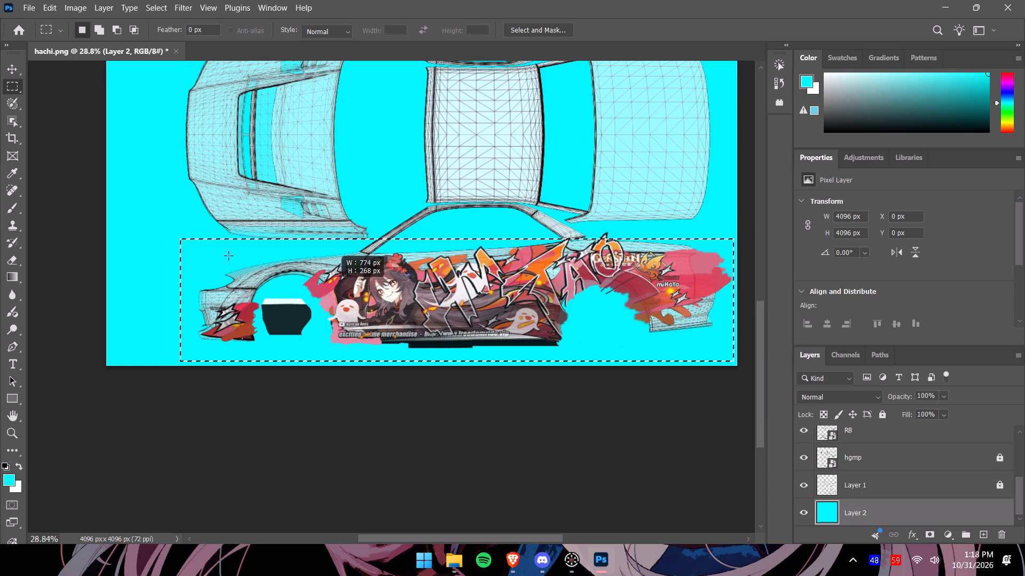
{"action": "left_click_drag", "start_coordinate": [228, 255], "coordinate": [175, 246]}
{"action": "left_click", "coordinate": [171, 231]}
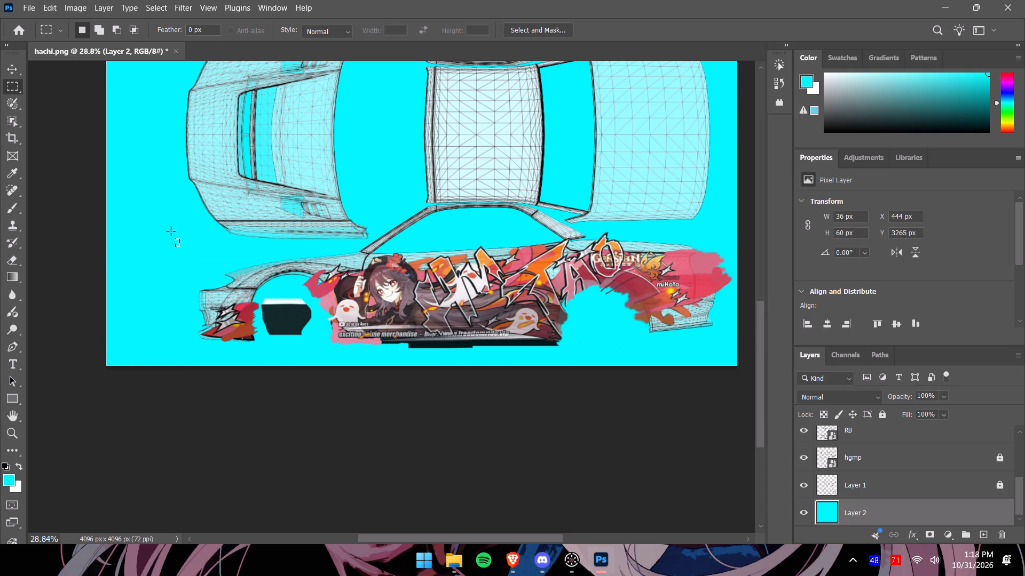
{"action": "left_click_drag", "start_coordinate": [172, 235], "coordinate": [721, 342]}
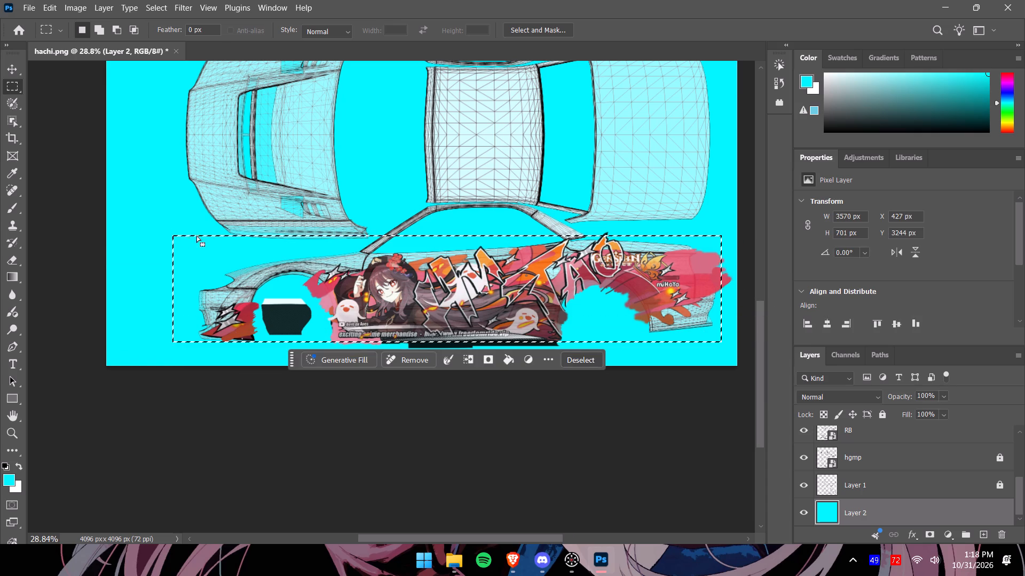
{"action": "left_click", "coordinate": [179, 220]}
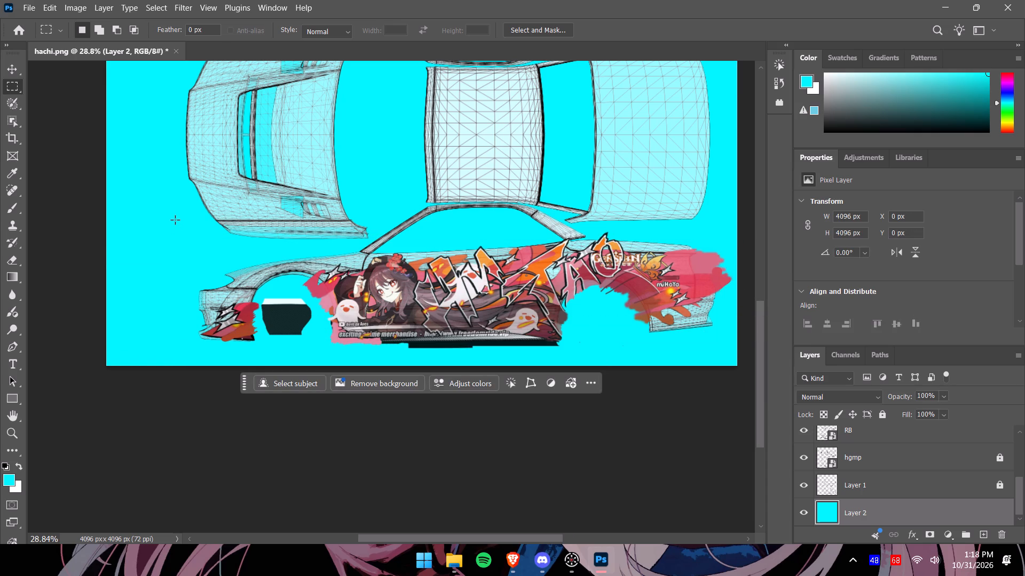
{"action": "left_click_drag", "start_coordinate": [177, 222], "coordinate": [735, 371]}
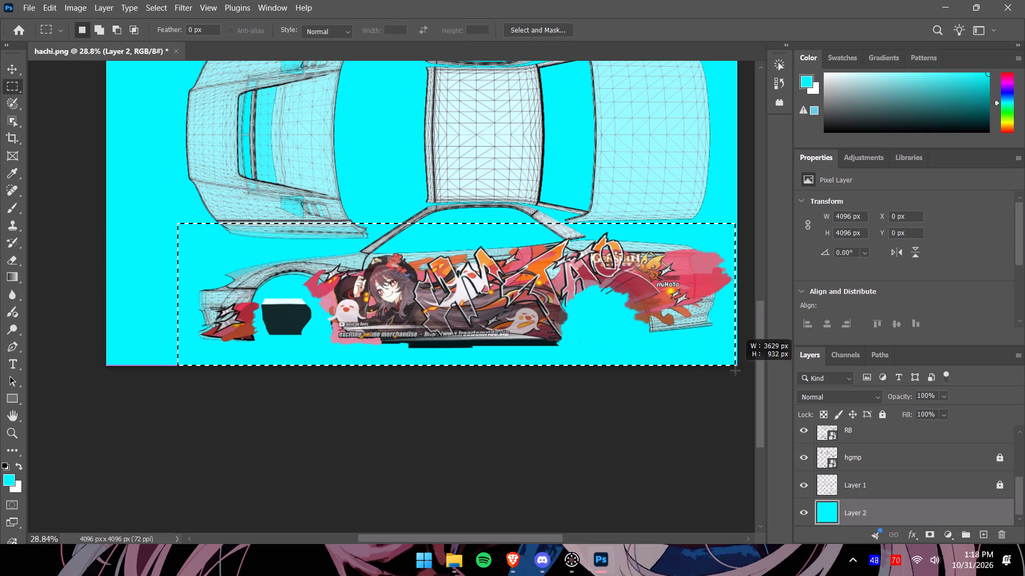
{"action": "left_click_drag", "start_coordinate": [735, 371], "coordinate": [736, 364]}
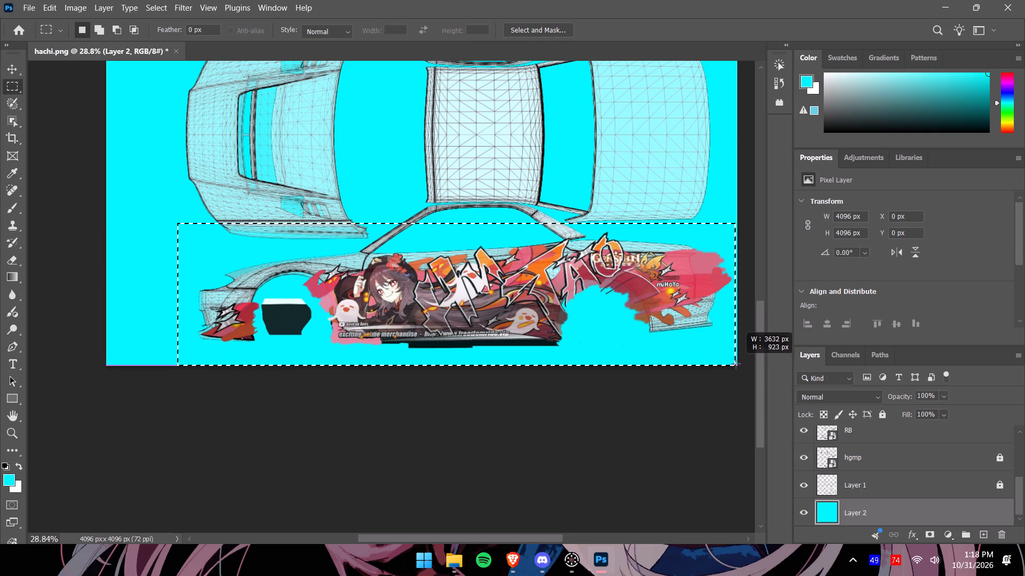
{"action": "left_click_drag", "start_coordinate": [736, 364], "coordinate": [736, 364]}
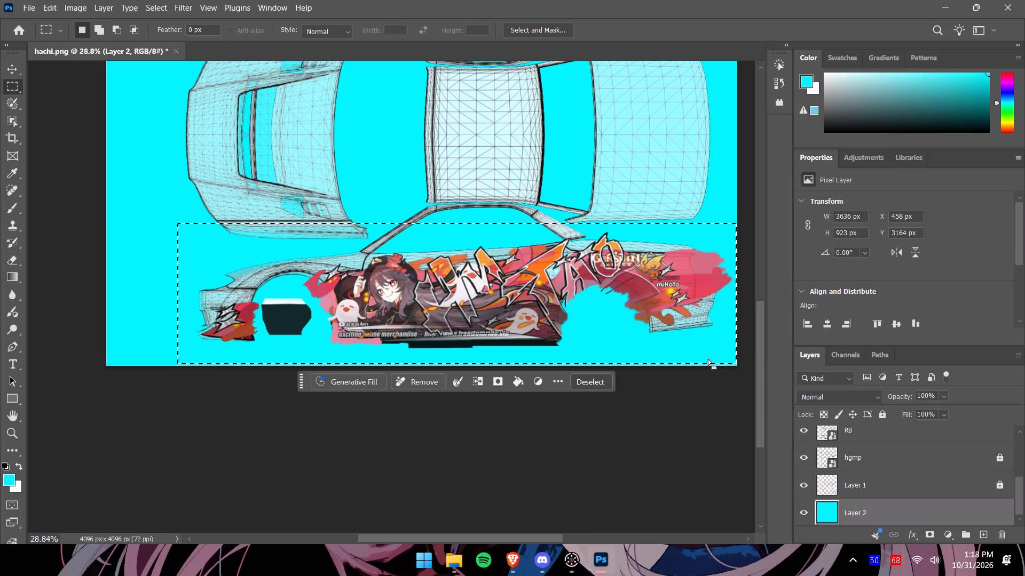
{"action": "scroll", "coordinate": [944, 472], "scroll_direction": "up", "scroll_amount": 4}
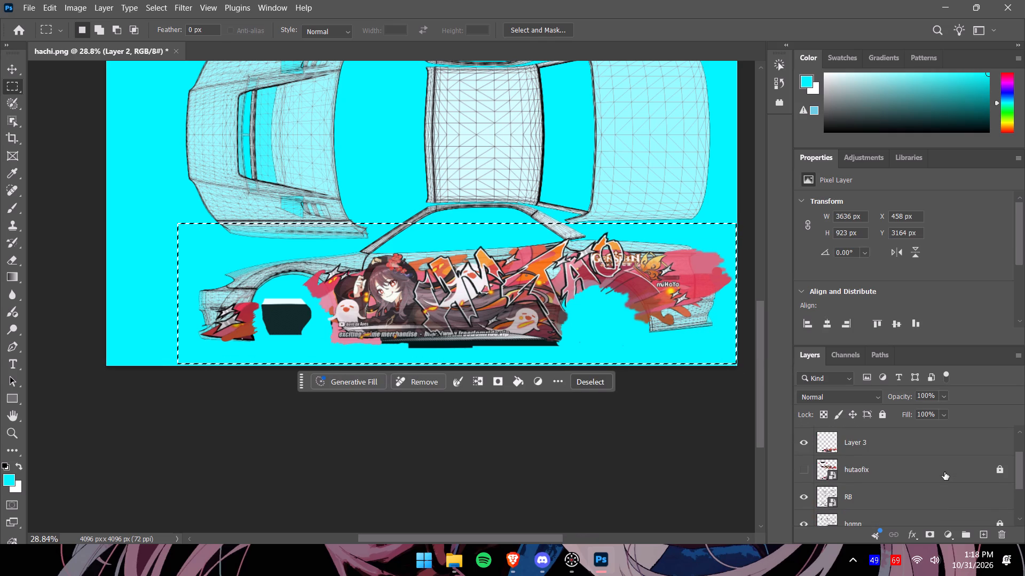
{"action": "scroll", "coordinate": [944, 472], "scroll_direction": "up", "scroll_amount": 2}
{"action": "left_click", "coordinate": [944, 472]}
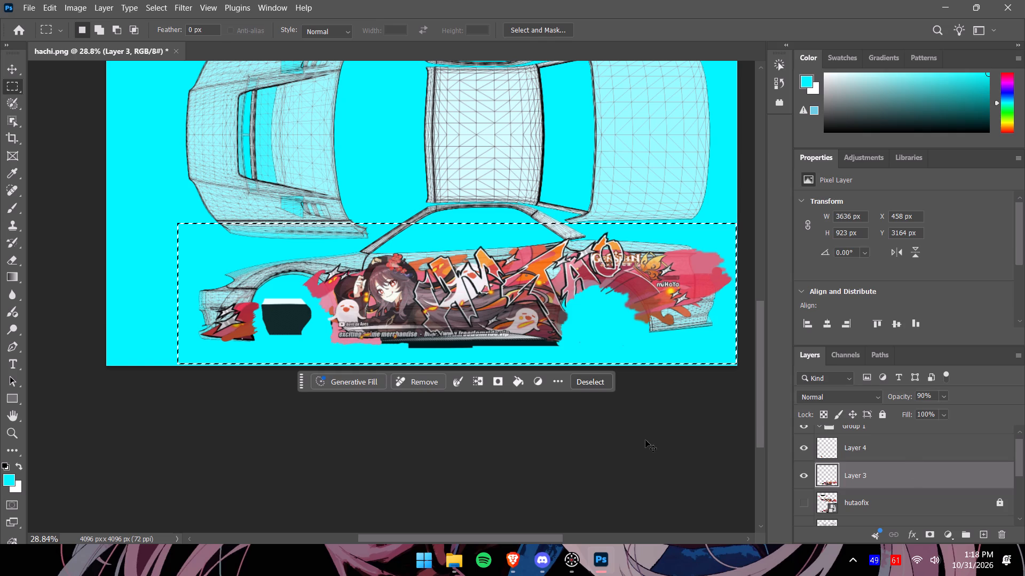
{"action": "key", "text": "ctrl+c"}
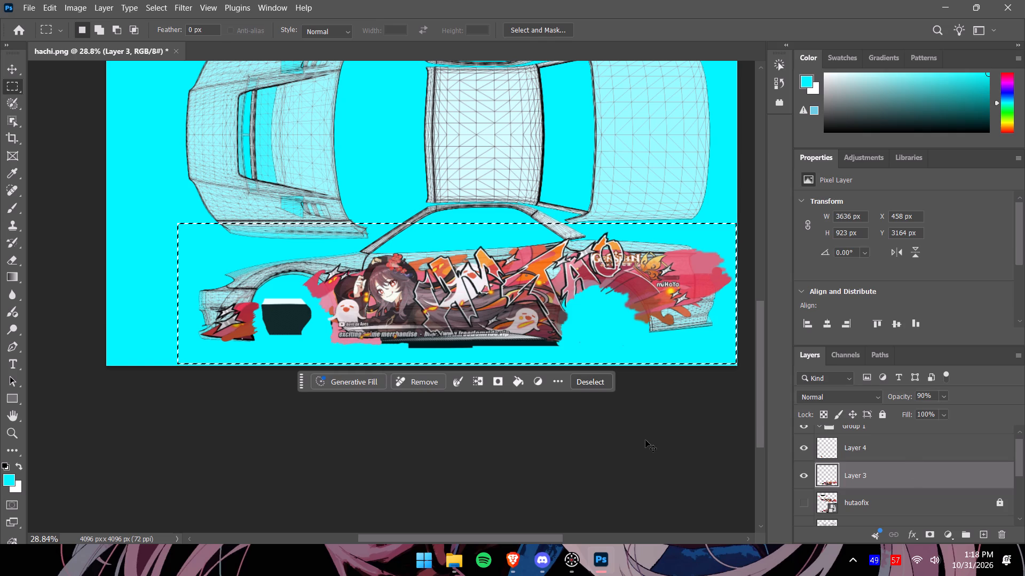
{"action": "key", "text": "ctrl+v"}
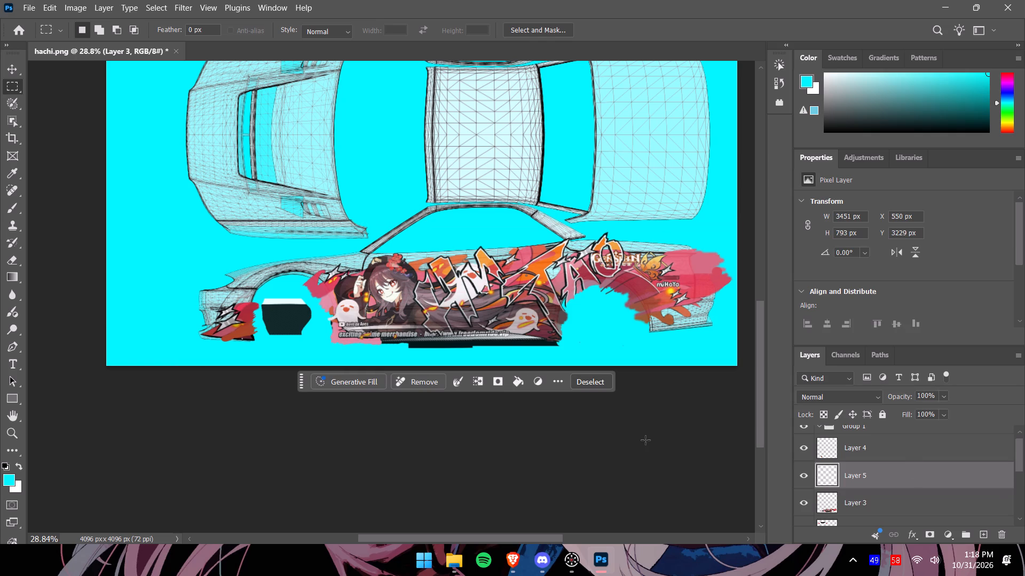
Move the pasted side artwork on Layer 5 up the template onto the upper side panel wireframe.
{"action": "left_click_drag", "start_coordinate": [760, 412], "coordinate": [759, 386]}
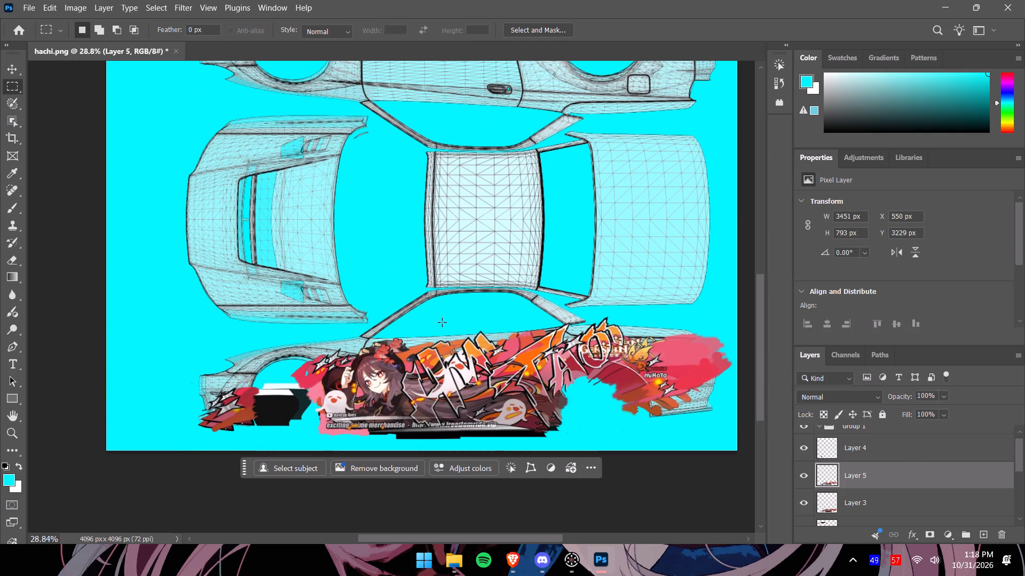
{"action": "left_click", "coordinate": [13, 68]}
{"action": "left_click_drag", "start_coordinate": [489, 370], "coordinate": [489, 360]}
{"action": "left_click_drag", "start_coordinate": [488, 360], "coordinate": [496, 133]}
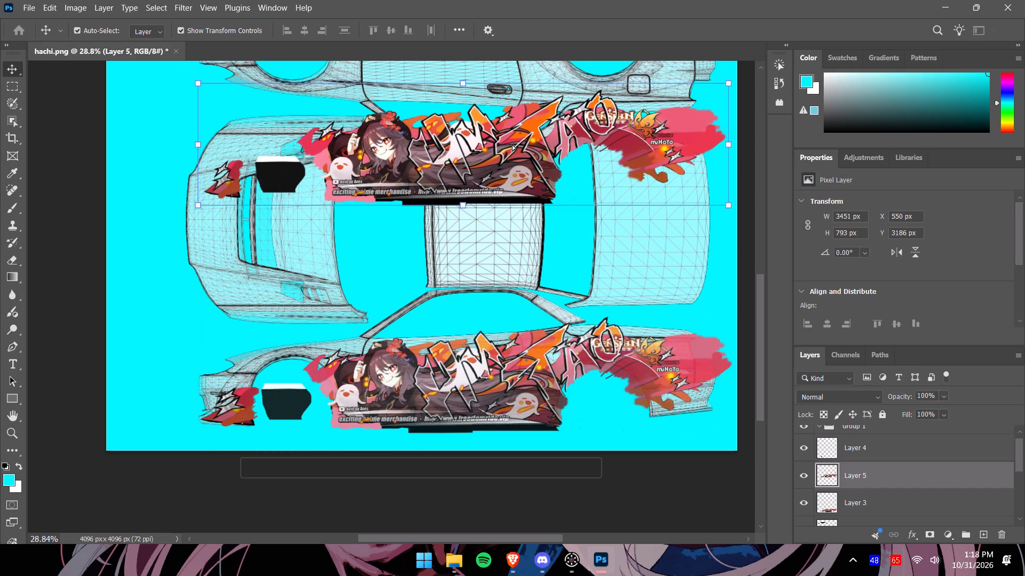
{"action": "left_click_drag", "start_coordinate": [765, 334], "coordinate": [768, 274]}
{"action": "left_click_drag", "start_coordinate": [507, 326], "coordinate": [501, 225]}
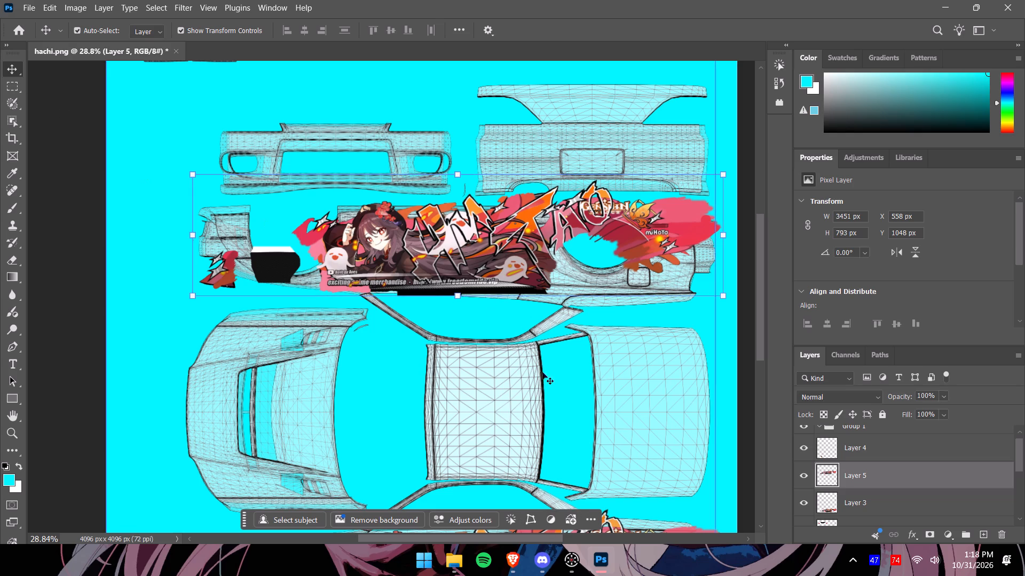
Flip Layer 5's side artwork vertically with a free transform, after trying and reverting a 180° rotation.
{"action": "left_click", "coordinate": [527, 517]}
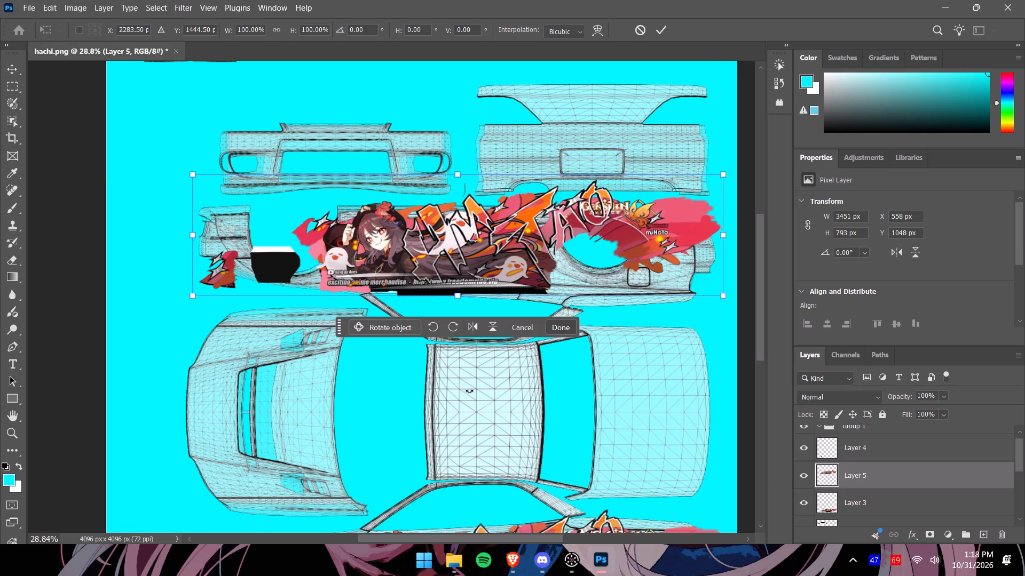
{"action": "left_click", "coordinate": [458, 331]}
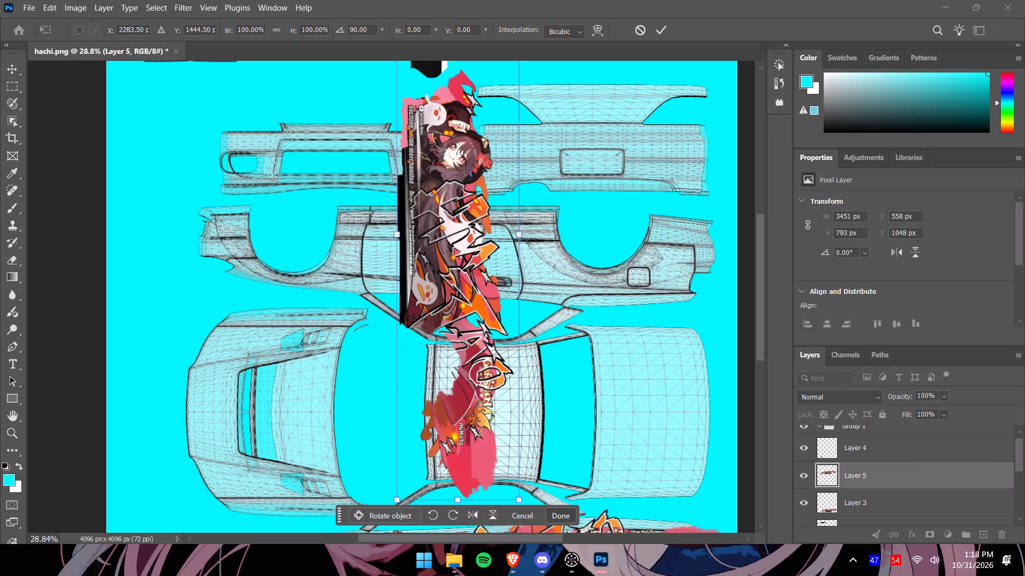
{"action": "left_click", "coordinate": [457, 513]}
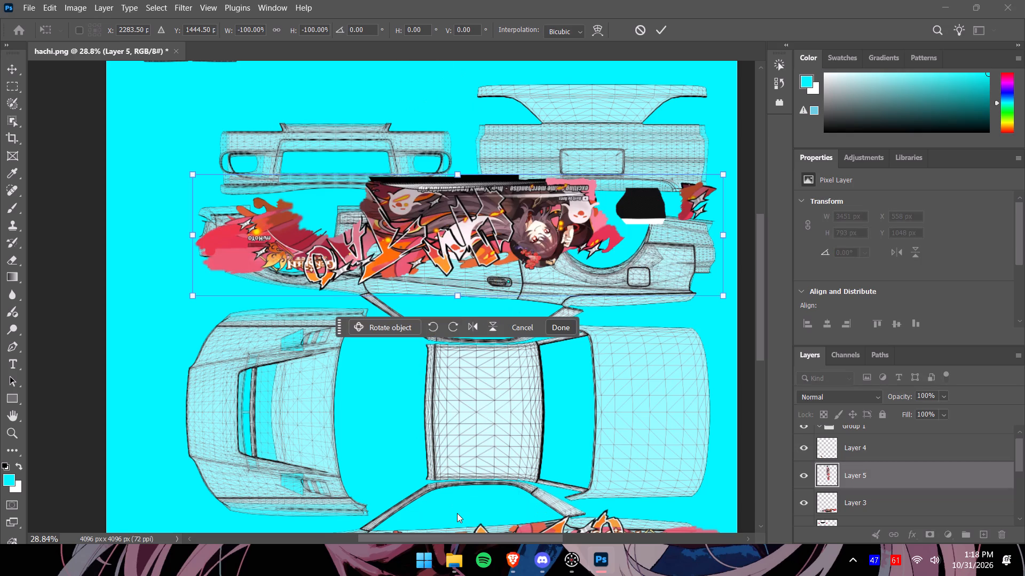
{"action": "left_click", "coordinate": [437, 325]}
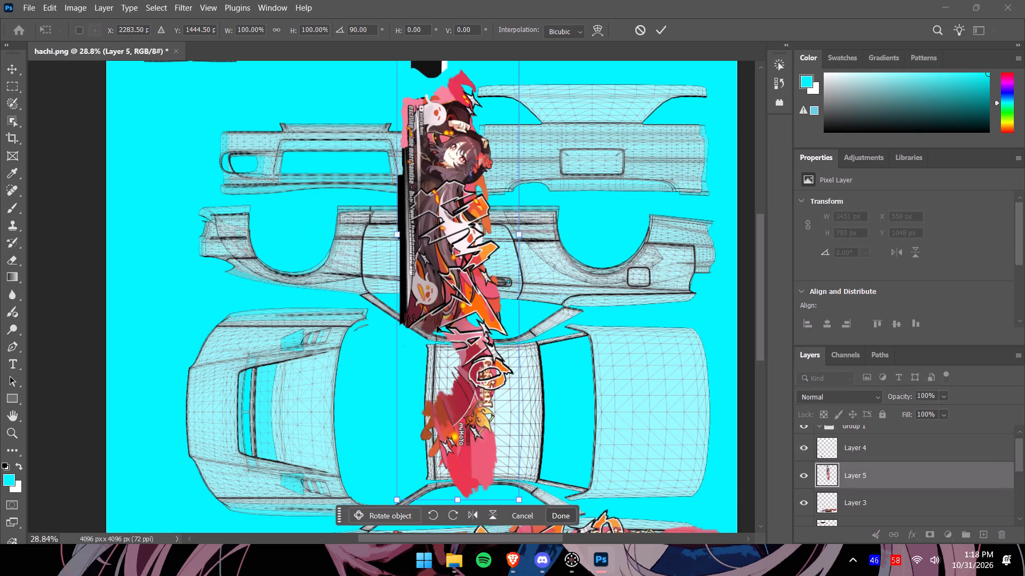
{"action": "left_click", "coordinate": [438, 510]}
{"action": "left_click", "coordinate": [491, 324]}
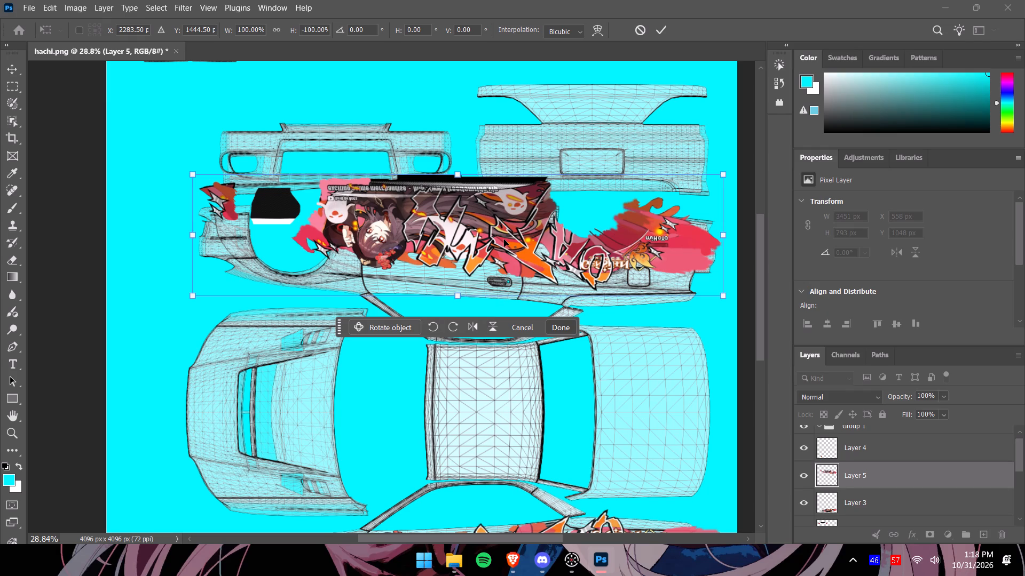
{"action": "left_click", "coordinate": [475, 327]}
{"action": "left_click", "coordinate": [475, 327]}
Position the flipped side artwork over the upper side wireframe, with its centre at about X 2370.5 px, Y 1573.5 px.
{"action": "left_click_drag", "start_coordinate": [470, 206], "coordinate": [479, 227]}
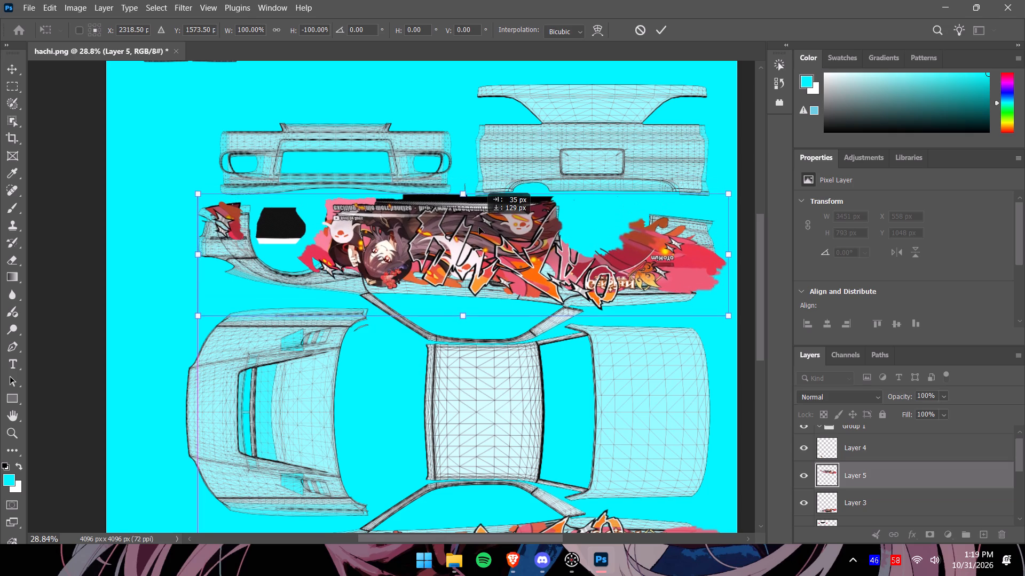
{"action": "left_click_drag", "start_coordinate": [479, 227], "coordinate": [480, 232]}
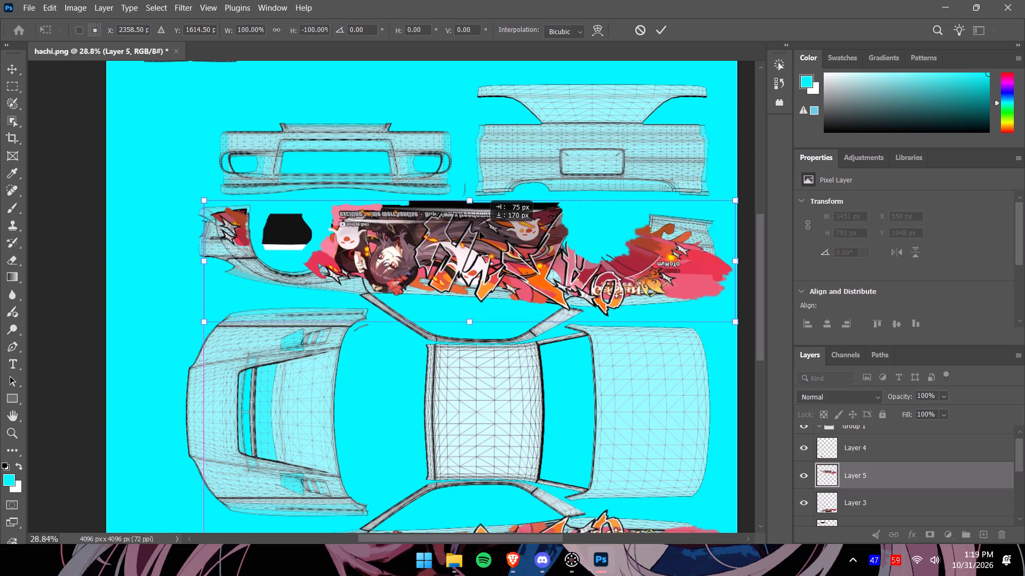
{"action": "left_click_drag", "start_coordinate": [480, 232], "coordinate": [480, 231]}
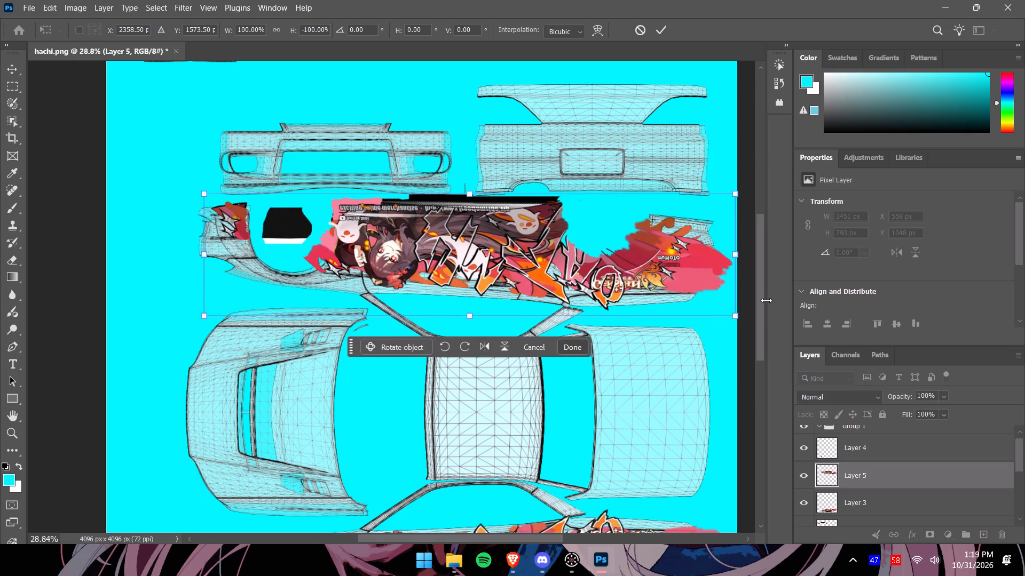
{"action": "left_click_drag", "start_coordinate": [758, 302], "coordinate": [768, 326]}
{"action": "left_click", "coordinate": [511, 173]}
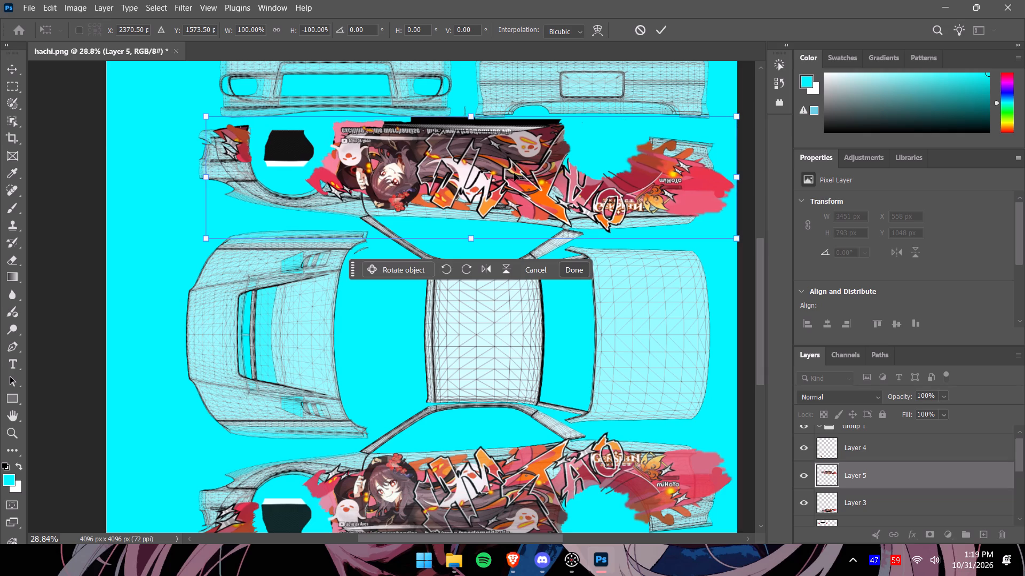
Lower Layer 5's opacity to 82% so the wireframe shows through, and apply the transform.
{"action": "left_click", "coordinate": [942, 398]}
{"action": "left_click_drag", "start_coordinate": [958, 412], "coordinate": [956, 412]}
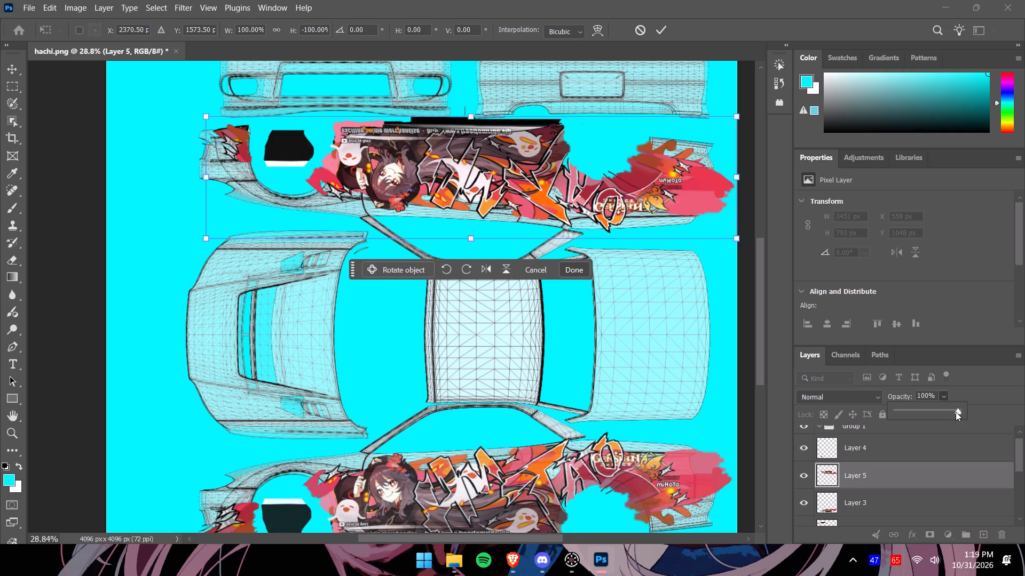
{"action": "left_click_drag", "start_coordinate": [956, 412], "coordinate": [947, 411]}
{"action": "left_click", "coordinate": [947, 410]}
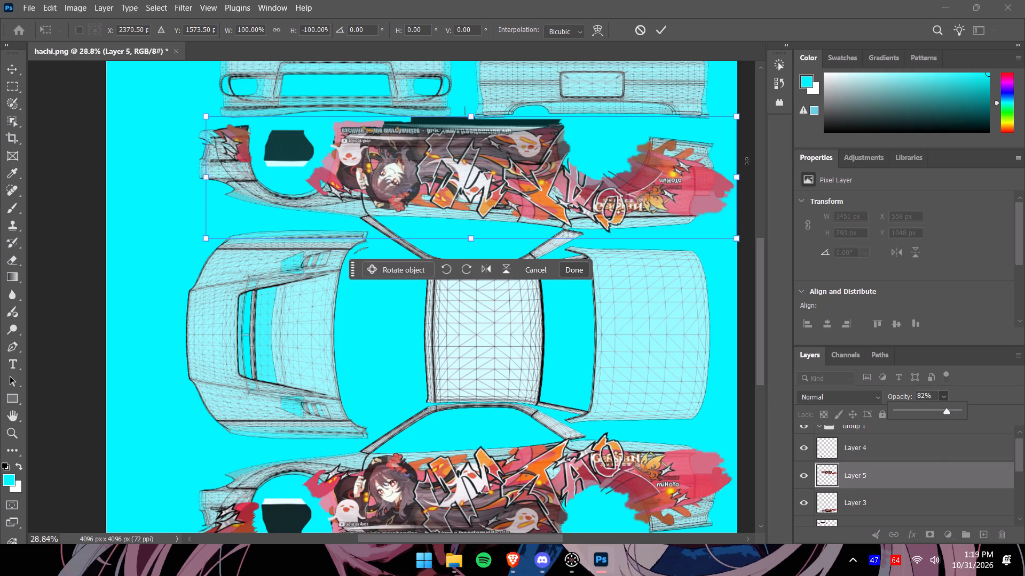
{"action": "left_click", "coordinate": [74, 246]}
{"action": "left_click", "coordinate": [581, 274]}
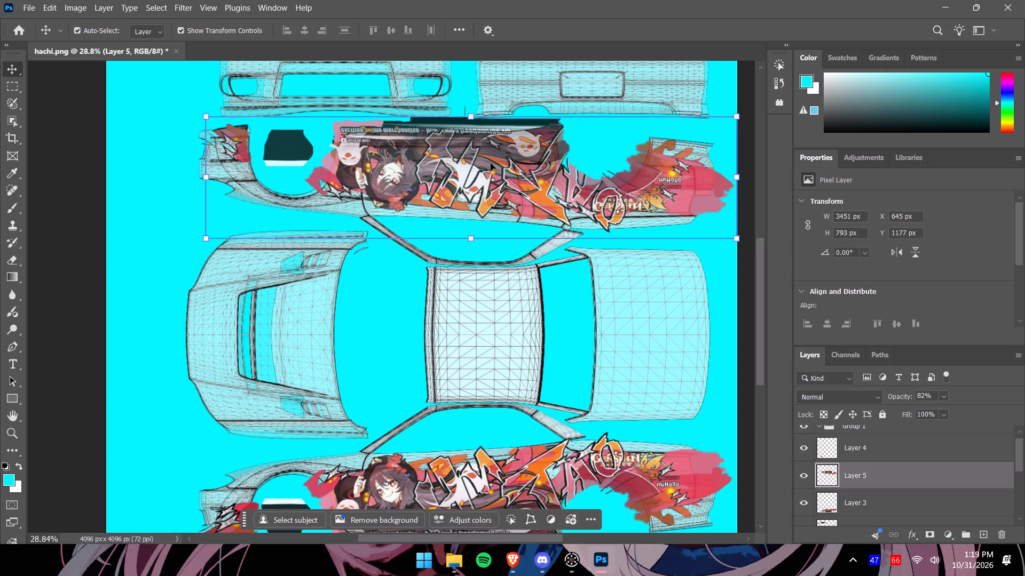
Hide Layer 4 with the stretched front bumper artwork.
{"action": "left_click", "coordinate": [765, 346]}
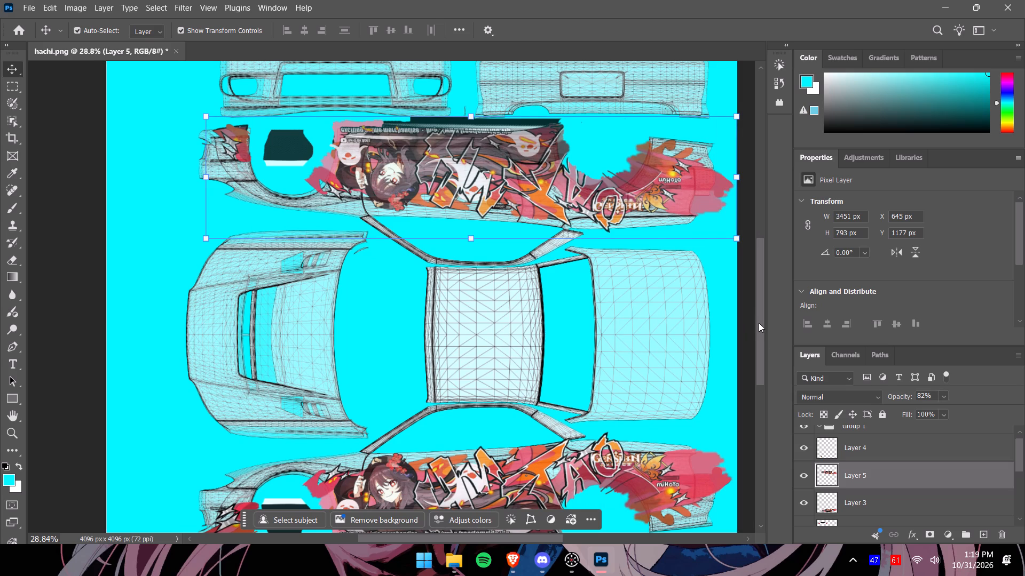
{"action": "left_click_drag", "start_coordinate": [759, 323], "coordinate": [759, 332]}
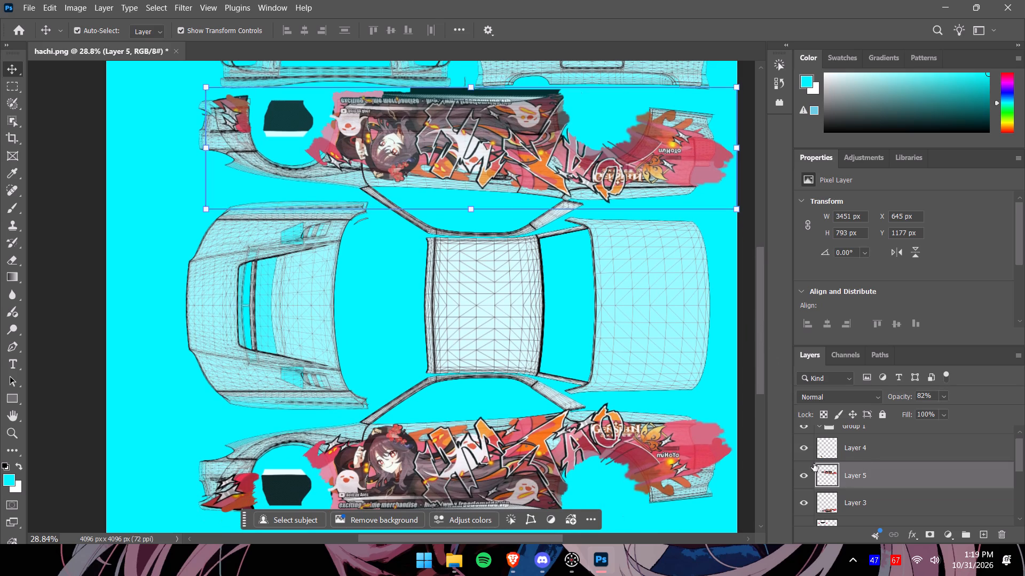
{"action": "left_click", "coordinate": [805, 444]}
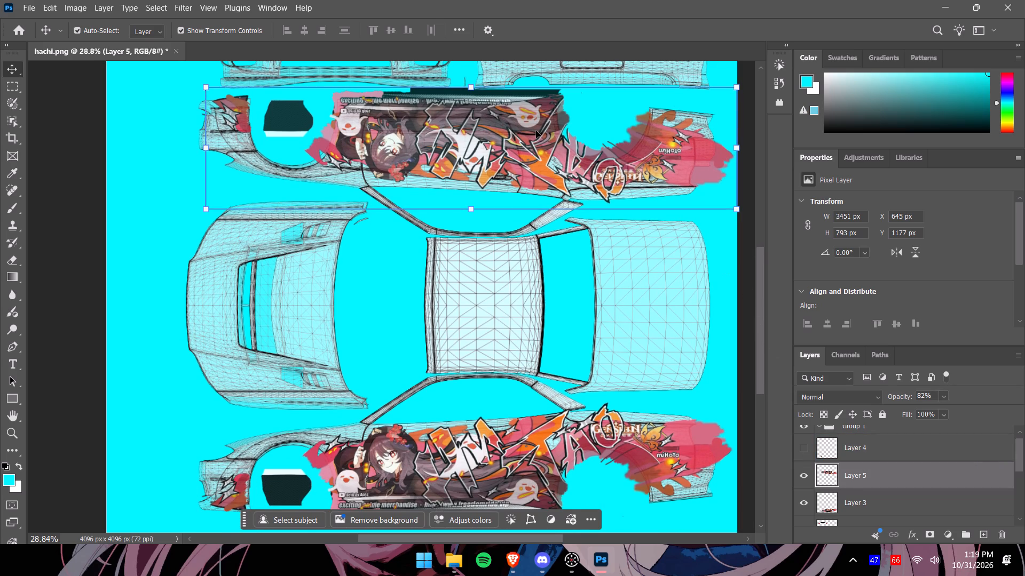
Move Layer 5's flipped artwork slightly forward and down over the upper side wireframe, to X 633 px, Y 1205 px.
{"action": "left_click_drag", "start_coordinate": [512, 137], "coordinate": [509, 141]}
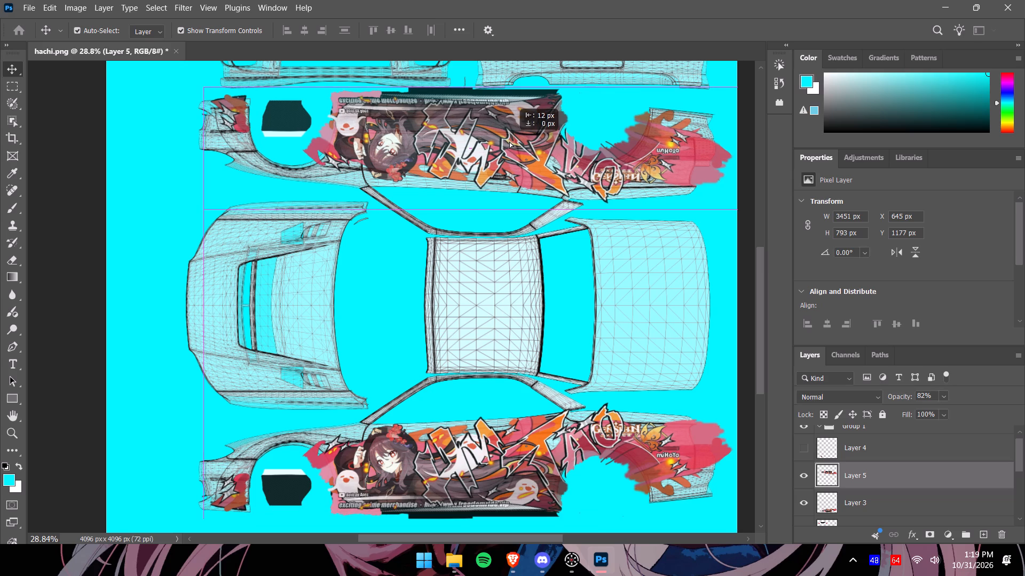
{"action": "left_click_drag", "start_coordinate": [509, 141], "coordinate": [507, 144]}
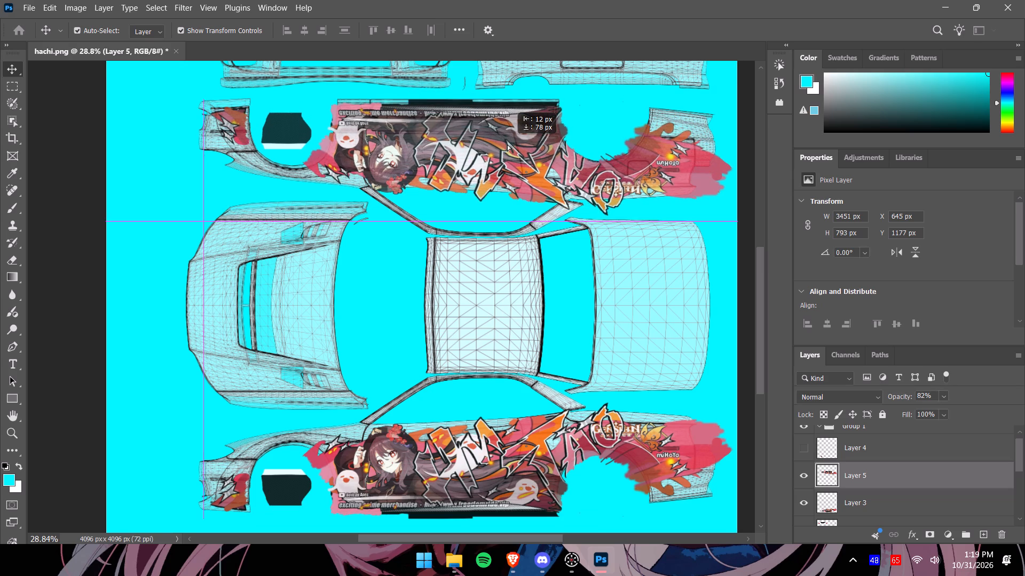
{"action": "left_click_drag", "start_coordinate": [507, 144], "coordinate": [506, 142]}
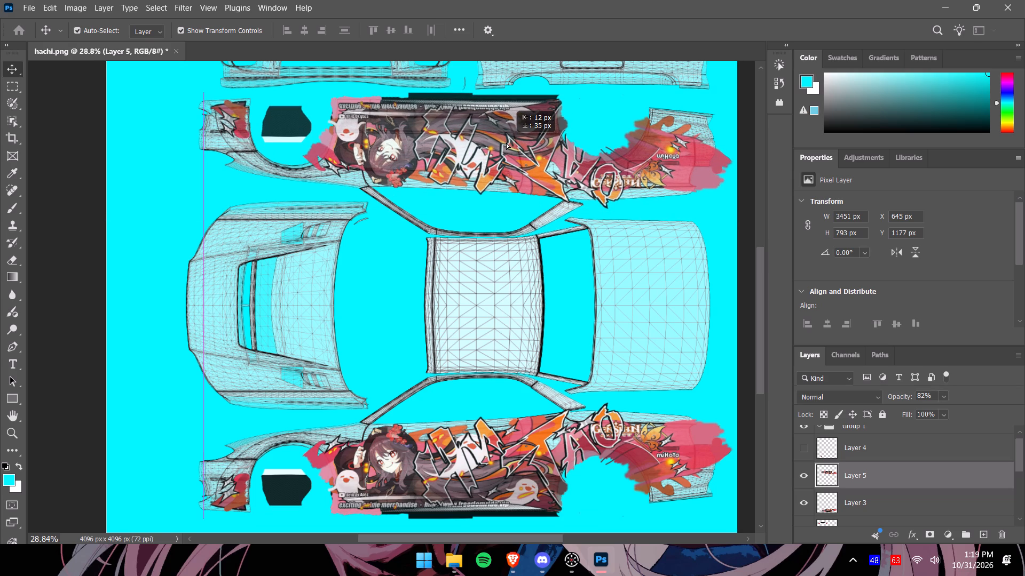
{"action": "left_click_drag", "start_coordinate": [506, 142], "coordinate": [504, 141]}
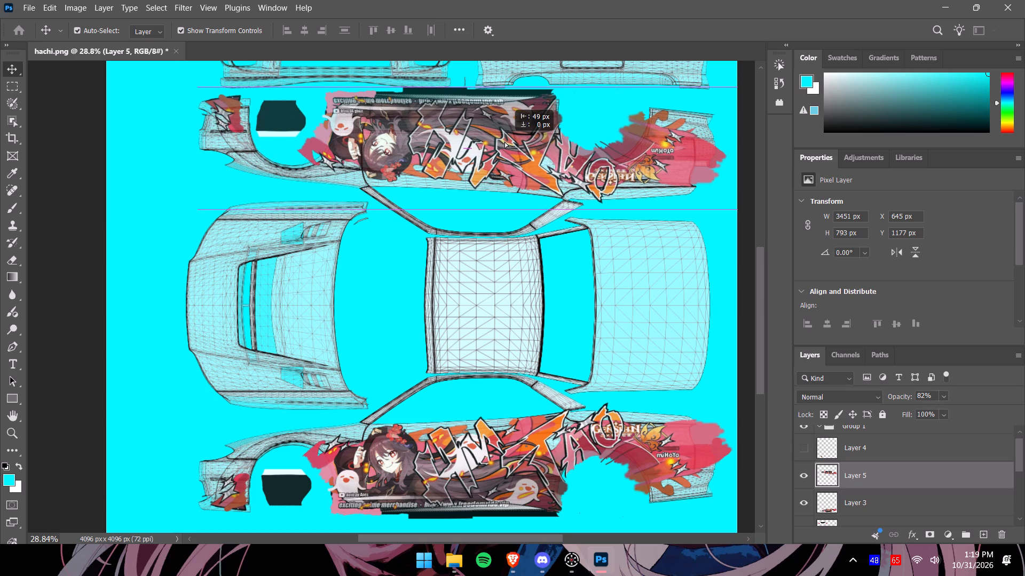
{"action": "left_click_drag", "start_coordinate": [504, 141], "coordinate": [505, 141]}
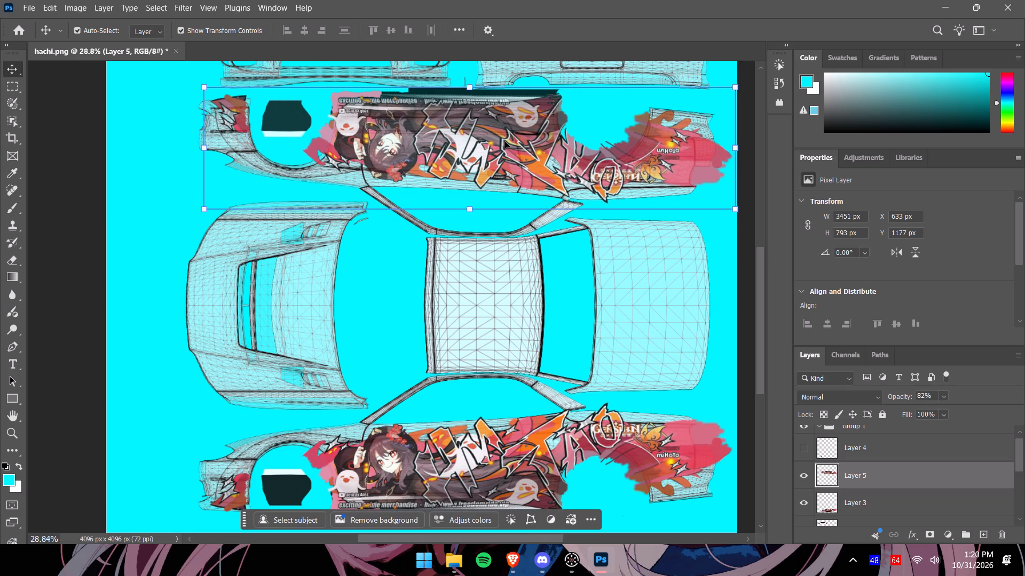
{"action": "scroll", "coordinate": [504, 141], "scroll_direction": "up", "scroll_amount": 9, "text": "alt"}
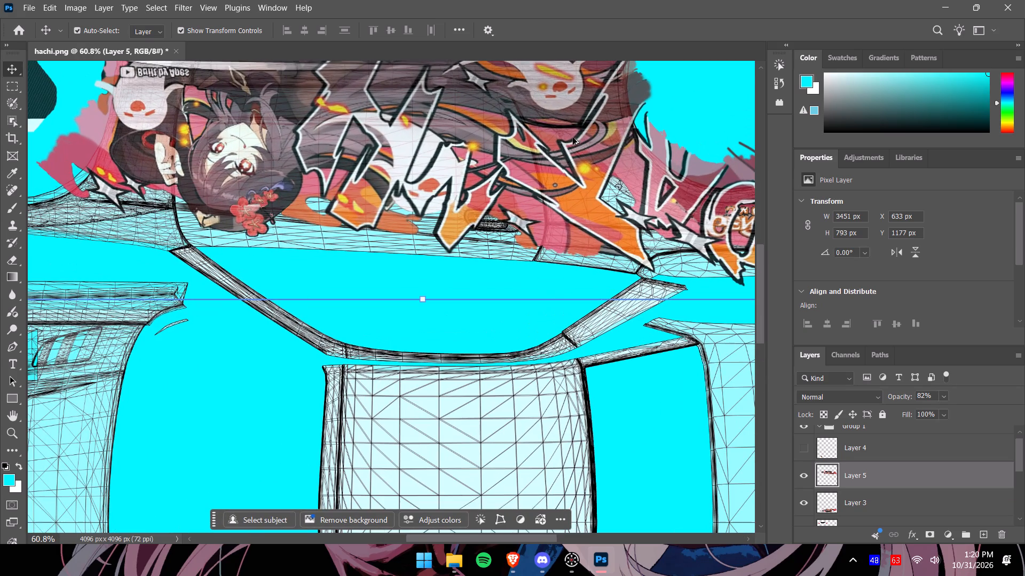
{"action": "left_click_drag", "start_coordinate": [569, 138], "coordinate": [562, 147]}
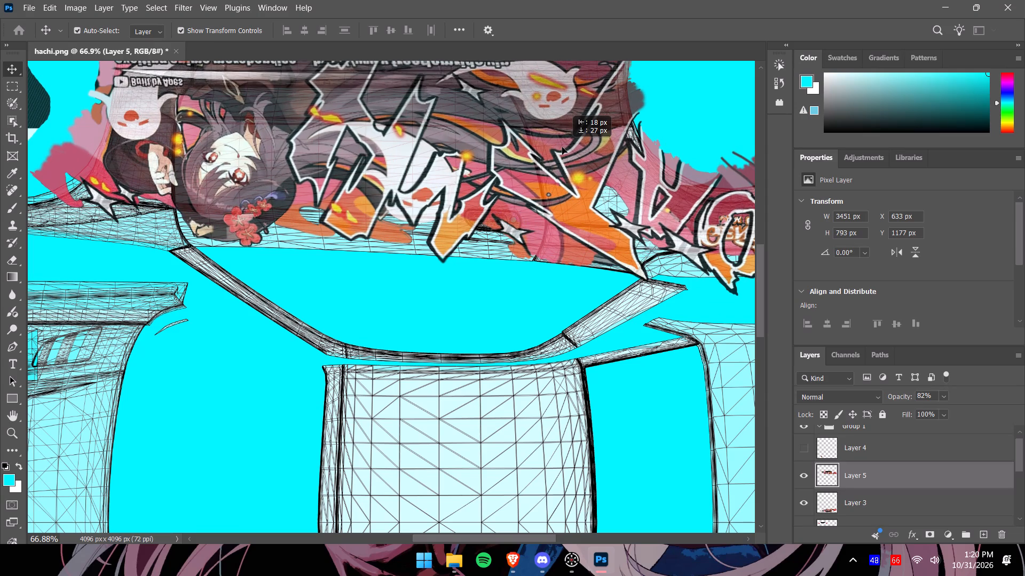
{"action": "left_click_drag", "start_coordinate": [562, 147], "coordinate": [564, 148]}
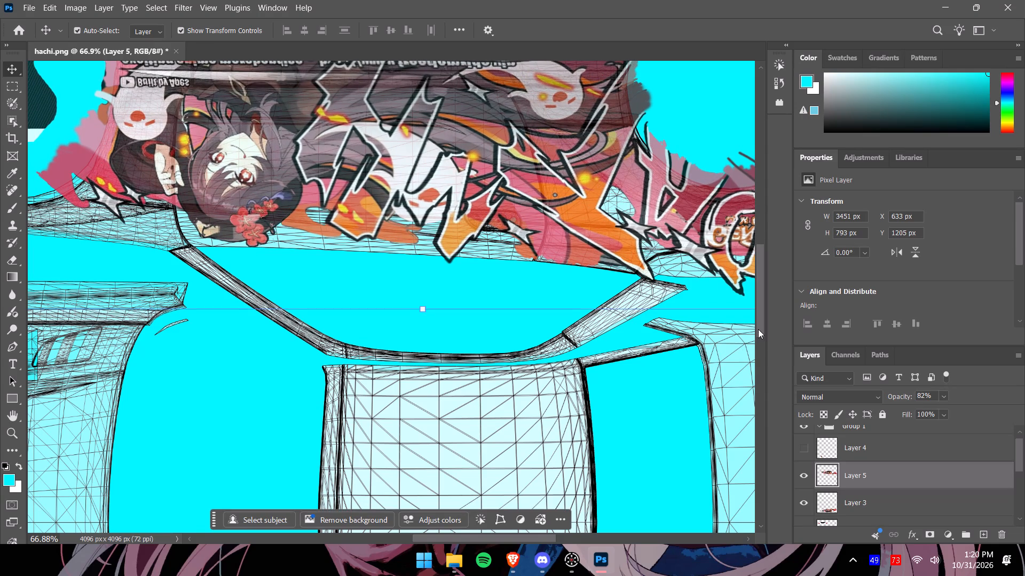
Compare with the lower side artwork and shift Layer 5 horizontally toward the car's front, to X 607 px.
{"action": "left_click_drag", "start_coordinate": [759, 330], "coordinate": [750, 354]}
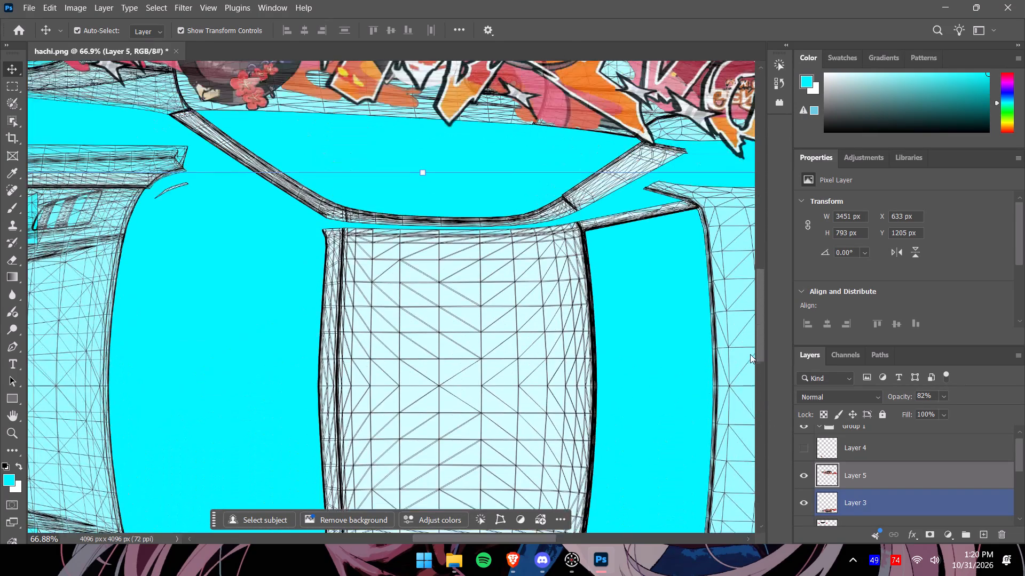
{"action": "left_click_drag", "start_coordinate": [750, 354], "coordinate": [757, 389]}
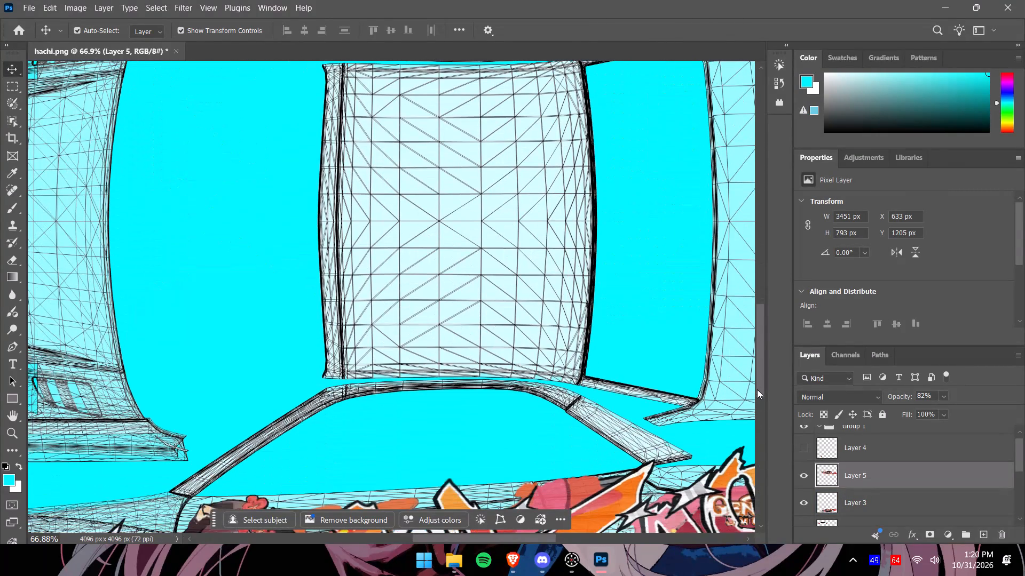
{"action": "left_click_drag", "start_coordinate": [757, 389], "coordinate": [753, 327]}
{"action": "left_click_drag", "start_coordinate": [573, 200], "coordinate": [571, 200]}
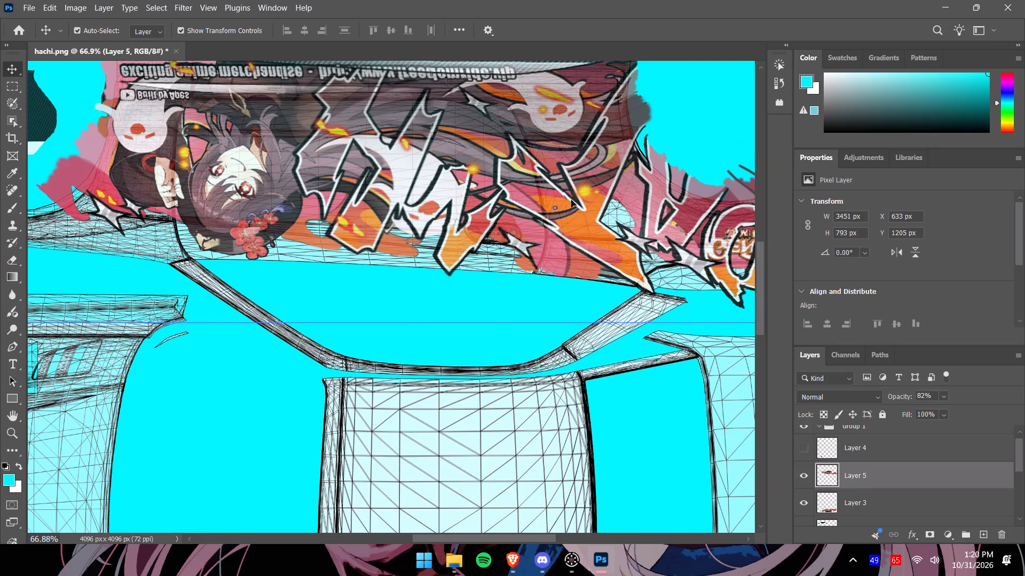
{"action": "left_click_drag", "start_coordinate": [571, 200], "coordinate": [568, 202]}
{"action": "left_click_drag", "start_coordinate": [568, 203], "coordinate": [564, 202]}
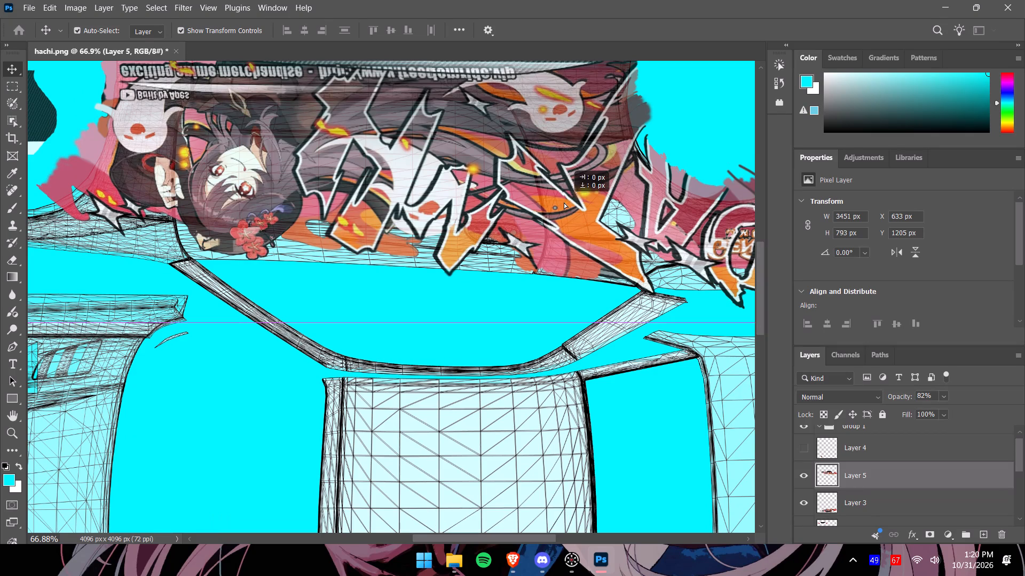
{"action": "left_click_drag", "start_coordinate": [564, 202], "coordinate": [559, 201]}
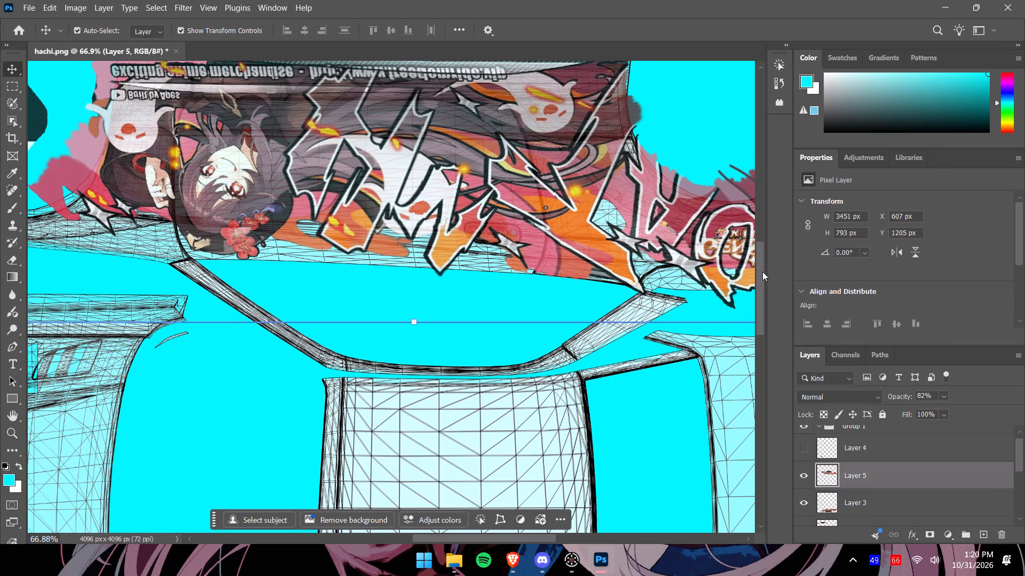
Recheck against the lower side artwork and shift Layer 5 horizontally to X 618 px.
{"action": "left_click_drag", "start_coordinate": [762, 271], "coordinate": [758, 370]}
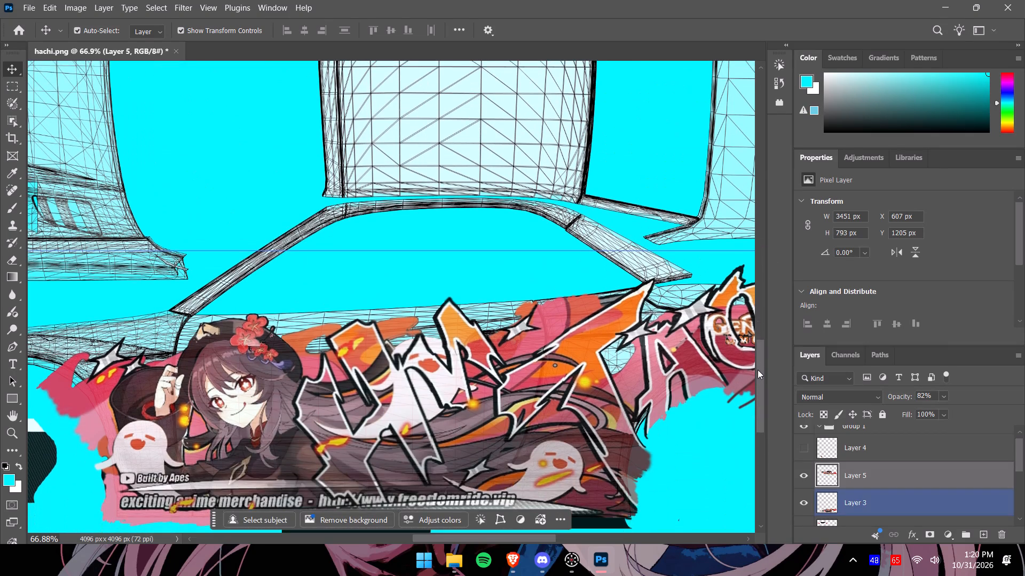
{"action": "left_click_drag", "start_coordinate": [758, 370], "coordinate": [750, 256]}
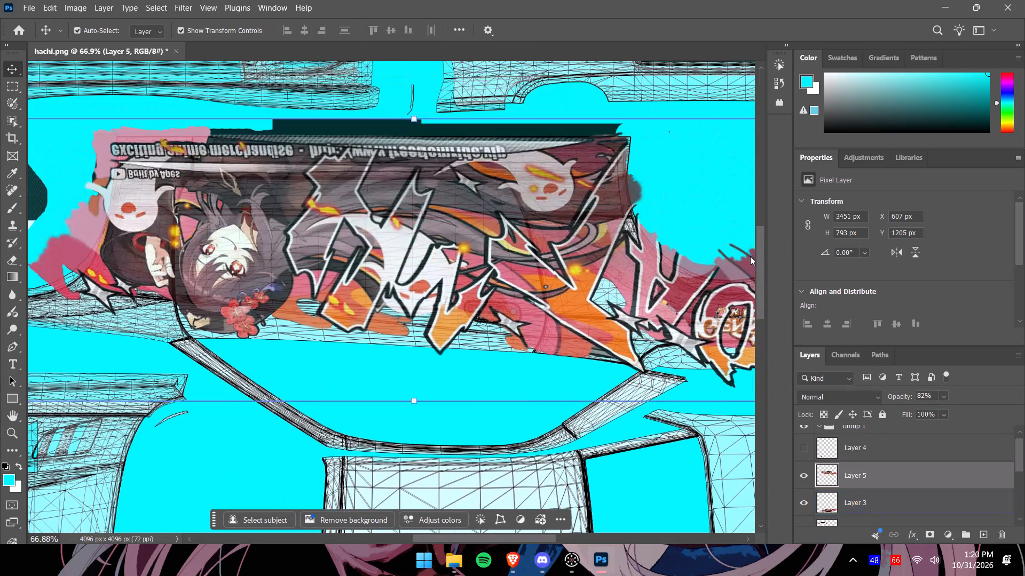
{"action": "left_click_drag", "start_coordinate": [750, 256], "coordinate": [761, 338]}
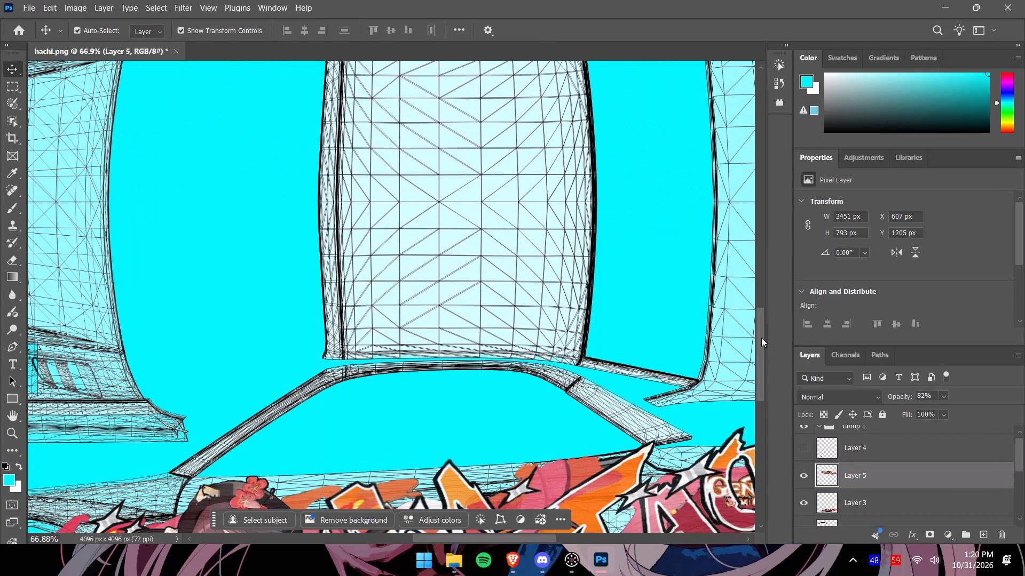
{"action": "left_click_drag", "start_coordinate": [761, 338], "coordinate": [752, 282]}
{"action": "left_click", "coordinate": [566, 179]}
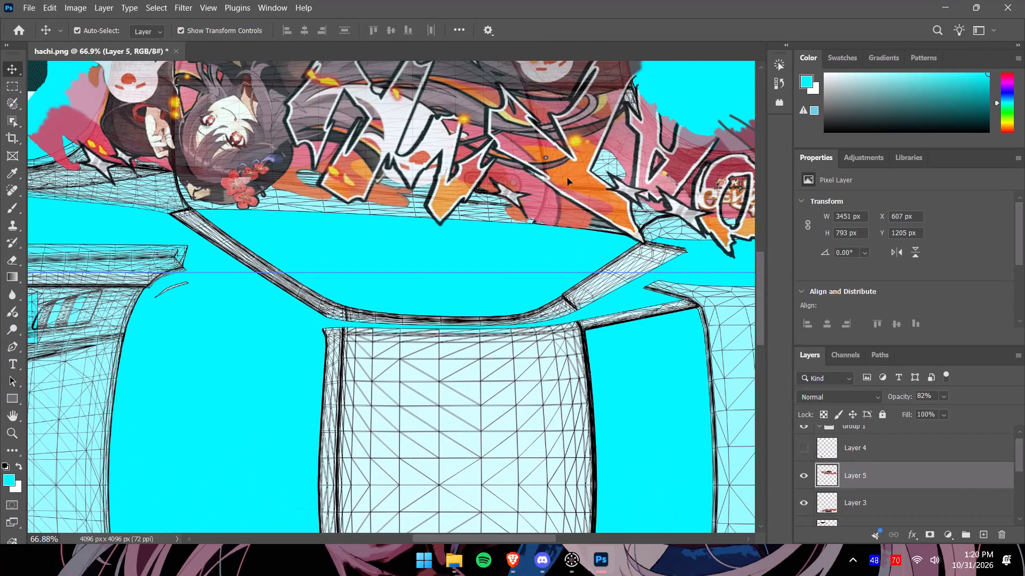
Compare where the flipped upper artwork and the lower side artwork meet the window edges and pillars of their wireframes.
{"action": "left_click_drag", "start_coordinate": [759, 335], "coordinate": [762, 385]}
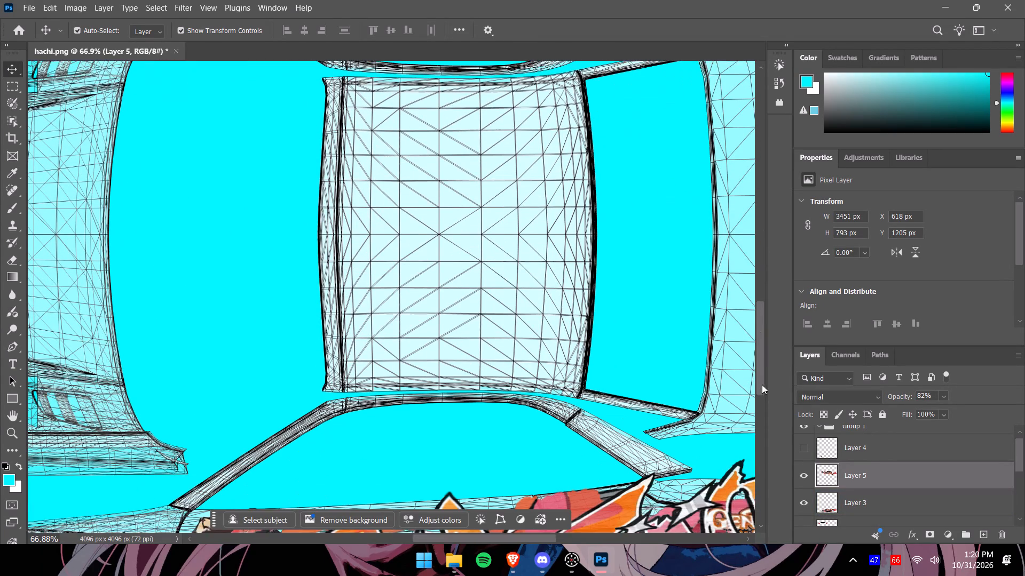
{"action": "left_click_drag", "start_coordinate": [762, 385], "coordinate": [755, 347]}
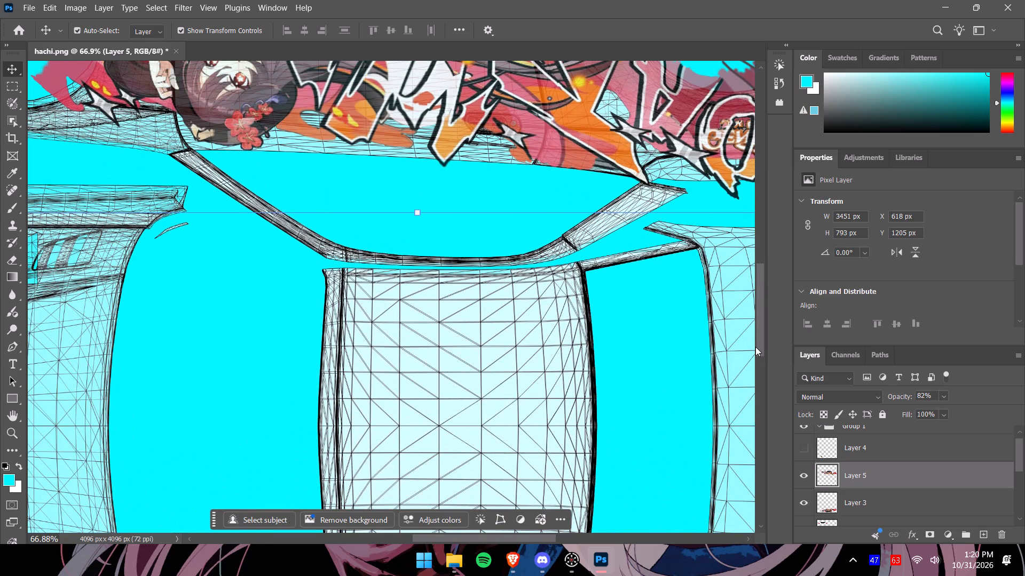
{"action": "left_click_drag", "start_coordinate": [755, 347], "coordinate": [755, 347]}
{"action": "left_click_drag", "start_coordinate": [755, 347], "coordinate": [756, 433]}
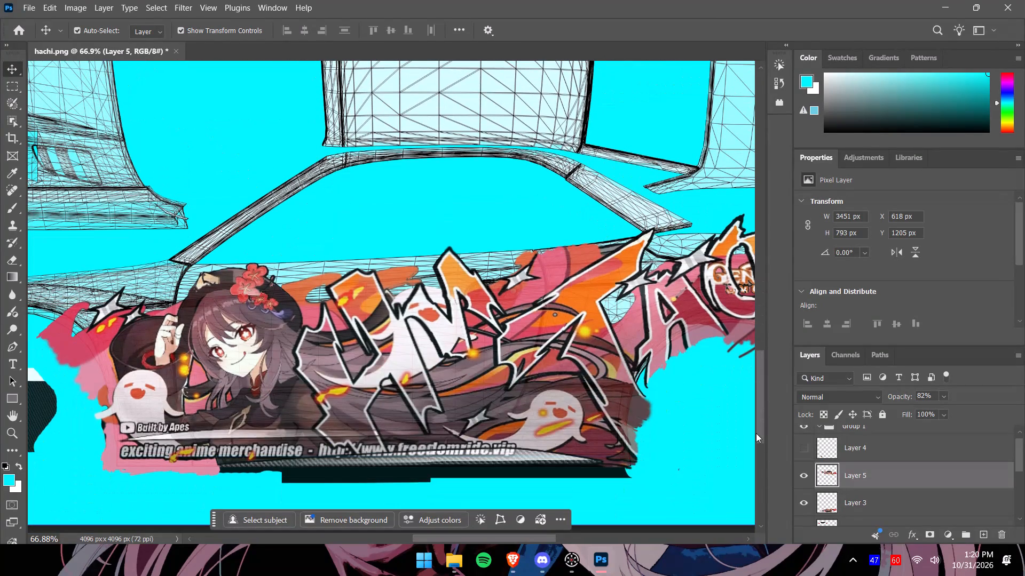
{"action": "left_click_drag", "start_coordinate": [756, 433], "coordinate": [752, 331]}
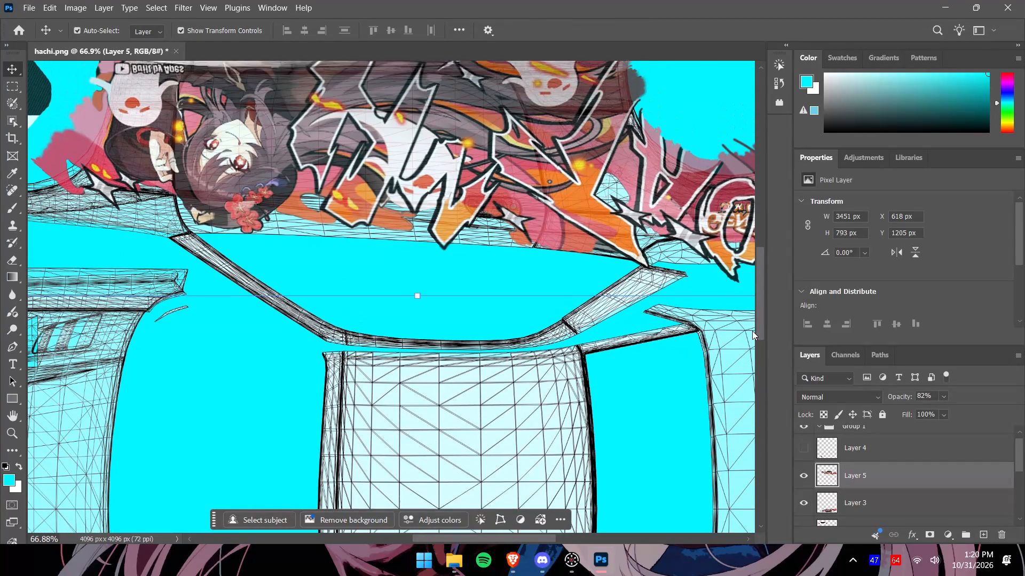
{"action": "left_click_drag", "start_coordinate": [752, 331], "coordinate": [764, 391]}
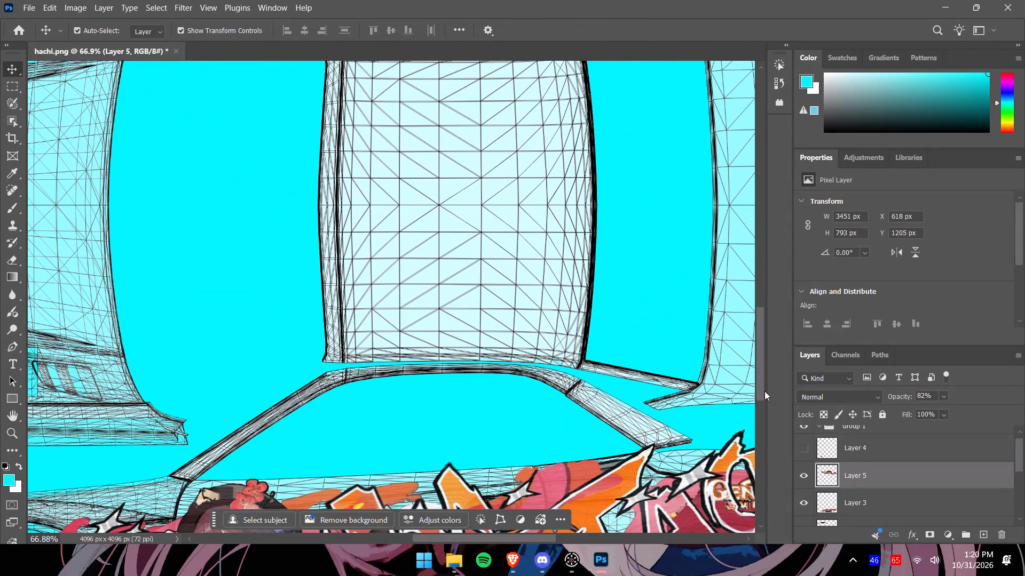
{"action": "left_click_drag", "start_coordinate": [764, 391], "coordinate": [755, 340]}
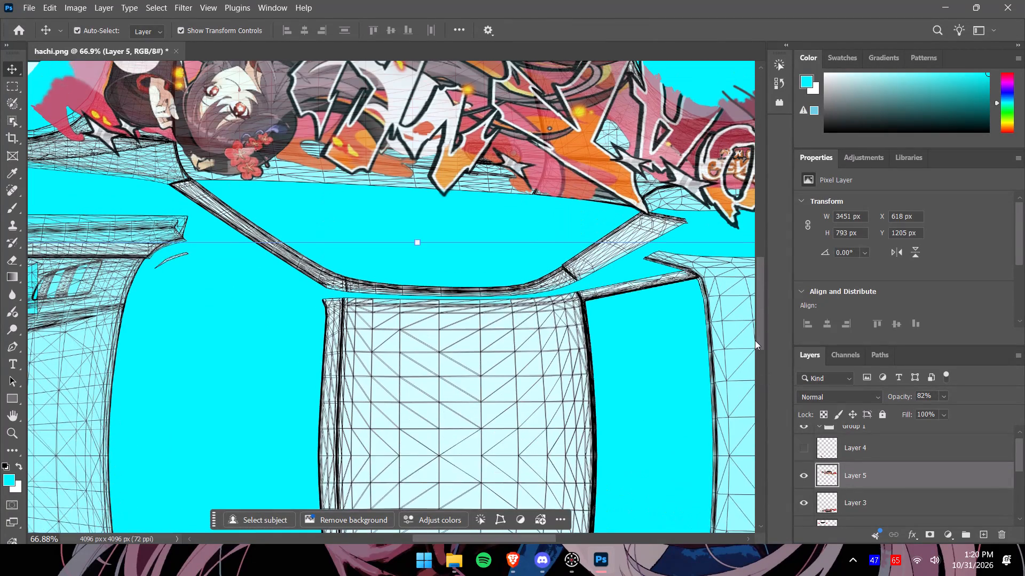
{"action": "left_click_drag", "start_coordinate": [755, 340], "coordinate": [753, 335]}
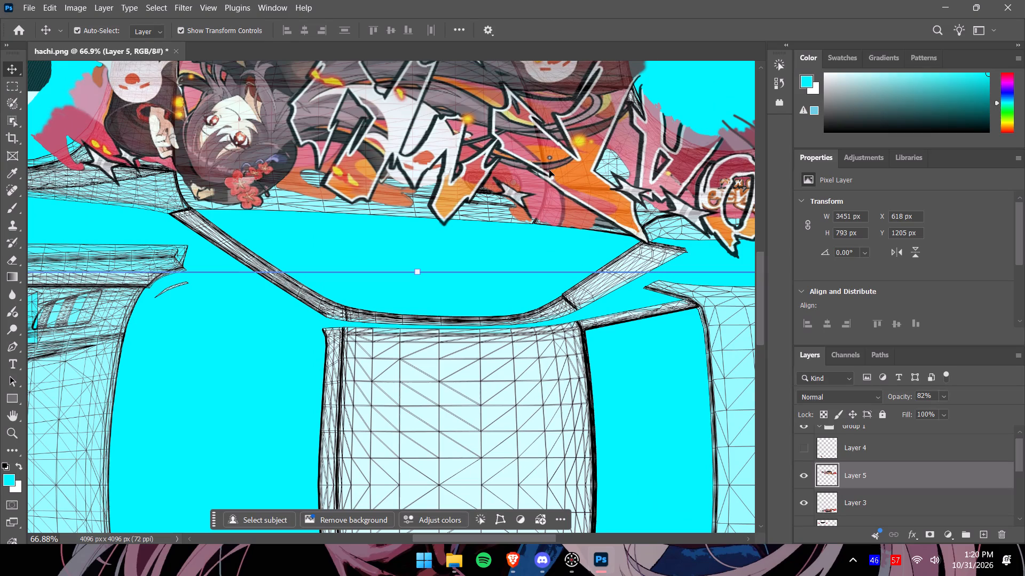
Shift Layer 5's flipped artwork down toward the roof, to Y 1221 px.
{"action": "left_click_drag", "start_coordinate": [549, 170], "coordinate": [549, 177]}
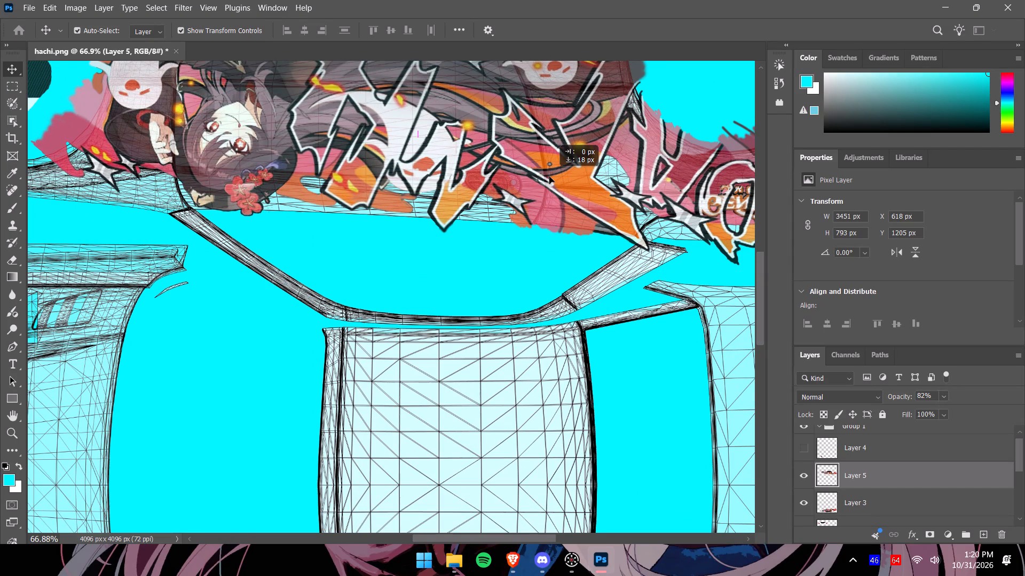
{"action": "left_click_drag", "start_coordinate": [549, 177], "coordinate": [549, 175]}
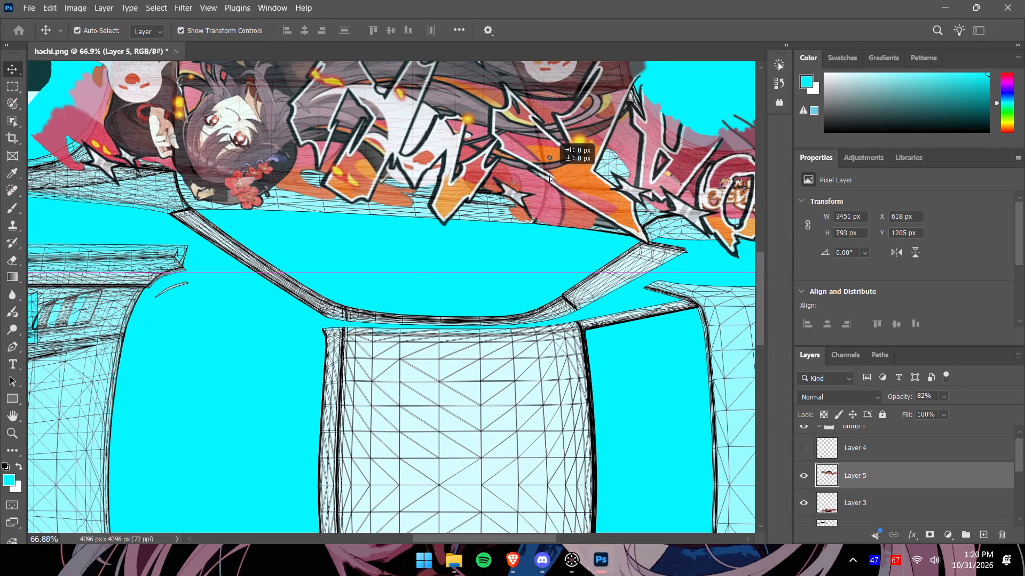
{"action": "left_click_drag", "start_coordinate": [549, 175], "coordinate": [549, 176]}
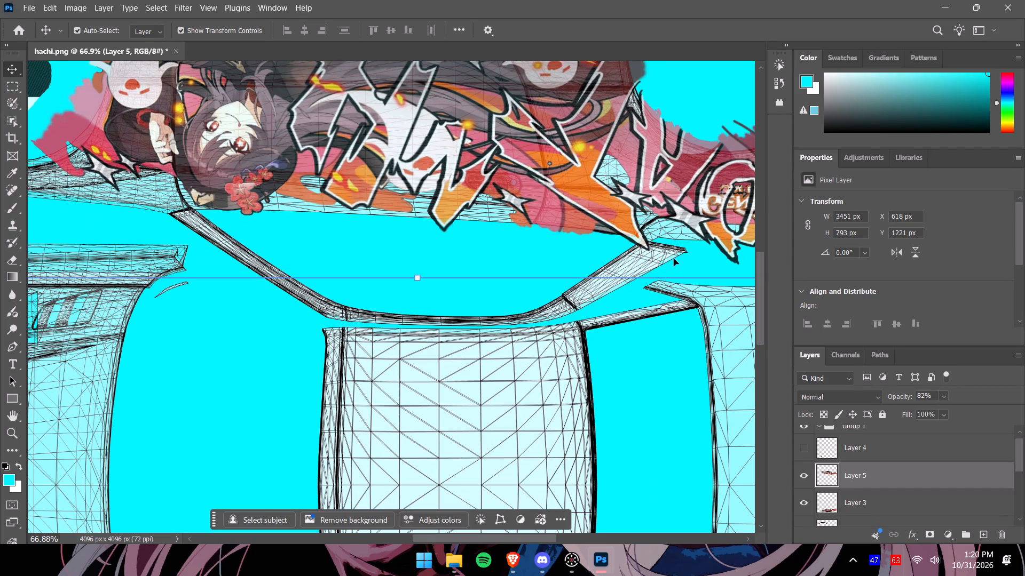
Reposition Layer 5 at X 617 px, Y 1206 px, checking its alignment against the lower side artwork.
{"action": "left_click_drag", "start_coordinate": [761, 294], "coordinate": [760, 319]}
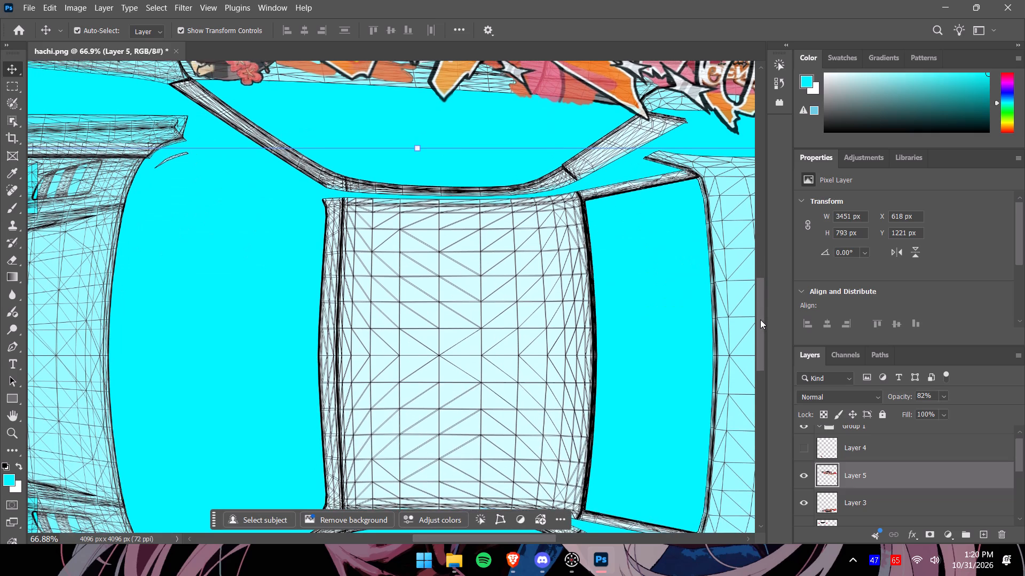
{"action": "left_click_drag", "start_coordinate": [760, 319], "coordinate": [747, 395]}
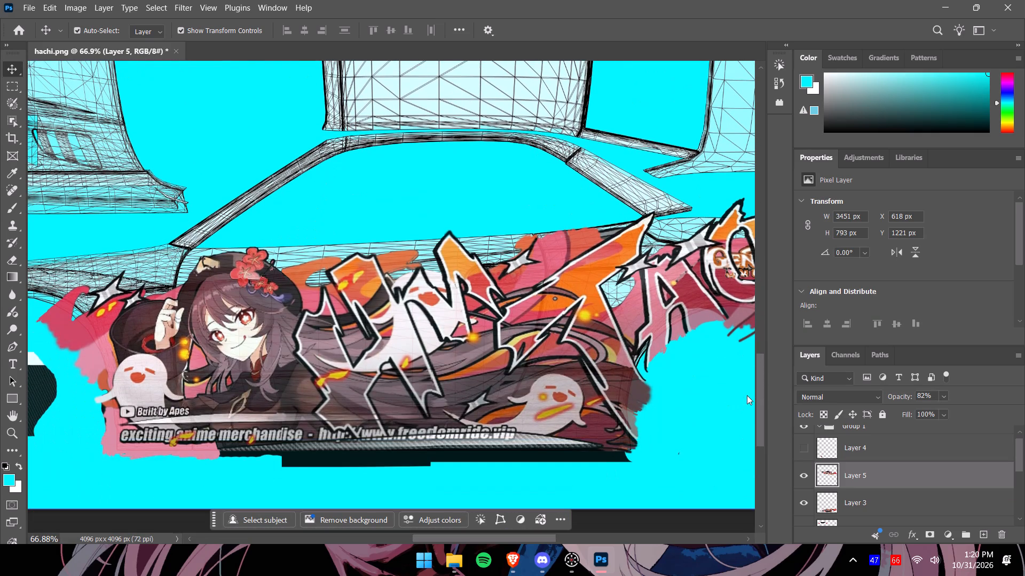
{"action": "left_click_drag", "start_coordinate": [747, 395], "coordinate": [738, 297]}
{"action": "left_click_drag", "start_coordinate": [561, 160], "coordinate": [561, 159]}
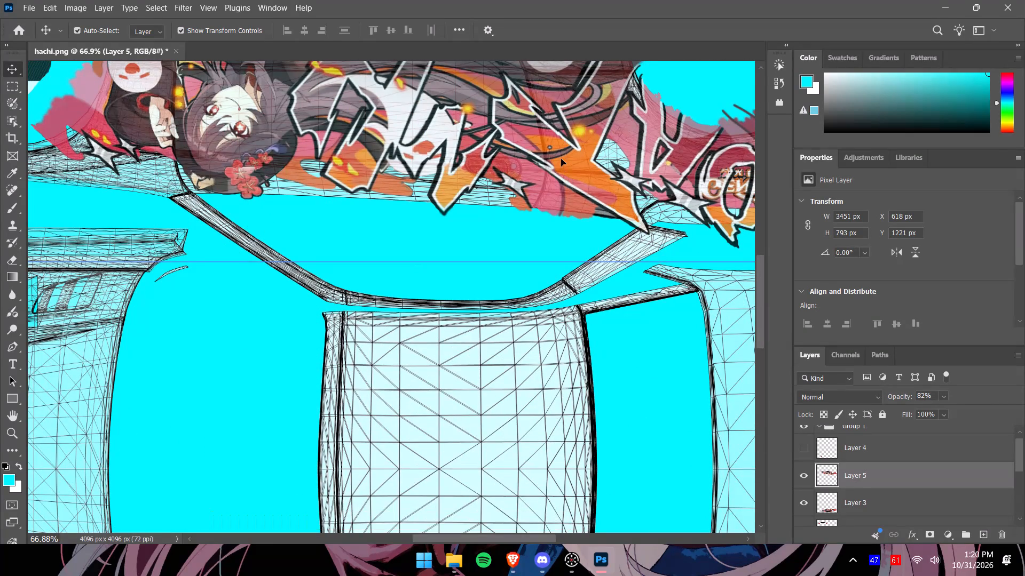
{"action": "left_click_drag", "start_coordinate": [561, 159], "coordinate": [561, 155]}
{"action": "left_click", "coordinate": [560, 154]}
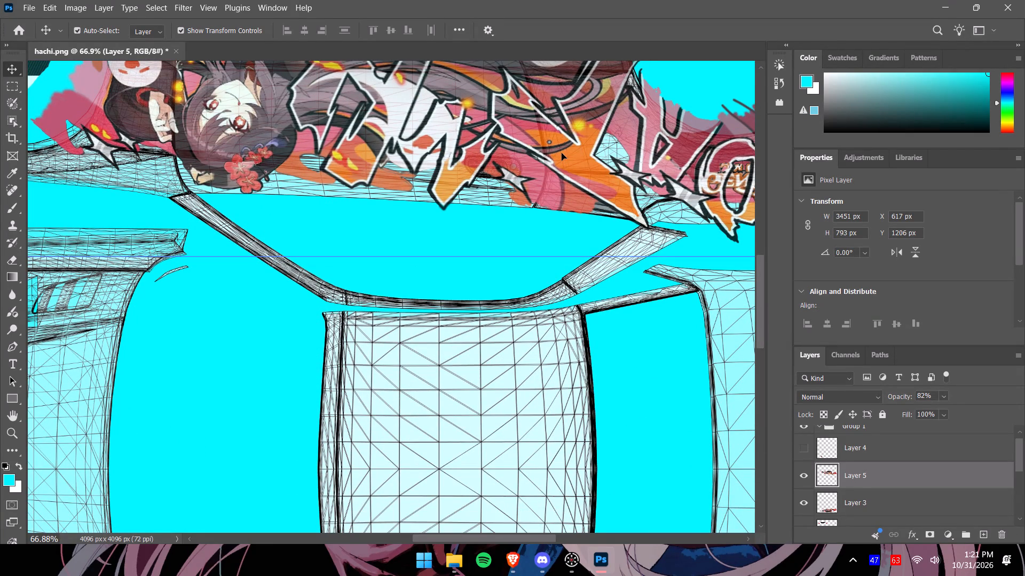
{"action": "left_click_drag", "start_coordinate": [759, 309], "coordinate": [764, 376]}
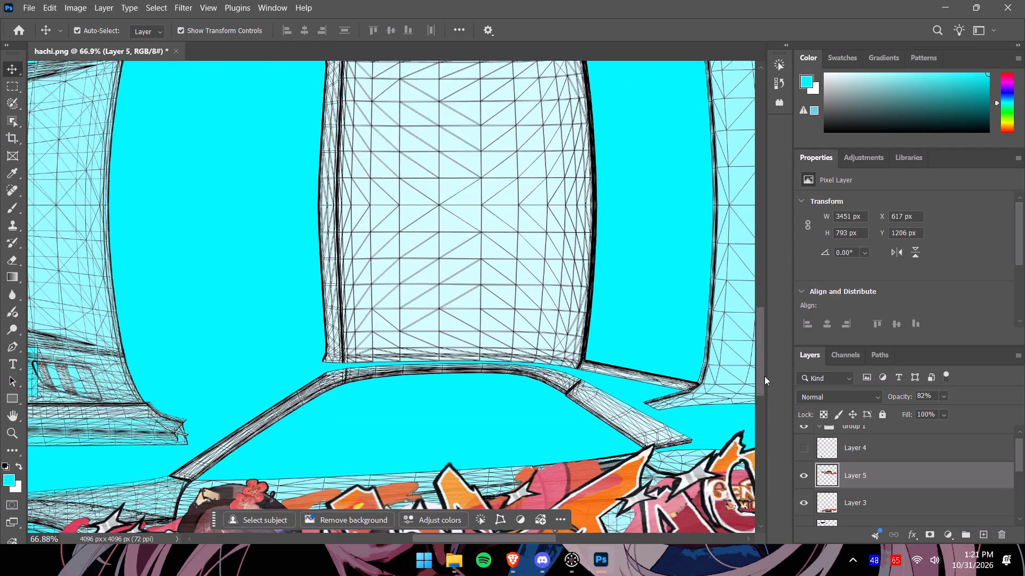
{"action": "left_click_drag", "start_coordinate": [764, 376], "coordinate": [755, 314]}
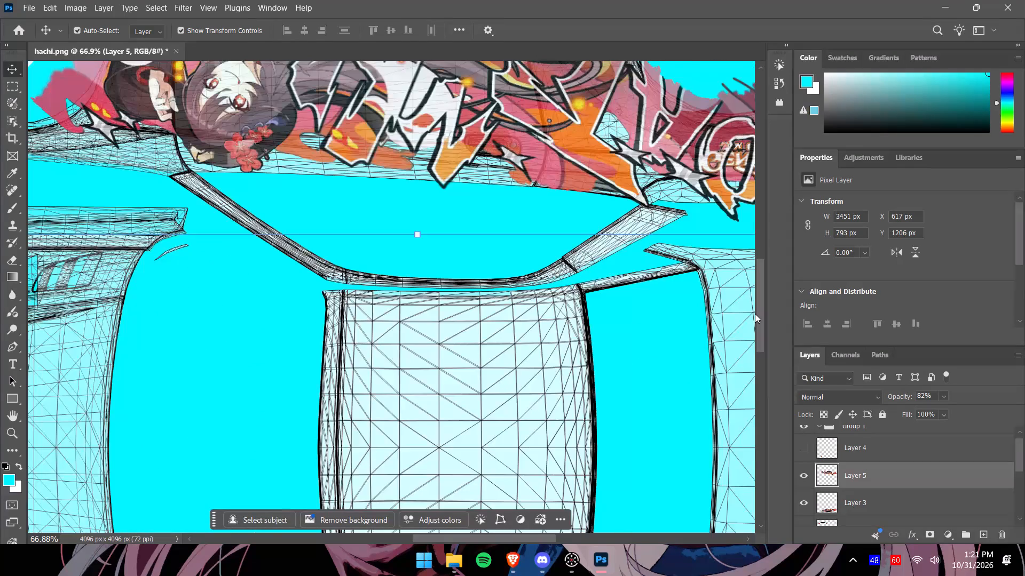
{"action": "left_click_drag", "start_coordinate": [755, 314], "coordinate": [748, 306]}
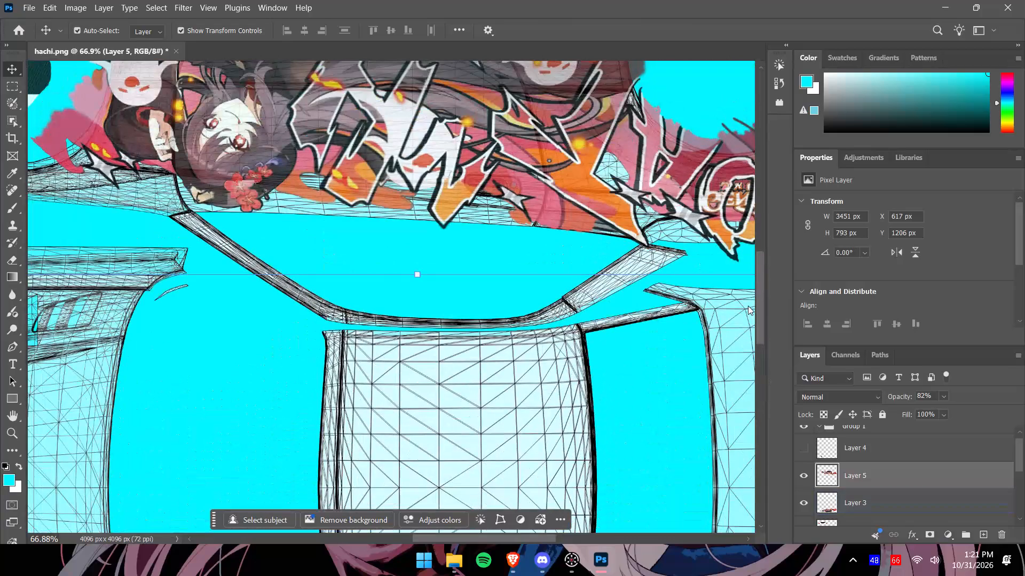
Compare the flipped upper side artwork with the lower side artwork along the roof, windows and rear wireframe.
{"action": "left_click_drag", "start_coordinate": [748, 306], "coordinate": [758, 369]}
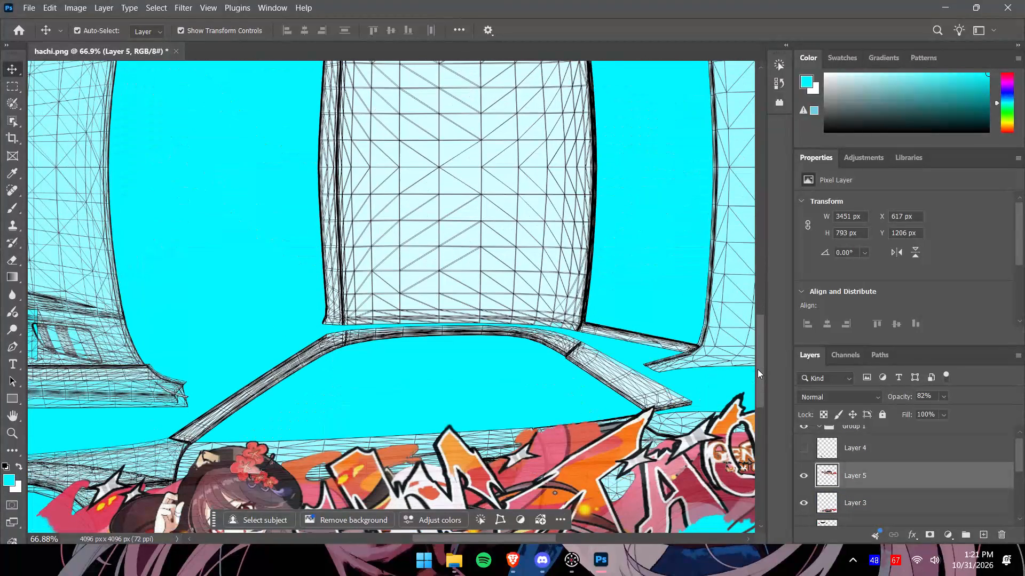
{"action": "left_click_drag", "start_coordinate": [758, 369], "coordinate": [755, 355]}
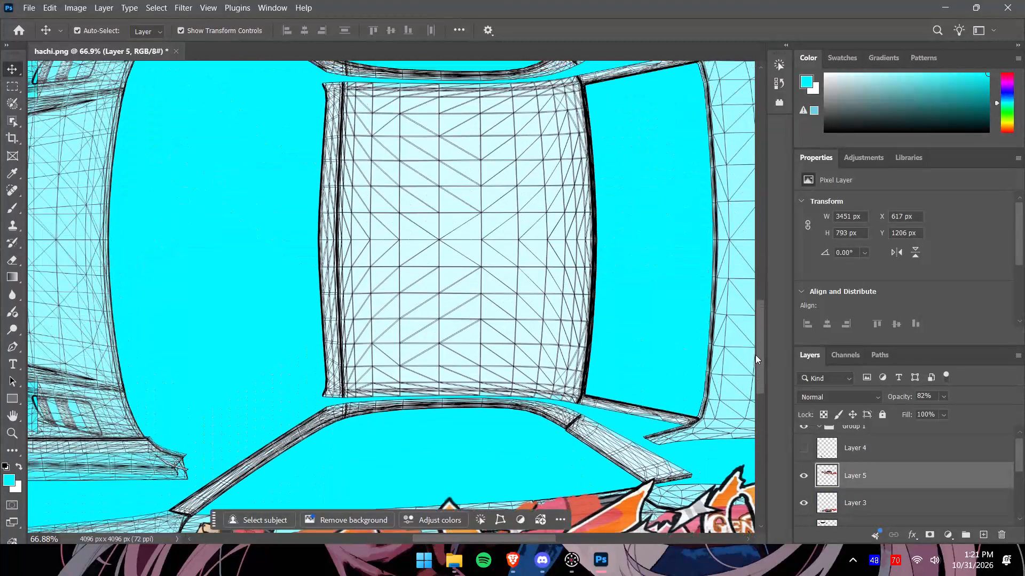
{"action": "left_click_drag", "start_coordinate": [755, 355], "coordinate": [753, 321]}
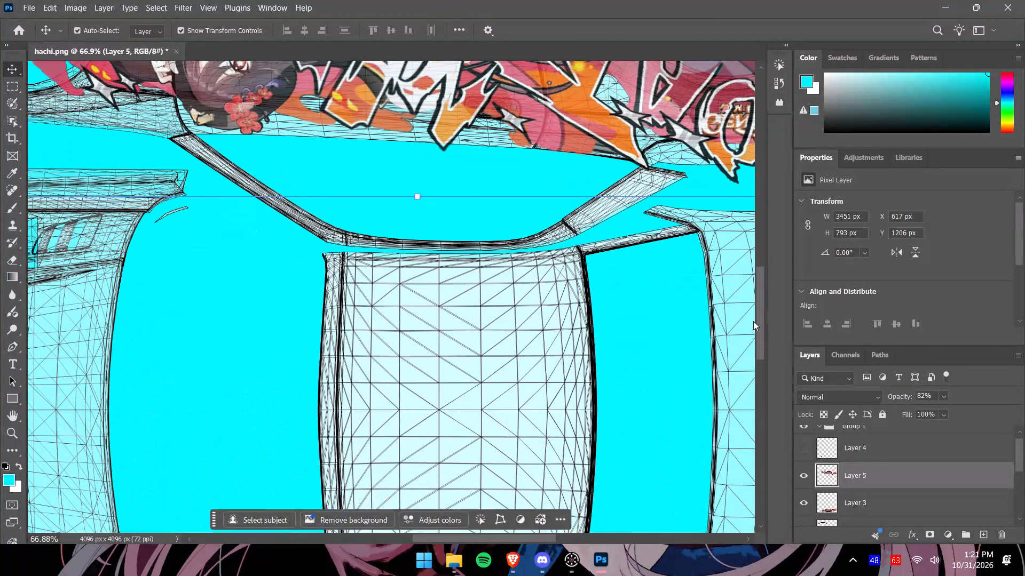
{"action": "left_click_drag", "start_coordinate": [753, 321], "coordinate": [753, 315]}
{"action": "left_click_drag", "start_coordinate": [502, 538], "coordinate": [468, 534]}
{"action": "left_click_drag", "start_coordinate": [758, 318], "coordinate": [758, 281]}
{"action": "left_click_drag", "start_coordinate": [478, 538], "coordinate": [455, 538]}
{"action": "left_click_drag", "start_coordinate": [493, 538], "coordinate": [584, 521]}
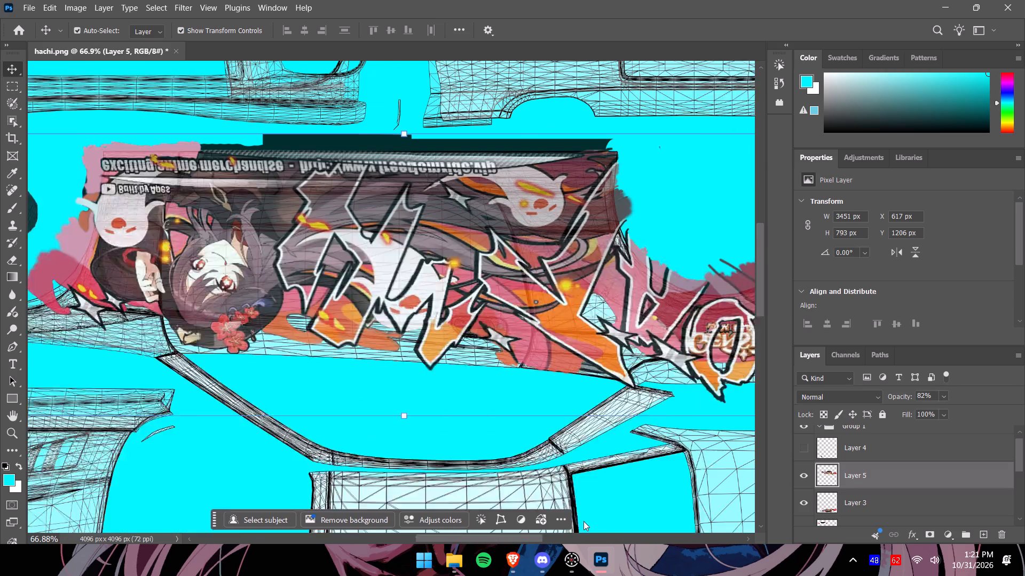
{"action": "left_click_drag", "start_coordinate": [584, 521], "coordinate": [604, 519]}
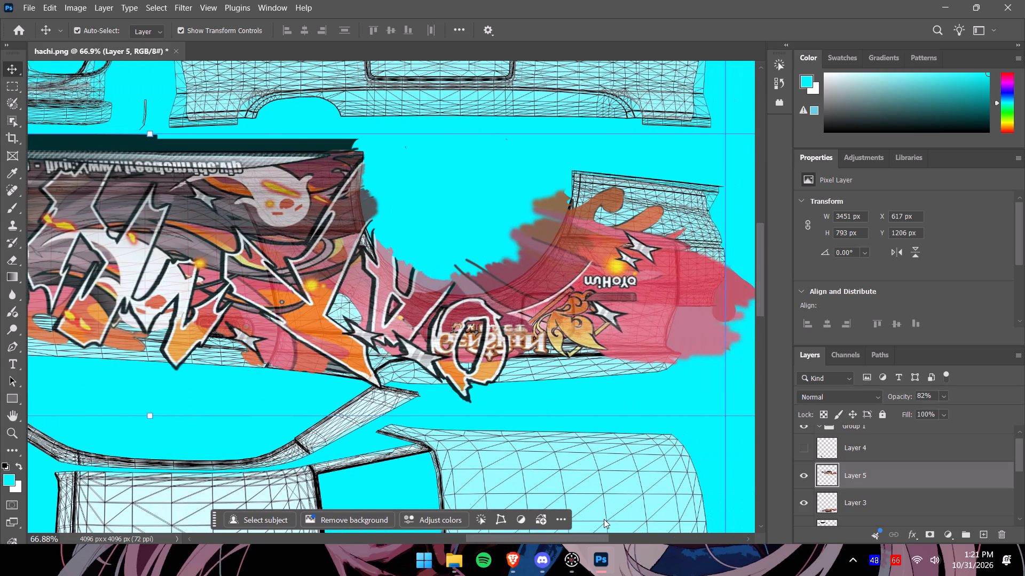
{"action": "left_click_drag", "start_coordinate": [604, 519], "coordinate": [585, 523]}
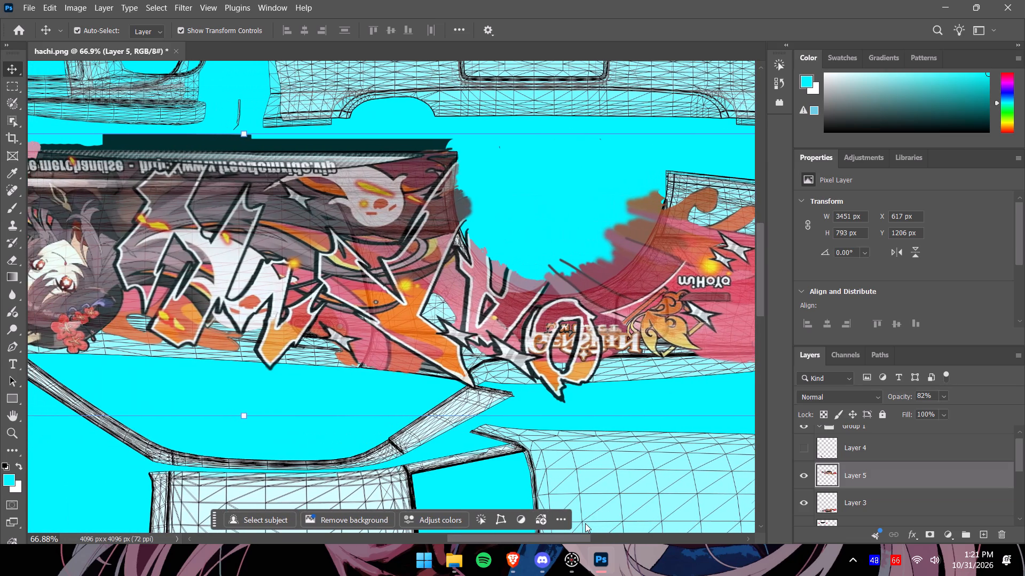
{"action": "left_click_drag", "start_coordinate": [585, 523], "coordinate": [586, 523]}
{"action": "scroll", "coordinate": [665, 396], "scroll_direction": "down", "scroll_amount": 5, "text": "alt"}
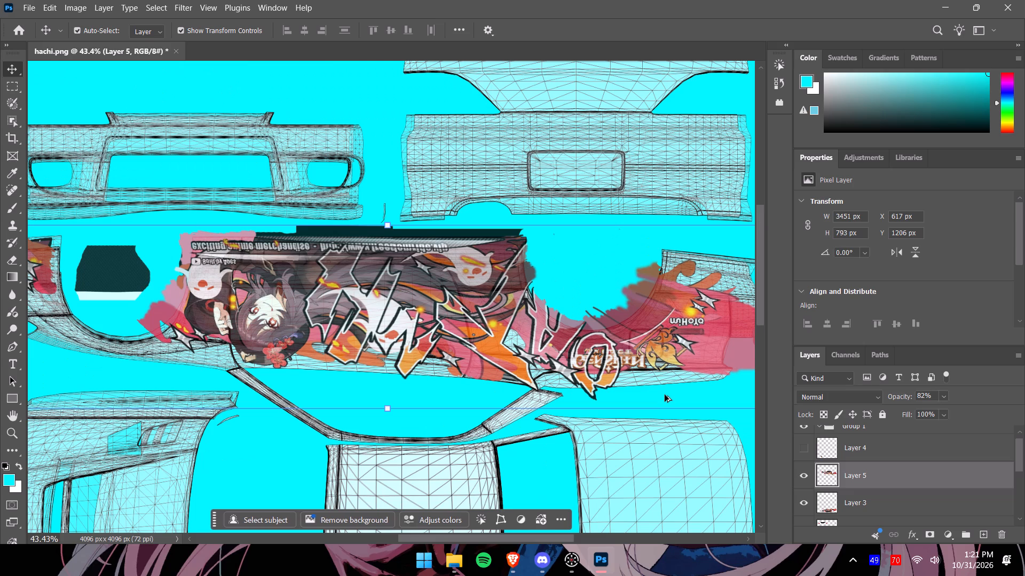
{"action": "scroll", "coordinate": [608, 375], "scroll_direction": "down", "scroll_amount": 4, "text": "alt"}
{"action": "left_click_drag", "start_coordinate": [759, 321], "coordinate": [757, 361]}
{"action": "left_click", "coordinate": [67, 338]}
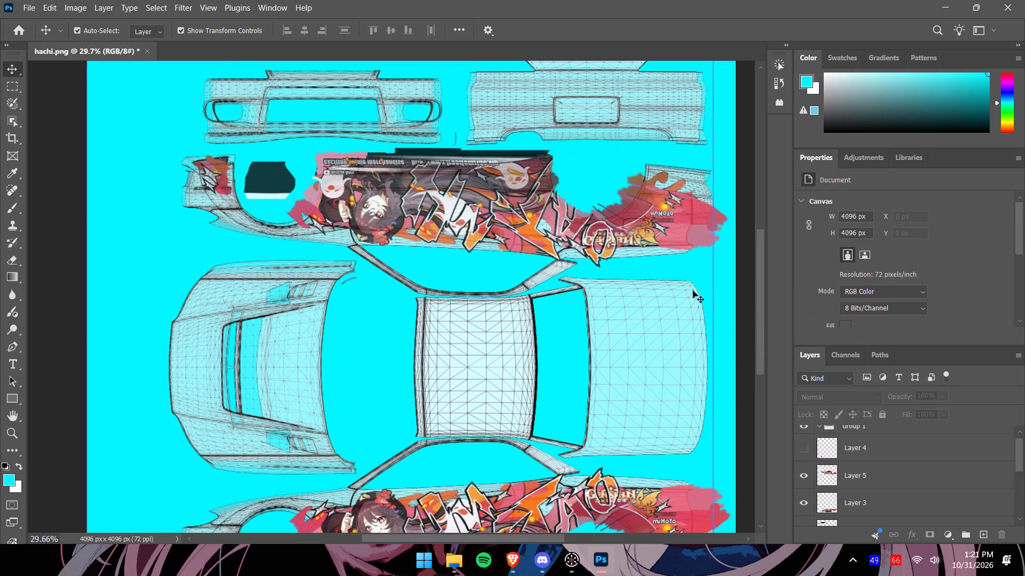
Make Layer 4, the artwork on the lower side's front bumper piece, visible again.
{"action": "left_click_drag", "start_coordinate": [756, 308], "coordinate": [759, 340]}
{"action": "left_click_drag", "start_coordinate": [761, 367], "coordinate": [761, 388]}
{"action": "scroll", "coordinate": [330, 392], "scroll_direction": "up", "scroll_amount": 5, "text": "alt"}
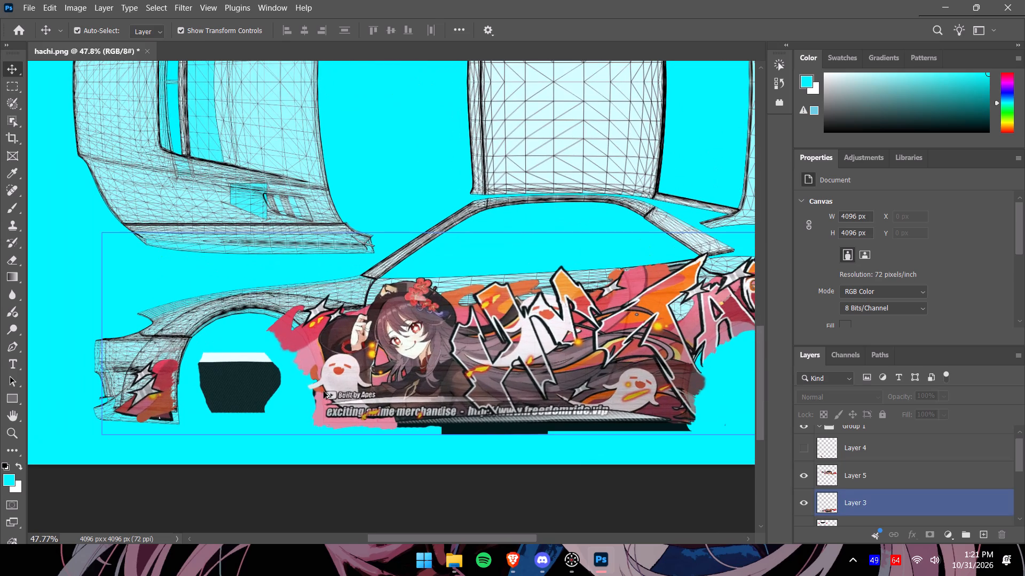
{"action": "left_click", "coordinate": [807, 447]}
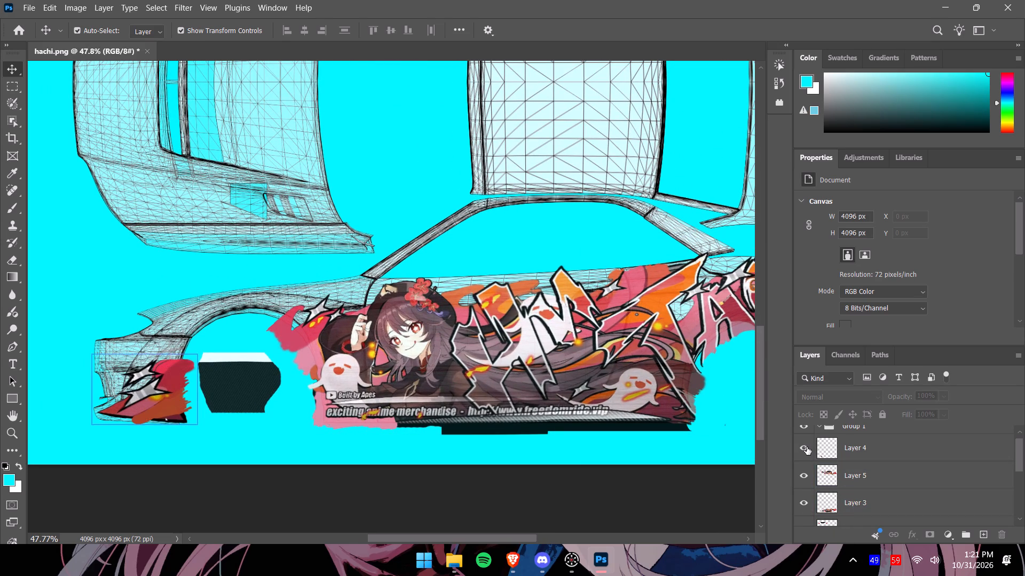
Copy Layer 4's bumper artwork within a rectangular selection of about 441 × 397 px and paste it as a new layer.
{"action": "left_click", "coordinate": [876, 450]}
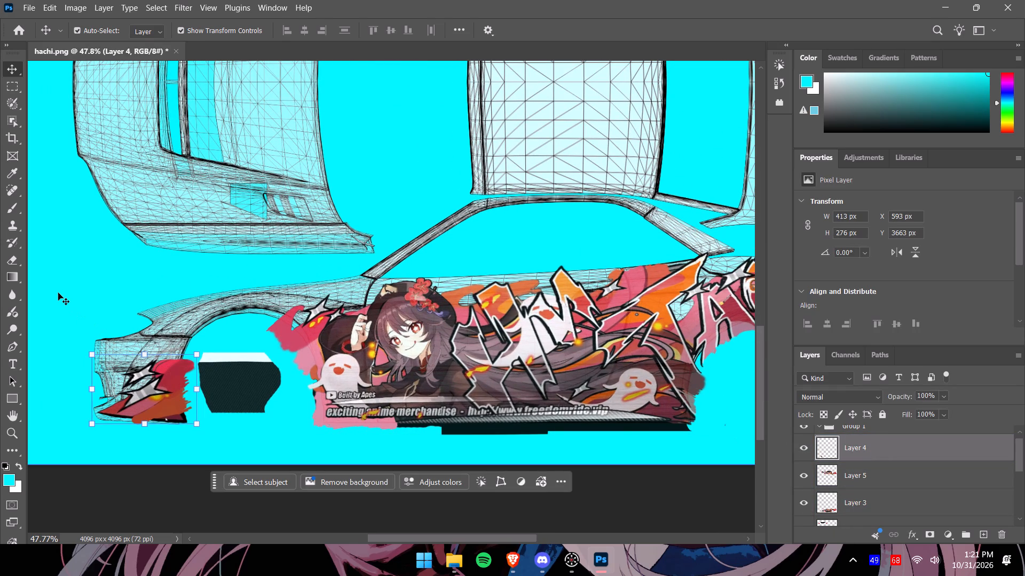
{"action": "left_click", "coordinate": [17, 85]}
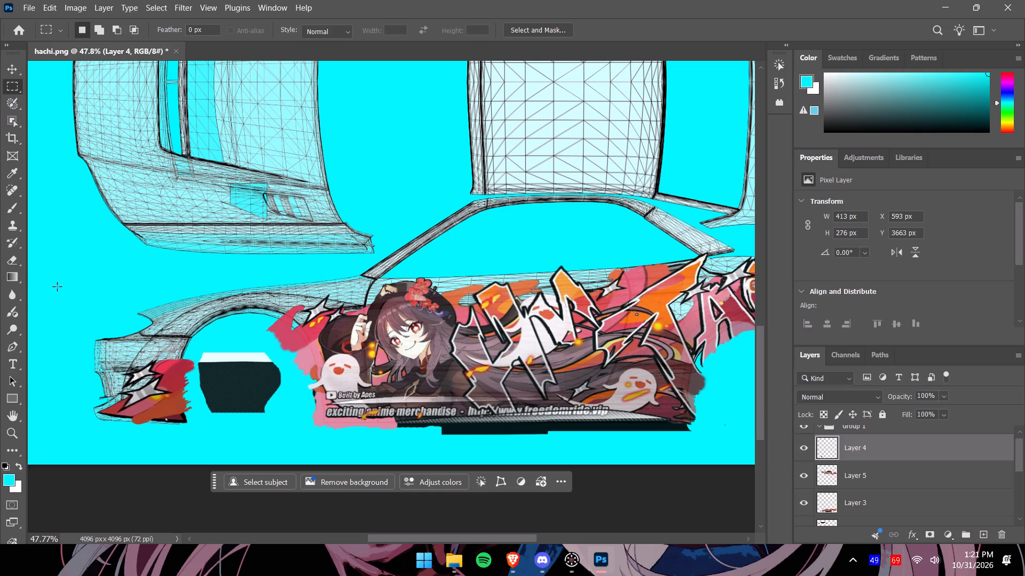
{"action": "left_click_drag", "start_coordinate": [84, 334], "coordinate": [194, 459]}
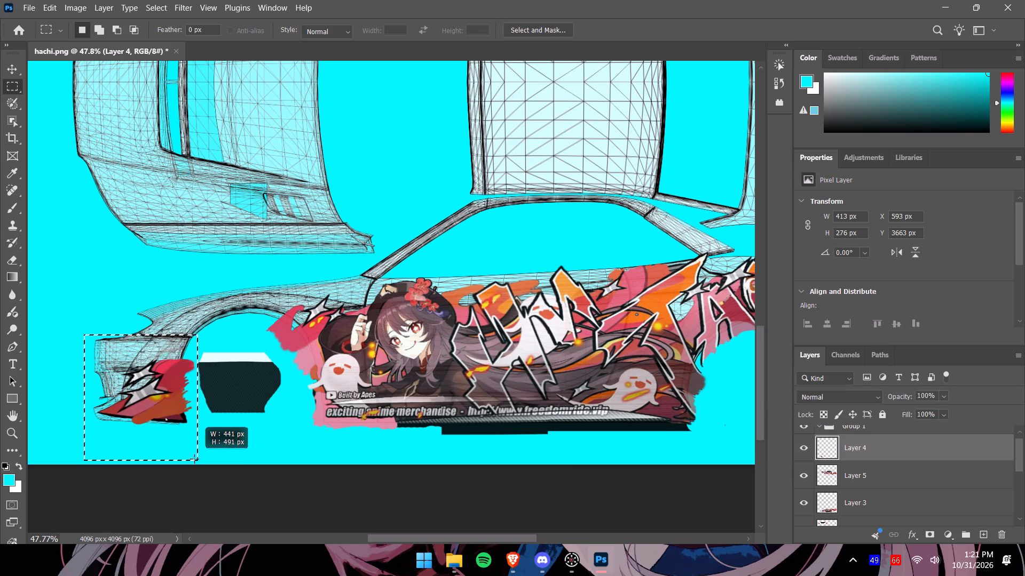
{"action": "left_click_drag", "start_coordinate": [194, 459], "coordinate": [196, 435]}
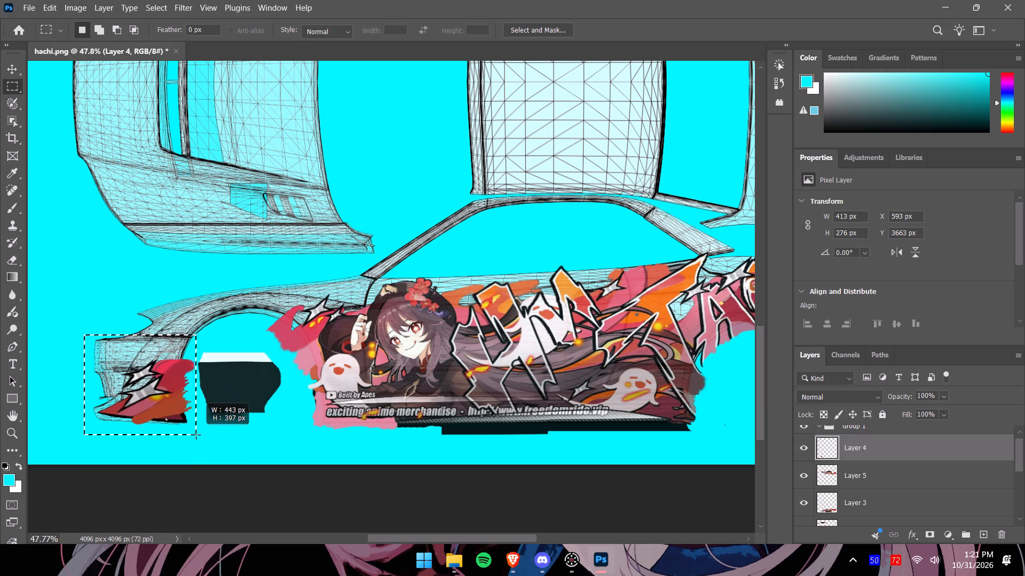
{"action": "left_click_drag", "start_coordinate": [196, 435], "coordinate": [195, 435]}
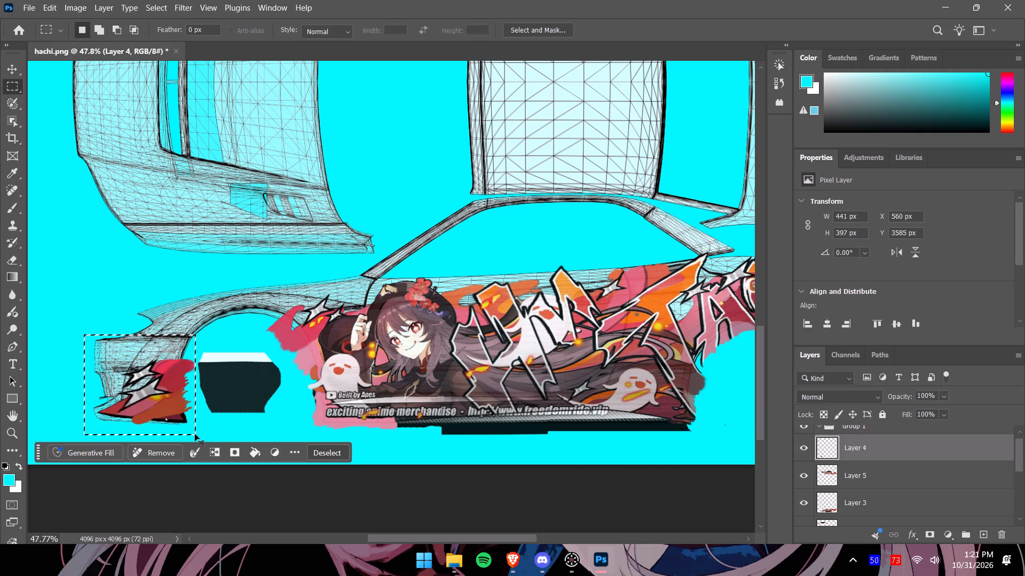
{"action": "key", "text": "ctrl+c"}
{"action": "key", "text": "ctrl+v"}
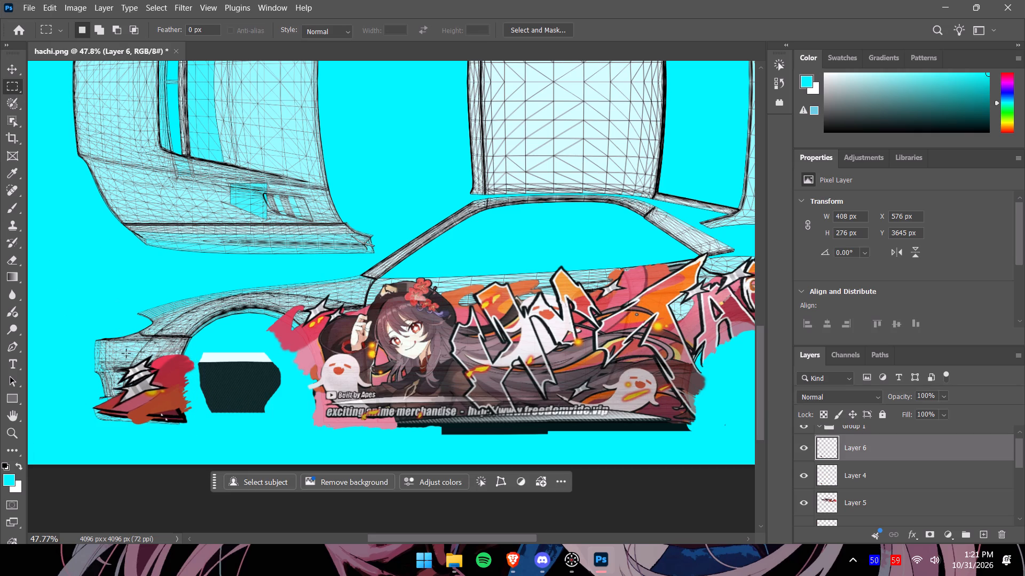
Move the pasted bumper artwork up to the upper side's front bumper wireframe, at about X 553 px, Y 1206 px.
{"action": "left_click", "coordinate": [9, 72]}
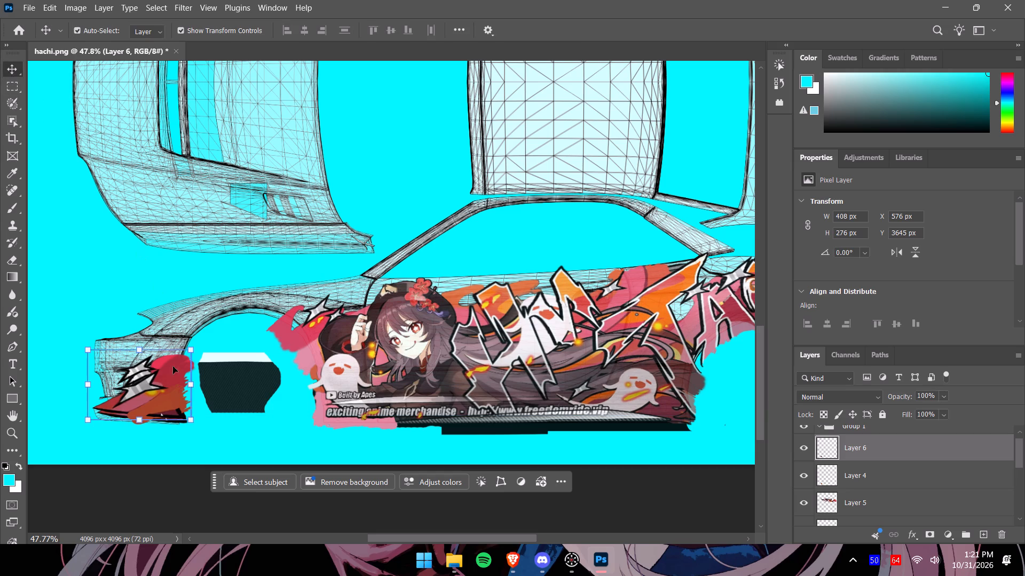
{"action": "left_click_drag", "start_coordinate": [165, 375], "coordinate": [178, 138]}
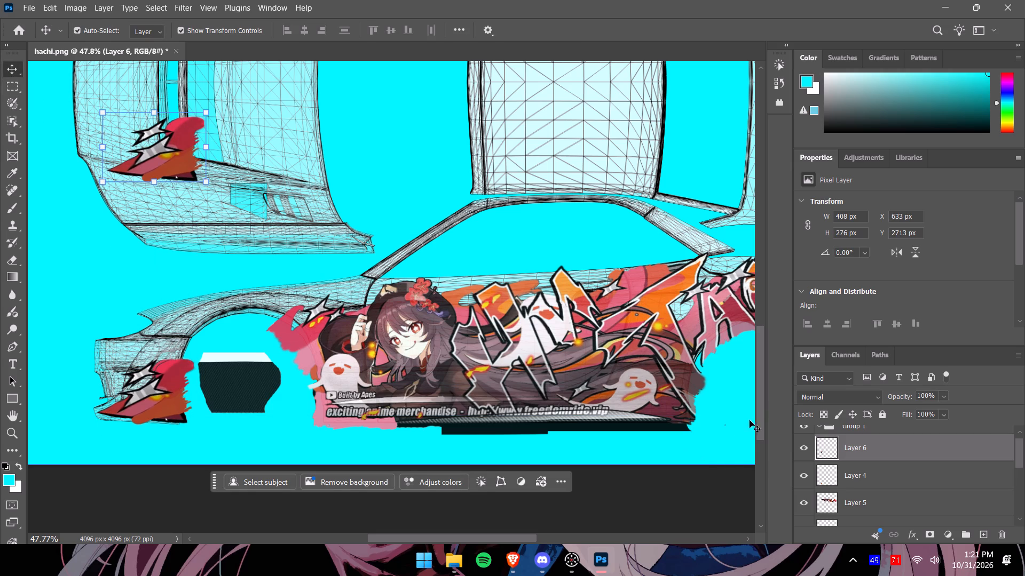
{"action": "left_click_drag", "start_coordinate": [756, 416], "coordinate": [755, 316]}
{"action": "left_click_drag", "start_coordinate": [759, 267], "coordinate": [760, 276]}
{"action": "left_click_drag", "start_coordinate": [182, 501], "coordinate": [163, 124]}
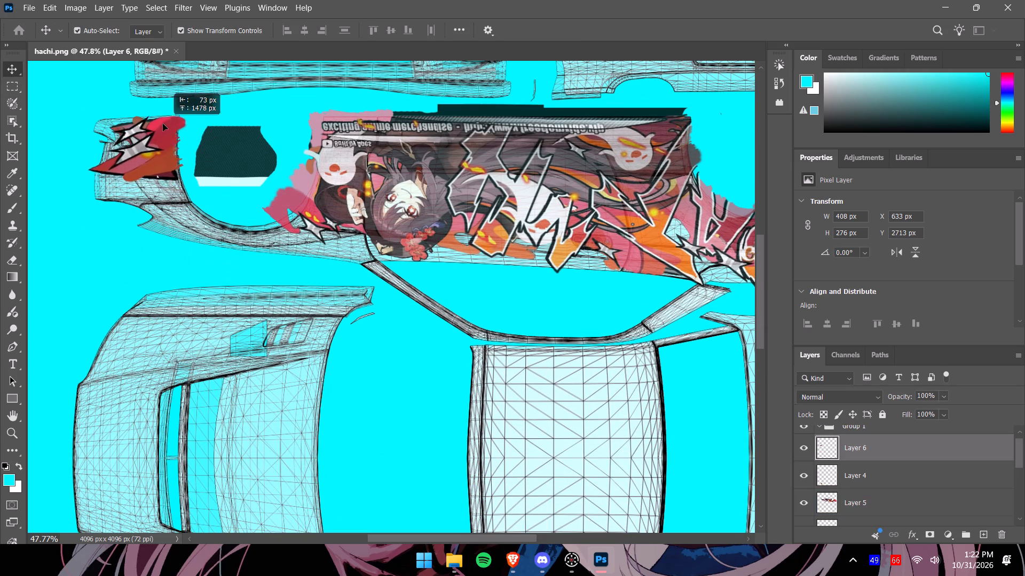
{"action": "left_click_drag", "start_coordinate": [163, 124], "coordinate": [162, 122]}
Flip the bumper copy vertically and shift it over the upper bumper wireframe, with its centre at X 797 px, Y 1384 px.
{"action": "left_click", "coordinate": [558, 515]}
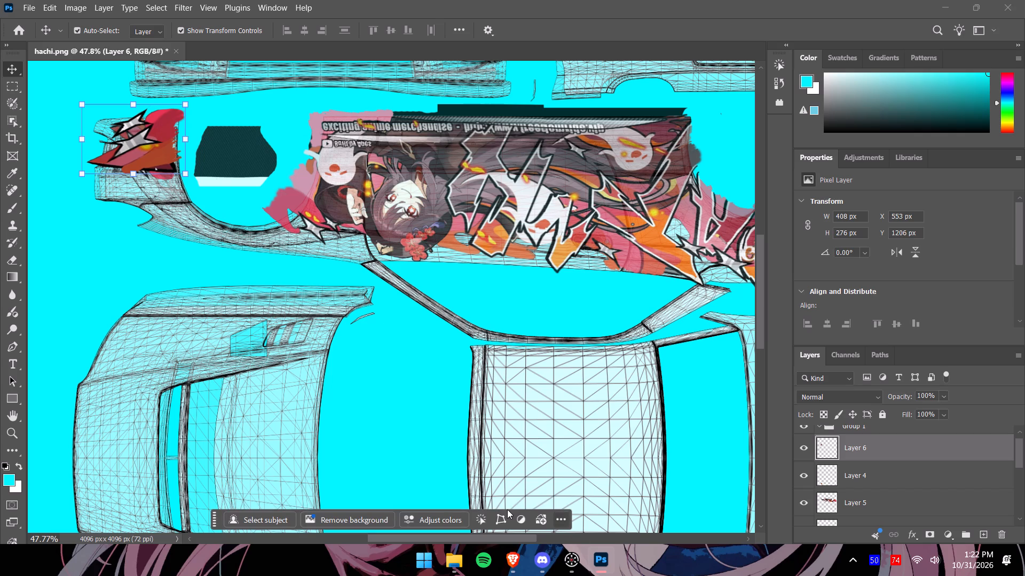
{"action": "left_click", "coordinate": [499, 521]}
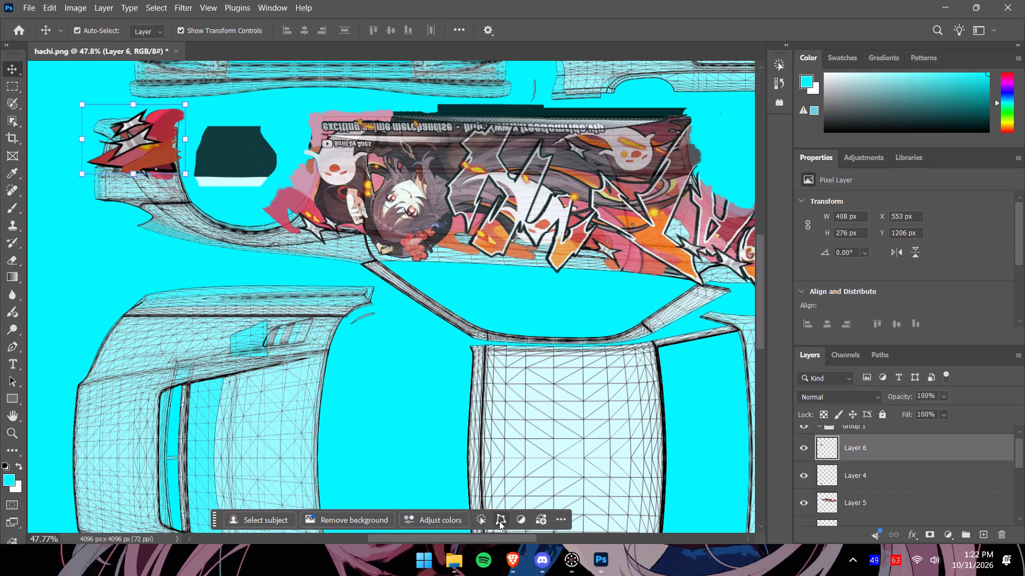
{"action": "left_click", "coordinate": [501, 518]}
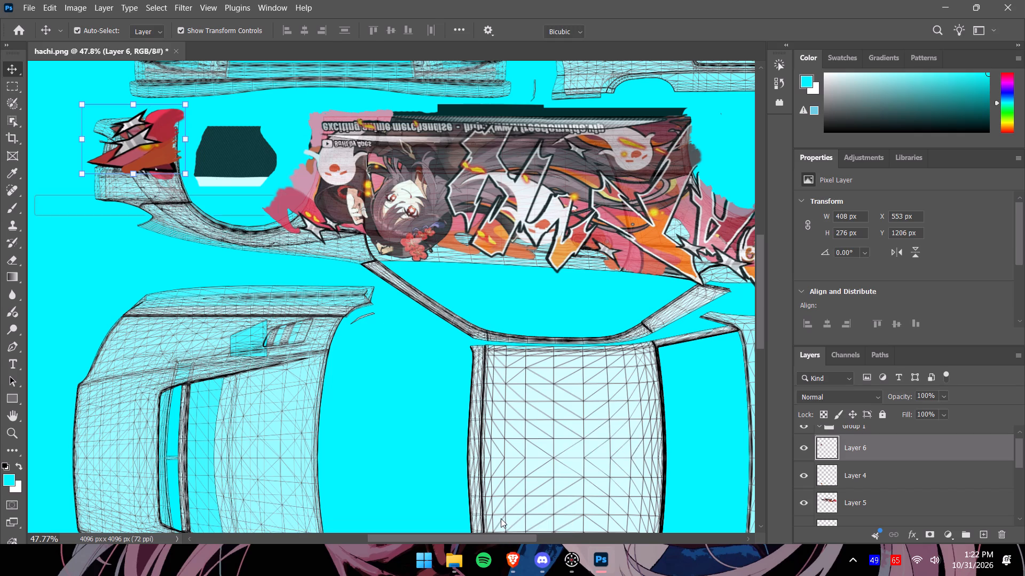
{"action": "left_click", "coordinate": [193, 203]}
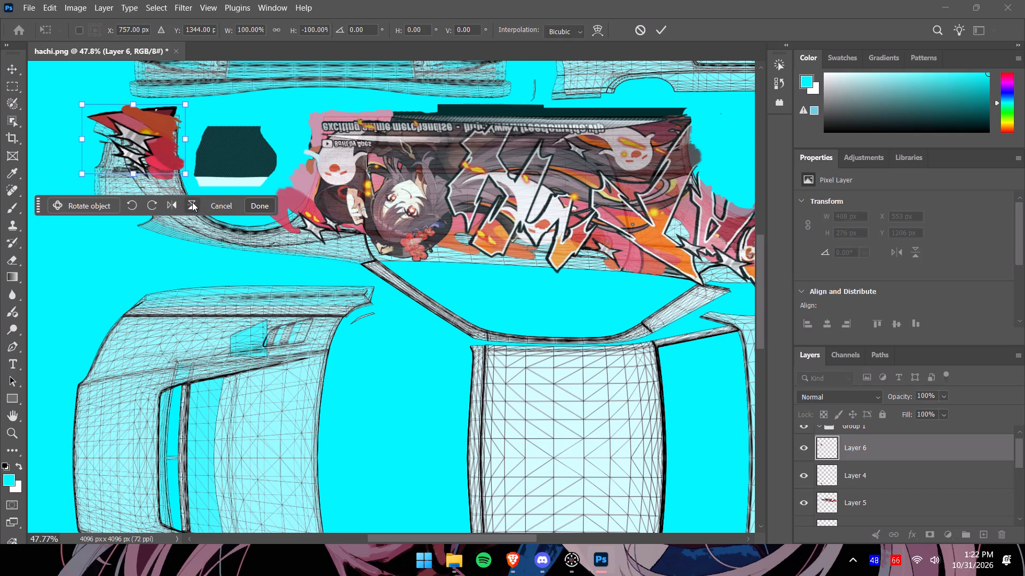
{"action": "left_click_drag", "start_coordinate": [160, 132], "coordinate": [162, 141]}
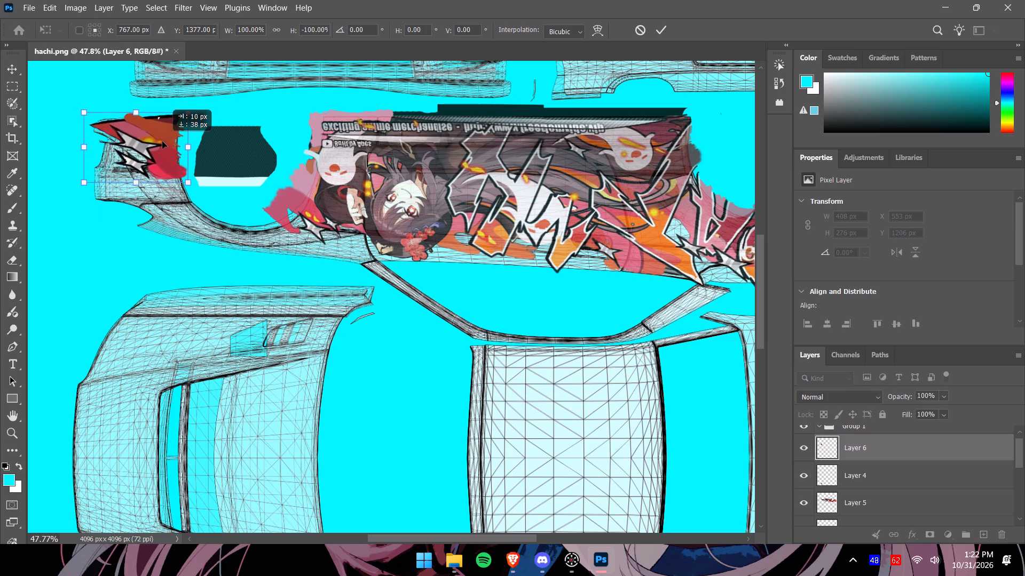
{"action": "left_click_drag", "start_coordinate": [162, 141], "coordinate": [166, 142]}
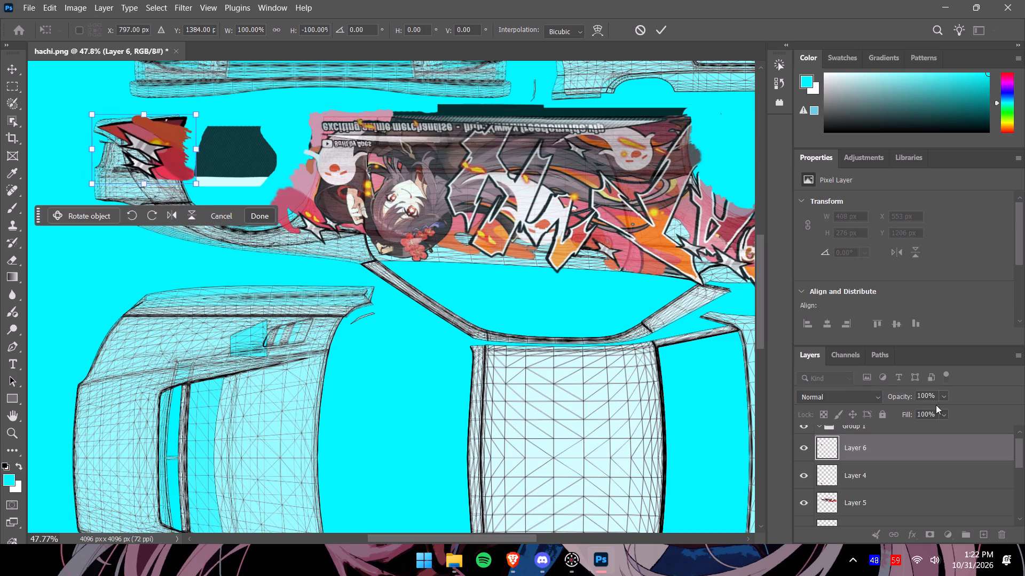
Lower the opacity of the flipped bumper layer, Layer 6, to 84%.
{"action": "left_click", "coordinate": [944, 399]}
{"action": "left_click_drag", "start_coordinate": [955, 411], "coordinate": [950, 410]}
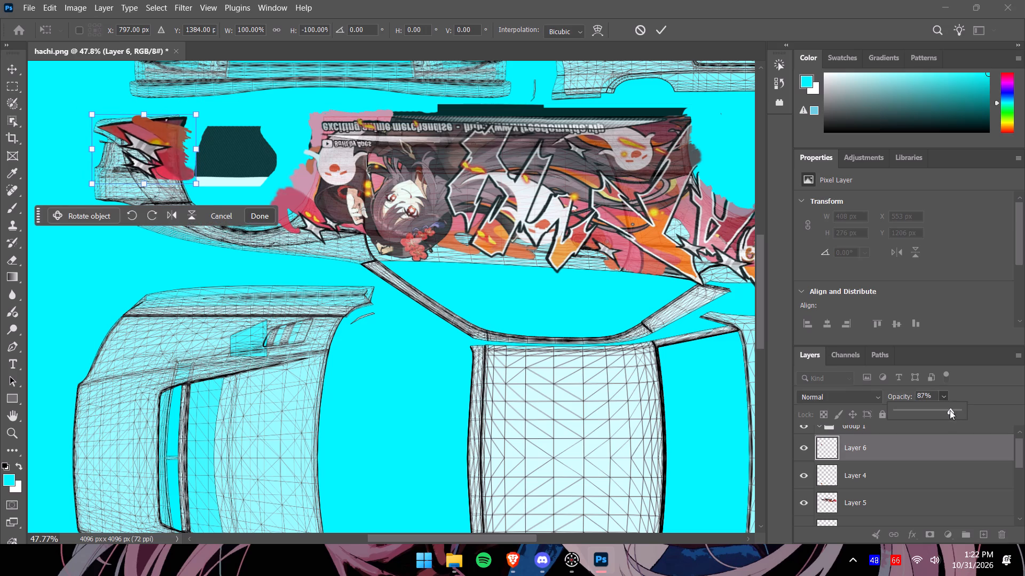
{"action": "left_click_drag", "start_coordinate": [950, 410], "coordinate": [948, 410]}
Compare how the flipped bumper artwork and the lower bumper artwork sit on the edges of their wireframes.
{"action": "left_click_drag", "start_coordinate": [762, 296], "coordinate": [783, 352]}
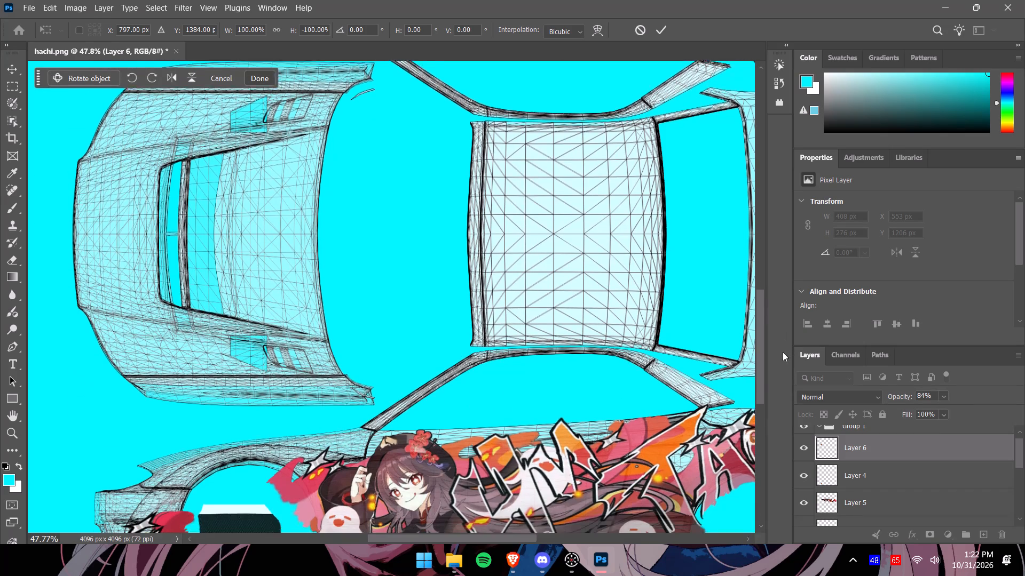
{"action": "left_click_drag", "start_coordinate": [783, 352], "coordinate": [776, 378]}
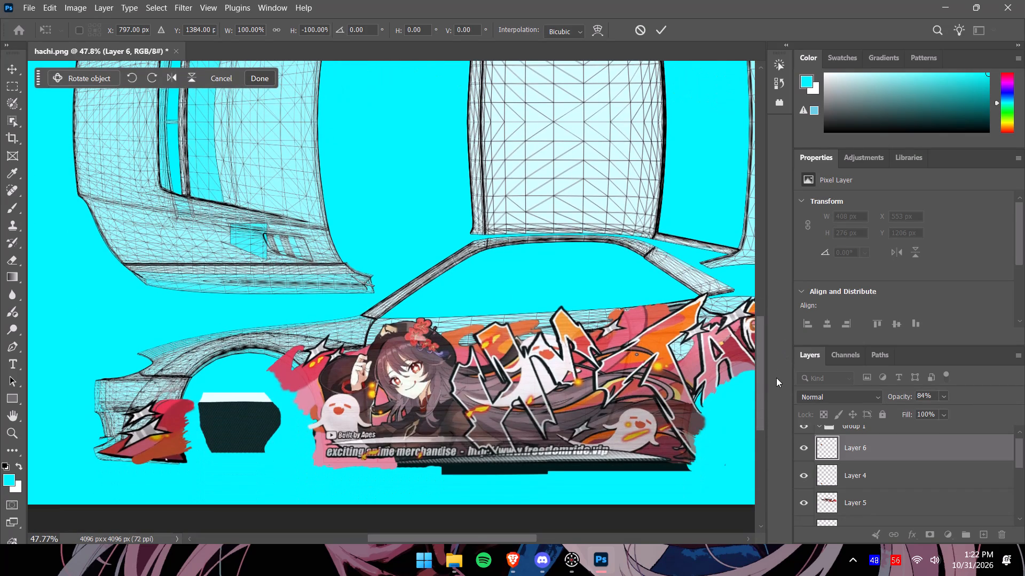
{"action": "left_click_drag", "start_coordinate": [776, 378], "coordinate": [755, 303]}
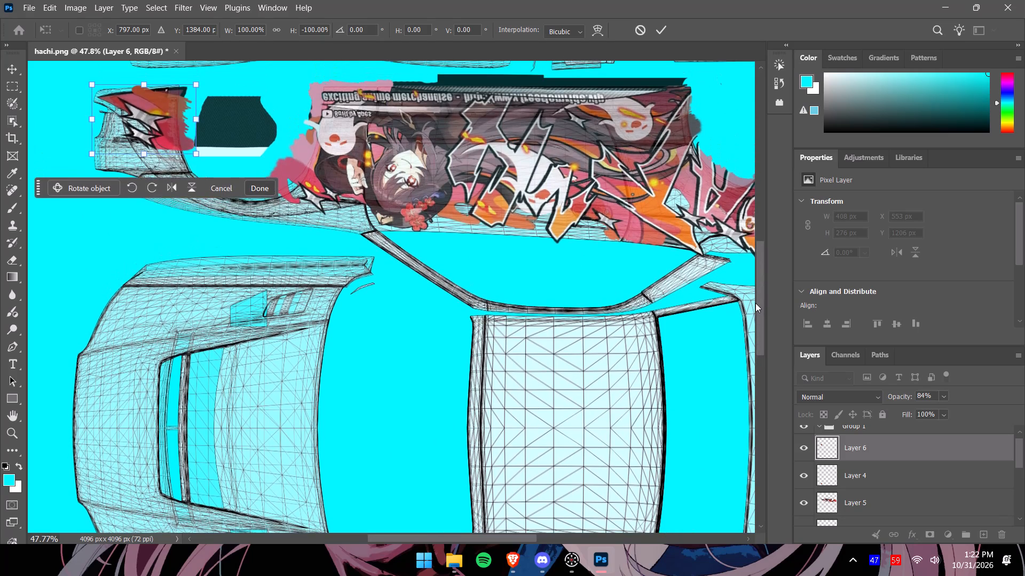
{"action": "left_click_drag", "start_coordinate": [755, 303], "coordinate": [770, 363]}
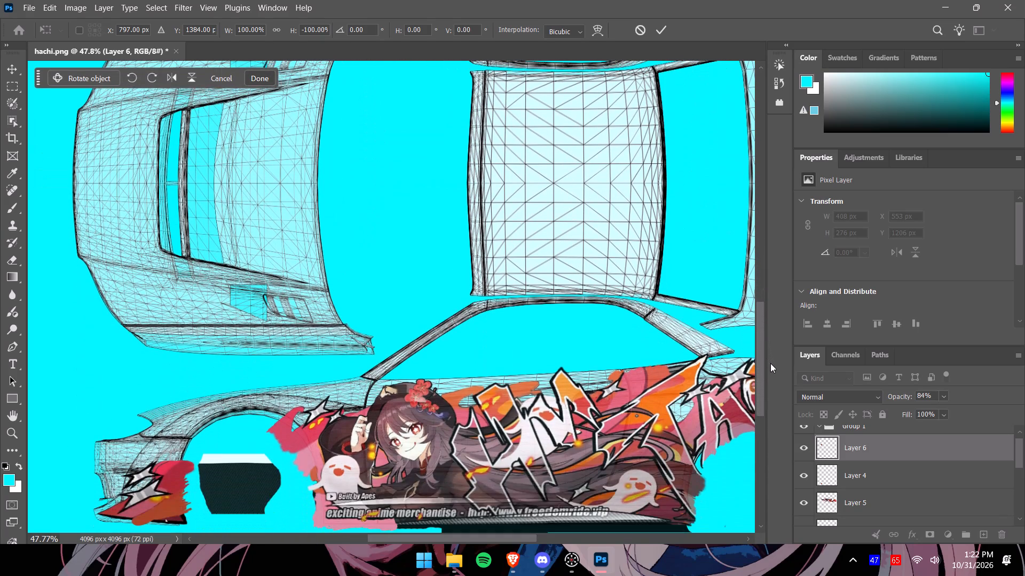
{"action": "left_click_drag", "start_coordinate": [770, 363], "coordinate": [750, 297]}
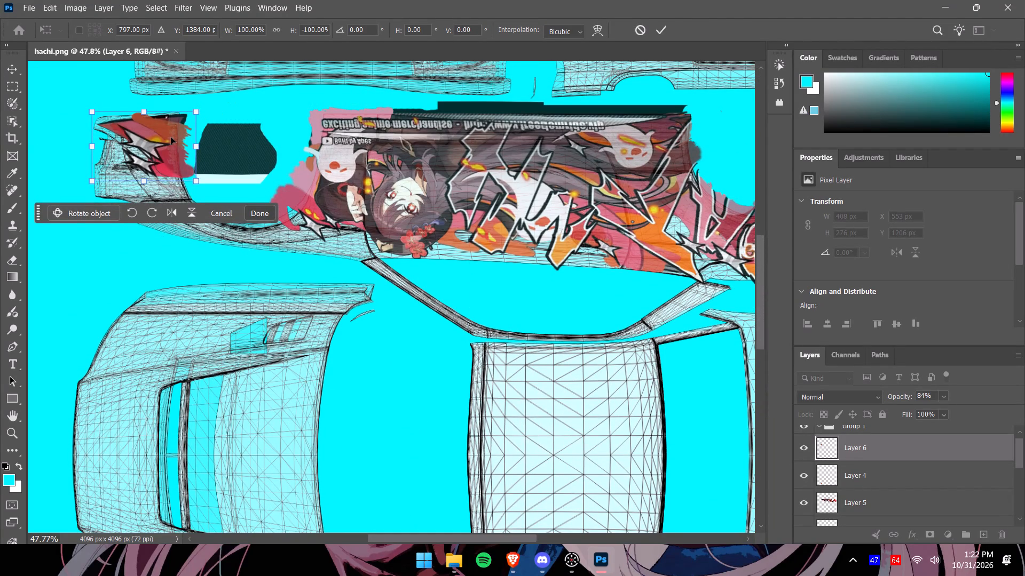
{"action": "scroll", "coordinate": [152, 132], "scroll_direction": "up", "scroll_amount": 11, "text": "alt"}
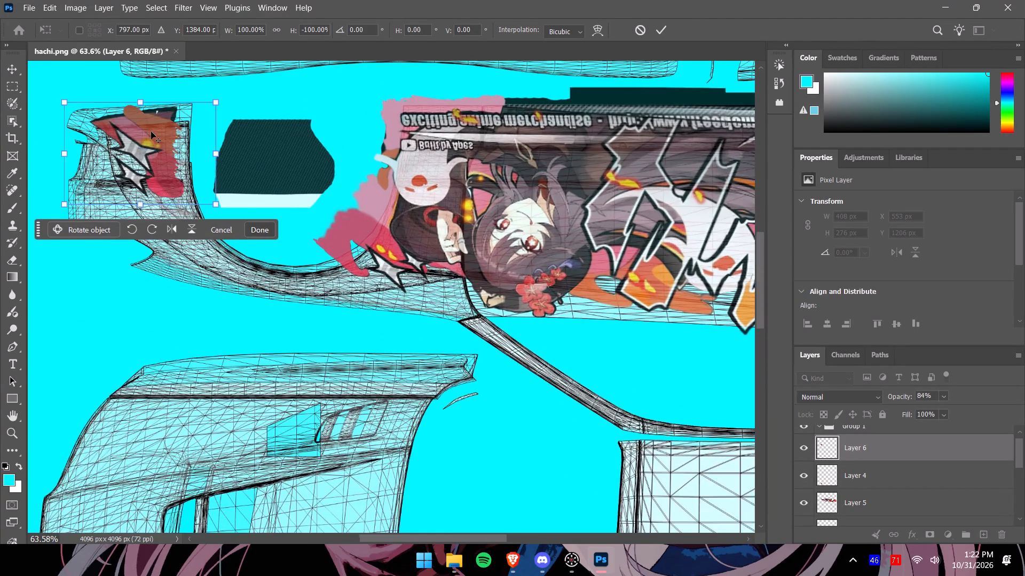
{"action": "scroll", "coordinate": [153, 133], "scroll_direction": "up", "scroll_amount": 2, "text": "alt"}
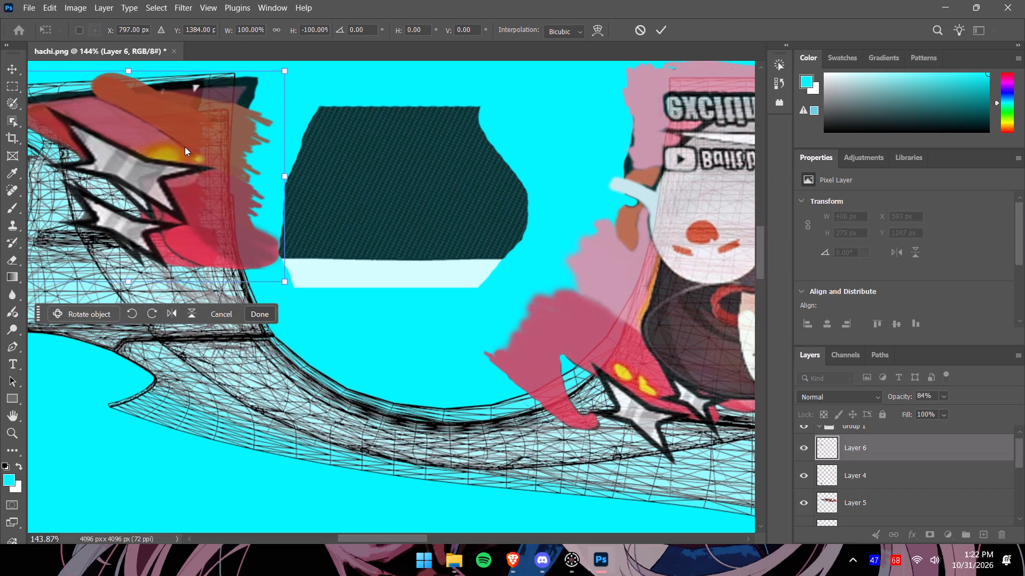
{"action": "scroll", "coordinate": [185, 147], "scroll_direction": "down", "scroll_amount": 4, "text": "alt"}
{"action": "scroll", "coordinate": [181, 365], "scroll_direction": "down", "scroll_amount": 3, "text": "alt"}
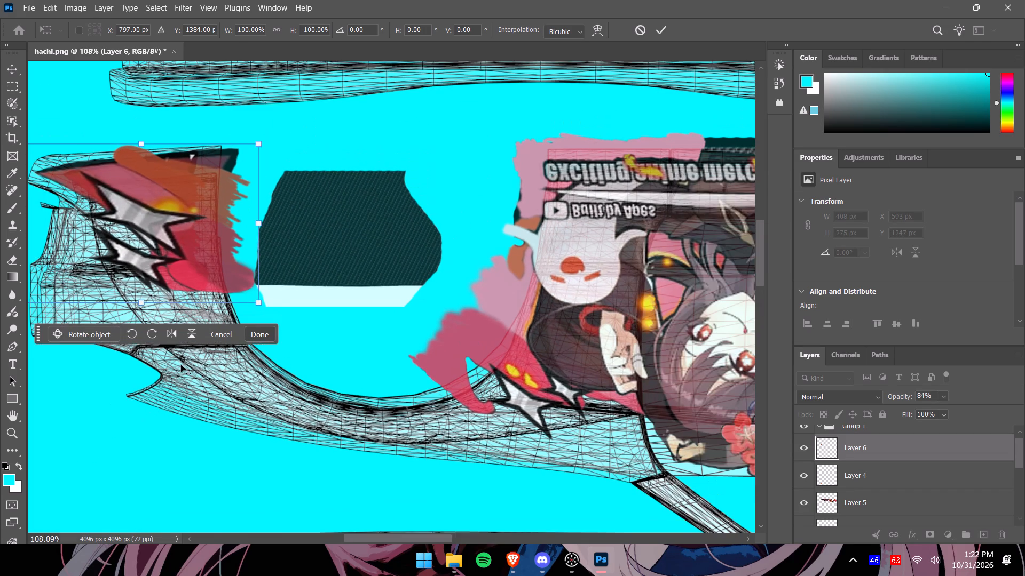
{"action": "scroll", "coordinate": [181, 365], "scroll_direction": "down", "scroll_amount": 2, "text": "alt"}
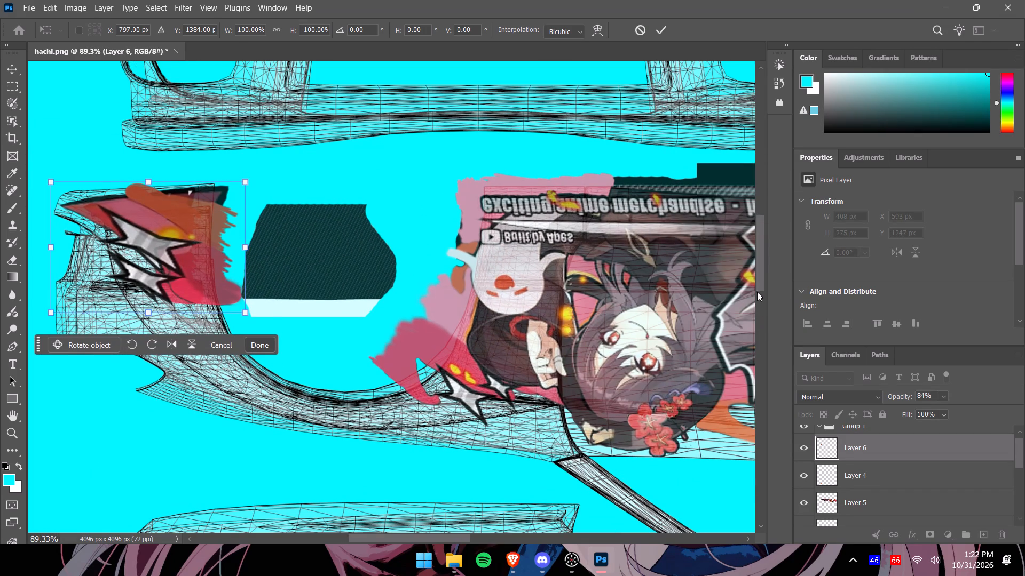
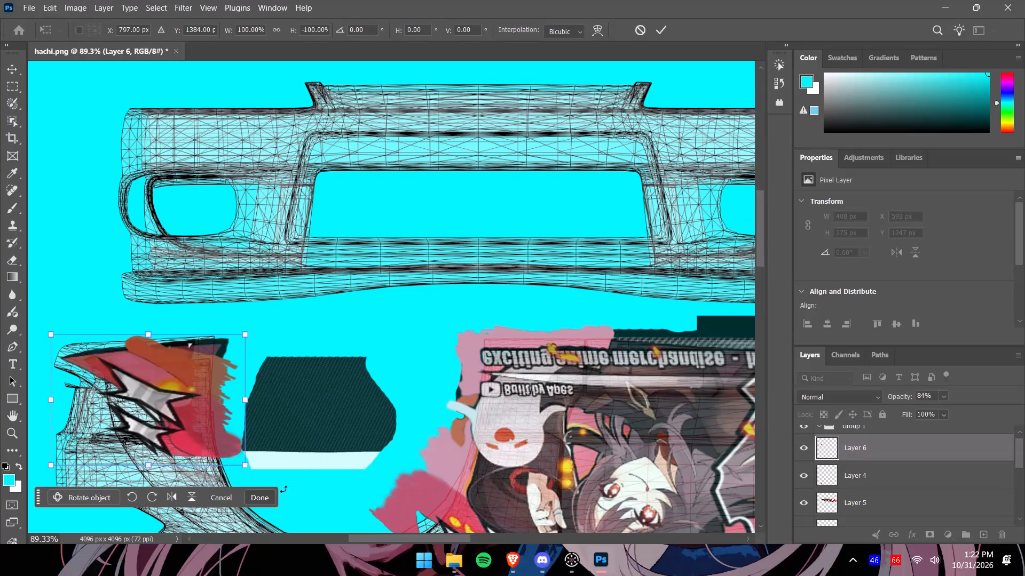
Apply the transform of the flipped front bumper artwork on Layer 6 and move off that layer.
{"action": "left_click", "coordinate": [272, 499]}
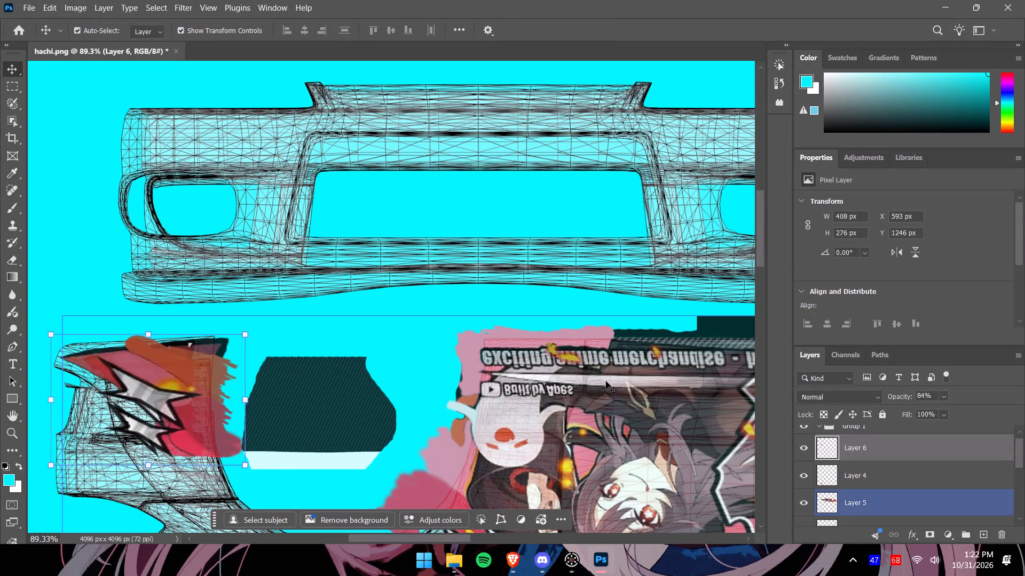
{"action": "left_click", "coordinate": [50, 108]}
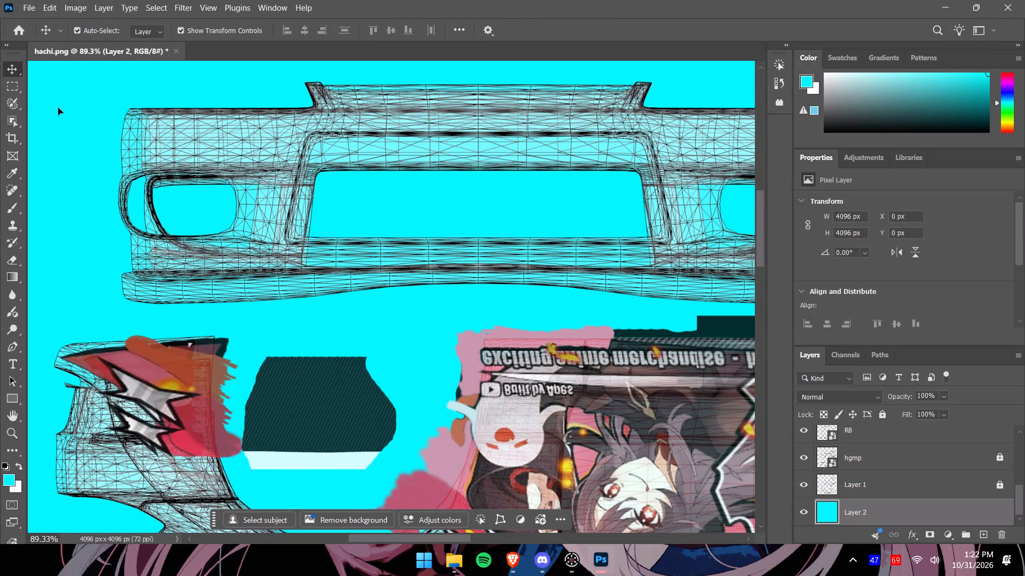
Compare the placed side artwork with the original hutaofix artwork by switching the hutaofix layer on and off.
{"action": "scroll", "coordinate": [68, 88], "scroll_direction": "down", "scroll_amount": 4, "text": "alt"}
{"action": "scroll", "coordinate": [101, 128], "scroll_direction": "down", "scroll_amount": 5, "text": "alt"}
{"action": "scroll", "coordinate": [146, 169], "scroll_direction": "down", "scroll_amount": 2, "text": "alt"}
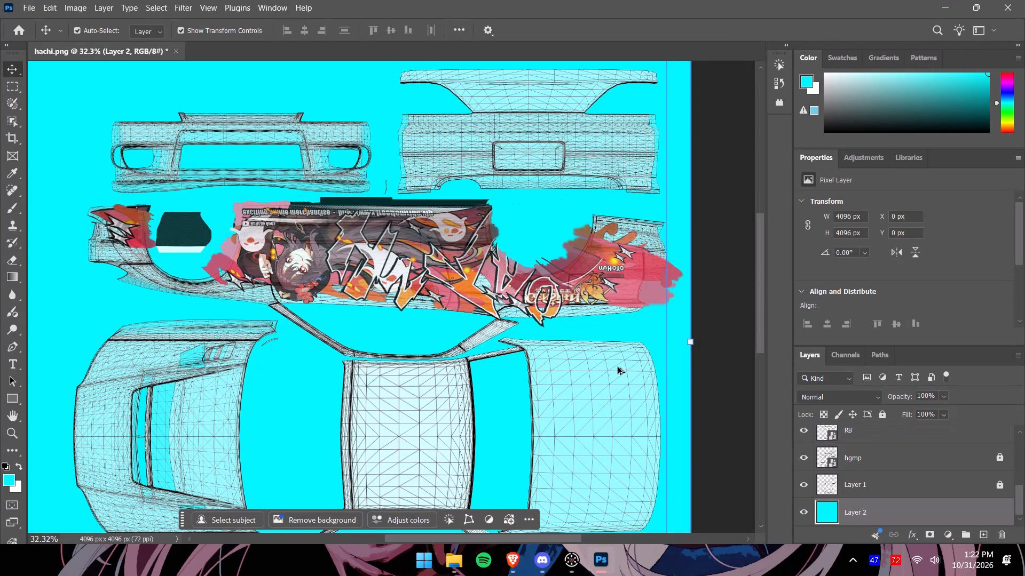
{"action": "left_click_drag", "start_coordinate": [763, 340], "coordinate": [756, 396]}
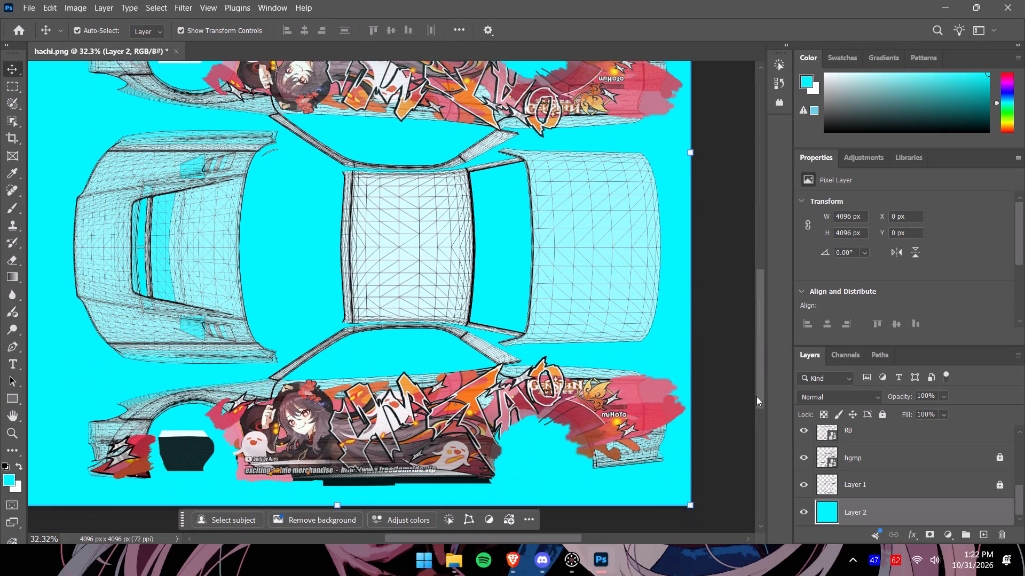
{"action": "left_click_drag", "start_coordinate": [756, 396], "coordinate": [759, 398]}
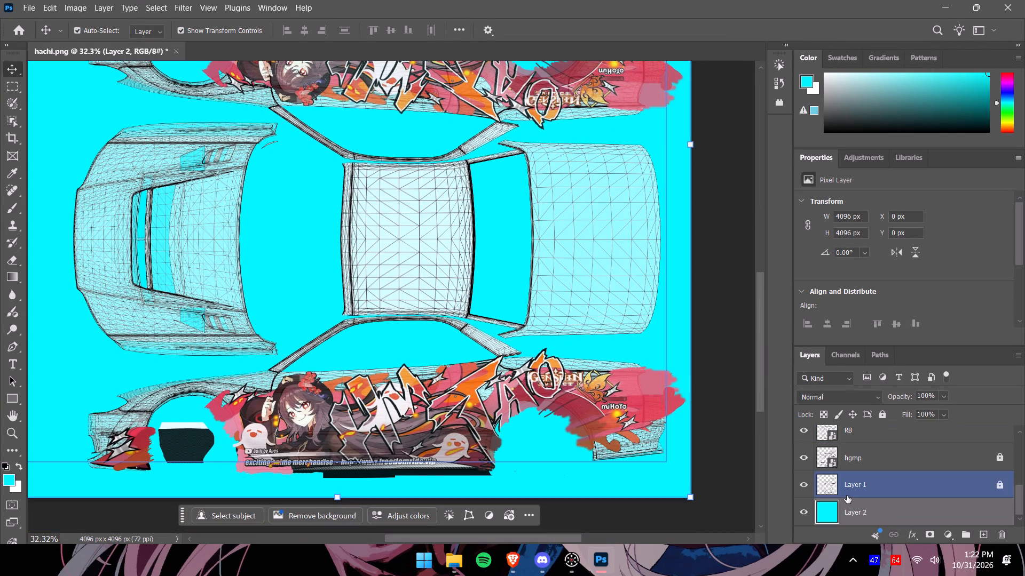
{"action": "scroll", "coordinate": [852, 497], "scroll_direction": "up", "scroll_amount": 3}
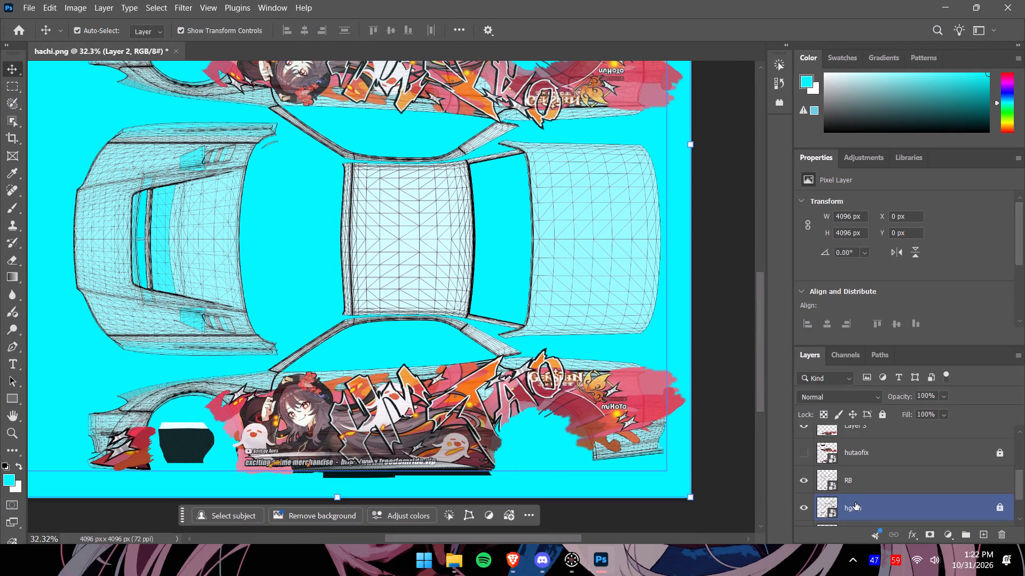
{"action": "scroll", "coordinate": [855, 502], "scroll_direction": "down", "scroll_amount": 2}
{"action": "scroll", "coordinate": [855, 502], "scroll_direction": "up", "scroll_amount": 3}
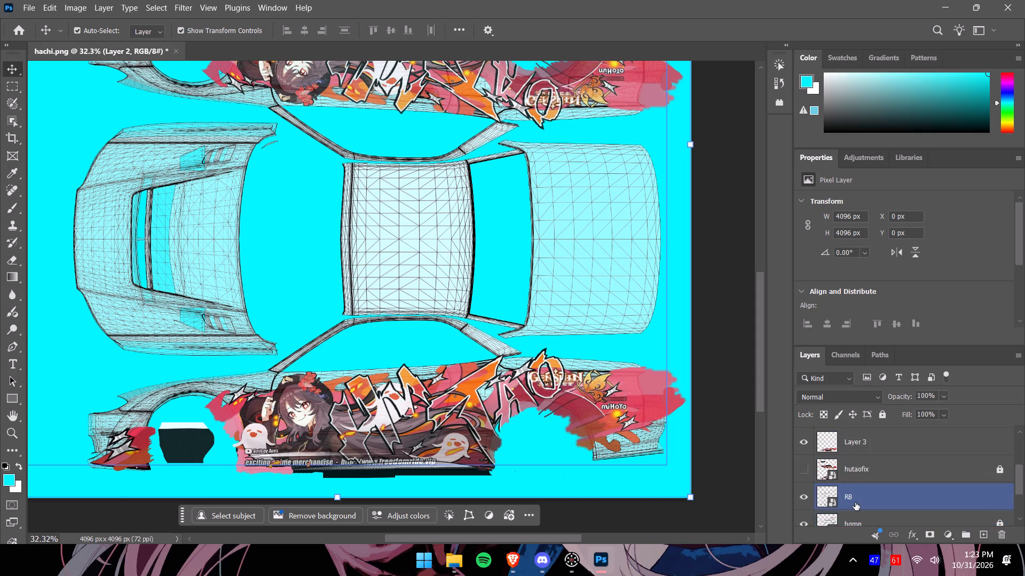
{"action": "scroll", "coordinate": [855, 502], "scroll_direction": "up", "scroll_amount": 2}
{"action": "left_click", "coordinate": [805, 505]}
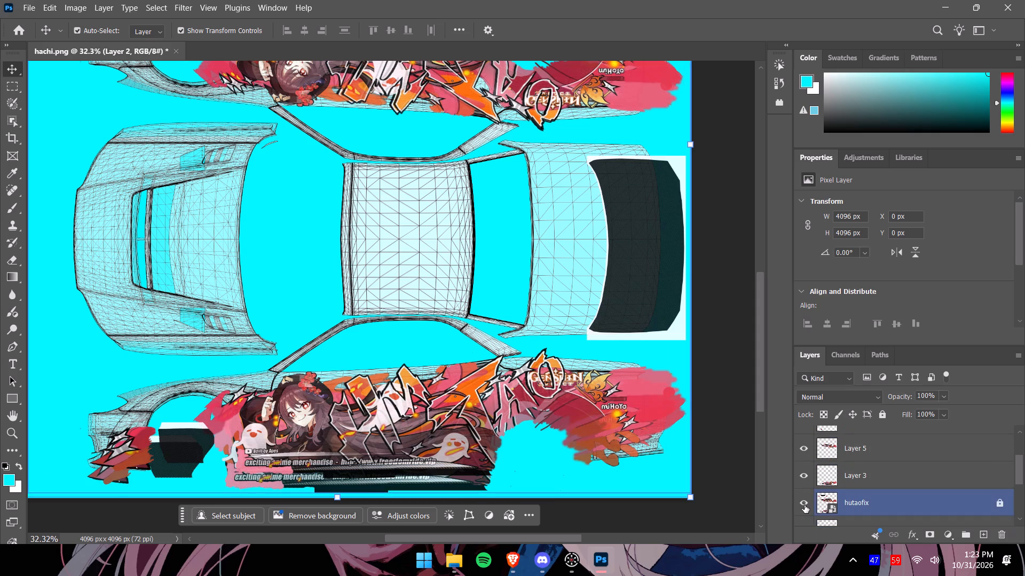
{"action": "left_click", "coordinate": [805, 505]}
{"action": "left_click", "coordinate": [805, 505]}
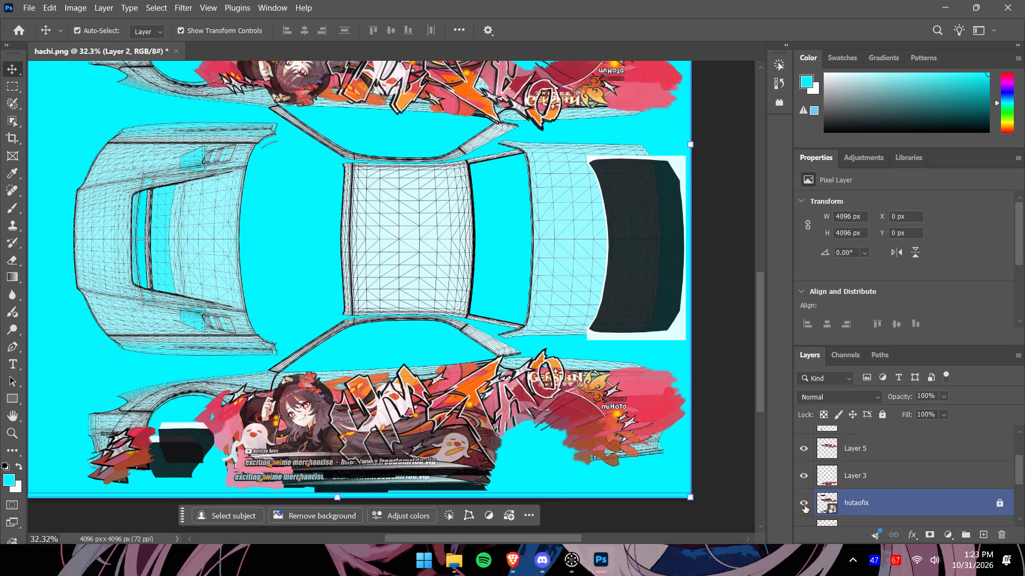
{"action": "left_click", "coordinate": [805, 505]}
{"action": "left_click", "coordinate": [805, 505]}
{"action": "left_click", "coordinate": [805, 505]}
{"action": "left_click", "coordinate": [805, 505]}
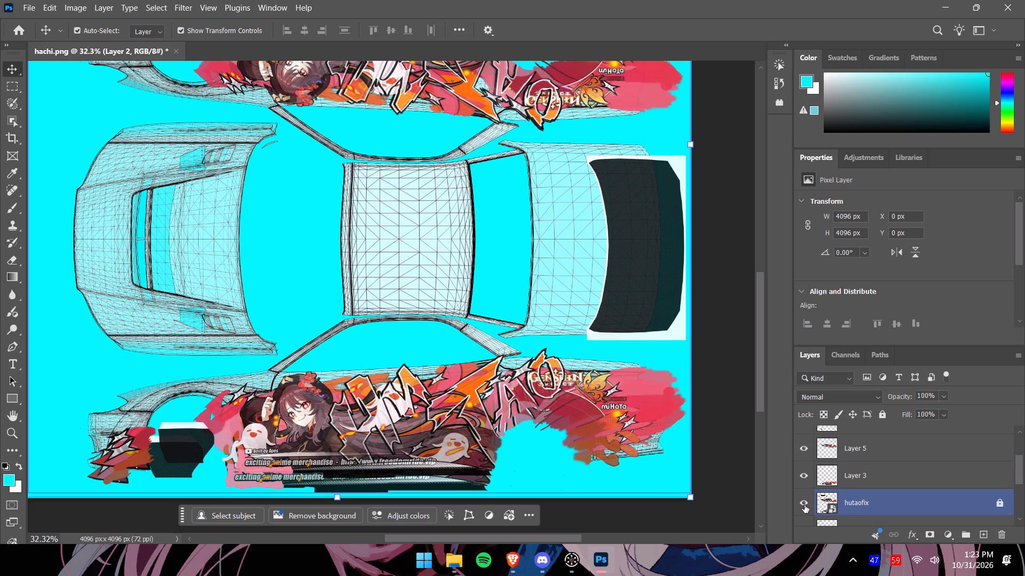
{"action": "left_click", "coordinate": [805, 505]}
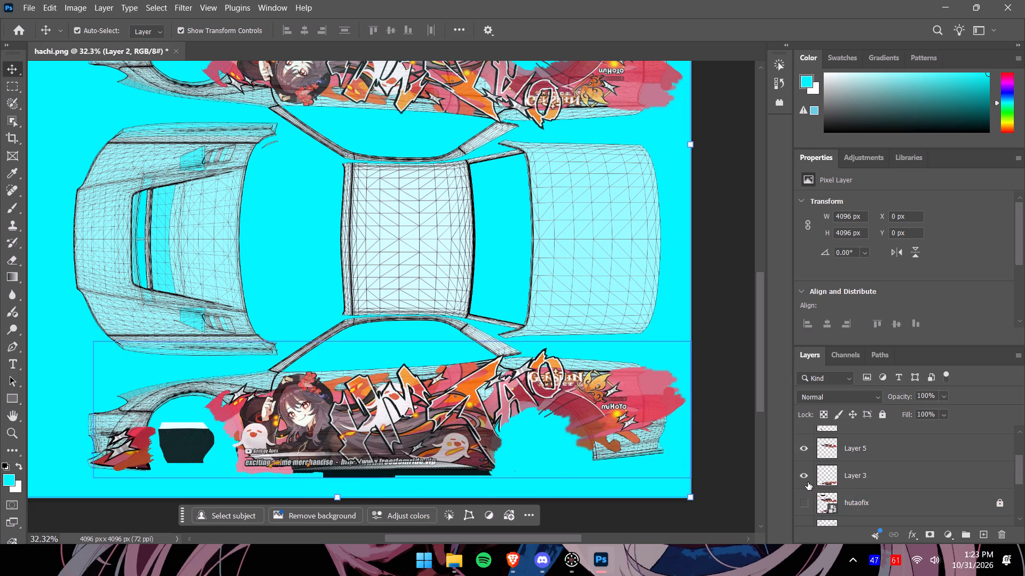
Check which artwork belongs to Layer 3 by switching its visibility off and on.
{"action": "left_click", "coordinate": [806, 478]}
{"action": "left_click", "coordinate": [806, 478]}
{"action": "left_click", "coordinate": [806, 478]}
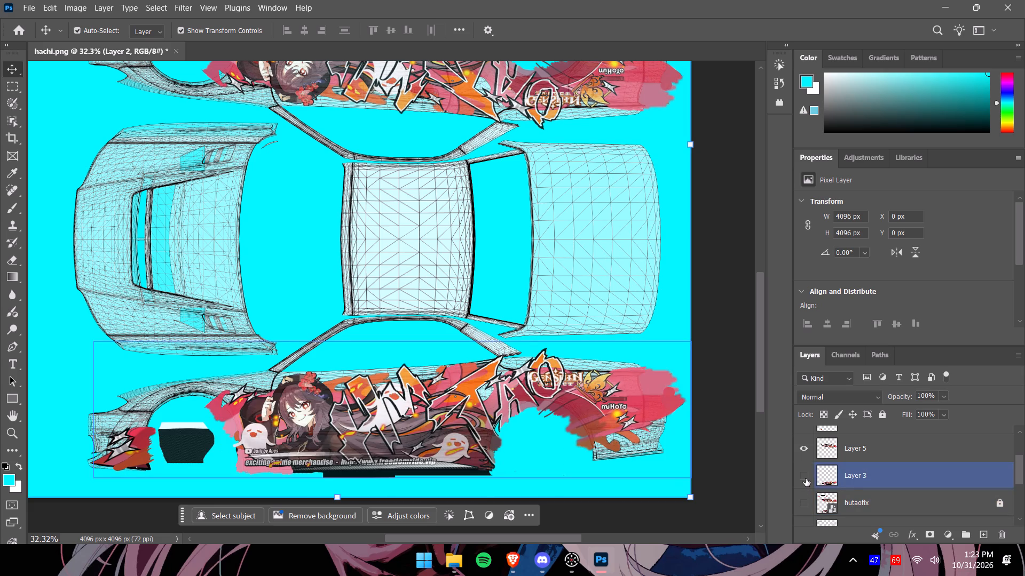
{"action": "left_click", "coordinate": [806, 478]}
Set the opacity of both side panel artwork layers, Layer 3 and Layer 5, to 100%.
{"action": "scroll", "coordinate": [806, 478], "scroll_direction": "up", "scroll_amount": 2}
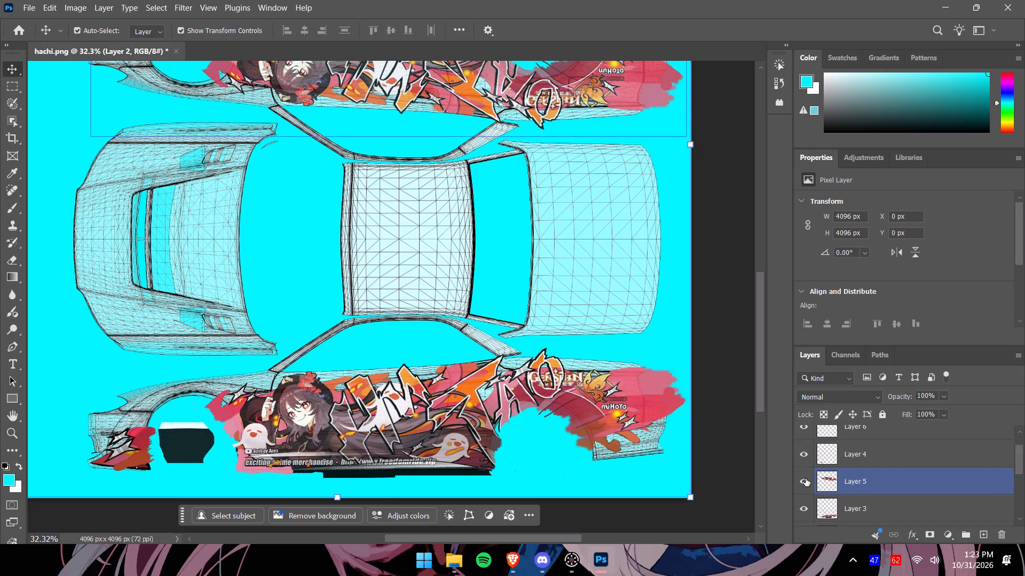
{"action": "scroll", "coordinate": [806, 478], "scroll_direction": "up", "scroll_amount": 1}
{"action": "scroll", "coordinate": [806, 478], "scroll_direction": "down", "scroll_amount": 2}
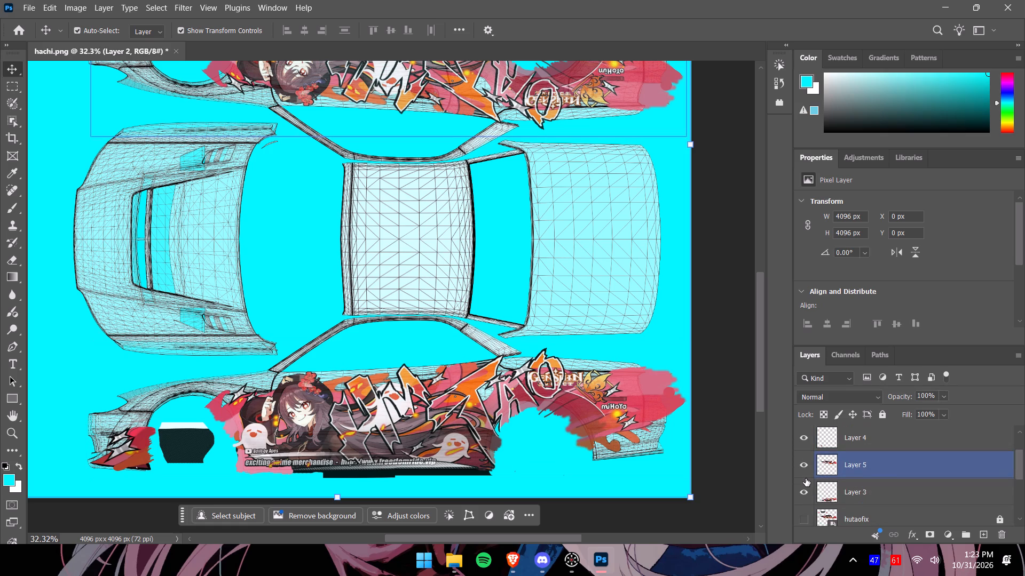
{"action": "left_click", "coordinate": [852, 495]}
{"action": "left_click", "coordinate": [946, 393]}
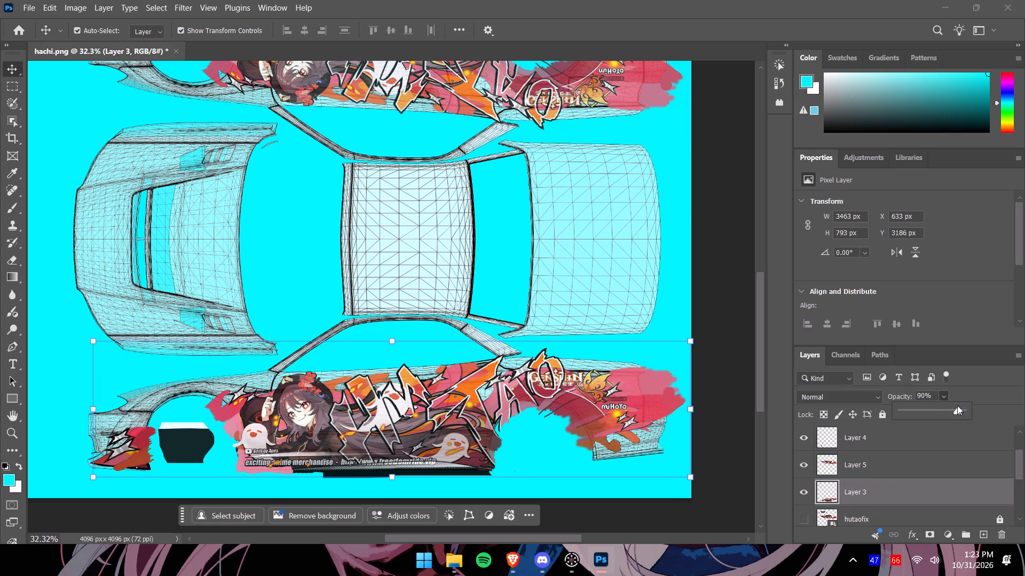
{"action": "left_click_drag", "start_coordinate": [959, 408], "coordinate": [988, 413]}
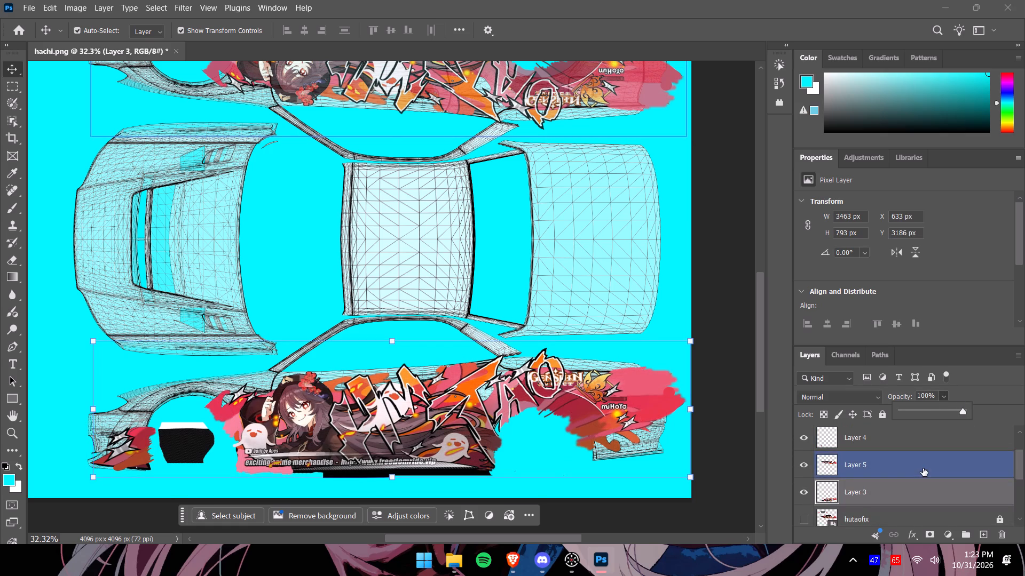
{"action": "left_click", "coordinate": [923, 468]}
{"action": "left_click", "coordinate": [943, 395]}
{"action": "left_click_drag", "start_coordinate": [955, 412], "coordinate": [991, 416]}
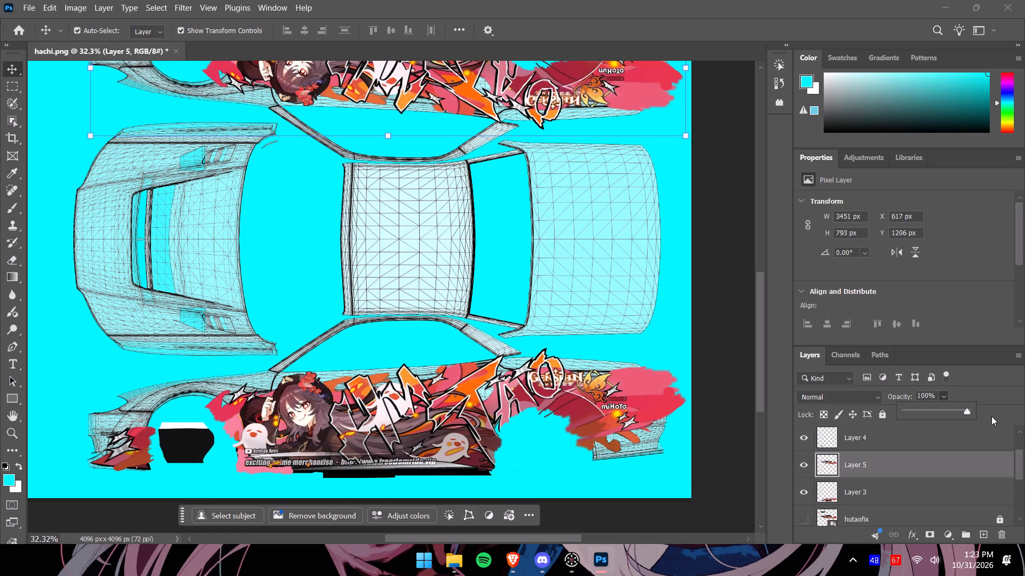
{"action": "left_click_drag", "start_coordinate": [991, 416], "coordinate": [992, 417]}
Fully lock the finished side and bumper artwork layers: Layer 3, Layer 5, Layer 4 and Layer 6.
{"action": "right_click", "coordinate": [958, 481]}
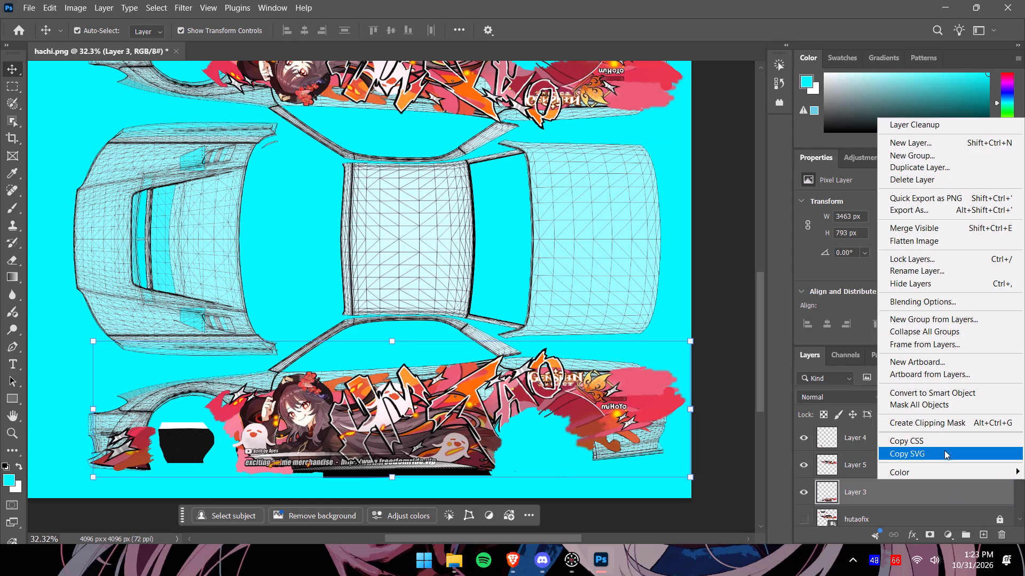
{"action": "left_click", "coordinate": [846, 387]}
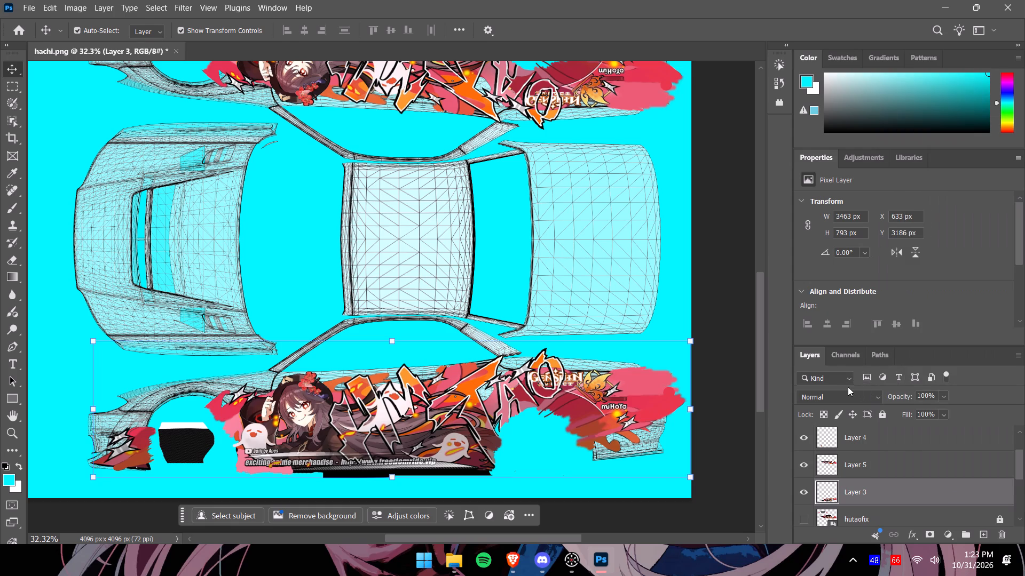
{"action": "left_click", "coordinate": [884, 419]}
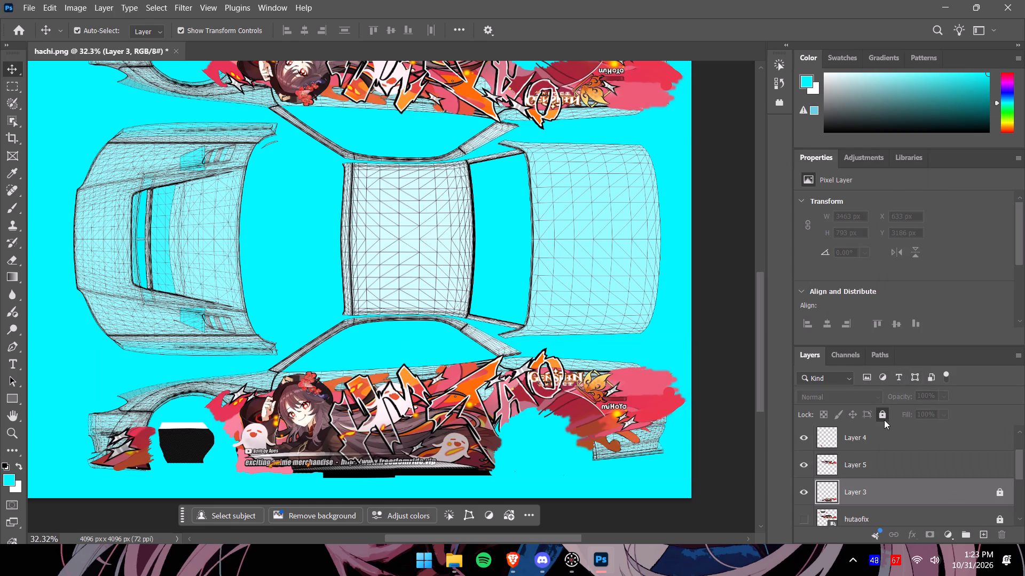
{"action": "left_click", "coordinate": [890, 462]}
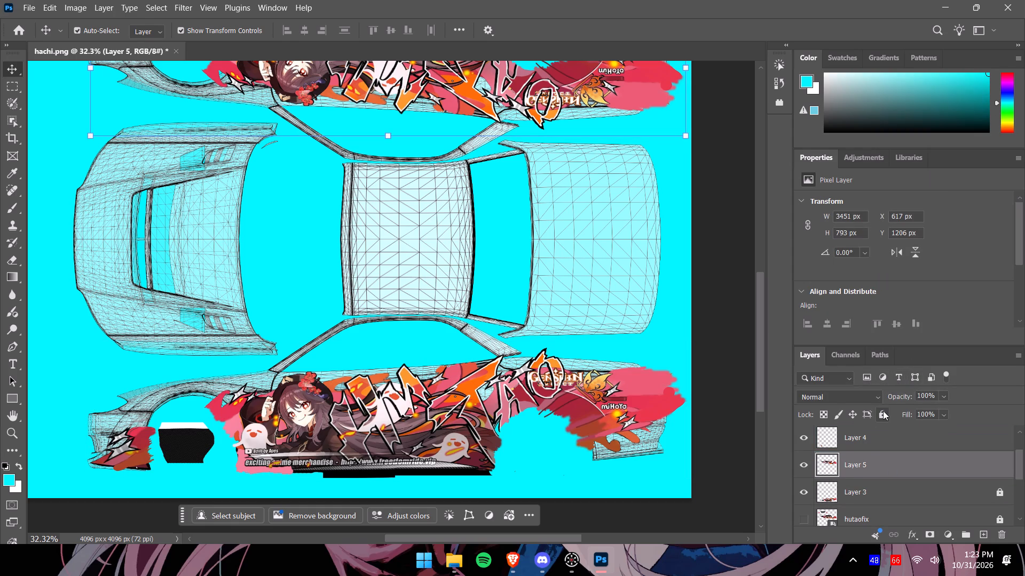
{"action": "left_click", "coordinate": [883, 411]}
{"action": "left_click", "coordinate": [887, 442]}
{"action": "left_click", "coordinate": [885, 415]}
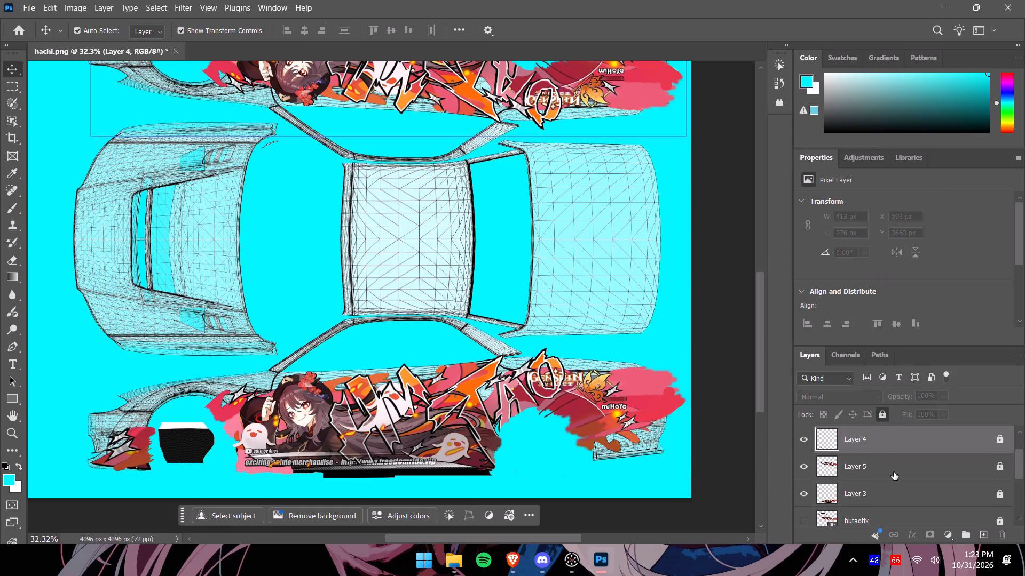
{"action": "scroll", "coordinate": [894, 471], "scroll_direction": "up", "scroll_amount": 2}
{"action": "left_click", "coordinate": [896, 446]}
{"action": "left_click", "coordinate": [884, 411]}
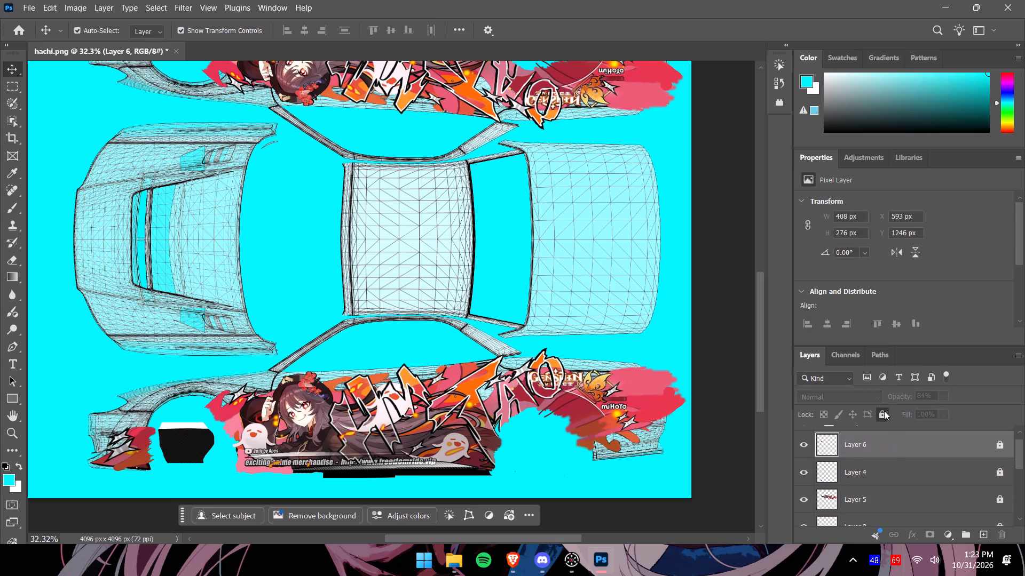
Copy the dark trunk panel from the hutaofix layer with a rectangular selection, paste it as a new layer, and leave hutaofix hidden.
{"action": "scroll", "coordinate": [890, 457], "scroll_direction": "up", "scroll_amount": 2}
{"action": "scroll", "coordinate": [889, 462], "scroll_direction": "down", "scroll_amount": 4}
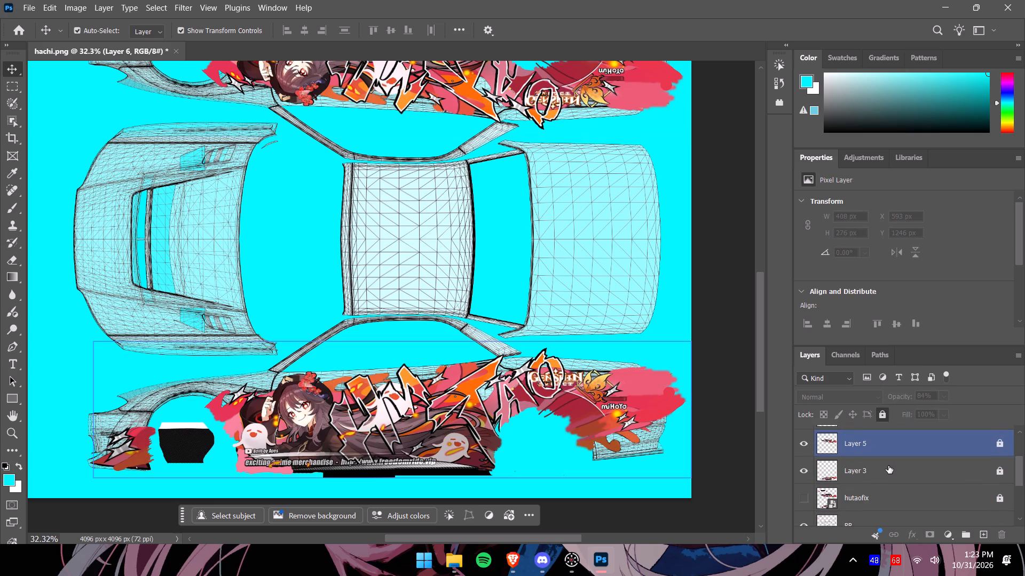
{"action": "scroll", "coordinate": [888, 467], "scroll_direction": "down", "scroll_amount": 1}
{"action": "left_click", "coordinate": [891, 480]}
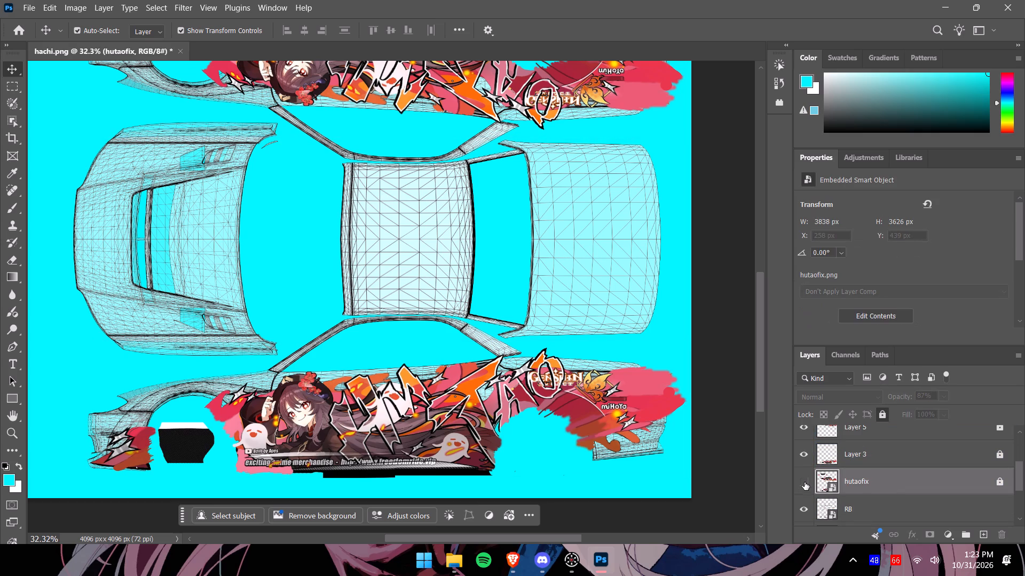
{"action": "left_click", "coordinate": [805, 482]}
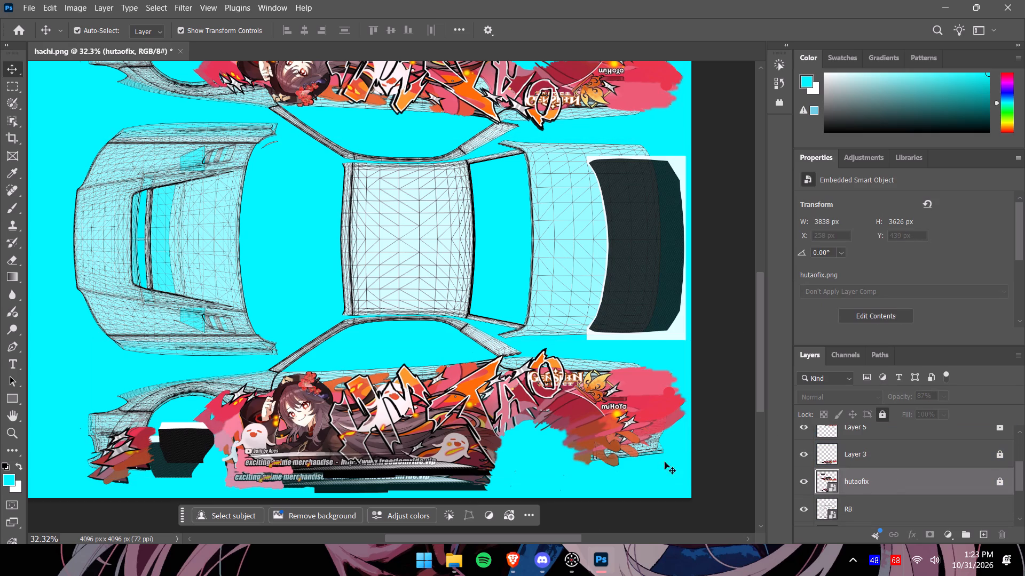
{"action": "left_click_drag", "start_coordinate": [535, 539], "coordinate": [554, 535]}
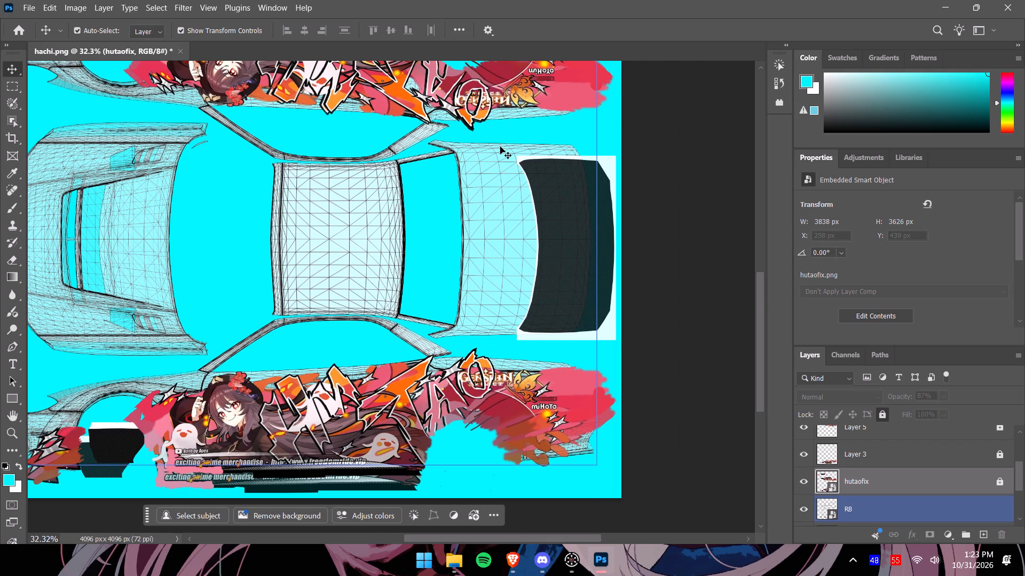
{"action": "left_click", "coordinate": [14, 84]}
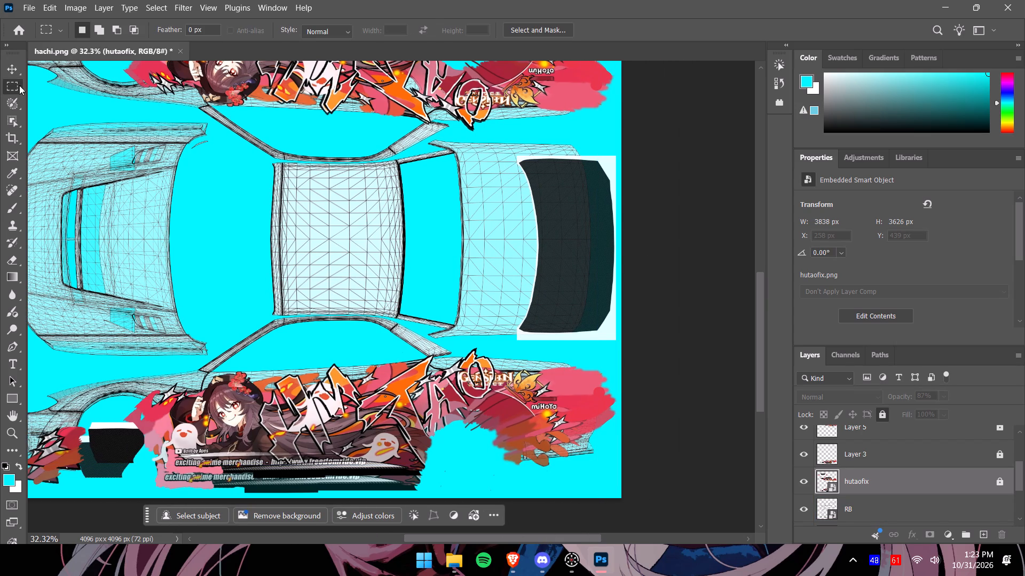
{"action": "left_click_drag", "start_coordinate": [494, 138], "coordinate": [636, 342]}
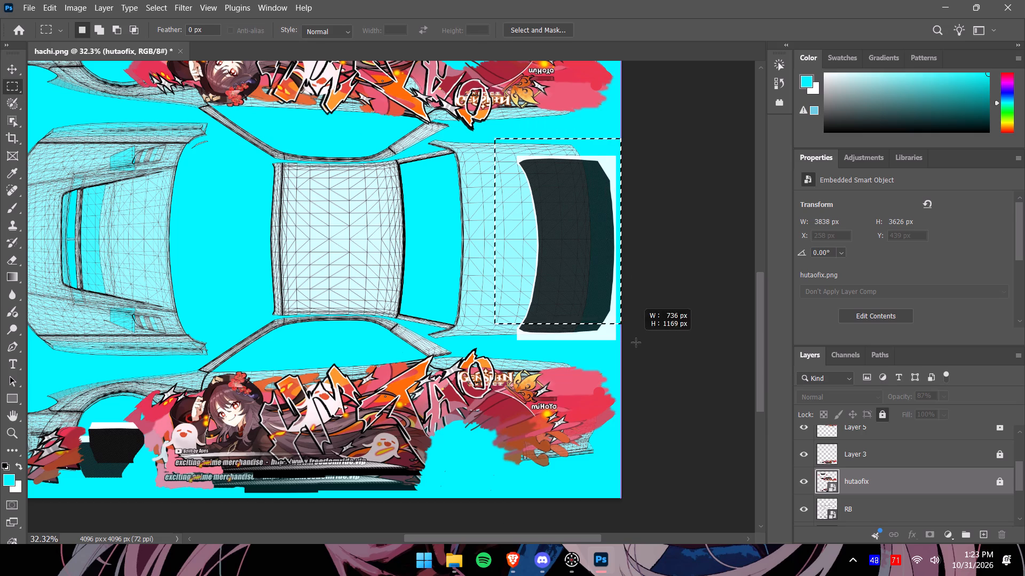
{"action": "left_click_drag", "start_coordinate": [636, 342], "coordinate": [629, 349]}
{"action": "key", "text": "ctrl+c"}
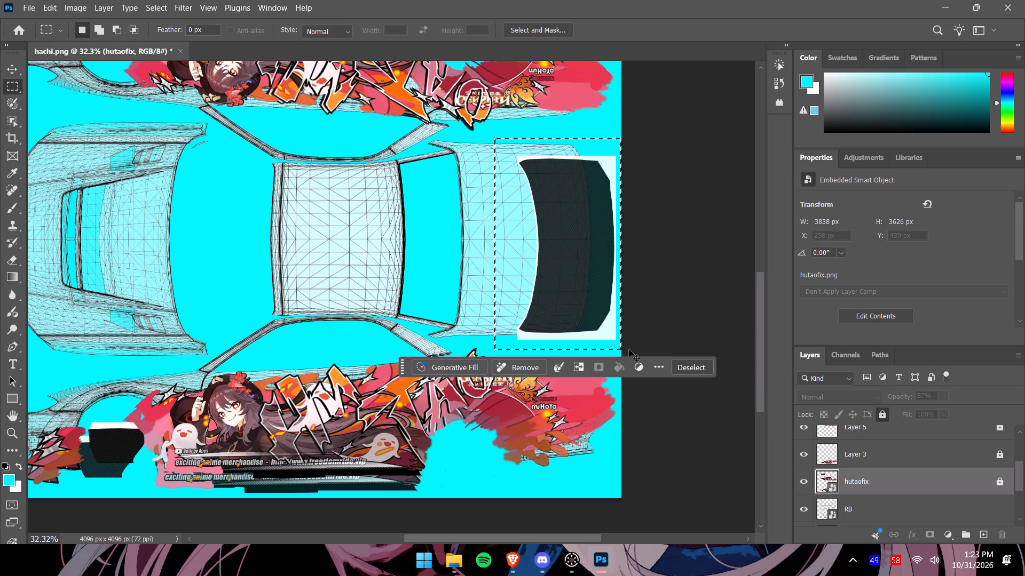
{"action": "key", "text": "ctrl+v"}
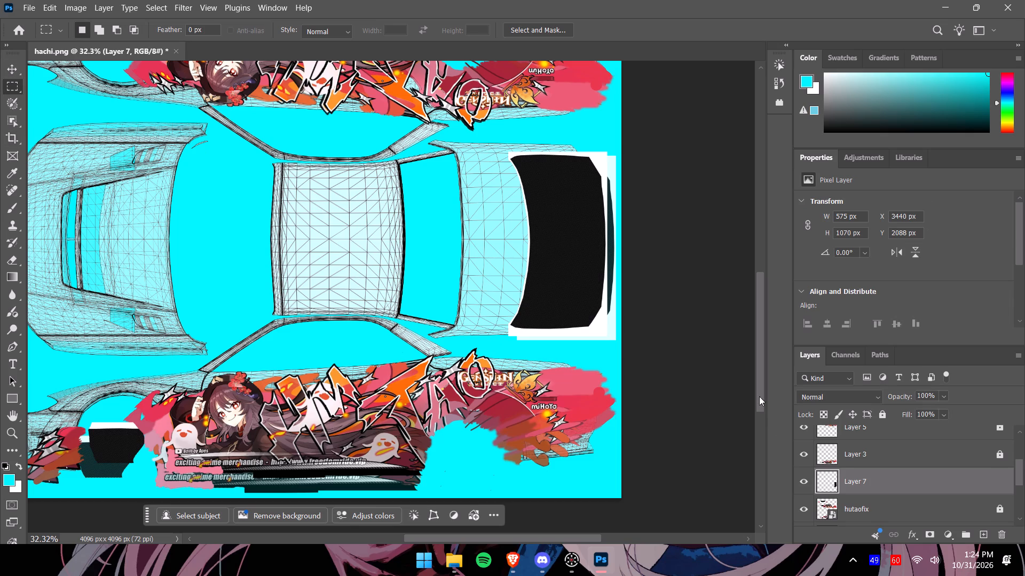
{"action": "left_click", "coordinate": [806, 507]}
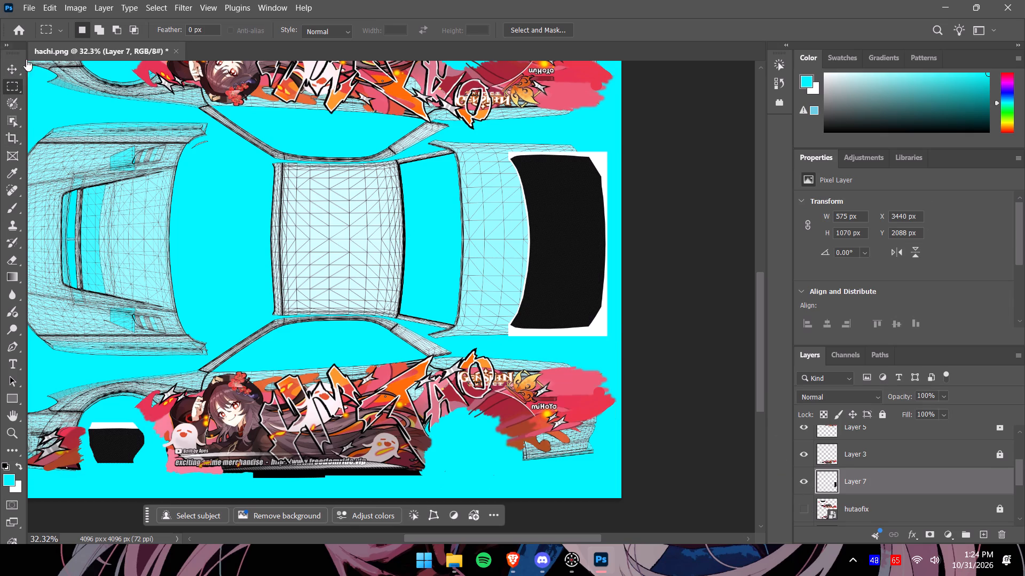
Stretch the pasted trunk panel toward the roof to about 172.5% width, keeping its height at 100%.
{"action": "left_click", "coordinate": [18, 67]}
{"action": "left_click_drag", "start_coordinate": [507, 244], "coordinate": [470, 240]}
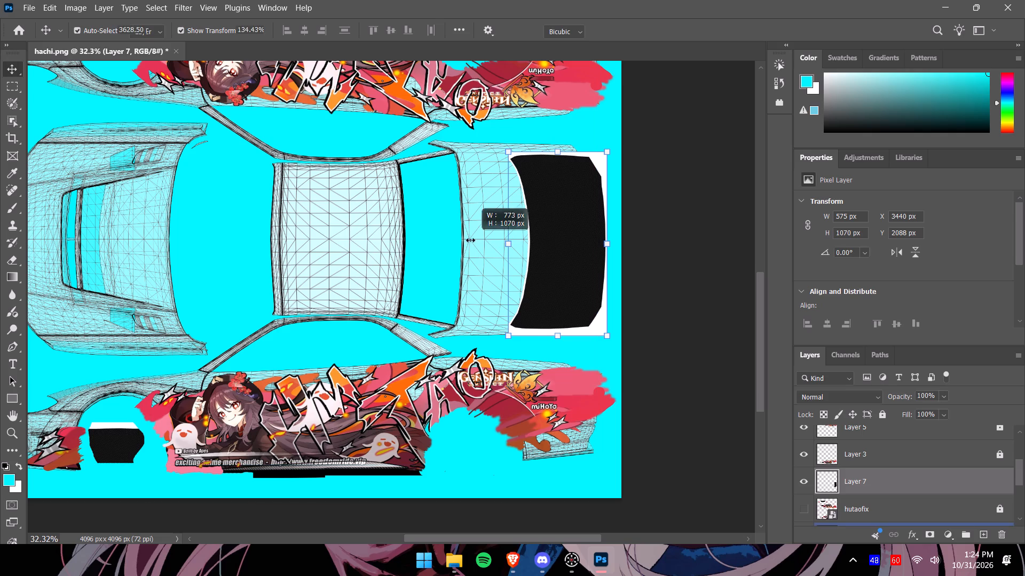
{"action": "left_click_drag", "start_coordinate": [470, 240], "coordinate": [435, 236]}
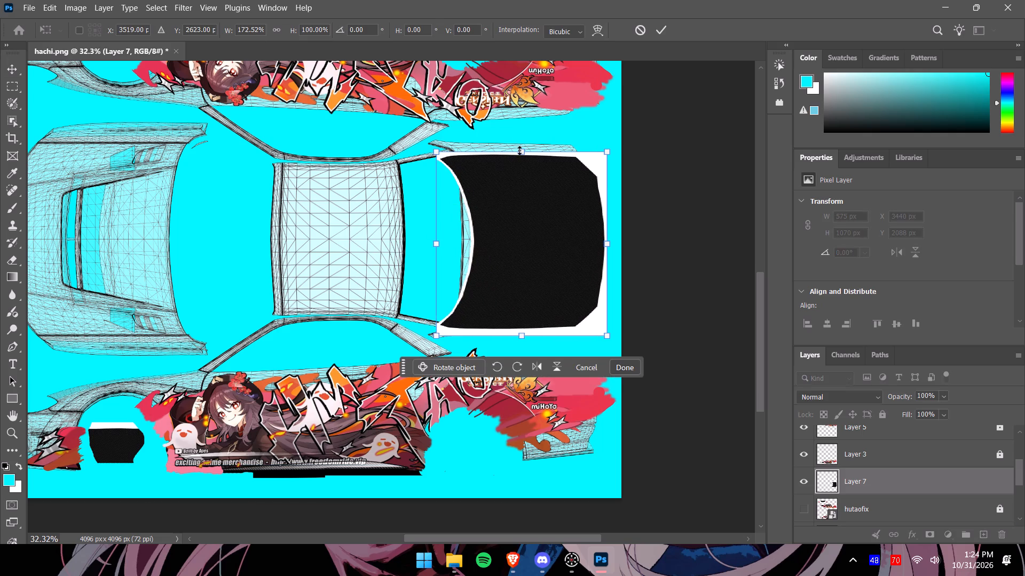
Lower the opacity of the trunk panel layer, Layer 7, to 72%.
{"action": "left_click", "coordinate": [945, 393]}
{"action": "left_click_drag", "start_coordinate": [958, 412], "coordinate": [945, 412]}
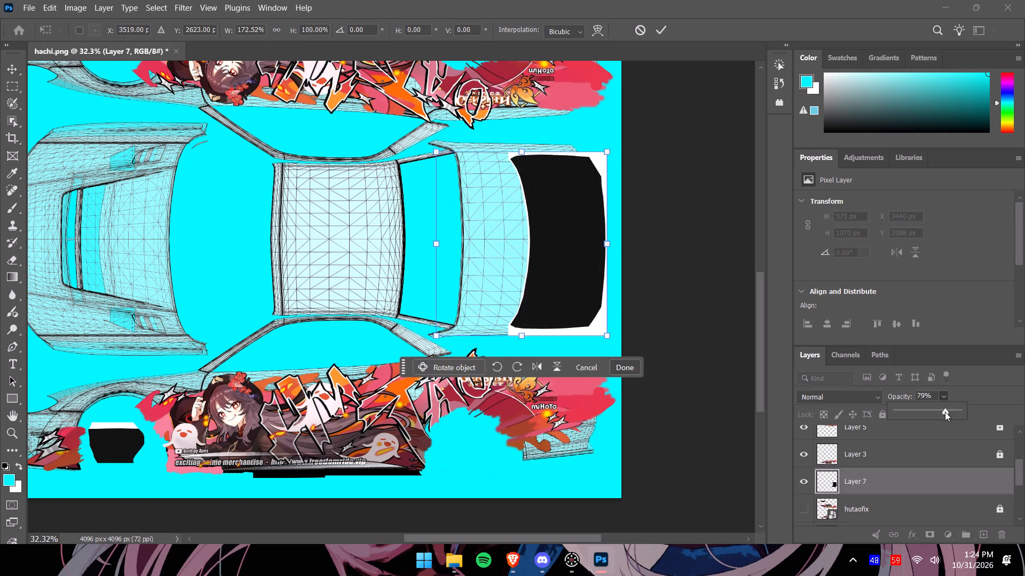
{"action": "left_click_drag", "start_coordinate": [945, 412], "coordinate": [941, 410]}
Stretch the trunk panel over the trunk wireframe to about 187% width and 116.5% height, and apply the transform.
{"action": "left_click_drag", "start_coordinate": [522, 153], "coordinate": [521, 134]}
{"action": "left_click_drag", "start_coordinate": [523, 150], "coordinate": [522, 140]}
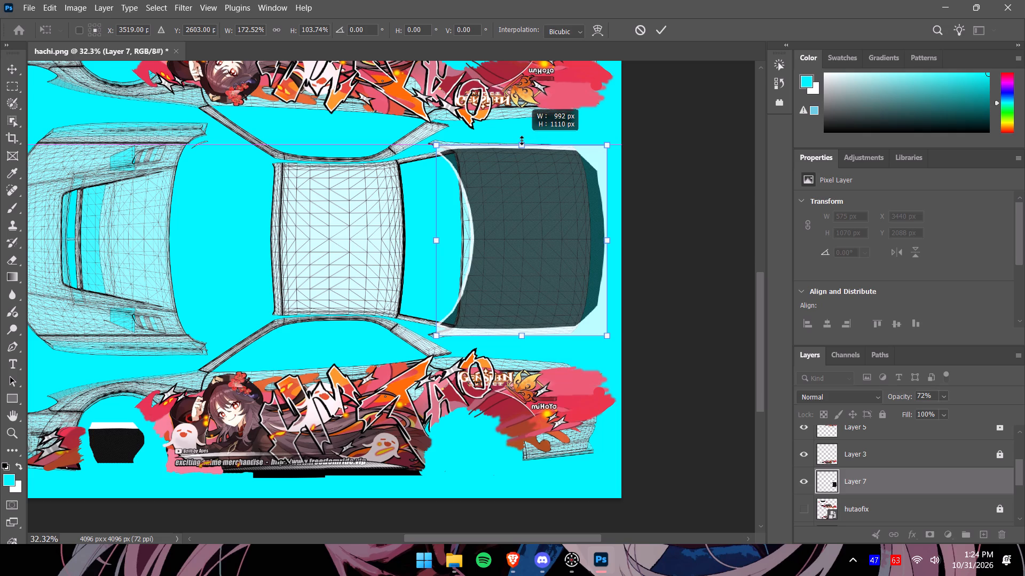
{"action": "left_click_drag", "start_coordinate": [522, 140], "coordinate": [521, 136]}
{"action": "left_click_drag", "start_coordinate": [523, 337], "coordinate": [523, 347]}
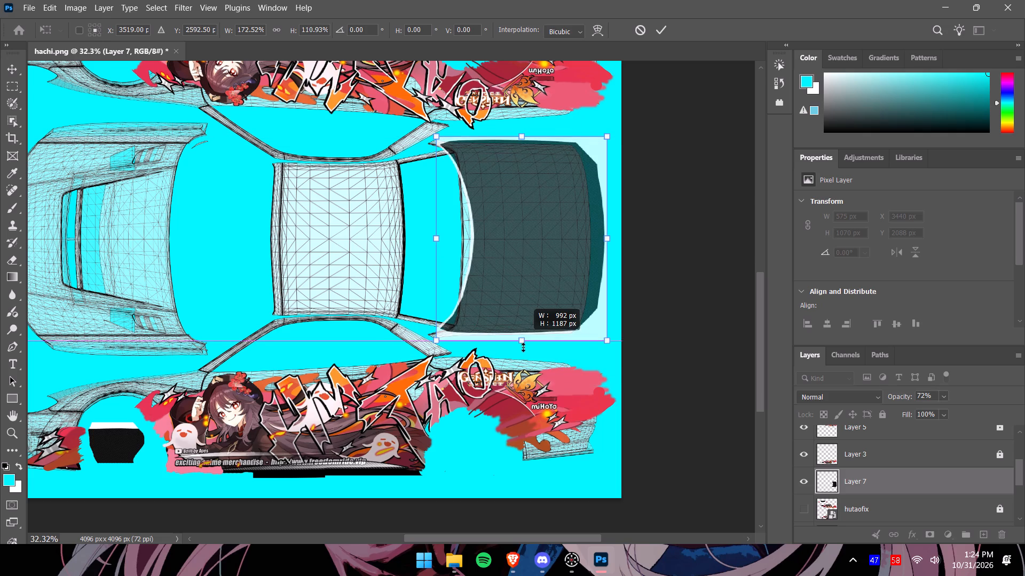
{"action": "left_click_drag", "start_coordinate": [523, 347], "coordinate": [521, 350]}
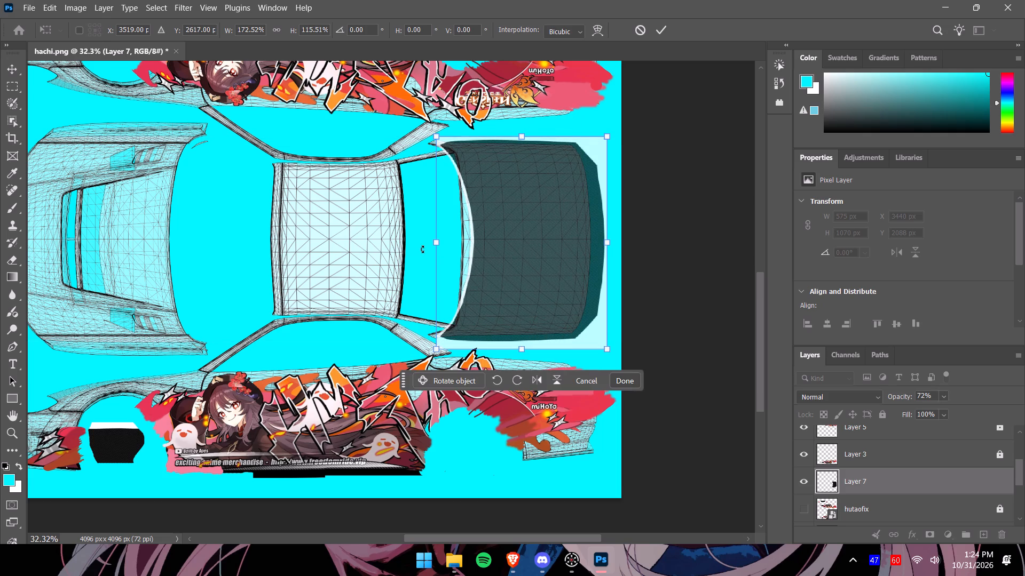
{"action": "left_click_drag", "start_coordinate": [438, 242], "coordinate": [425, 244]}
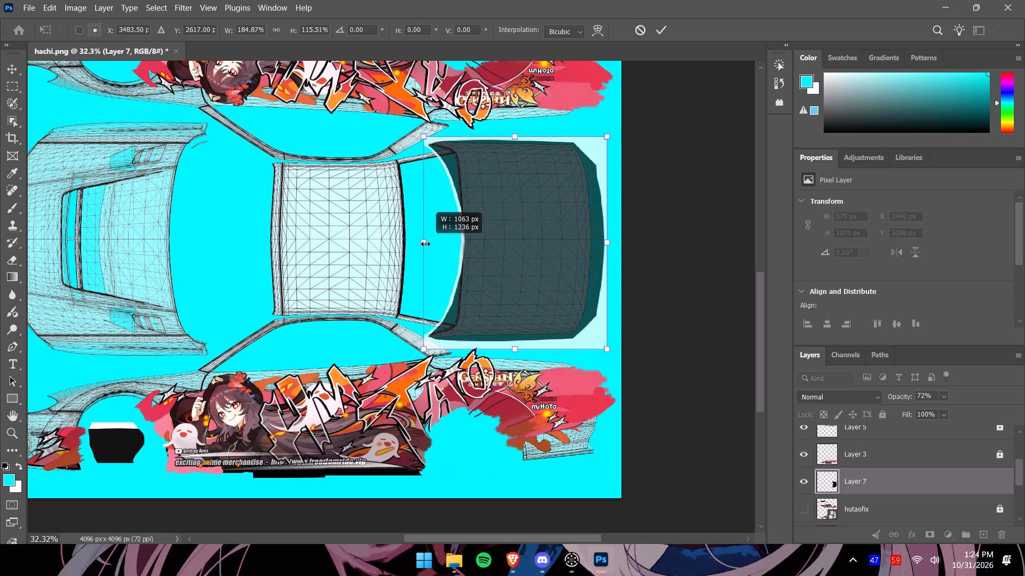
{"action": "left_click_drag", "start_coordinate": [425, 244], "coordinate": [423, 244]}
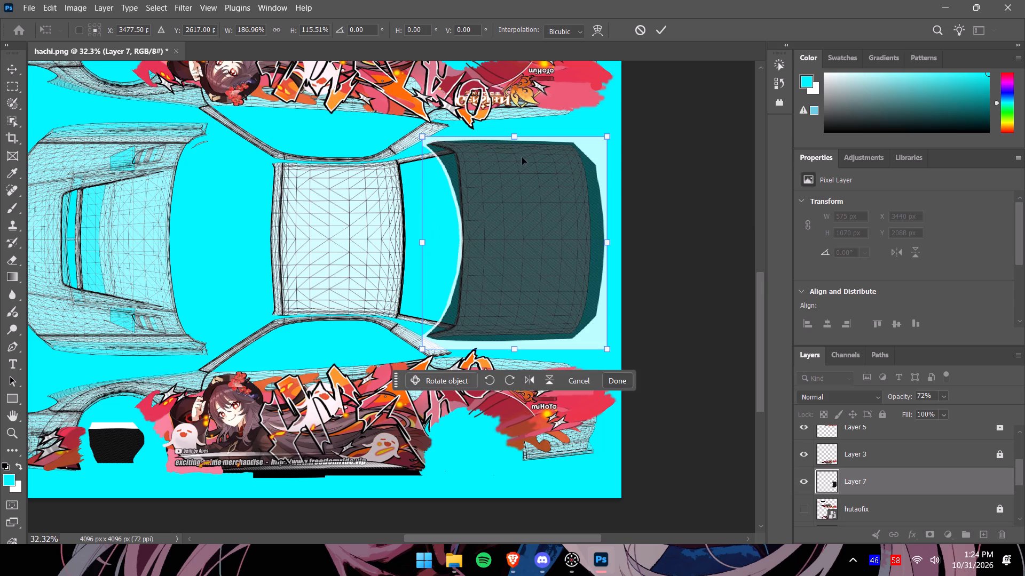
{"action": "left_click", "coordinate": [514, 137]}
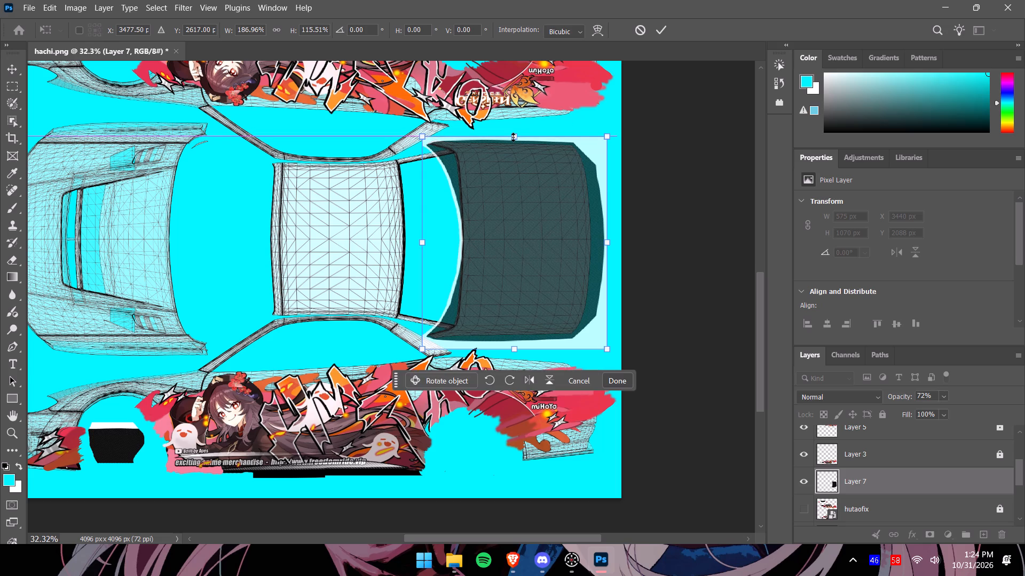
{"action": "scroll", "coordinate": [513, 137], "scroll_direction": "up", "scroll_amount": 14, "text": "alt"}
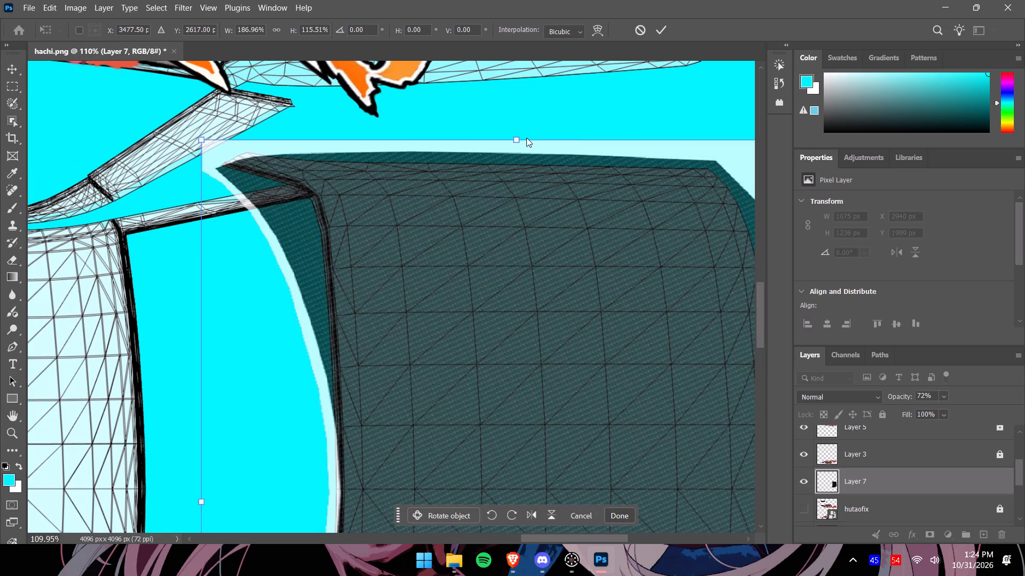
{"action": "left_click", "coordinate": [514, 142]}
{"action": "left_click_drag", "start_coordinate": [516, 141], "coordinate": [517, 134]}
{"action": "left_click_drag", "start_coordinate": [517, 134], "coordinate": [517, 132]}
{"action": "left_click_drag", "start_coordinate": [517, 139], "coordinate": [517, 133]}
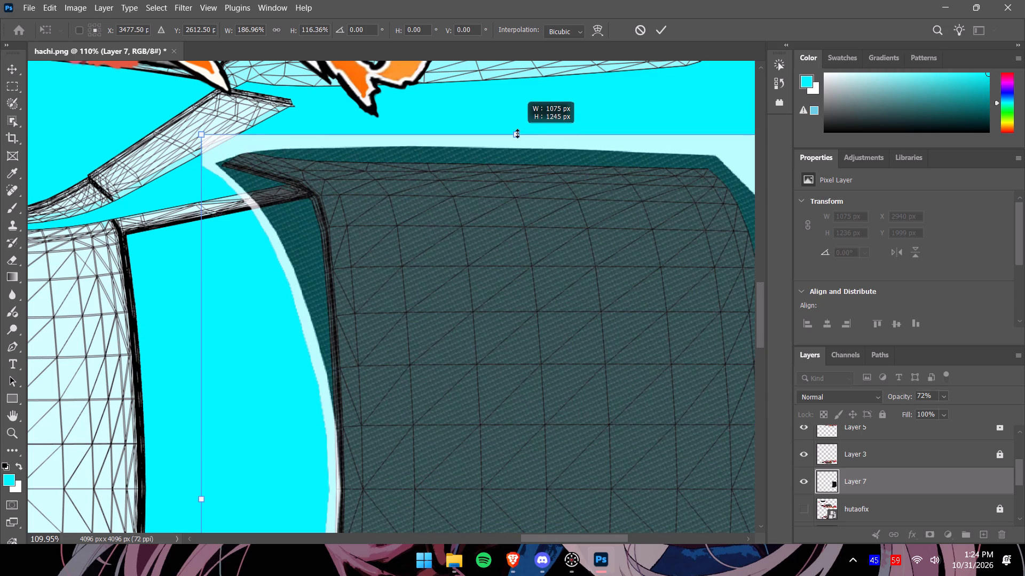
{"action": "left_click_drag", "start_coordinate": [517, 133], "coordinate": [518, 132]}
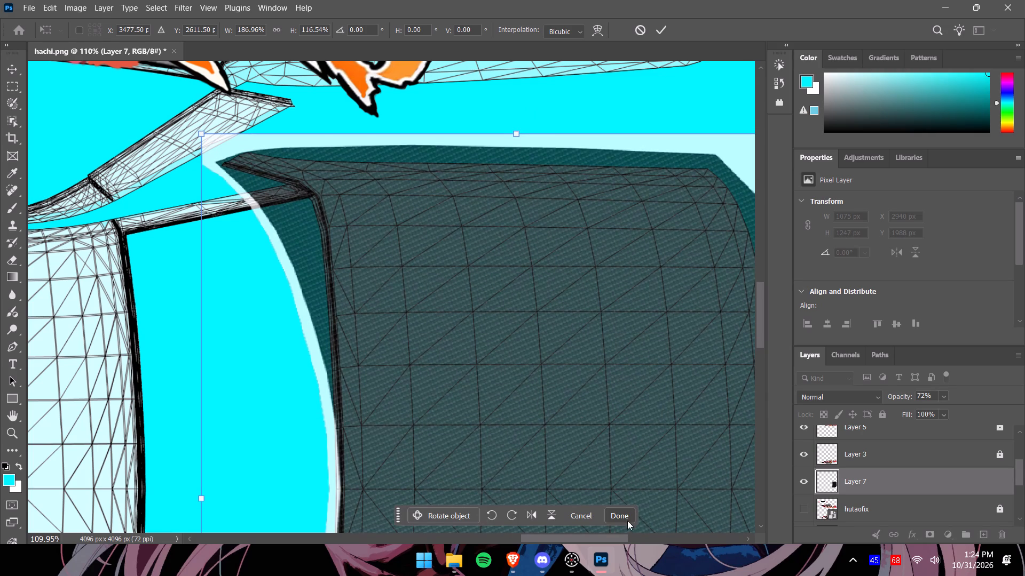
{"action": "left_click", "coordinate": [624, 516]}
With a 42 px hard eraser, erase the trunk panel's overlap from the lower thin strip joining the roof and trunk wireframes.
{"action": "scroll", "coordinate": [557, 370], "scroll_direction": "down", "scroll_amount": 6, "text": "alt"}
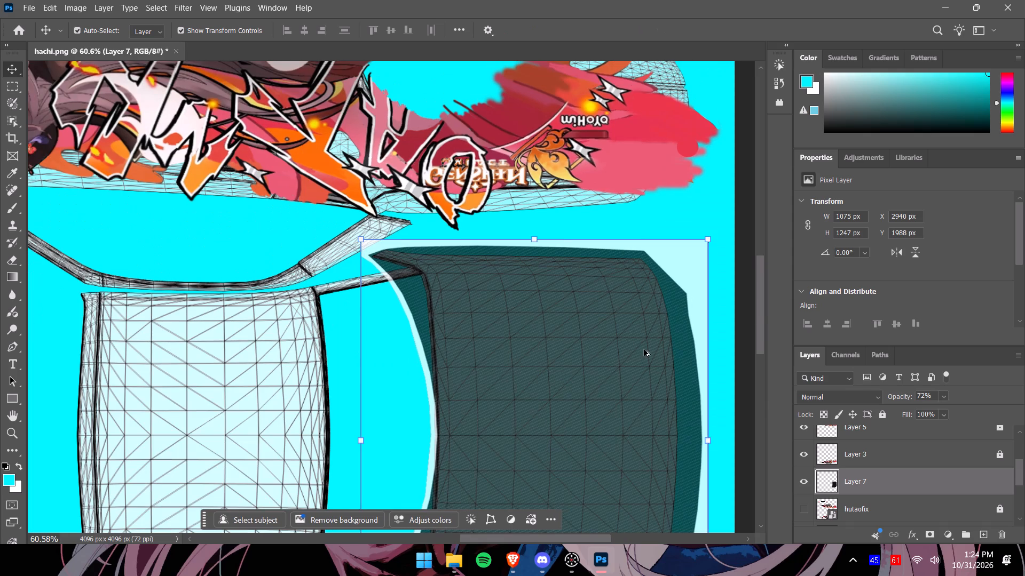
{"action": "left_click_drag", "start_coordinate": [760, 309], "coordinate": [761, 363]}
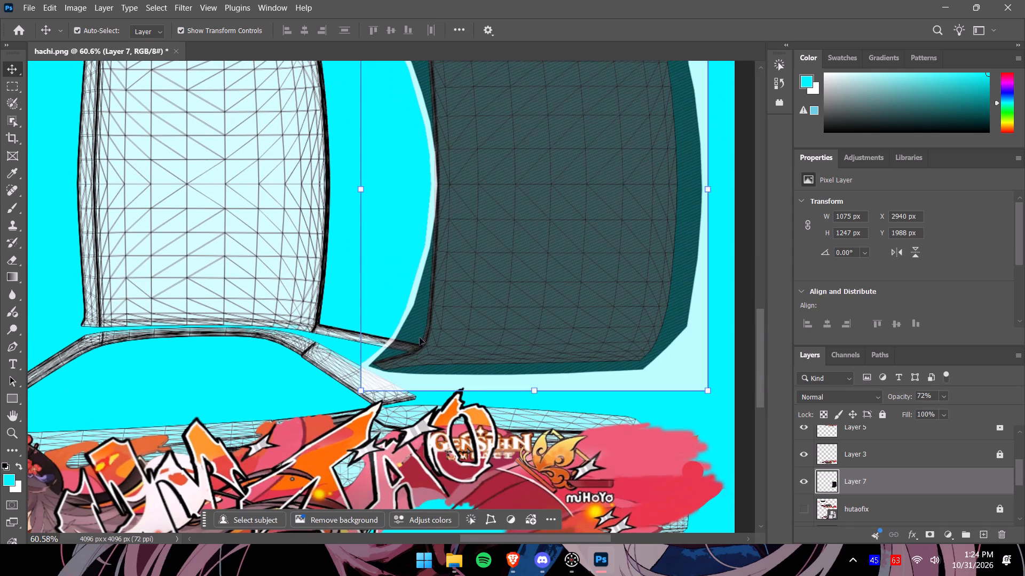
{"action": "scroll", "coordinate": [401, 339], "scroll_direction": "down", "scroll_amount": 3, "text": "alt"}
{"action": "scroll", "coordinate": [401, 339], "scroll_direction": "up", "scroll_amount": 6, "text": "alt"}
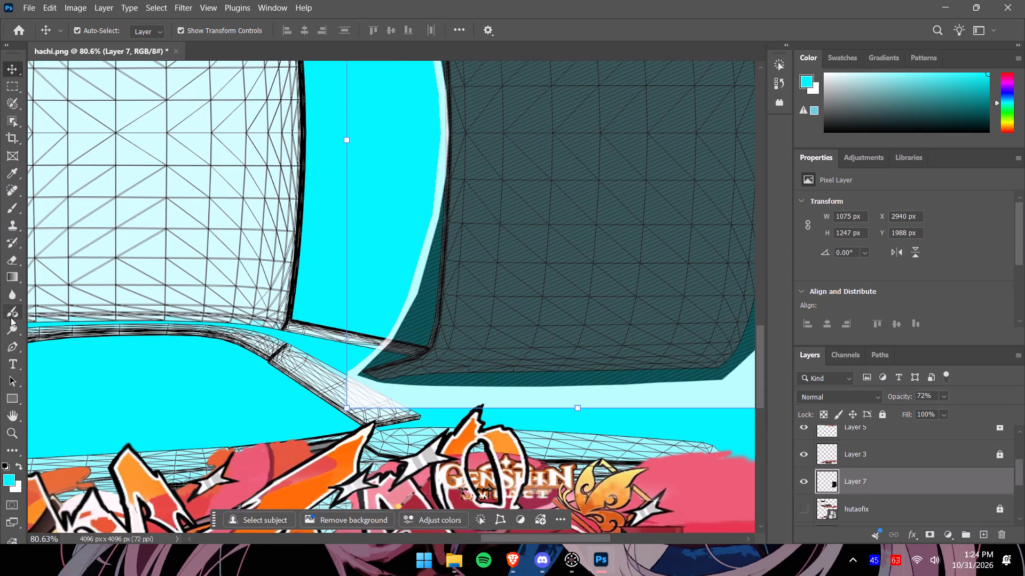
{"action": "left_click", "coordinate": [15, 255]}
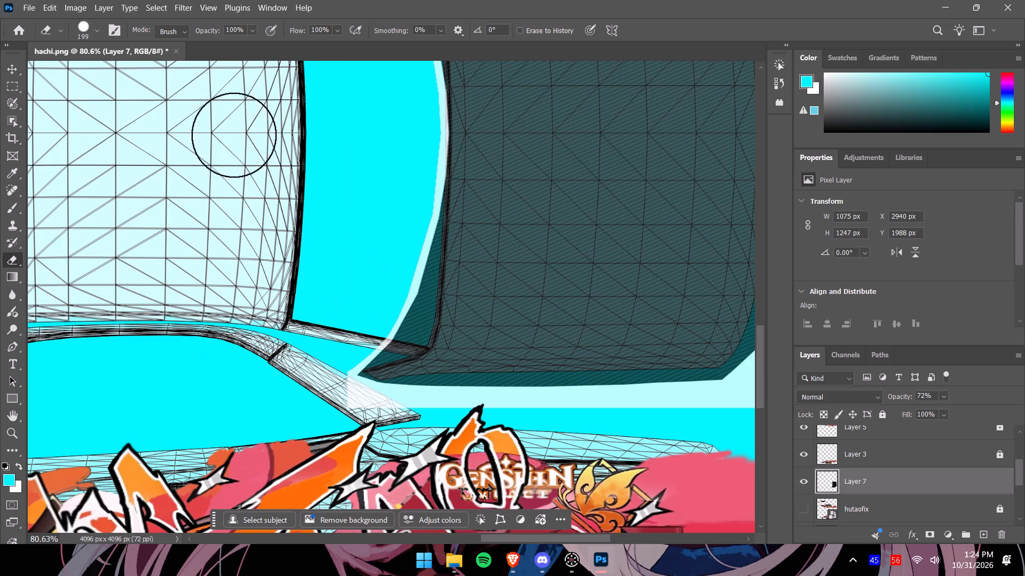
{"action": "left_click", "coordinate": [97, 29]}
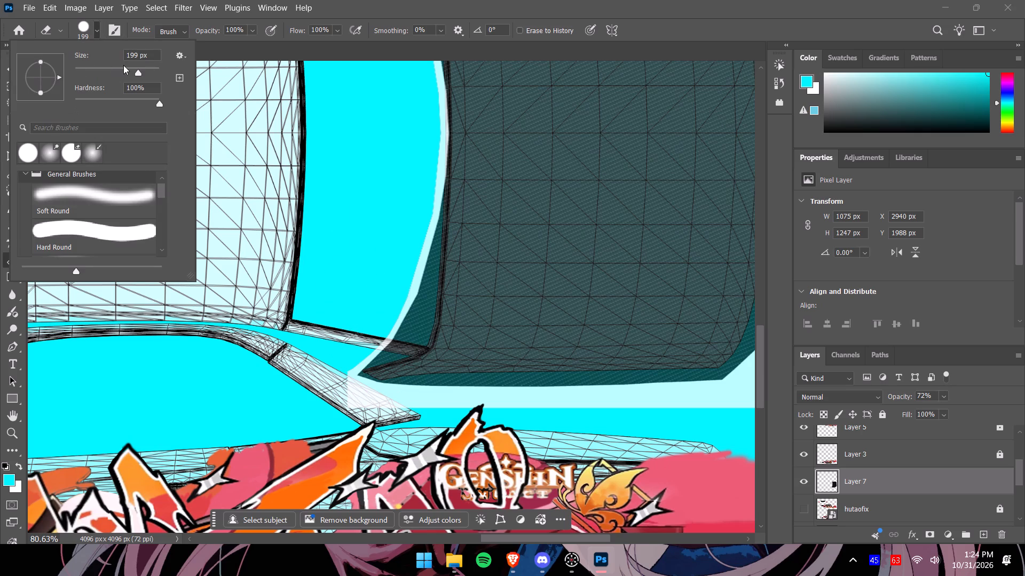
{"action": "left_click_drag", "start_coordinate": [134, 70], "coordinate": [111, 71]}
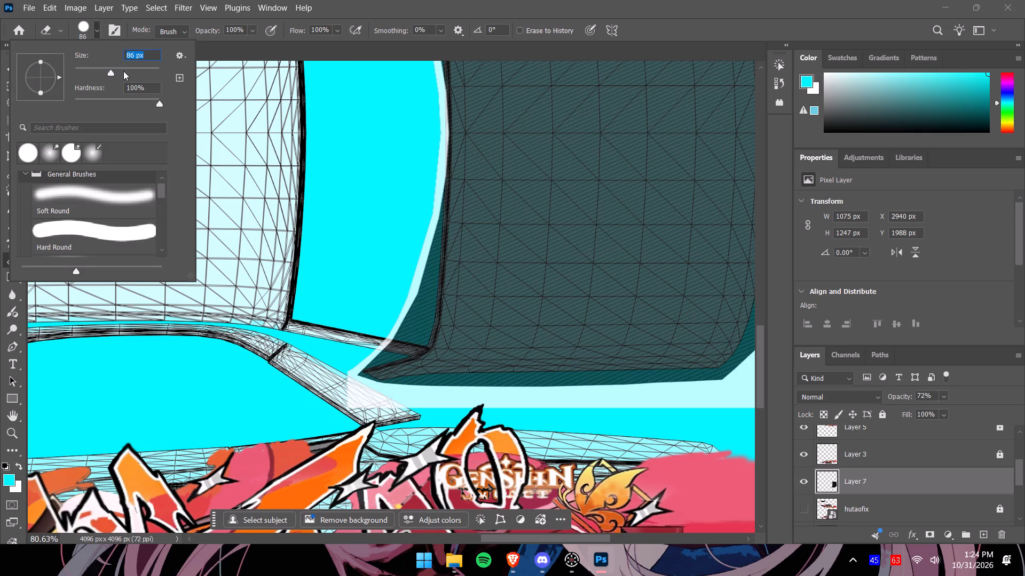
{"action": "left_click_drag", "start_coordinate": [111, 74], "coordinate": [102, 72]}
{"action": "left_click_drag", "start_coordinate": [100, 73], "coordinate": [92, 72]}
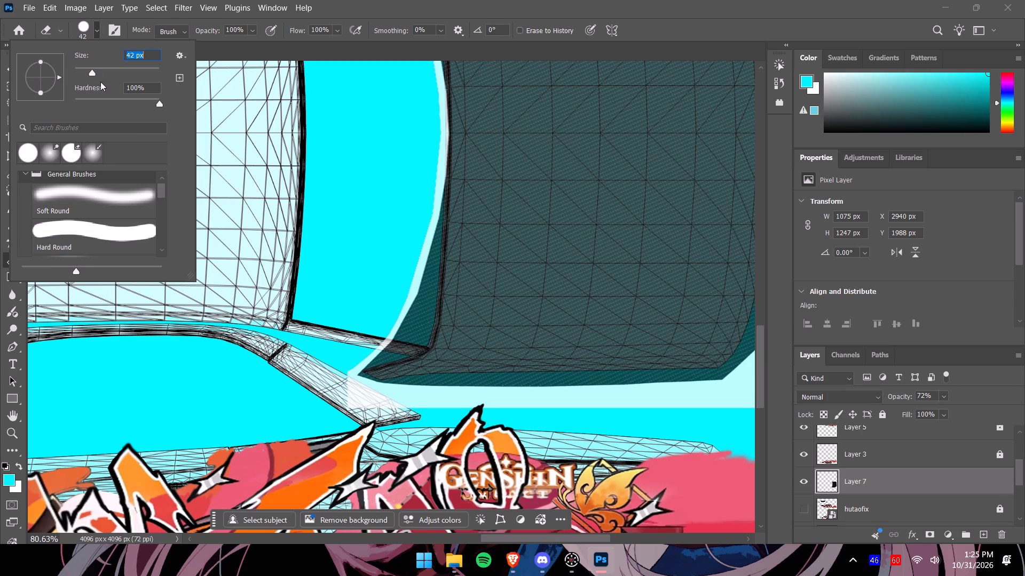
{"action": "scroll", "coordinate": [389, 355], "scroll_direction": "up", "scroll_amount": 8, "text": "alt"}
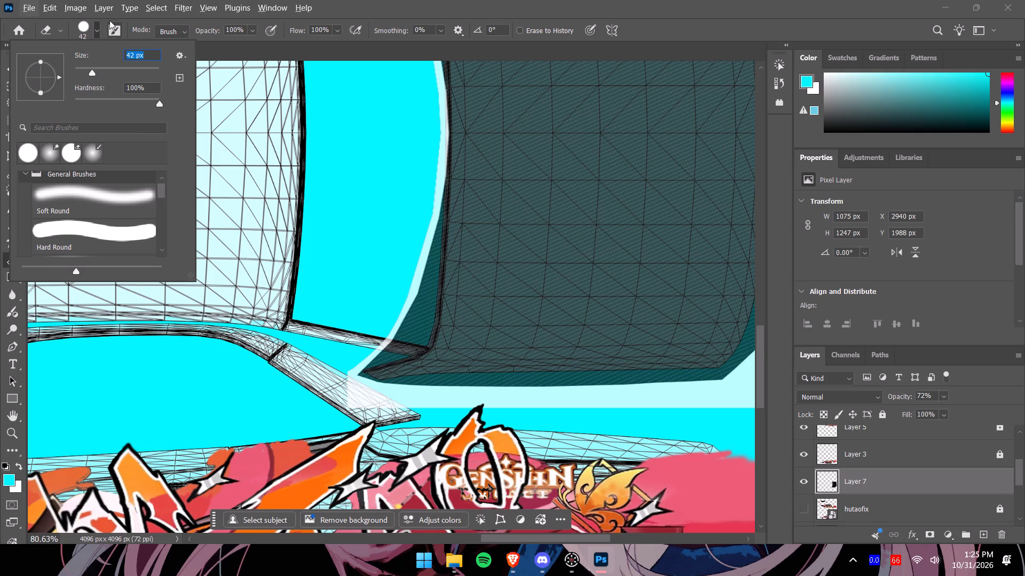
{"action": "left_click", "coordinate": [99, 27]}
{"action": "scroll", "coordinate": [419, 340], "scroll_direction": "up", "scroll_amount": 10, "text": "alt"}
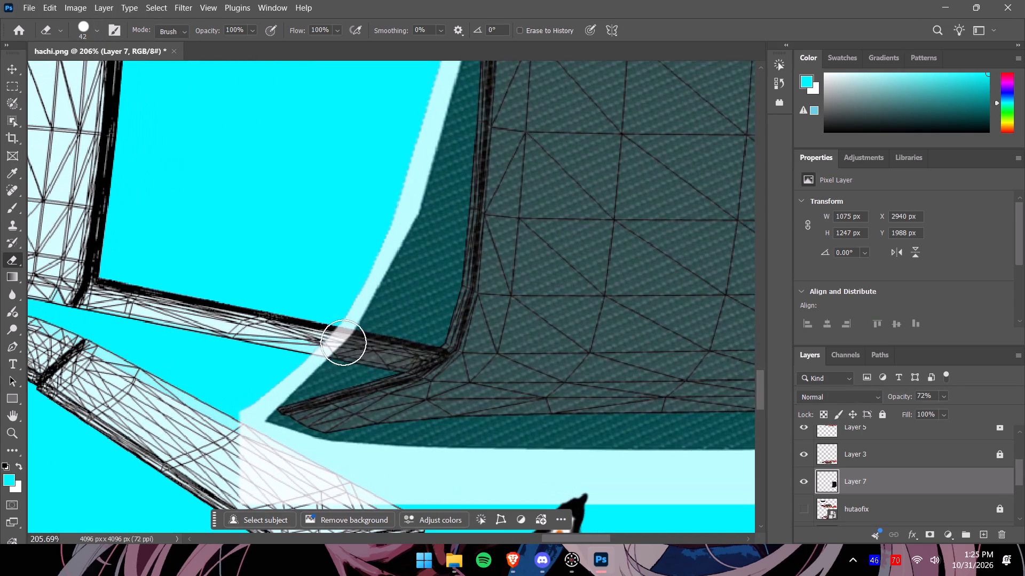
{"action": "left_click_drag", "start_coordinate": [298, 374], "coordinate": [316, 368]}
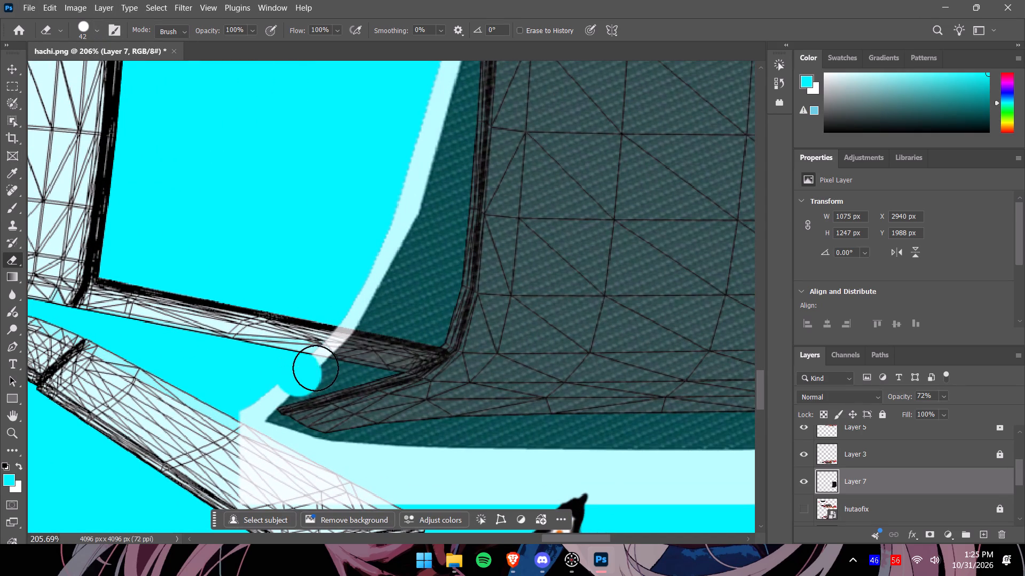
{"action": "left_click_drag", "start_coordinate": [316, 368], "coordinate": [336, 362]}
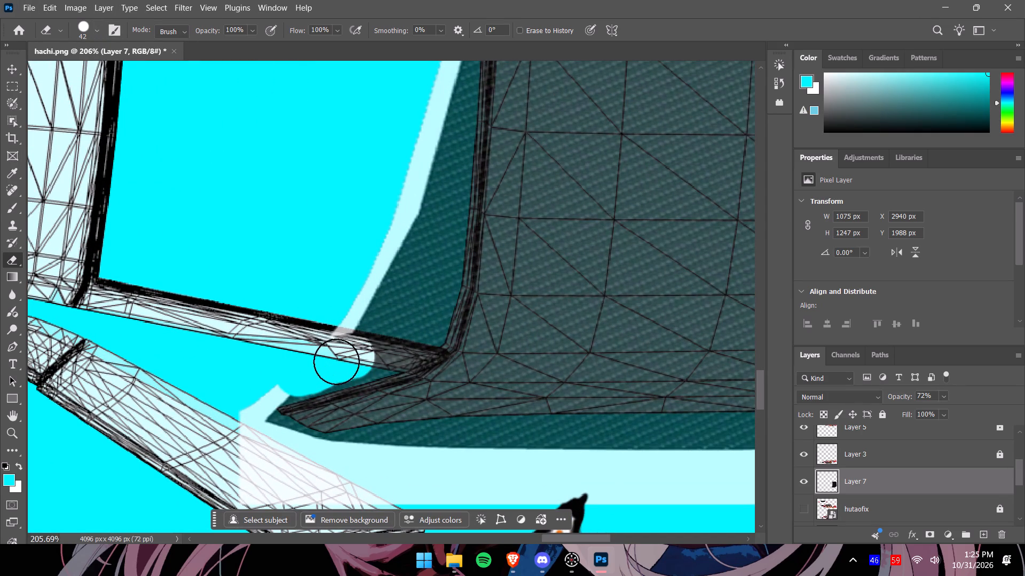
{"action": "left_click_drag", "start_coordinate": [336, 362], "coordinate": [406, 348]}
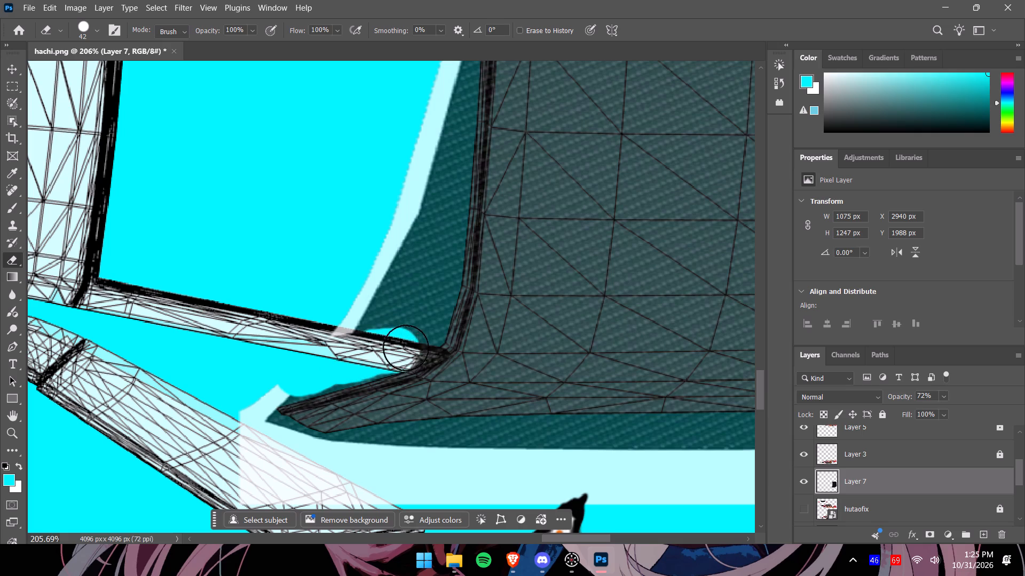
{"action": "left_click_drag", "start_coordinate": [406, 348], "coordinate": [398, 347]}
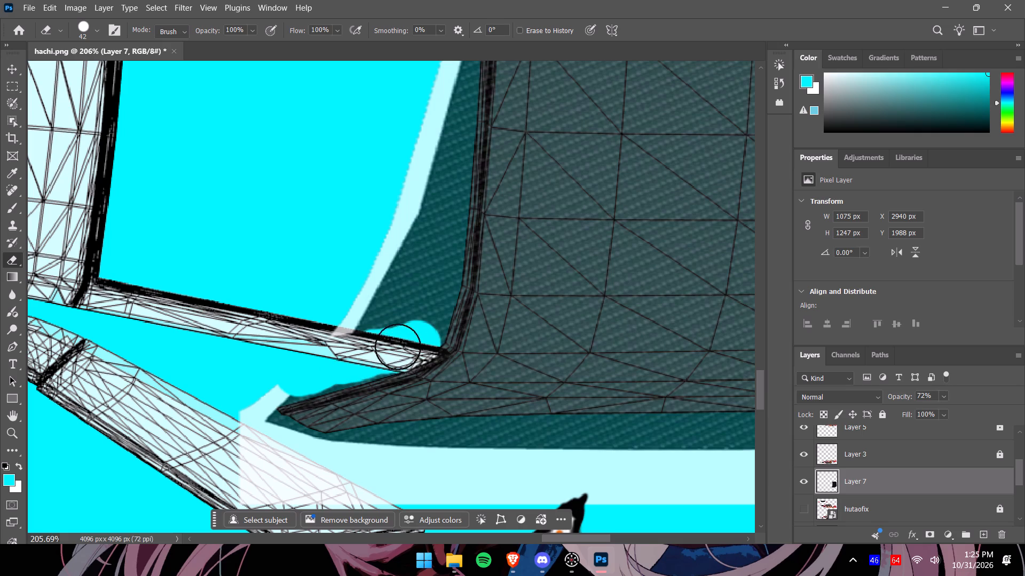
{"action": "left_click_drag", "start_coordinate": [398, 347], "coordinate": [421, 346]}
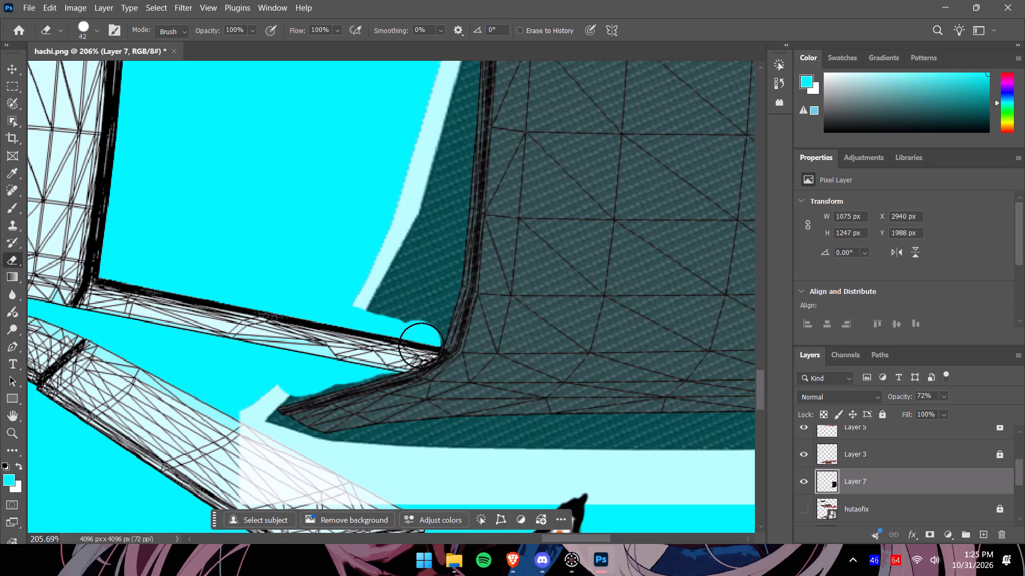
{"action": "left_click_drag", "start_coordinate": [421, 346], "coordinate": [422, 344]}
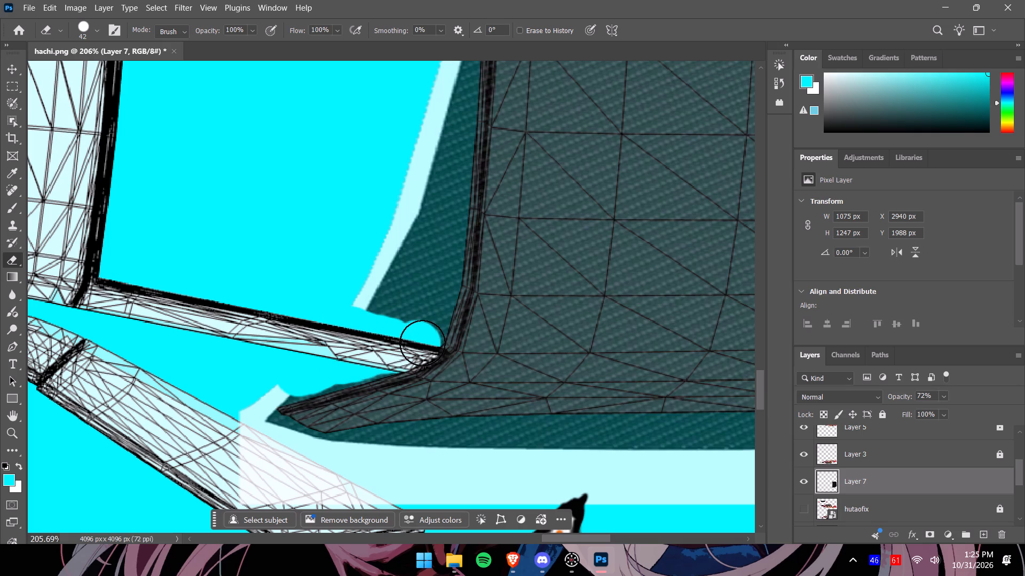
{"action": "left_click", "coordinate": [422, 343]}
{"action": "left_click", "coordinate": [375, 359]}
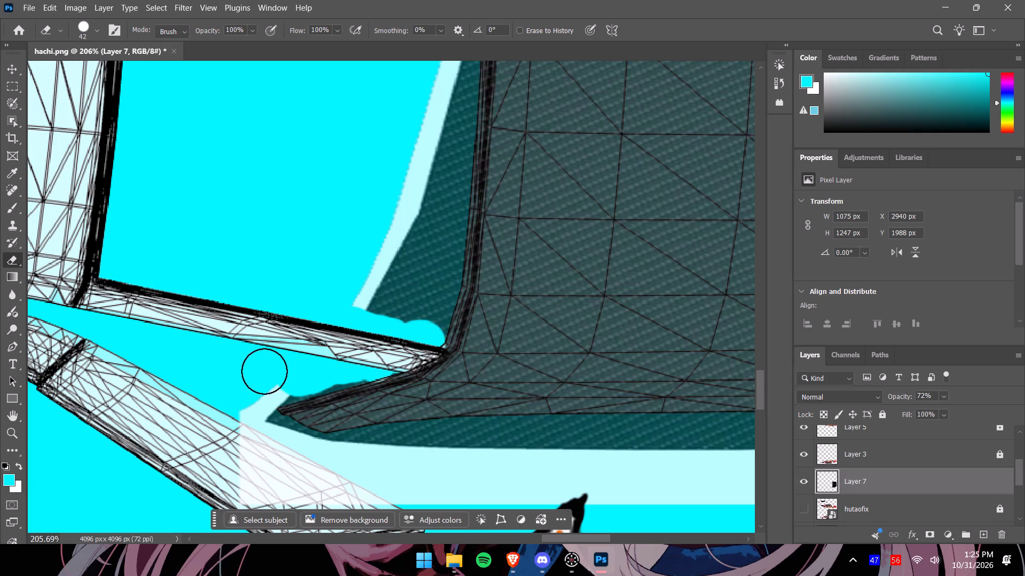
Erase the trunk panel's white excess covering the lower rear roof pillar wireframe, around the panel's pointed corner.
{"action": "scroll", "coordinate": [264, 371], "scroll_direction": "down", "scroll_amount": 5, "text": "alt"}
{"action": "left_click_drag", "start_coordinate": [248, 447], "coordinate": [327, 448]}
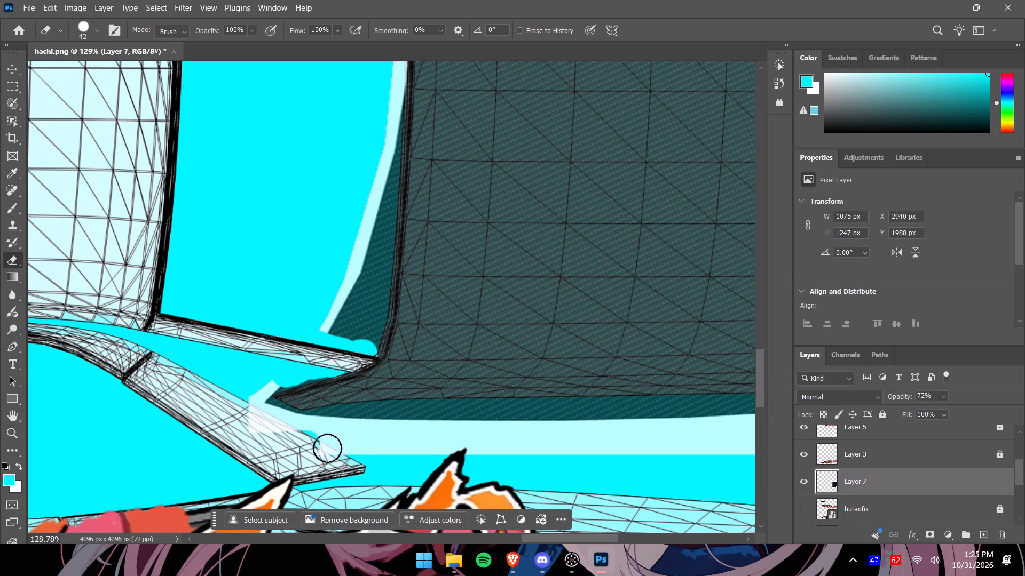
{"action": "left_click_drag", "start_coordinate": [327, 448], "coordinate": [262, 421]}
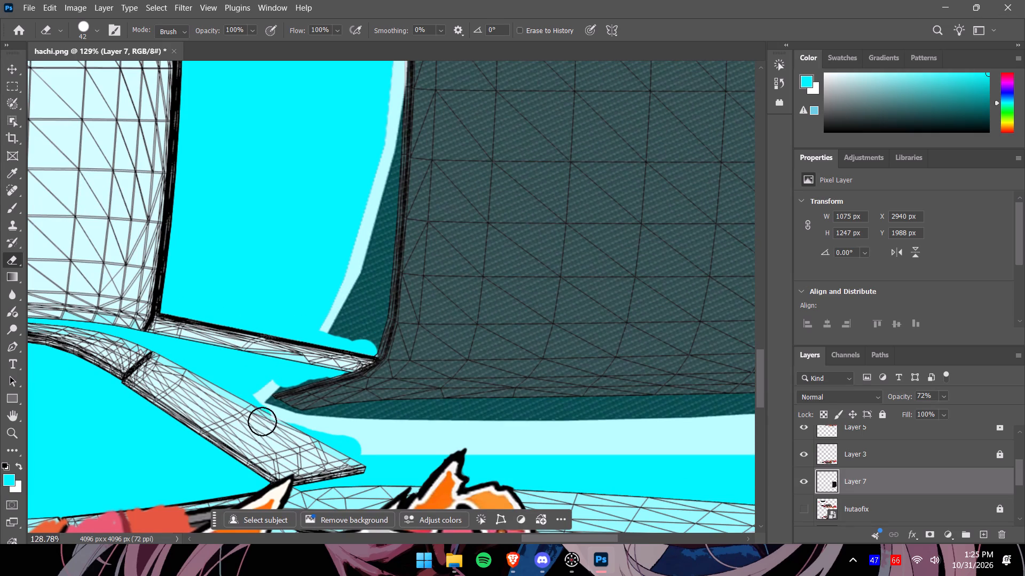
{"action": "left_click_drag", "start_coordinate": [262, 421], "coordinate": [255, 388]}
{"action": "left_click_drag", "start_coordinate": [285, 431], "coordinate": [369, 453]}
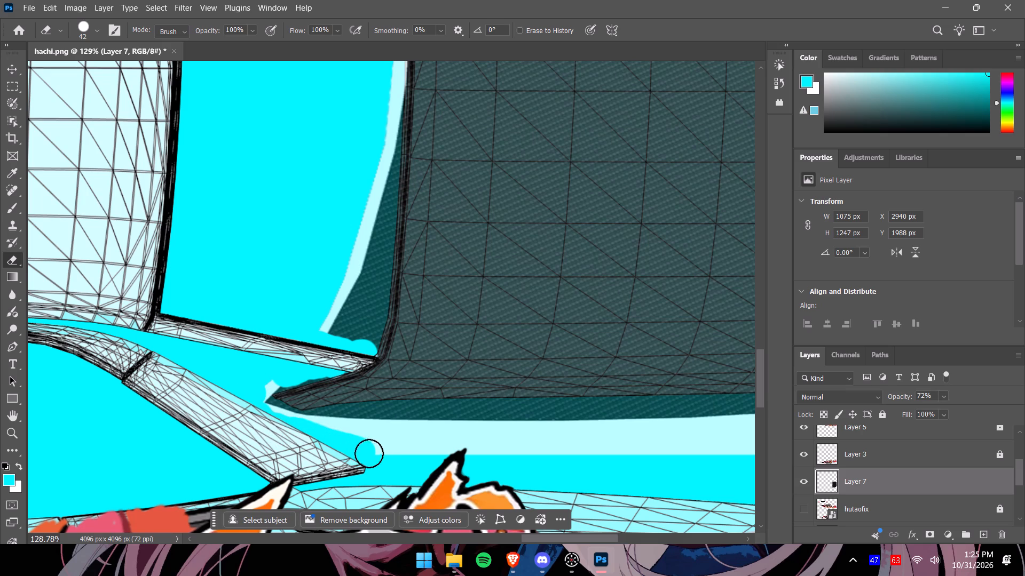
{"action": "left_click_drag", "start_coordinate": [369, 453], "coordinate": [381, 454]}
Erase the trunk panel's overlap from the upper thin strip joining the roof and trunk wireframes, including the excess just below it.
{"action": "left_click_drag", "start_coordinate": [759, 402], "coordinate": [762, 345]}
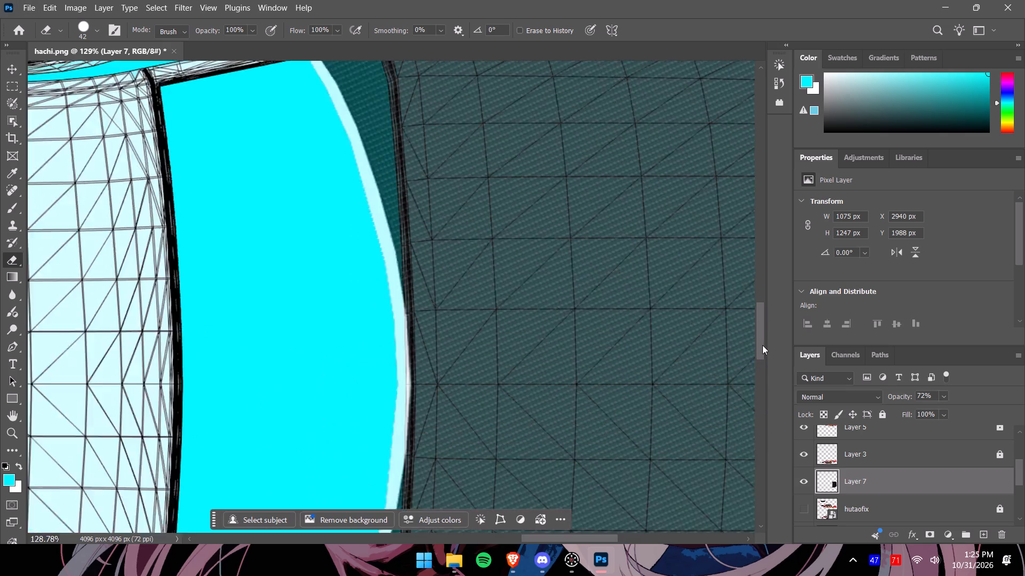
{"action": "left_click_drag", "start_coordinate": [762, 345], "coordinate": [761, 322]}
{"action": "left_click_drag", "start_coordinate": [294, 321], "coordinate": [306, 321]}
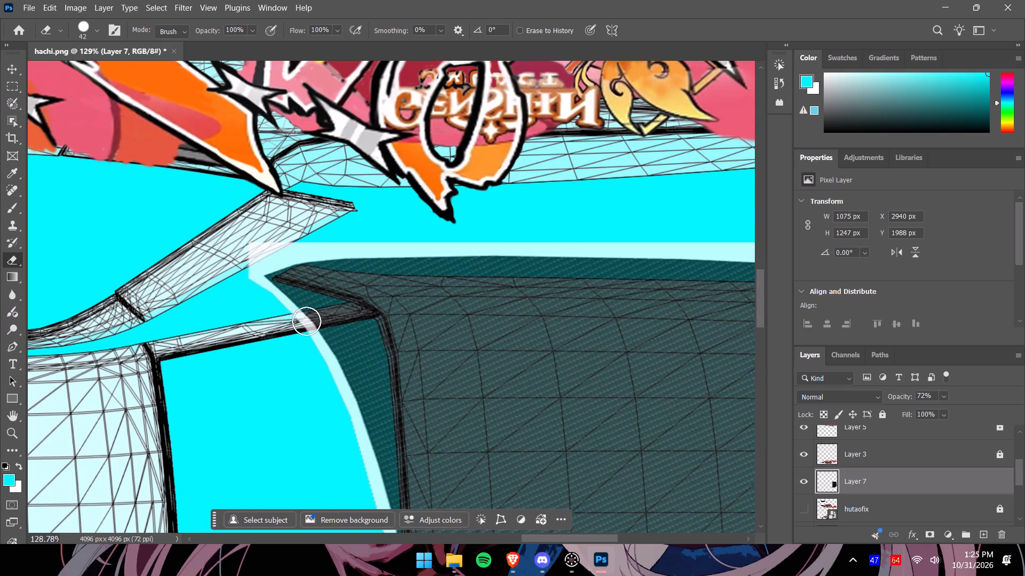
{"action": "left_click_drag", "start_coordinate": [306, 321], "coordinate": [306, 322]}
{"action": "left_click_drag", "start_coordinate": [301, 323], "coordinate": [341, 316]}
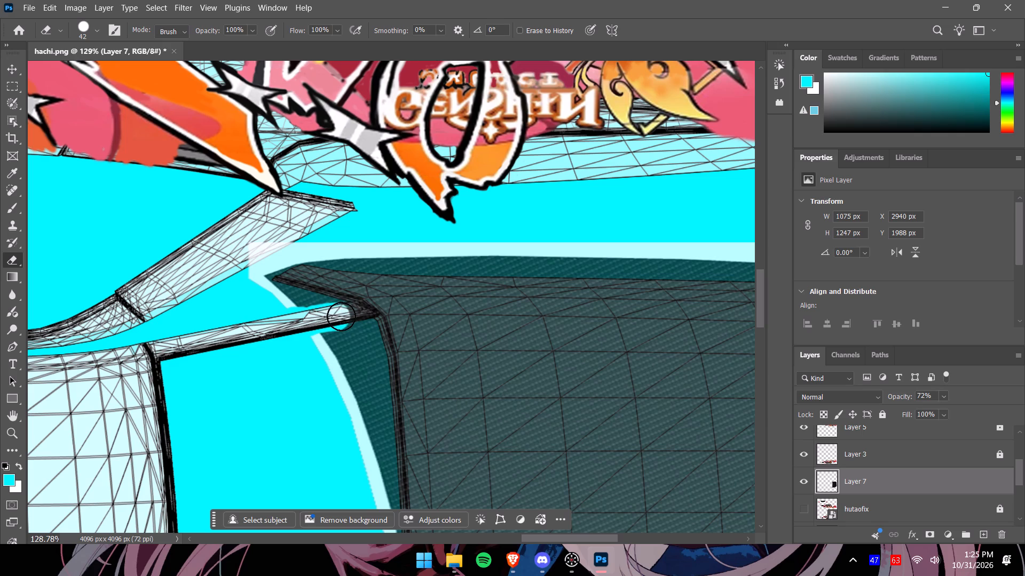
{"action": "left_click_drag", "start_coordinate": [341, 316], "coordinate": [358, 317]}
{"action": "scroll", "coordinate": [358, 316], "scroll_direction": "up", "scroll_amount": 3, "text": "alt"}
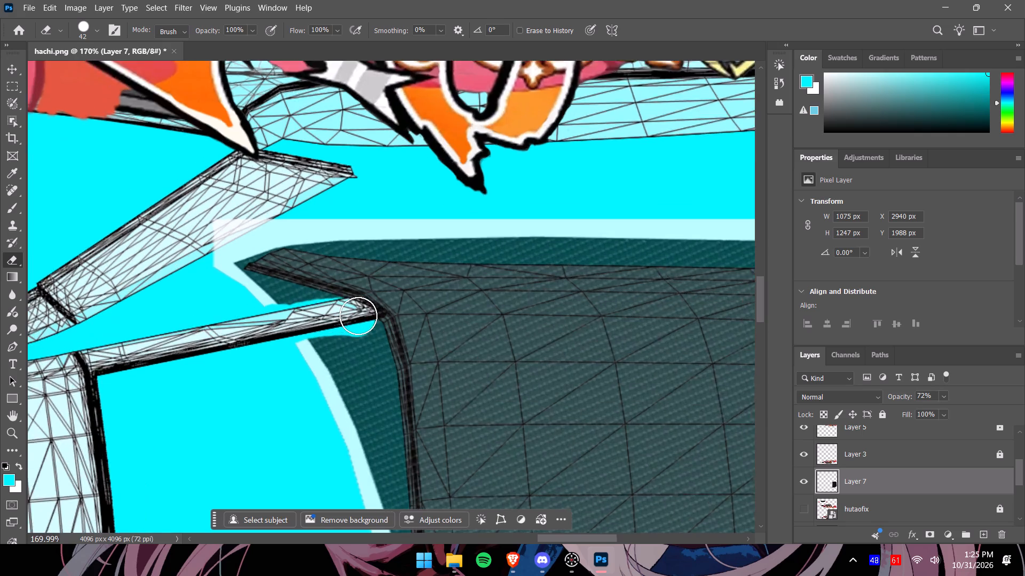
{"action": "scroll", "coordinate": [358, 316], "scroll_direction": "up", "scroll_amount": 9, "text": "alt"}
{"action": "left_click_drag", "start_coordinate": [347, 312], "coordinate": [358, 320]}
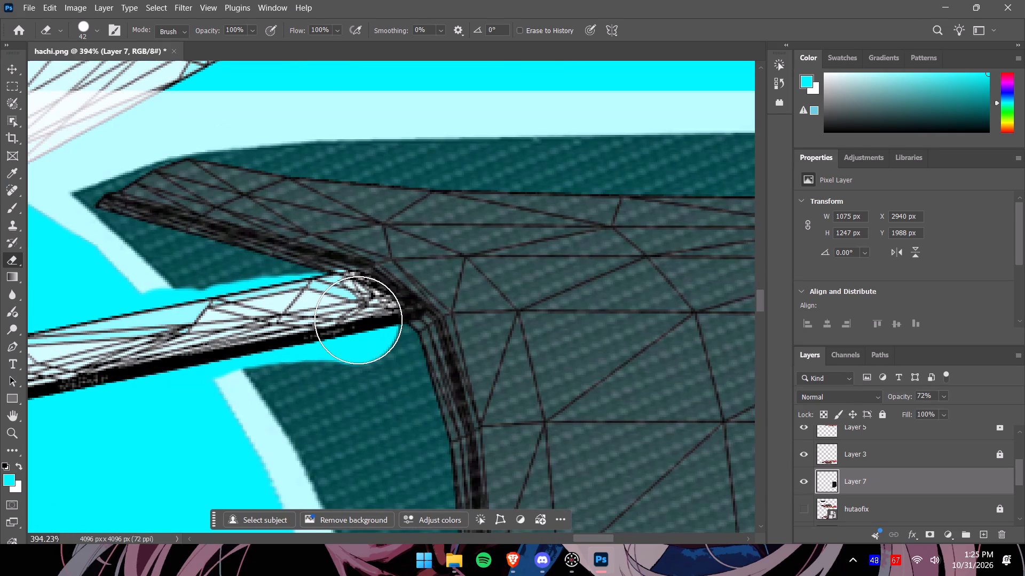
{"action": "left_click_drag", "start_coordinate": [358, 320], "coordinate": [357, 321]}
{"action": "left_click_drag", "start_coordinate": [354, 315], "coordinate": [382, 339]}
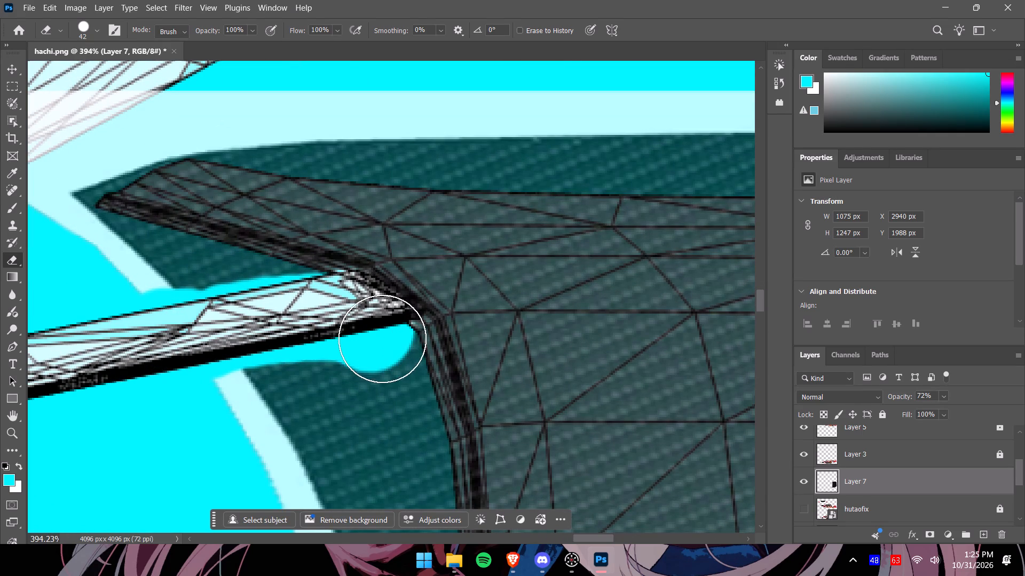
{"action": "left_click_drag", "start_coordinate": [382, 339], "coordinate": [385, 344]}
{"action": "left_click_drag", "start_coordinate": [343, 362], "coordinate": [237, 393]}
{"action": "left_click_drag", "start_coordinate": [370, 368], "coordinate": [356, 371]}
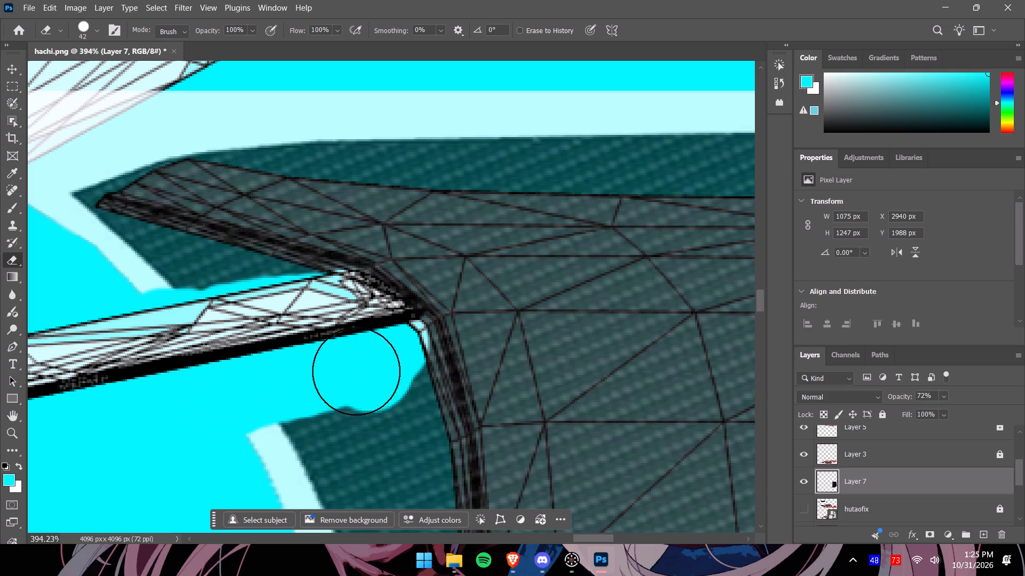
{"action": "left_click_drag", "start_coordinate": [356, 371], "coordinate": [261, 433]}
Erase the trunk panel's white excess covering the upper rear roof pillar wireframe, around the panel's upper pointed corner.
{"action": "scroll", "coordinate": [255, 394], "scroll_direction": "down", "scroll_amount": 7, "text": "alt"}
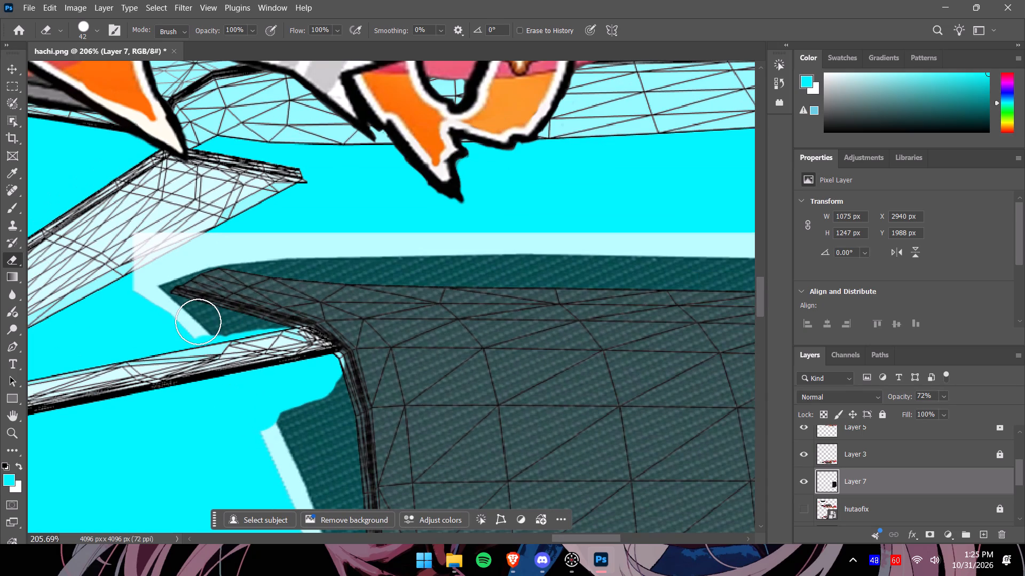
{"action": "left_click_drag", "start_coordinate": [112, 267], "coordinate": [179, 233]}
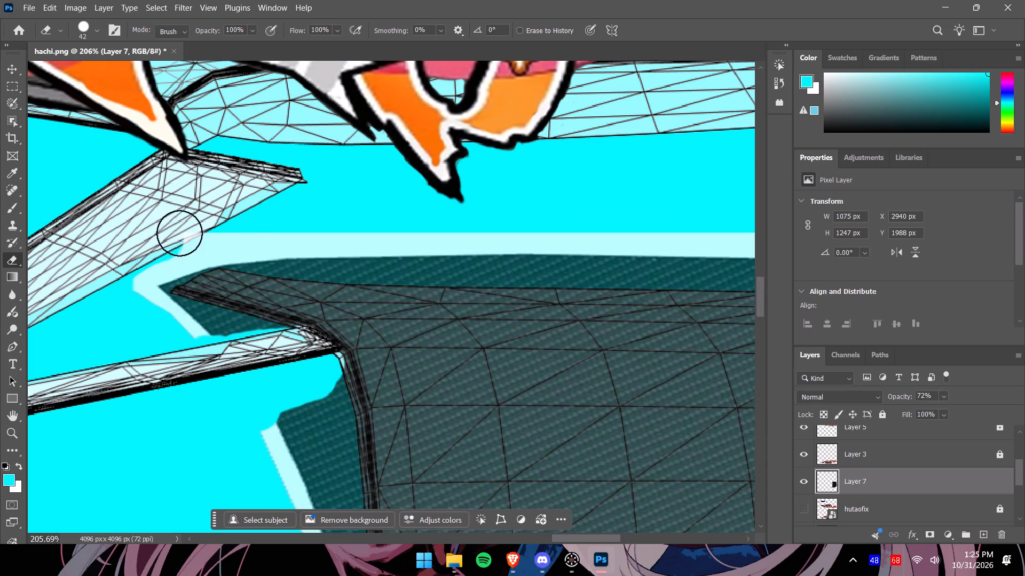
{"action": "left_click_drag", "start_coordinate": [179, 233], "coordinate": [150, 250]}
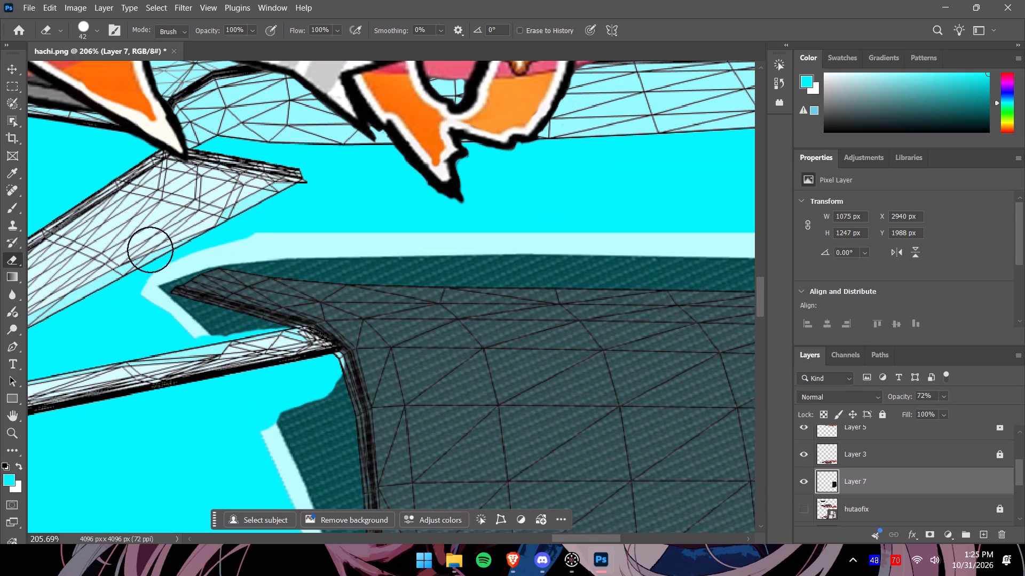
{"action": "left_click_drag", "start_coordinate": [150, 250], "coordinate": [321, 213]}
Raise the opacity of the trunk panel layer, Layer 7, to 100%.
{"action": "scroll", "coordinate": [320, 213], "scroll_direction": "down", "scroll_amount": 9, "text": "alt"}
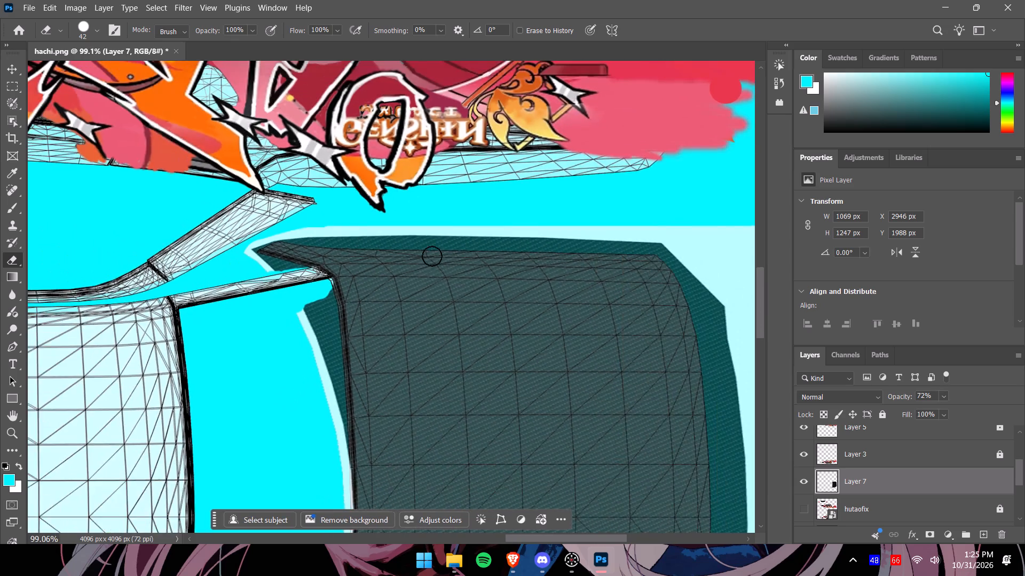
{"action": "scroll", "coordinate": [641, 288], "scroll_direction": "down", "scroll_amount": 3, "text": "alt"}
{"action": "left_click_drag", "start_coordinate": [759, 318], "coordinate": [761, 393]}
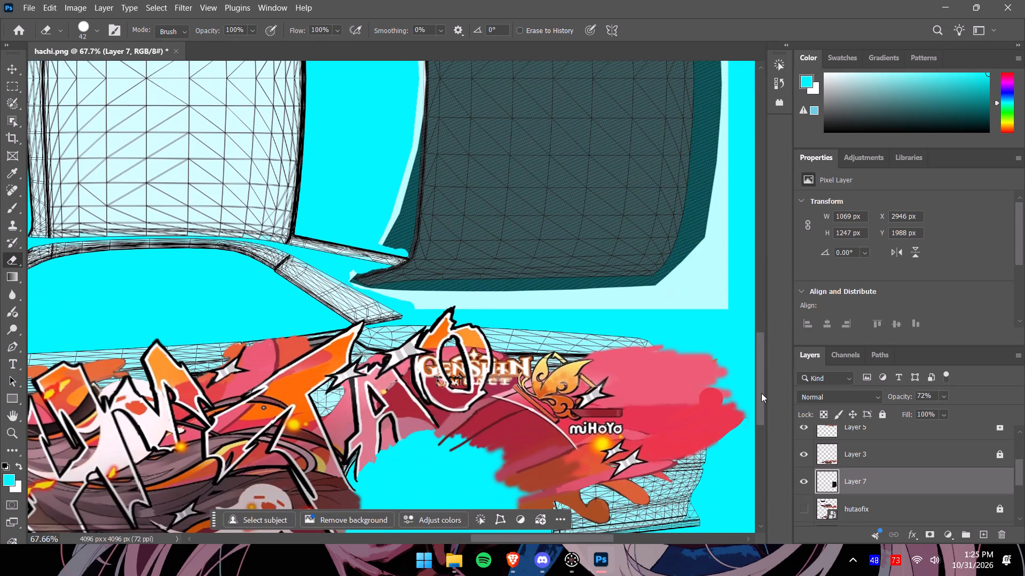
{"action": "left_click_drag", "start_coordinate": [761, 393], "coordinate": [763, 369]}
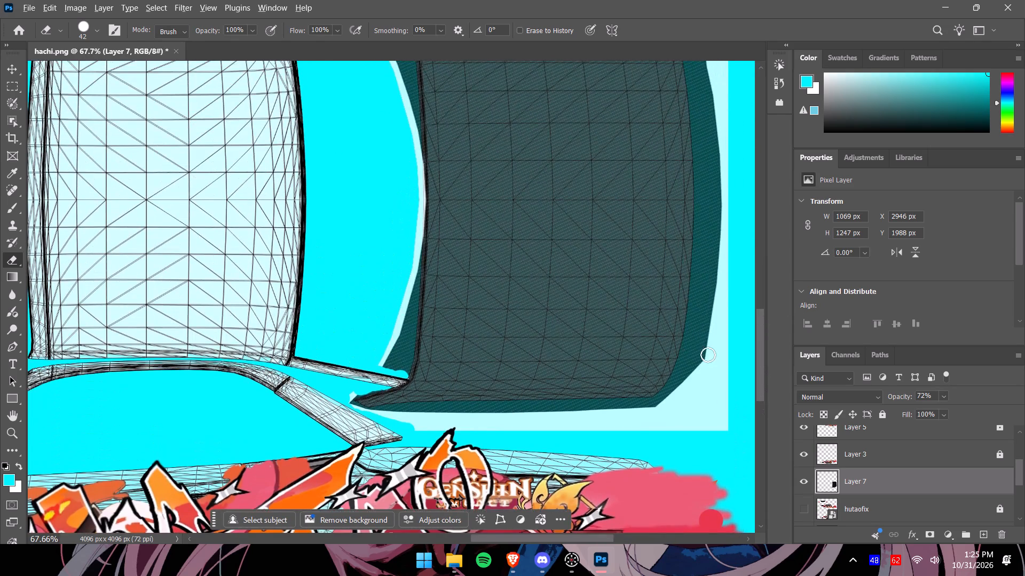
{"action": "scroll", "coordinate": [681, 344], "scroll_direction": "down", "scroll_amount": 8, "text": "alt"}
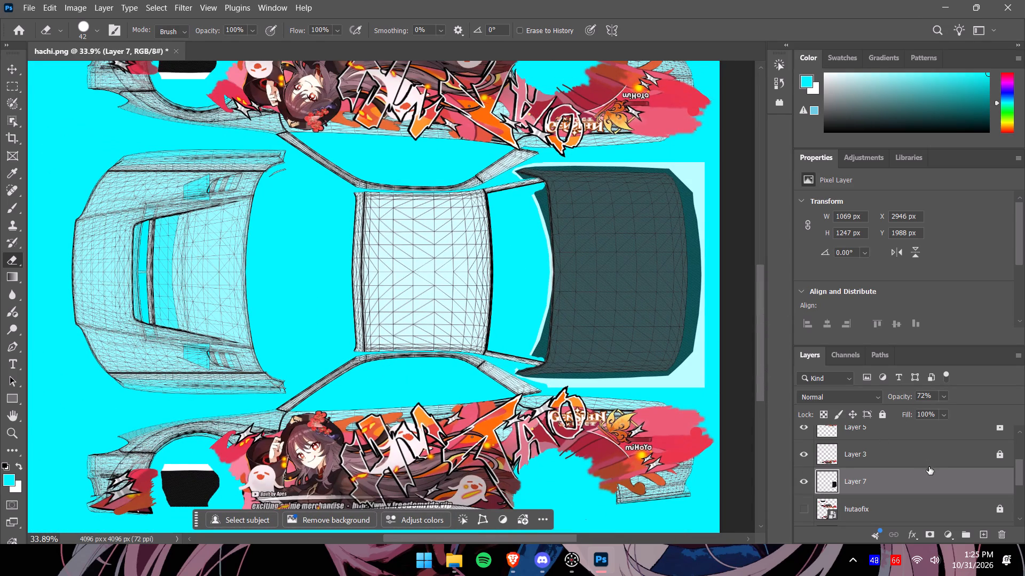
{"action": "left_click", "coordinate": [884, 414]}
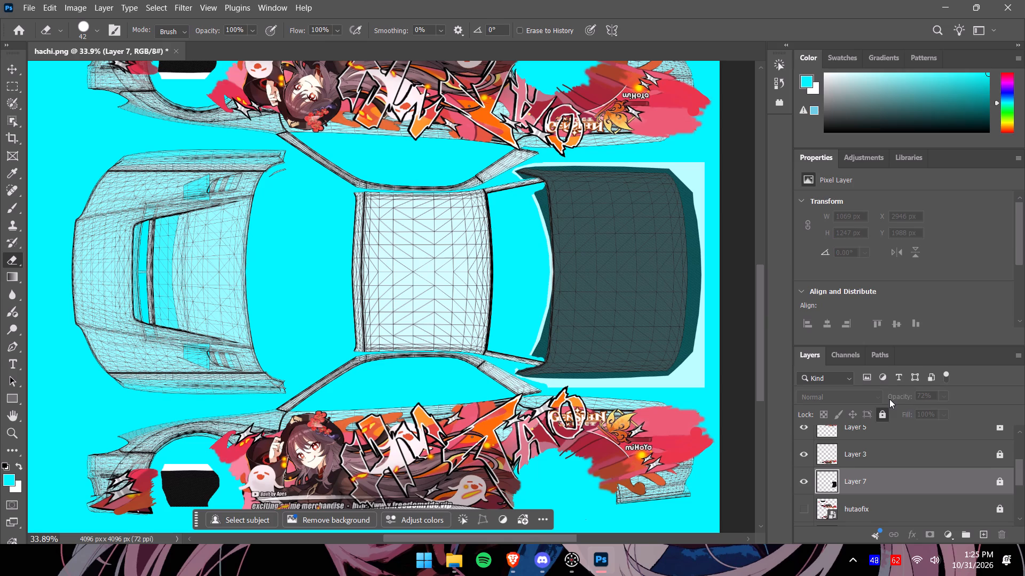
{"action": "left_click", "coordinate": [882, 415]}
{"action": "left_click", "coordinate": [945, 399]}
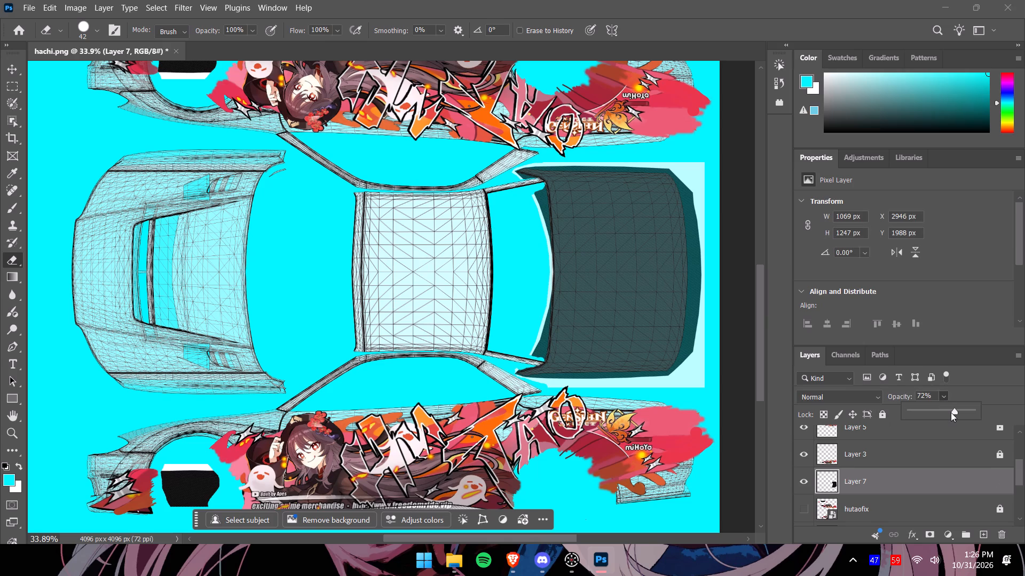
{"action": "left_click_drag", "start_coordinate": [953, 412], "coordinate": [1008, 410]}
{"action": "left_click", "coordinate": [944, 396]}
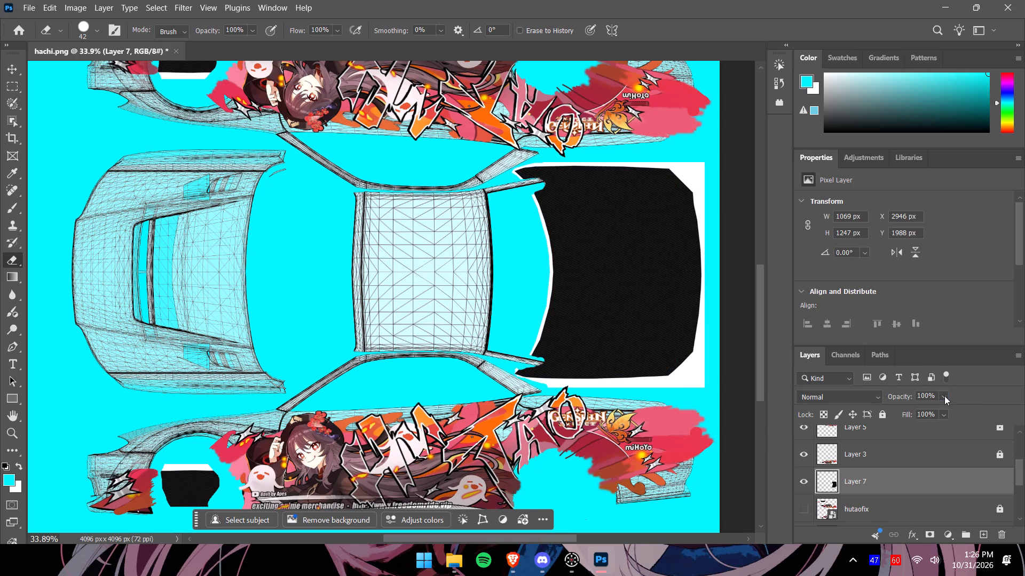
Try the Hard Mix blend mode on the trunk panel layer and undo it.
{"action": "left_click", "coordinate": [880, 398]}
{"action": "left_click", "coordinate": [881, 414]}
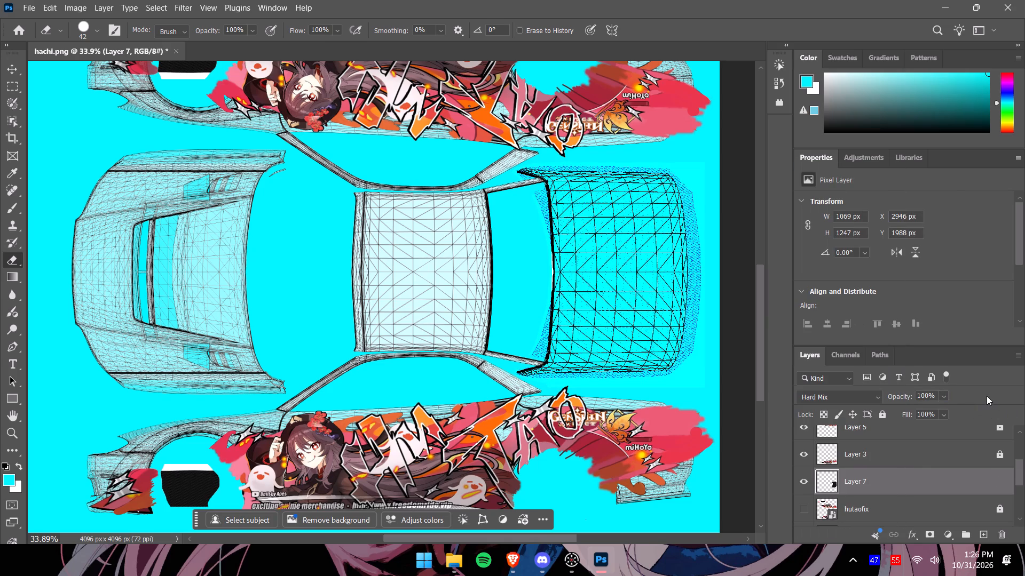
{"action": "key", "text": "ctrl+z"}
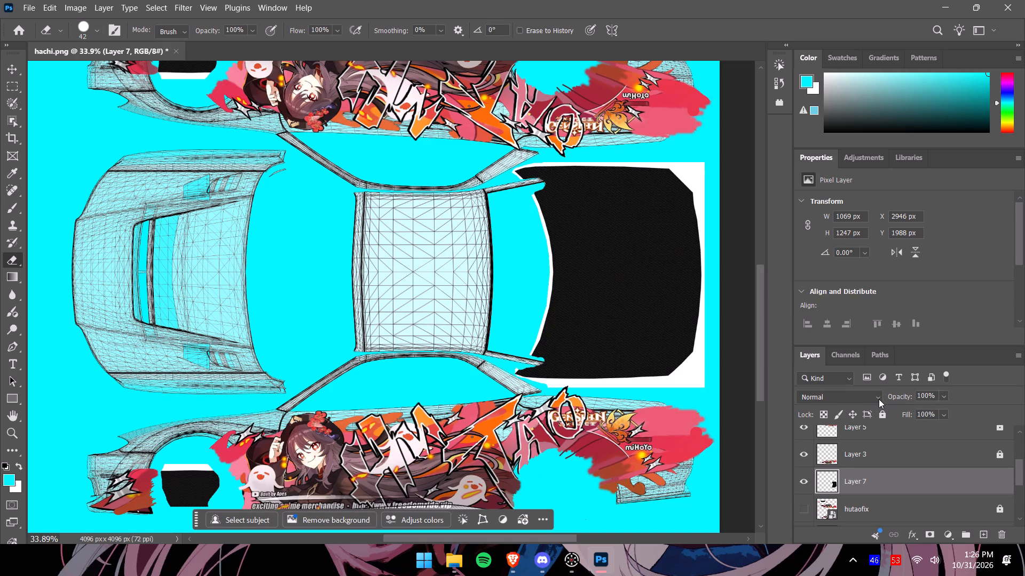
Lock the trunk panel layer, Layer 7.
{"action": "left_click", "coordinate": [887, 416]}
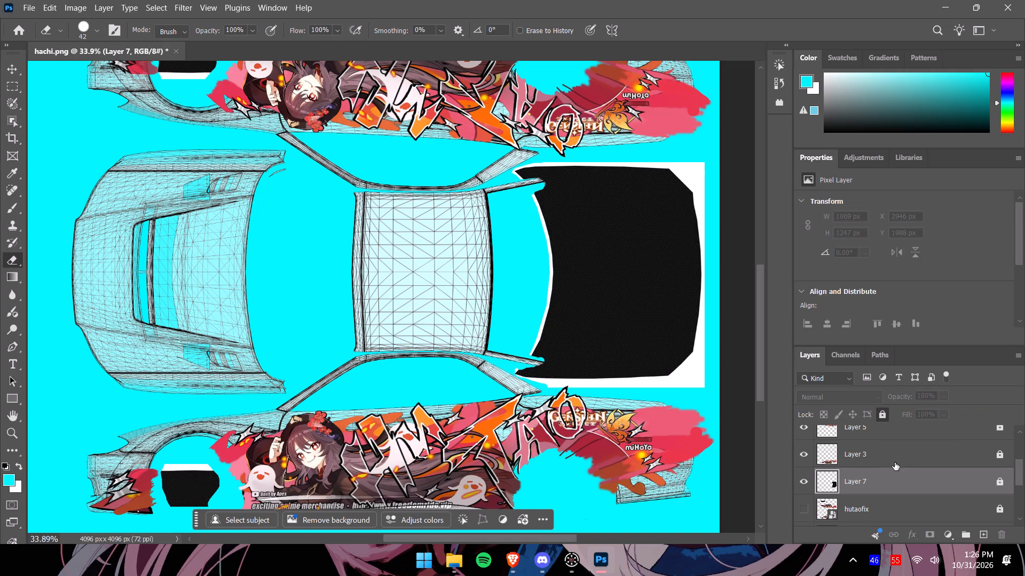
Select the hutaofix livery layer and make it visible again.
{"action": "left_click_drag", "start_coordinate": [757, 358], "coordinate": [774, 379]}
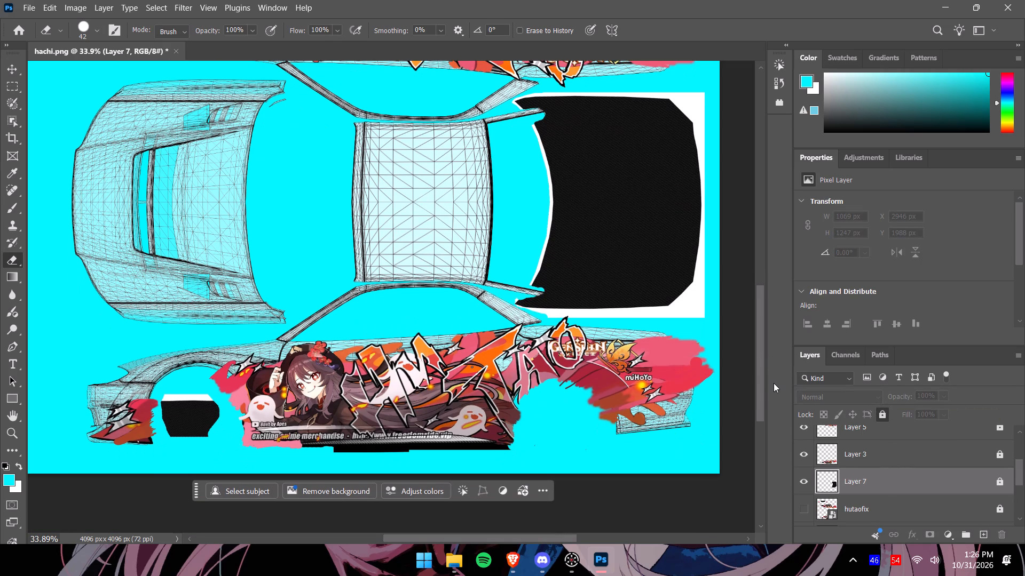
{"action": "scroll", "coordinate": [874, 498], "scroll_direction": "up", "scroll_amount": 1}
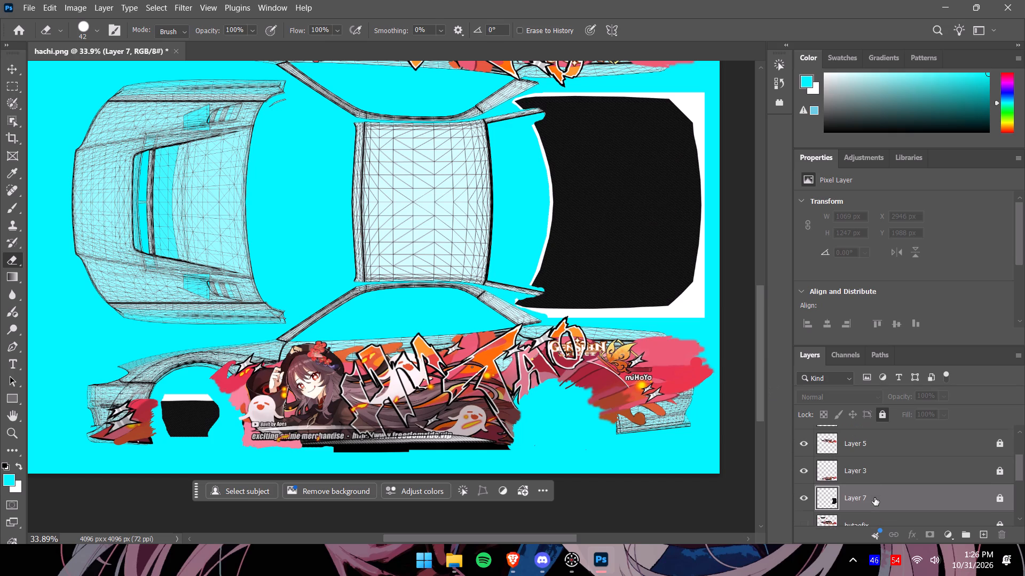
{"action": "scroll", "coordinate": [874, 498], "scroll_direction": "up", "scroll_amount": 3}
{"action": "scroll", "coordinate": [874, 498], "scroll_direction": "down", "scroll_amount": 5}
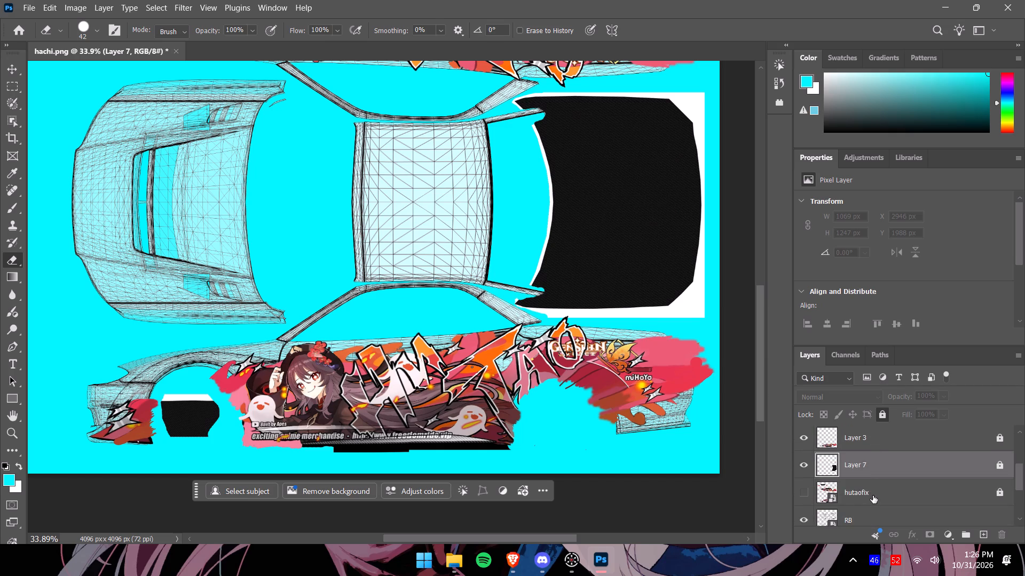
{"action": "left_click", "coordinate": [873, 495]}
{"action": "left_click", "coordinate": [805, 495]}
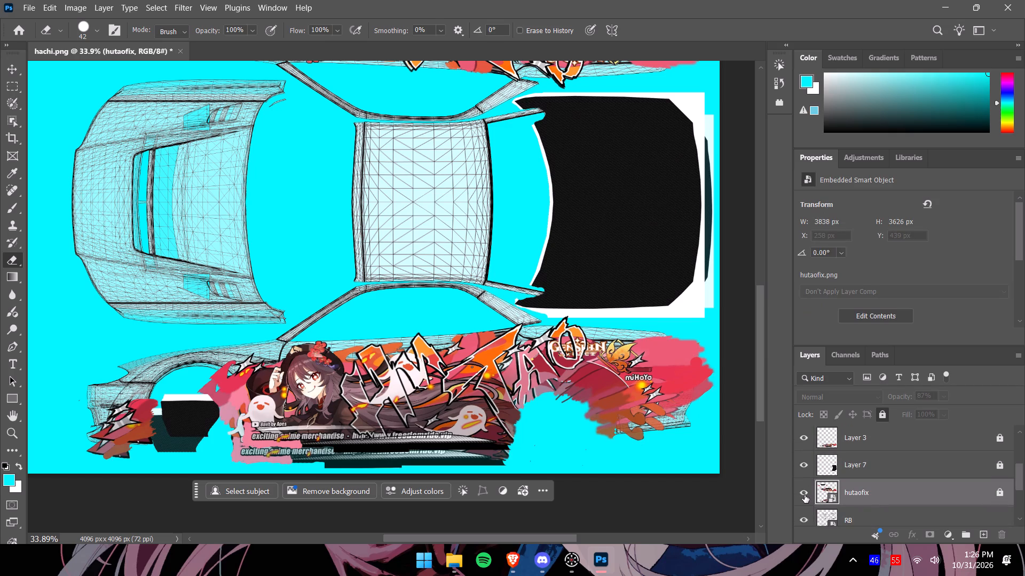
Copy a rectangular area about 2200 px wide around hutaofix's black trapezoid and red patches above the front bumper, and paste it as a new layer.
{"action": "scroll", "coordinate": [636, 320], "scroll_direction": "down", "scroll_amount": 10, "text": "alt"}
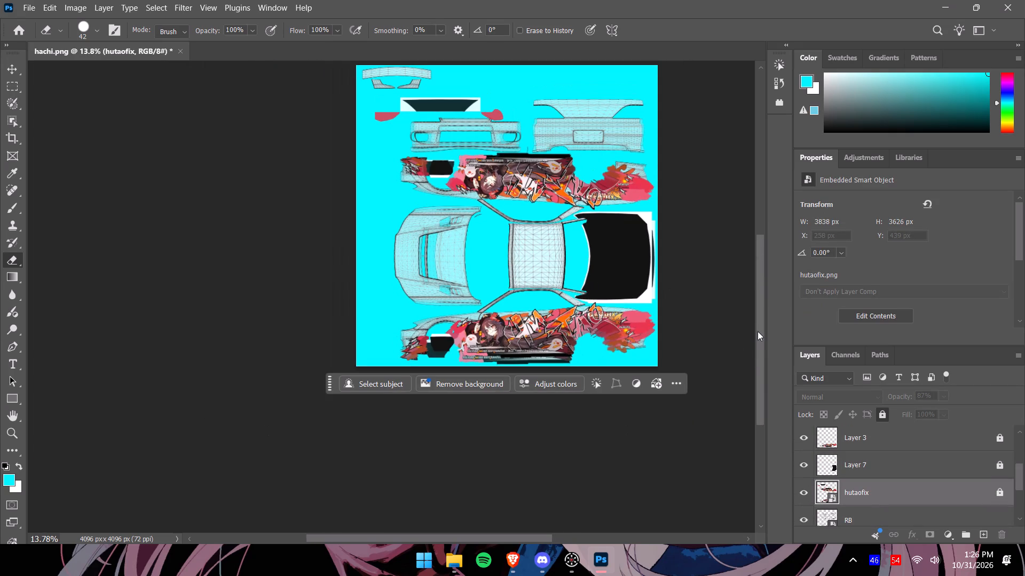
{"action": "left_click_drag", "start_coordinate": [759, 331], "coordinate": [761, 291]}
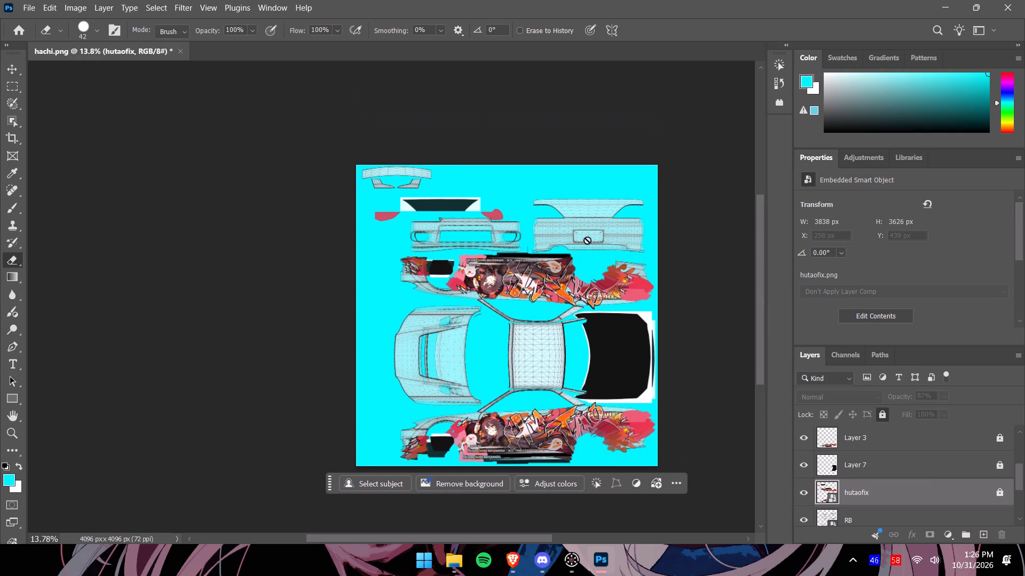
{"action": "scroll", "coordinate": [559, 234], "scroll_direction": "up", "scroll_amount": 4, "text": "alt"}
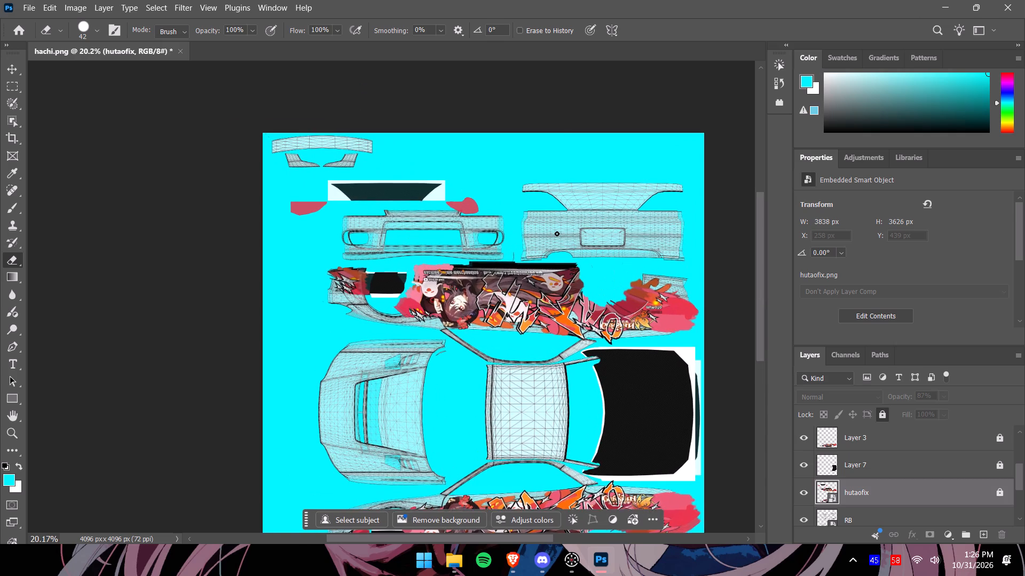
{"action": "scroll", "coordinate": [557, 234], "scroll_direction": "up", "scroll_amount": 3, "text": "alt"}
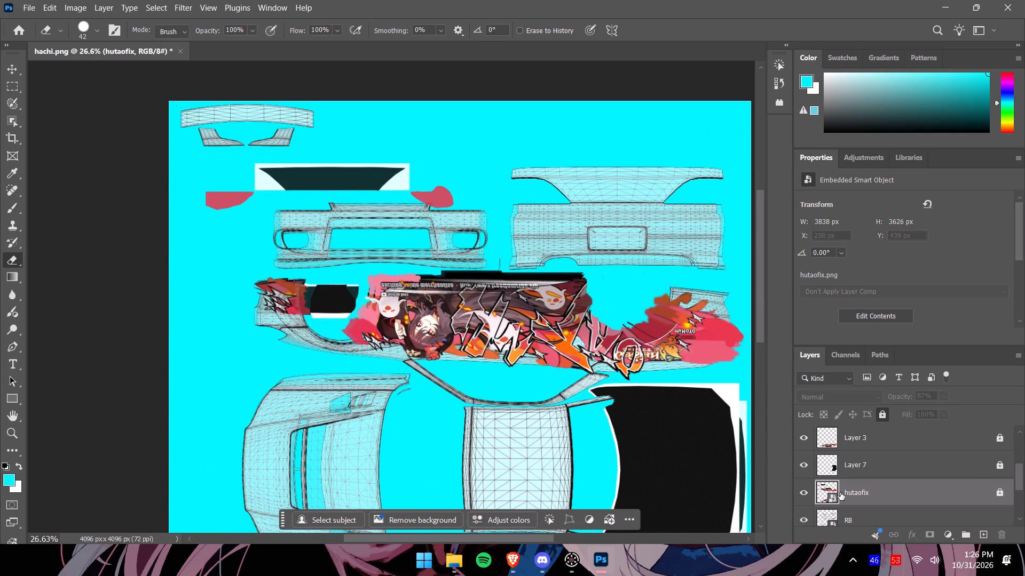
{"action": "left_click", "coordinate": [9, 67]}
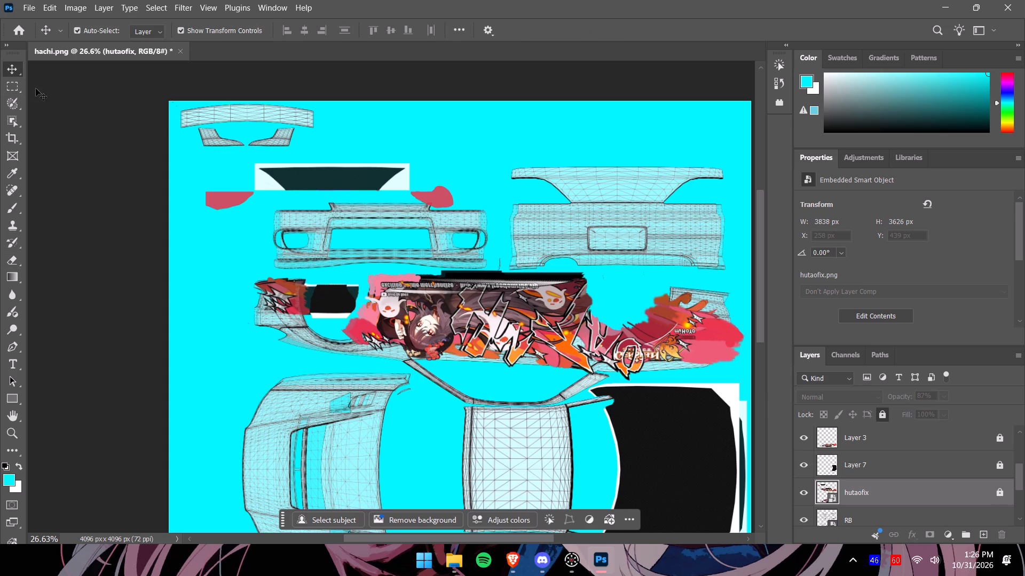
{"action": "left_click", "coordinate": [11, 84]}
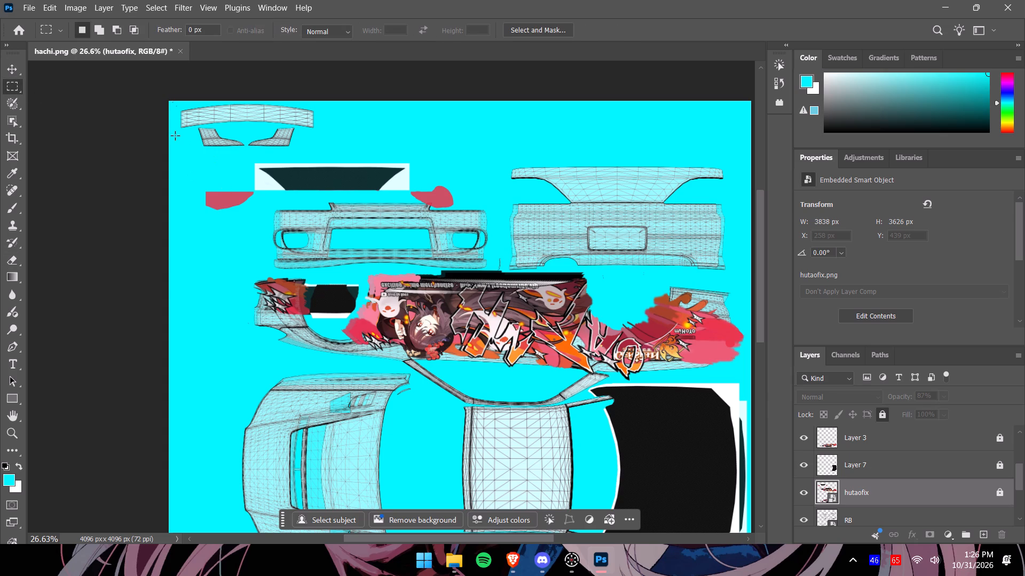
{"action": "left_click_drag", "start_coordinate": [176, 133], "coordinate": [487, 235]}
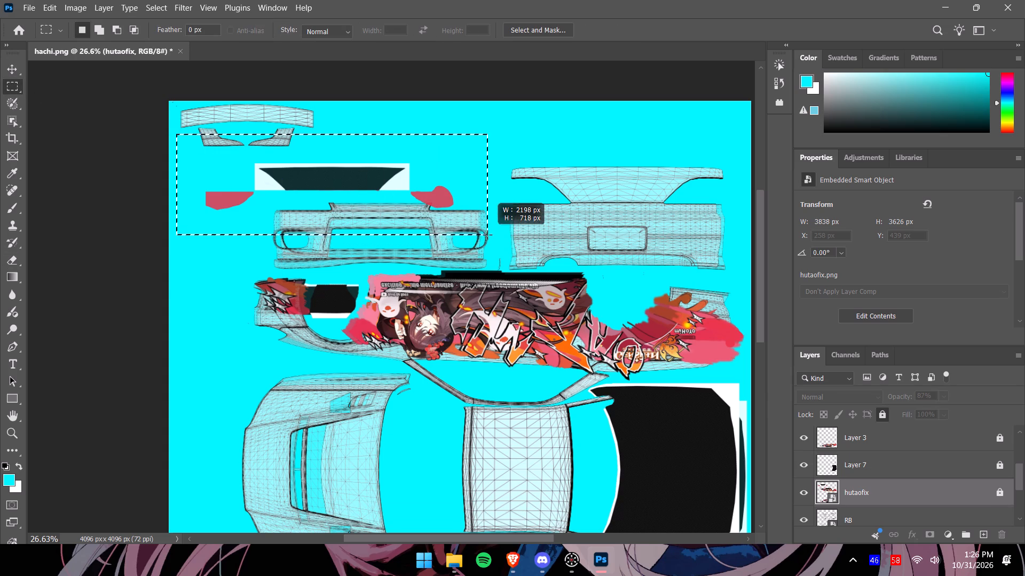
{"action": "left_click_drag", "start_coordinate": [487, 235], "coordinate": [489, 230]}
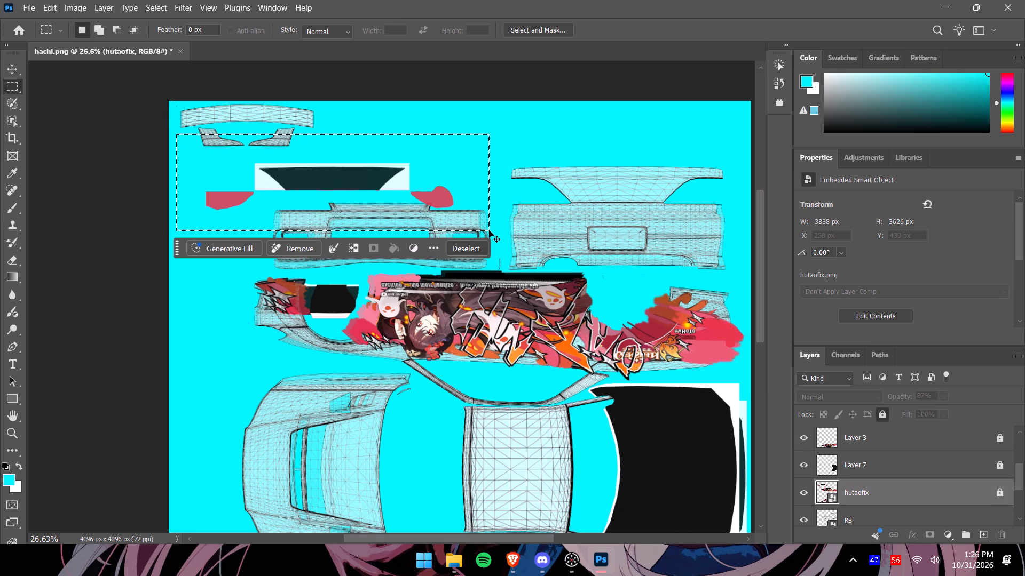
{"action": "key", "text": "ctrl+c"}
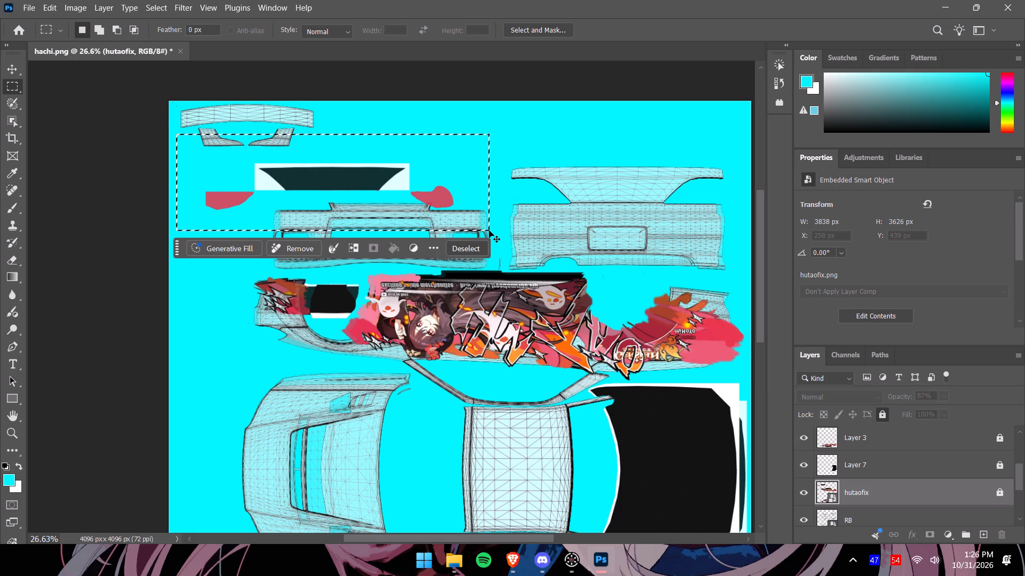
{"action": "key", "text": "ctrl+v"}
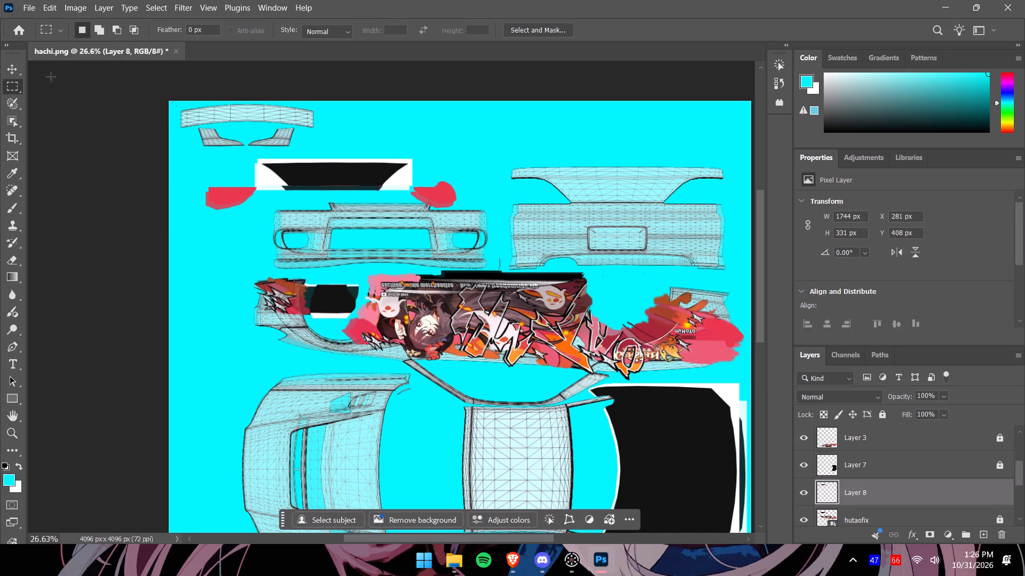
Hide the hutaofix livery layer and move Layer 8, with the black trapezoid and red patches, over the rear bumper wireframe.
{"action": "left_click", "coordinate": [9, 72]}
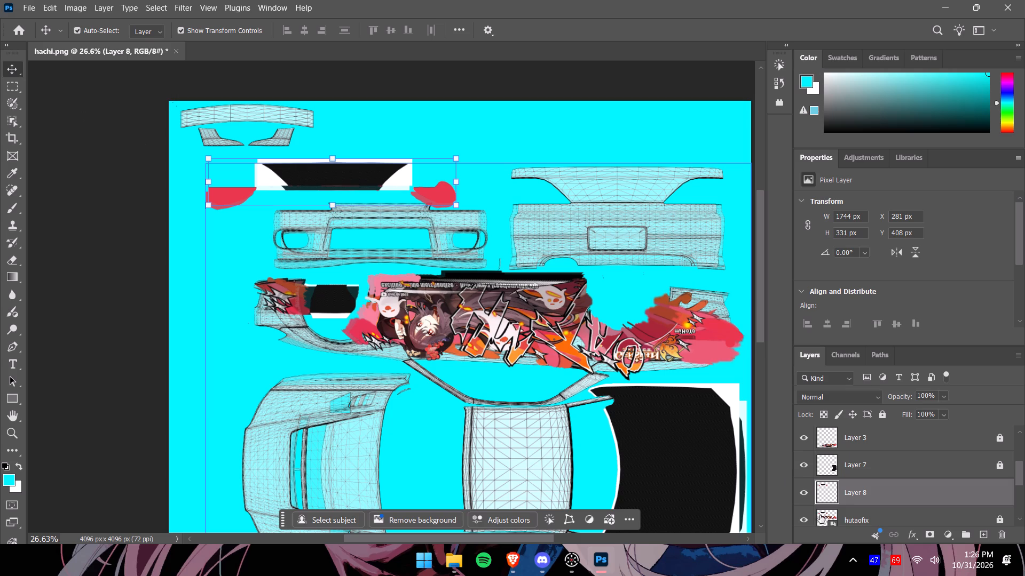
{"action": "left_click", "coordinate": [801, 521]}
{"action": "left_click_drag", "start_coordinate": [326, 181], "coordinate": [359, 188]}
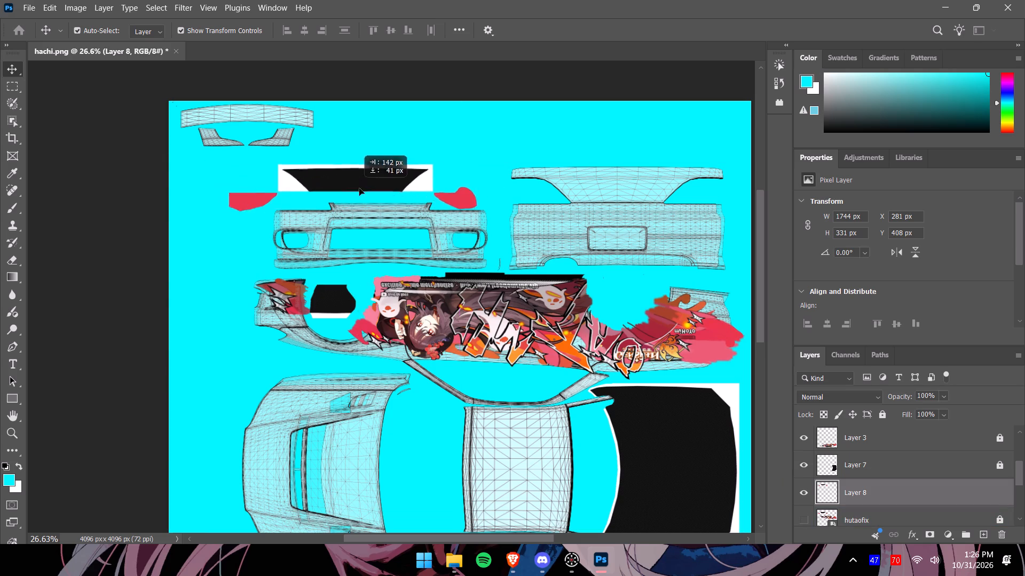
{"action": "left_click_drag", "start_coordinate": [359, 188], "coordinate": [616, 192]}
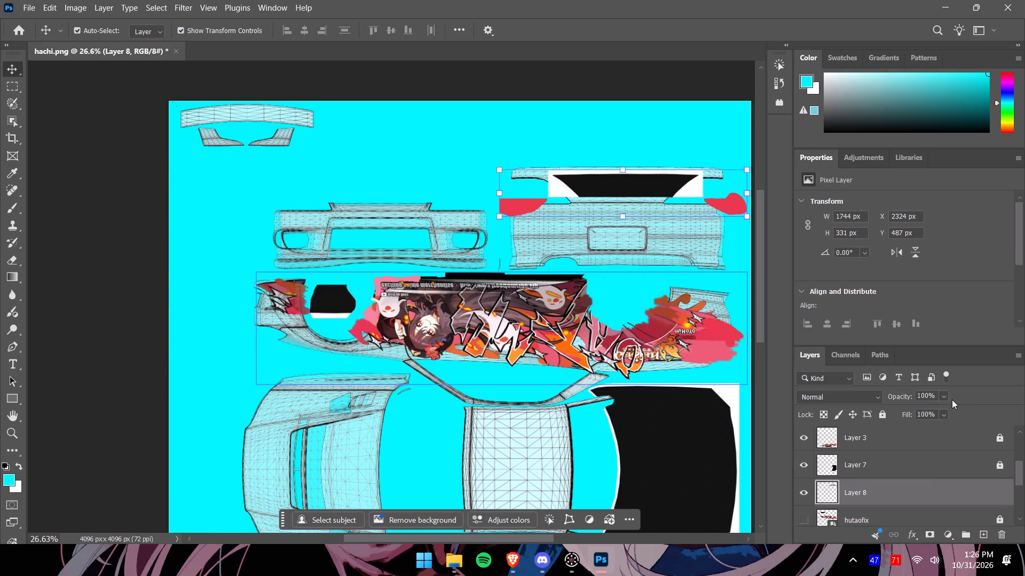
Lower the opacity of Layer 8 to 73%.
{"action": "left_click", "coordinate": [948, 399]}
{"action": "left_click_drag", "start_coordinate": [956, 412], "coordinate": [951, 412]}
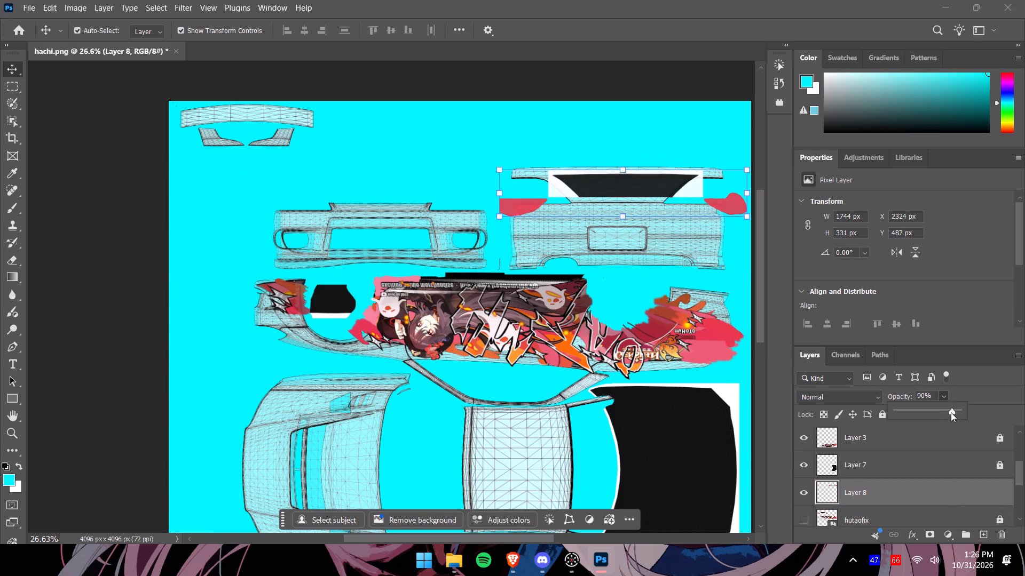
{"action": "left_click_drag", "start_coordinate": [951, 412], "coordinate": [941, 414]}
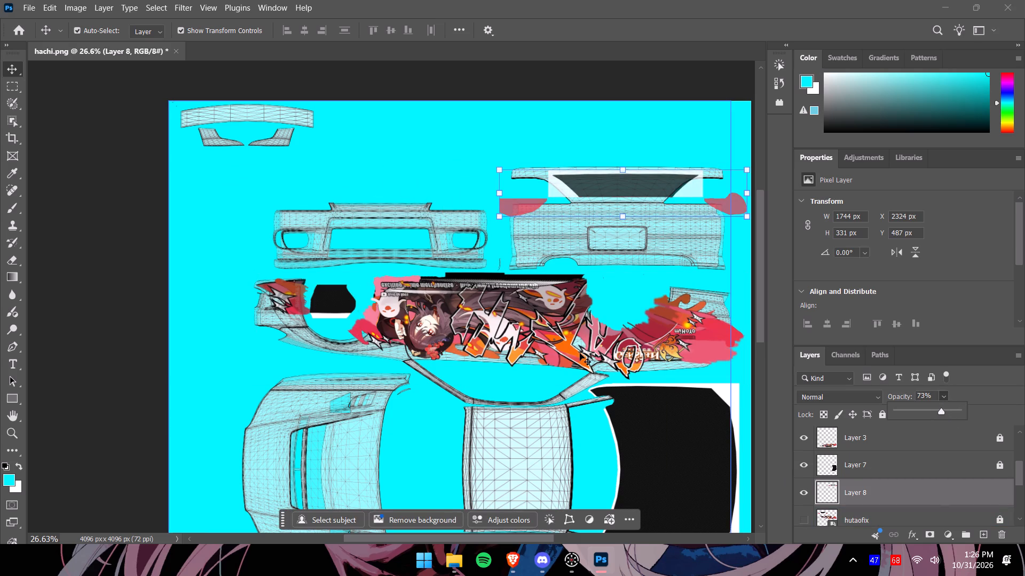
Stretch Layer 8 to about 1525 × 419 px to match the width of the rear bumper wireframe.
{"action": "left_click_drag", "start_coordinate": [540, 537], "coordinate": [572, 533]}
{"action": "scroll", "coordinate": [624, 247], "scroll_direction": "up", "scroll_amount": 2, "text": "alt"}
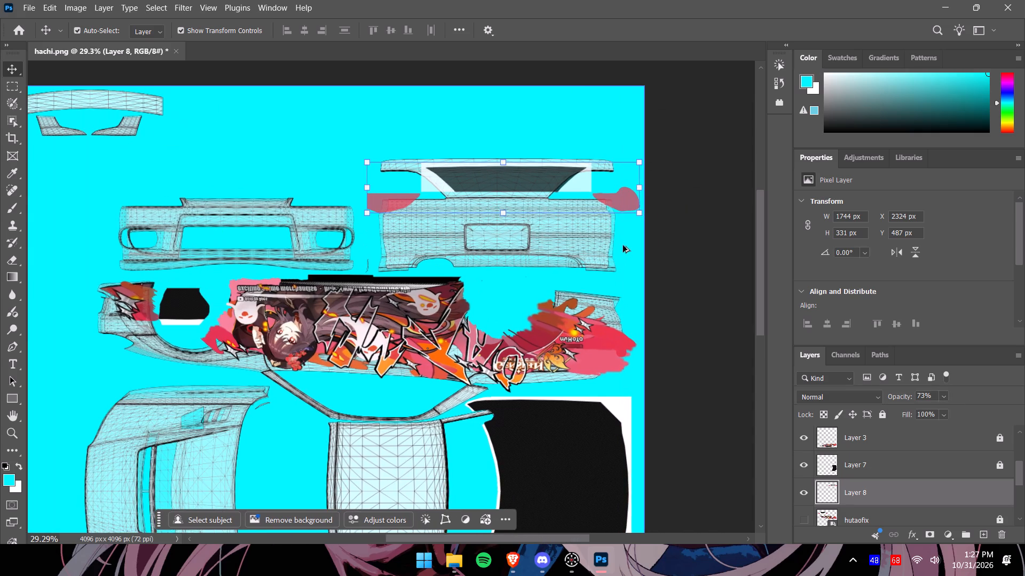
{"action": "scroll", "coordinate": [623, 245], "scroll_direction": "up", "scroll_amount": 2, "text": "alt"}
{"action": "scroll", "coordinate": [567, 204], "scroll_direction": "up", "scroll_amount": 4, "text": "alt"}
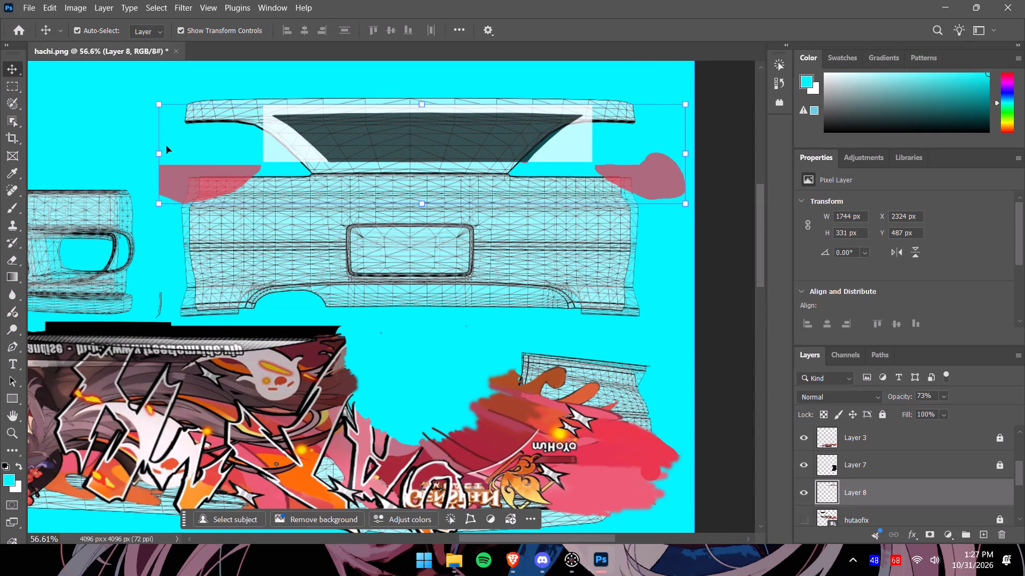
{"action": "left_click_drag", "start_coordinate": [160, 153], "coordinate": [182, 156]}
{"action": "left_click_drag", "start_coordinate": [687, 152], "coordinate": [649, 156]}
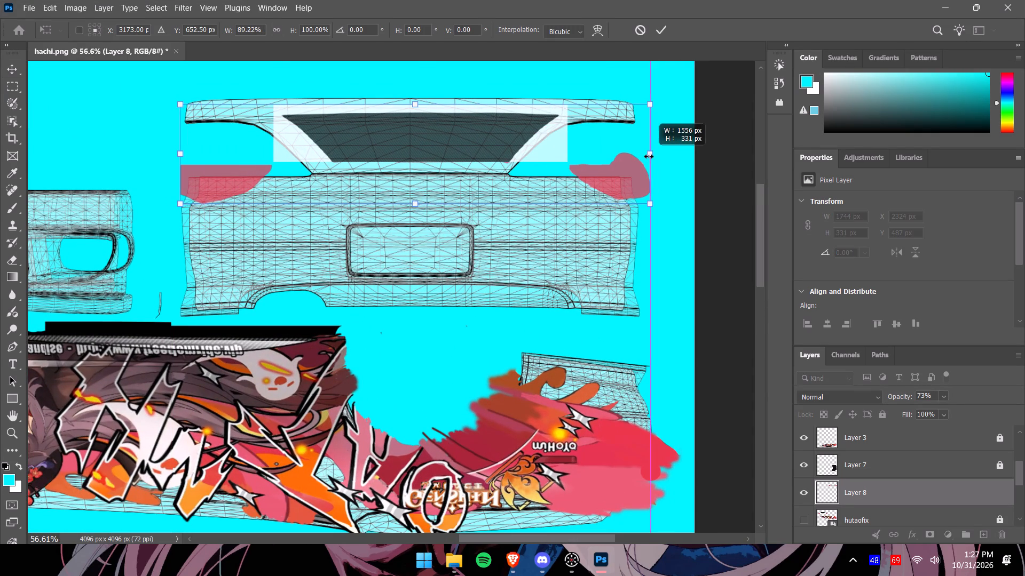
{"action": "left_click_drag", "start_coordinate": [649, 156], "coordinate": [649, 157]}
{"action": "left_click", "coordinate": [649, 157]}
{"action": "left_click_drag", "start_coordinate": [649, 157], "coordinate": [626, 157]}
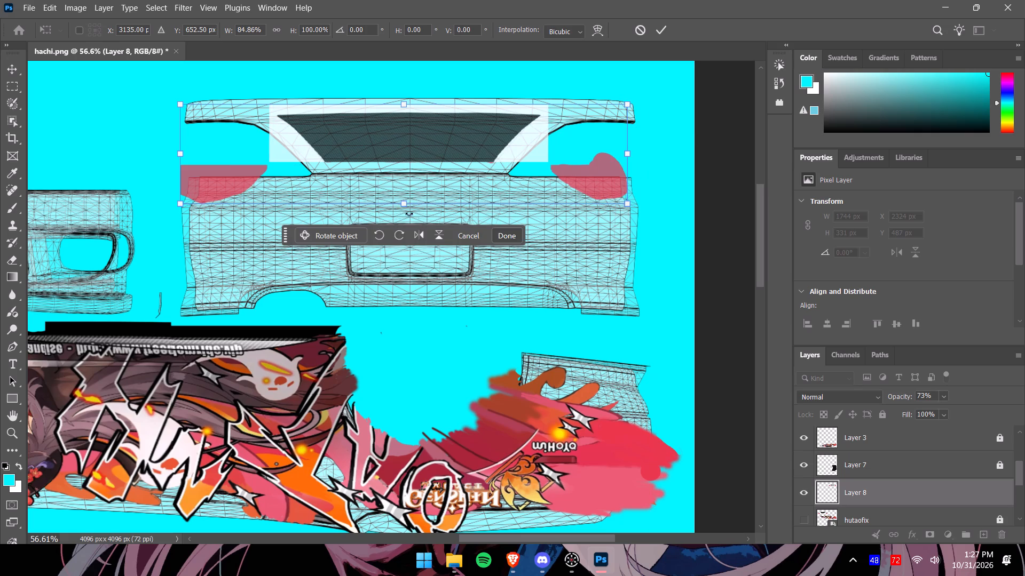
{"action": "left_click_drag", "start_coordinate": [403, 205], "coordinate": [407, 232]}
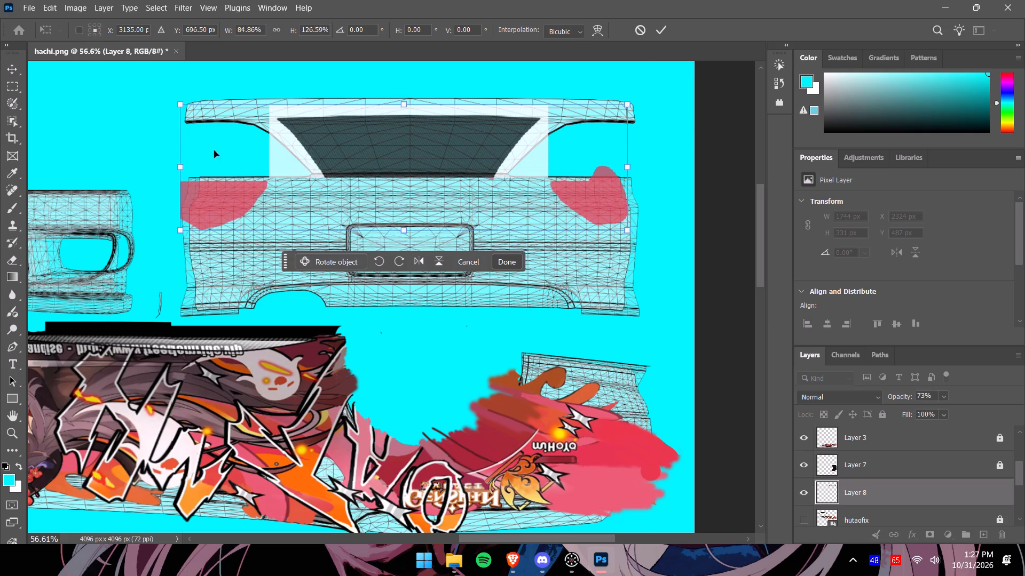
{"action": "left_click", "coordinate": [183, 164]}
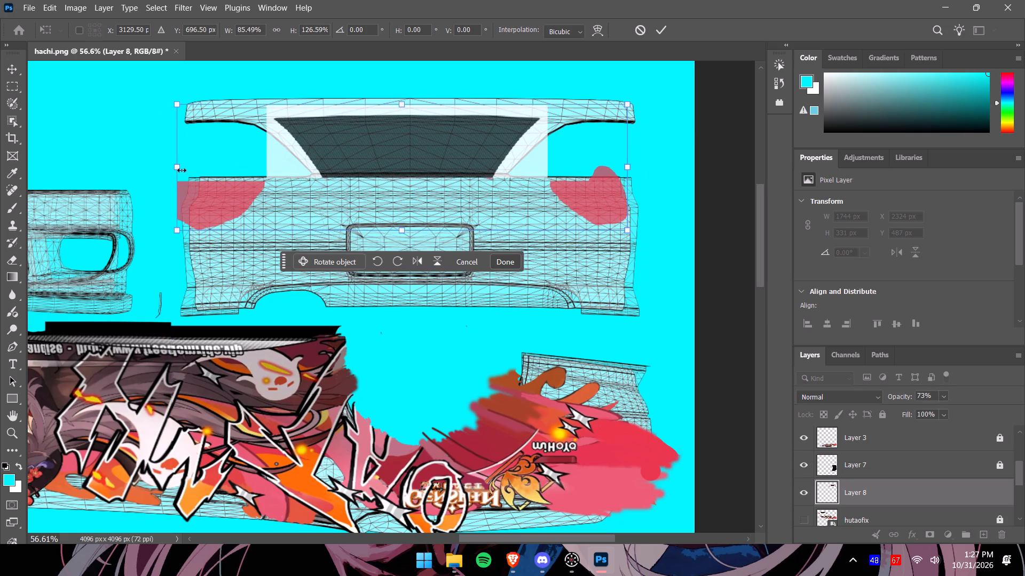
{"action": "left_click_drag", "start_coordinate": [179, 168], "coordinate": [187, 169]}
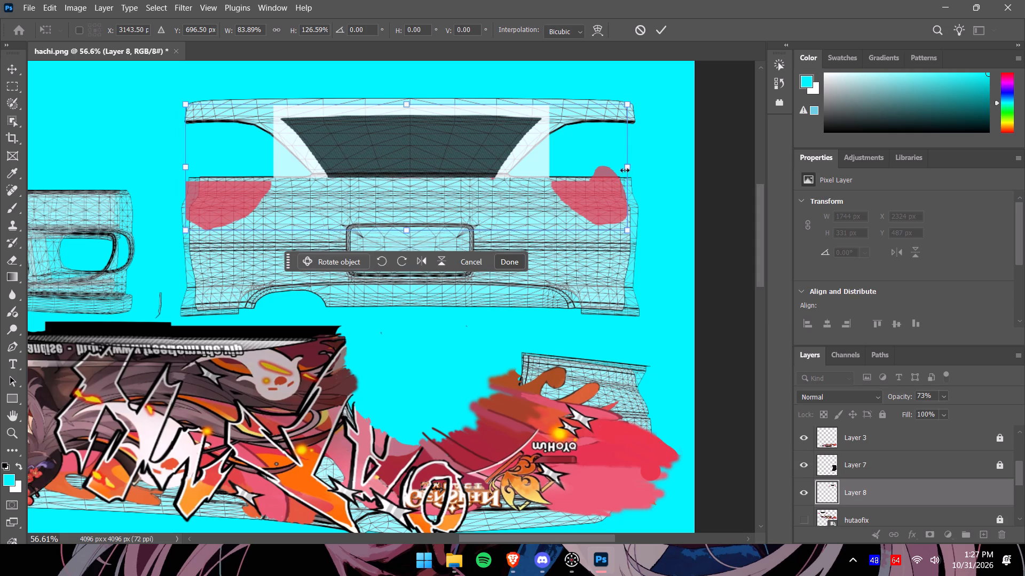
{"action": "left_click_drag", "start_coordinate": [627, 166], "coordinate": [641, 165]}
{"action": "left_click_drag", "start_coordinate": [187, 164], "coordinate": [182, 164]}
Examine how the trapezoid and red patches line up with the rear wireframe, and apply the transform.
{"action": "scroll", "coordinate": [488, 271], "scroll_direction": "down", "scroll_amount": 3, "text": "alt"}
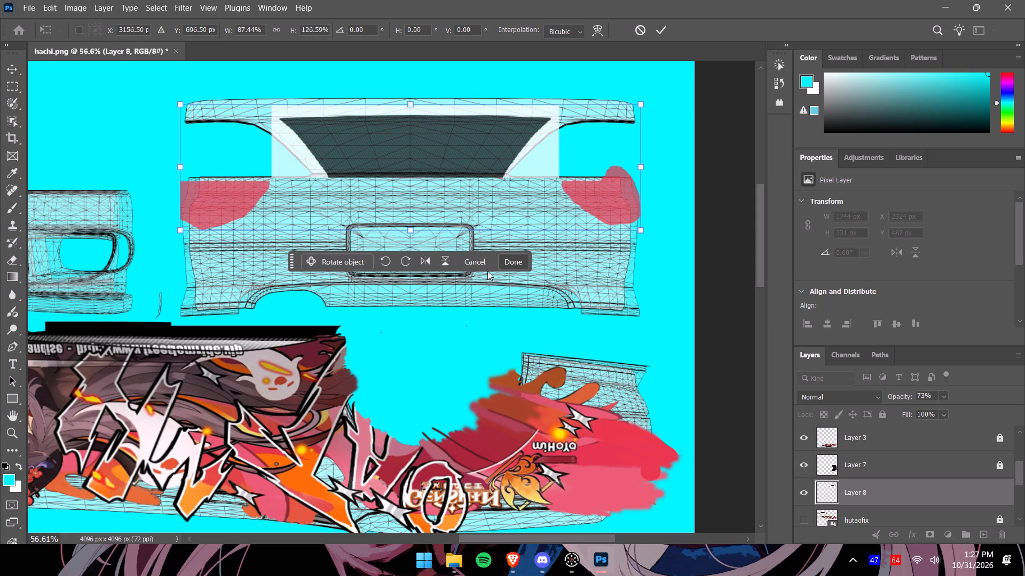
{"action": "scroll", "coordinate": [600, 311], "scroll_direction": "down", "scroll_amount": 3, "text": "alt"}
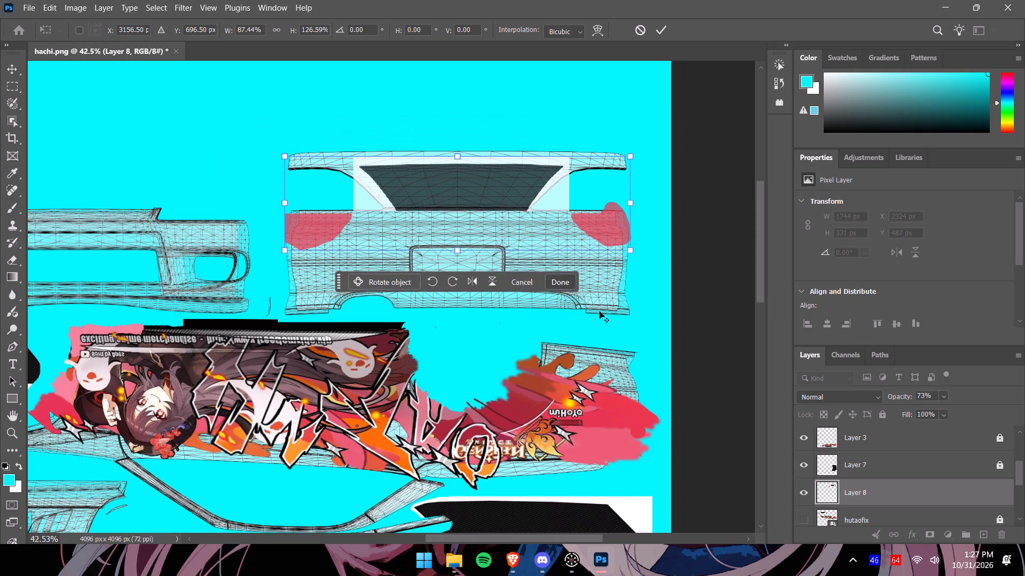
{"action": "scroll", "coordinate": [600, 311], "scroll_direction": "down", "scroll_amount": 4, "text": "alt"}
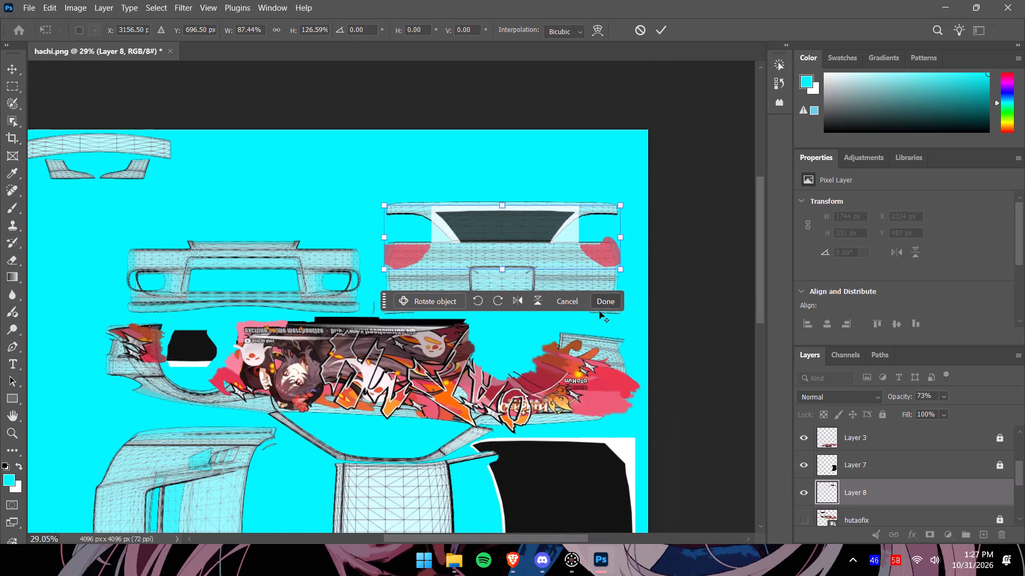
{"action": "scroll", "coordinate": [600, 311], "scroll_direction": "up", "scroll_amount": 8, "text": "alt"}
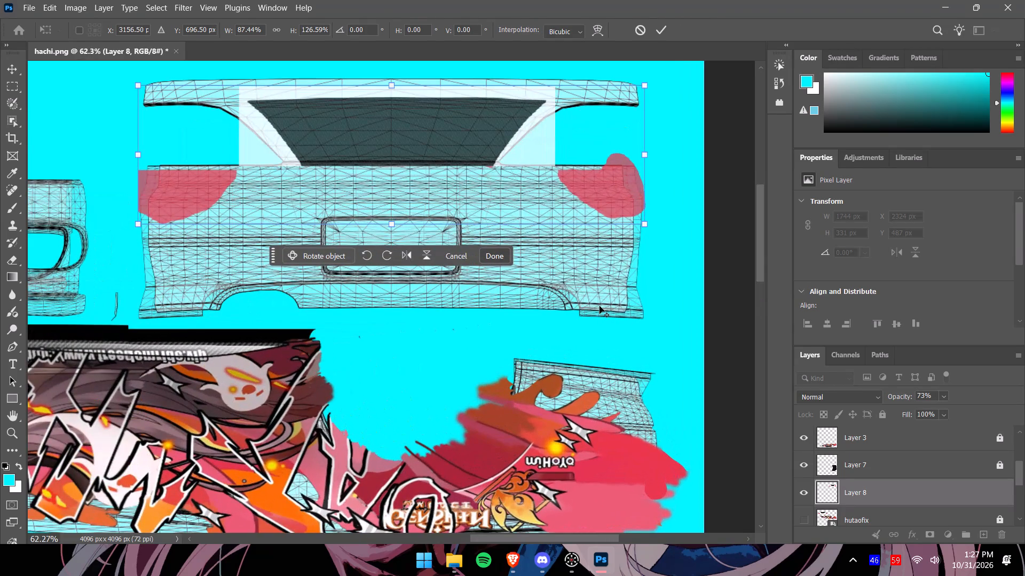
{"action": "left_click_drag", "start_coordinate": [762, 263], "coordinate": [755, 239]}
{"action": "scroll", "coordinate": [596, 269], "scroll_direction": "up", "scroll_amount": 3, "text": "alt"}
{"action": "scroll", "coordinate": [596, 270], "scroll_direction": "down", "scroll_amount": 2, "text": "alt"}
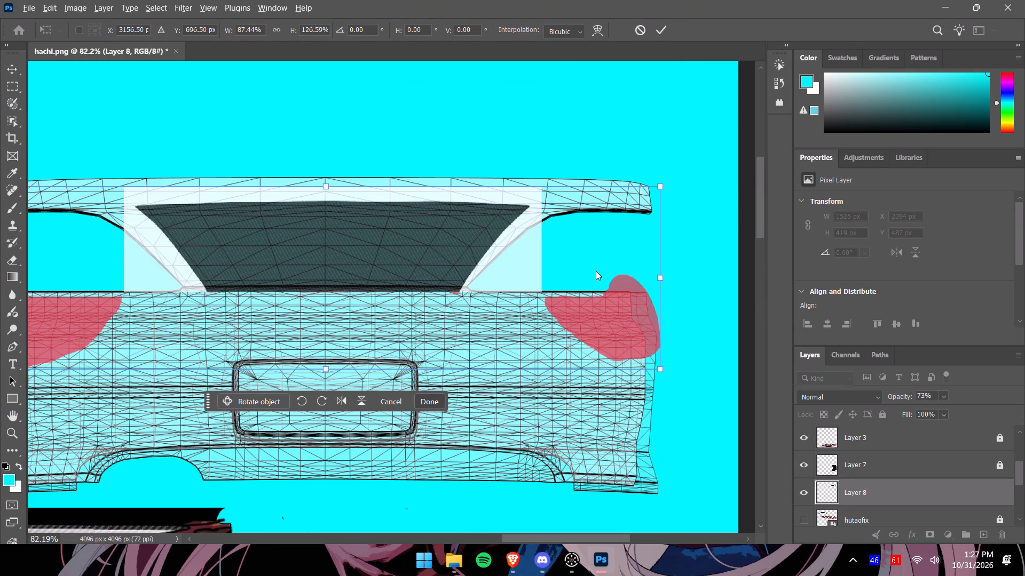
{"action": "scroll", "coordinate": [596, 271], "scroll_direction": "down", "scroll_amount": 1, "text": "alt"}
{"action": "scroll", "coordinate": [409, 293], "scroll_direction": "down", "scroll_amount": 3, "text": "alt"}
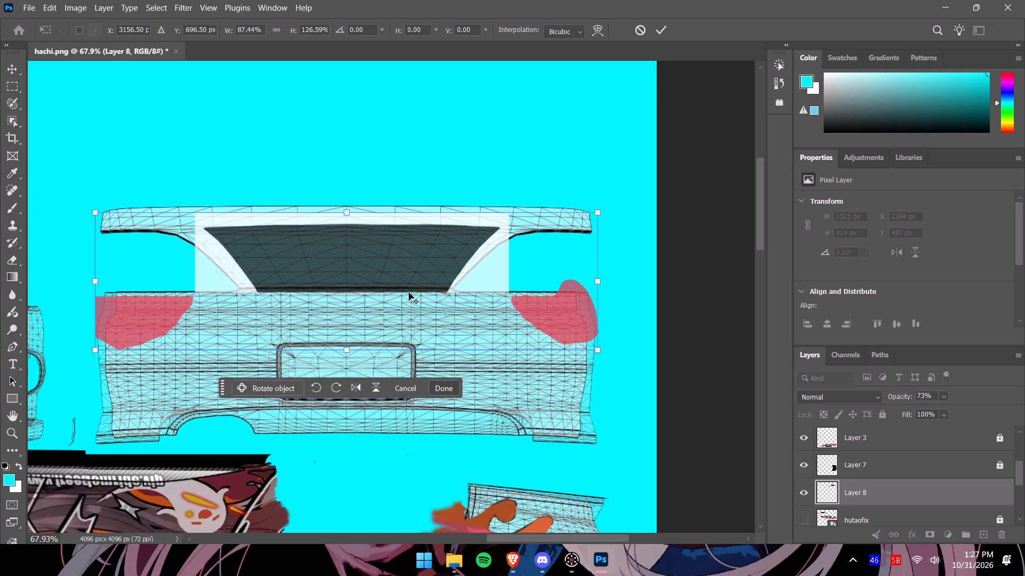
{"action": "scroll", "coordinate": [409, 293], "scroll_direction": "down", "scroll_amount": 1, "text": "alt"}
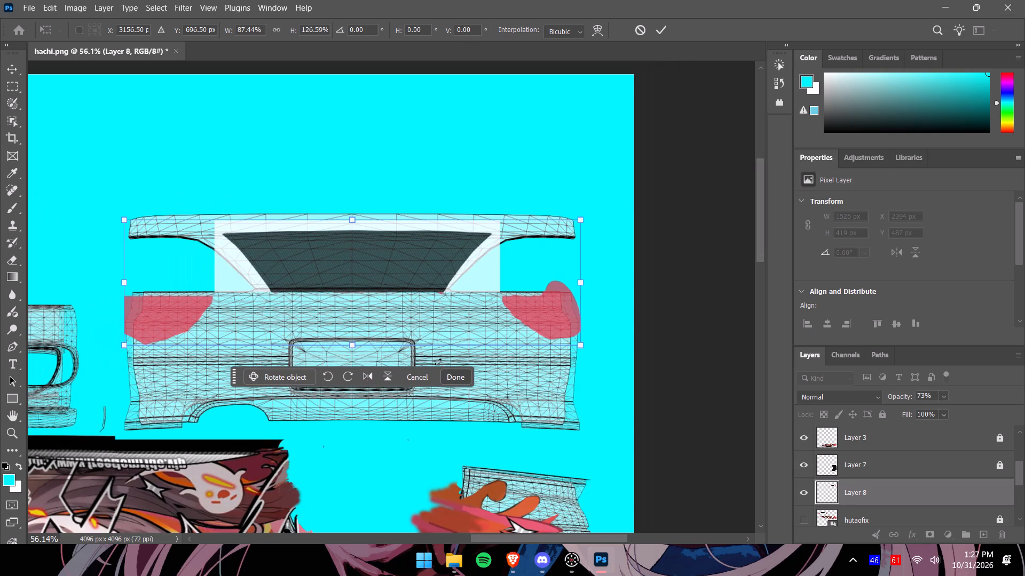
{"action": "left_click", "coordinate": [453, 380]}
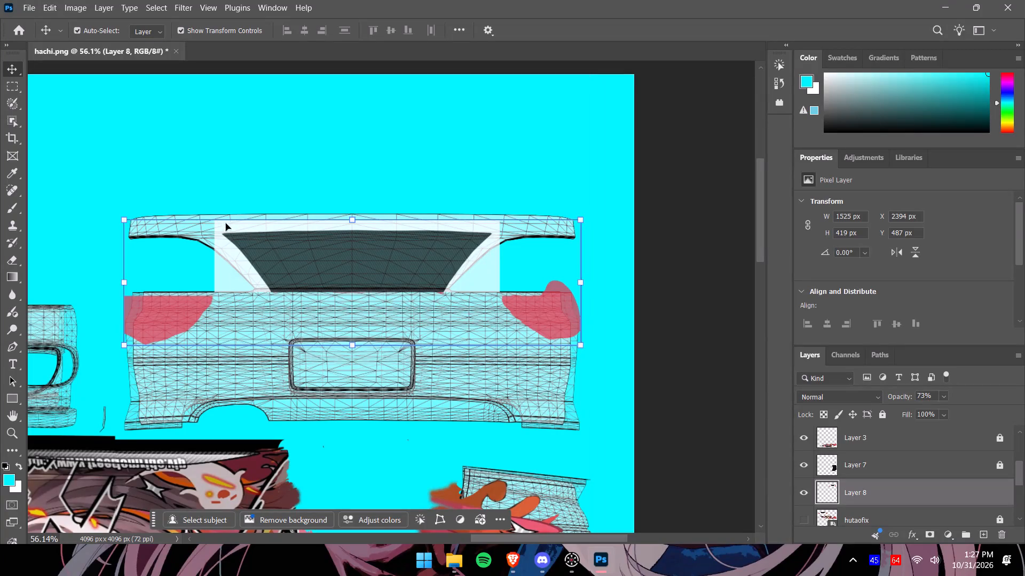
Copy a rectangular area about 968 × 253 px around Layer 8's black trapezoid and paste it as a new layer.
{"action": "left_click", "coordinate": [10, 83]}
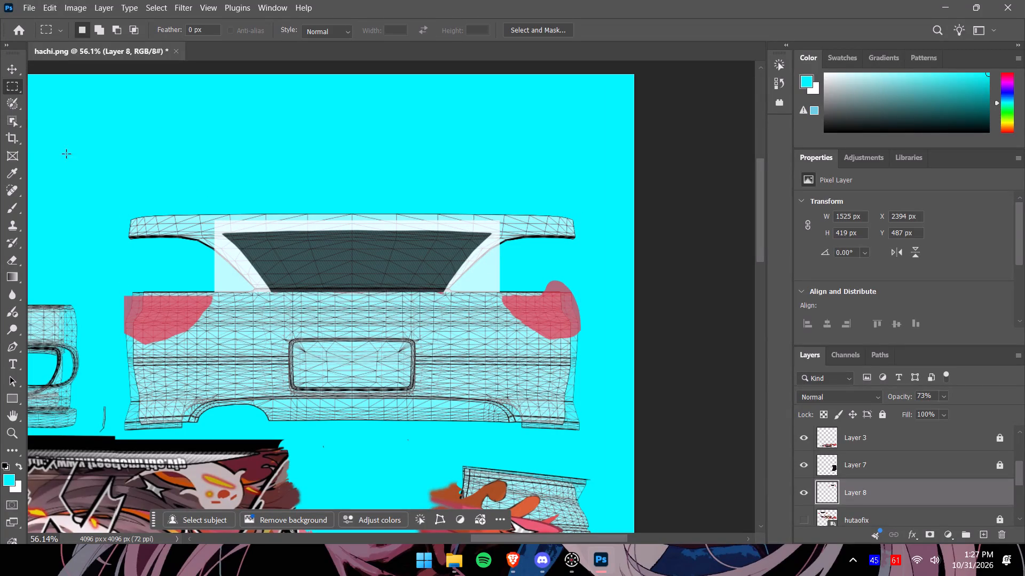
{"action": "left_click_drag", "start_coordinate": [211, 219], "coordinate": [214, 229]}
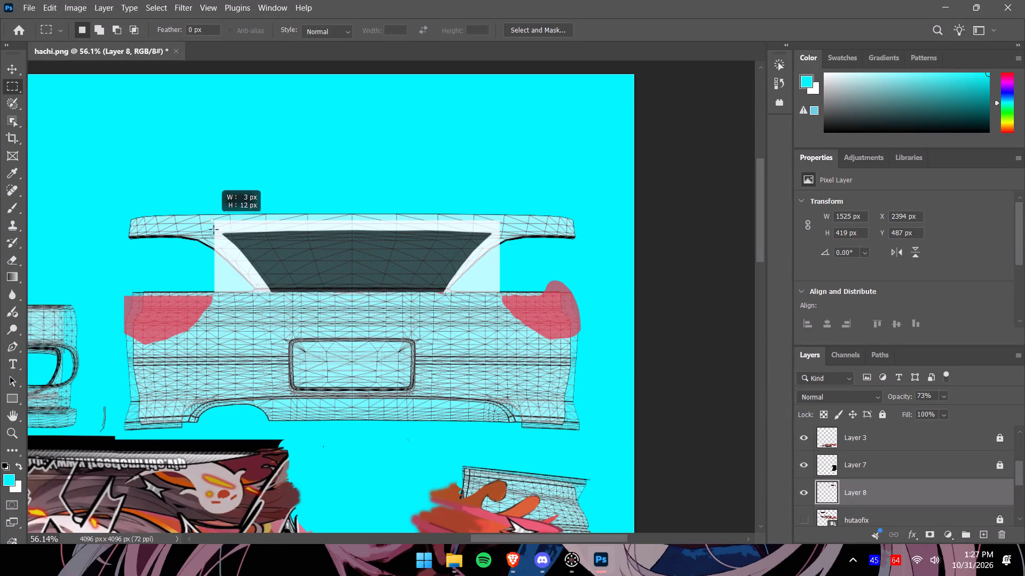
{"action": "left_click_drag", "start_coordinate": [214, 229], "coordinate": [501, 291]}
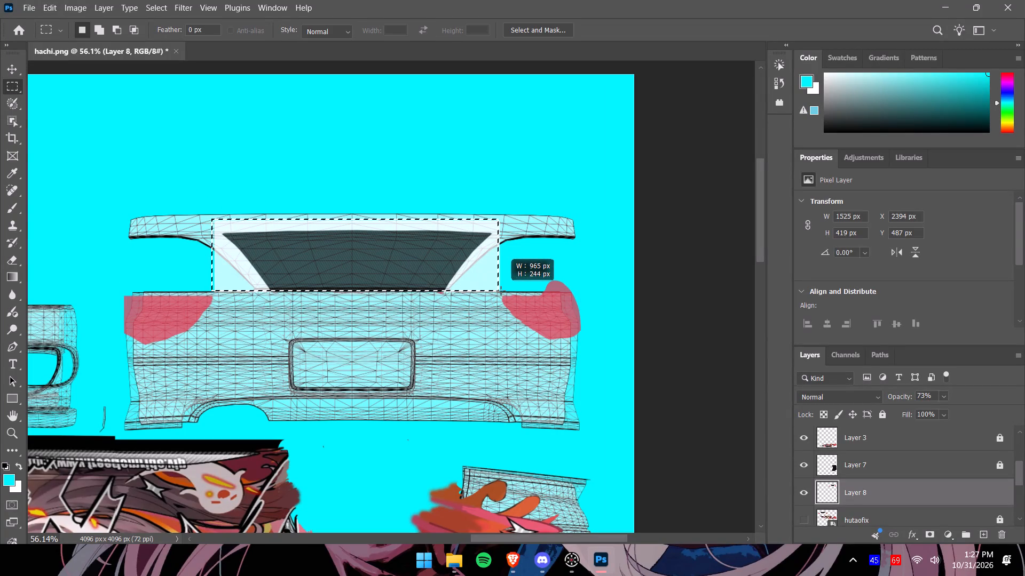
{"action": "left_click_drag", "start_coordinate": [501, 291], "coordinate": [501, 292]}
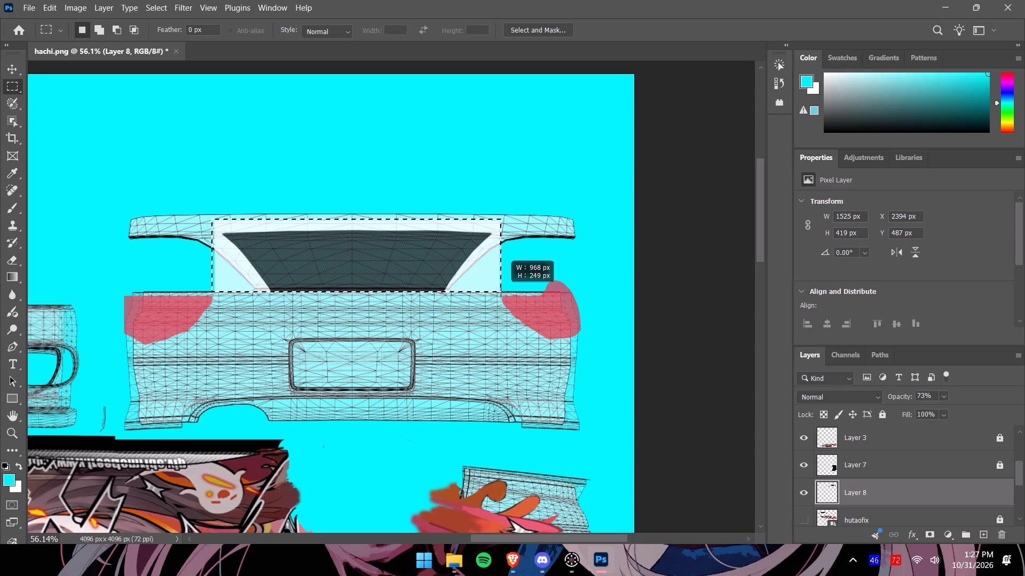
{"action": "left_click_drag", "start_coordinate": [501, 292], "coordinate": [501, 293]}
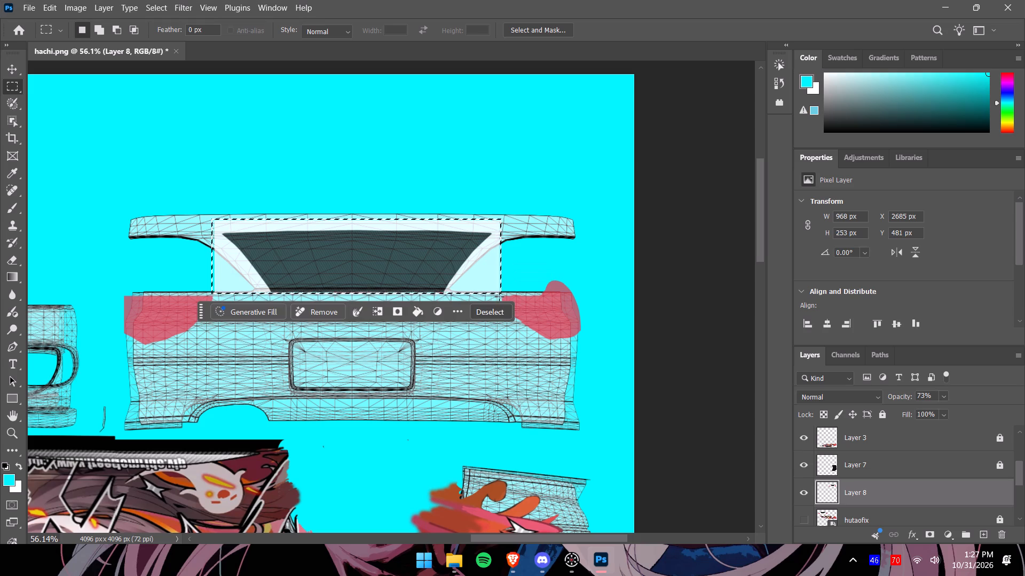
{"action": "key", "text": "ctrl+c"}
{"action": "key", "text": "ctrl+v"}
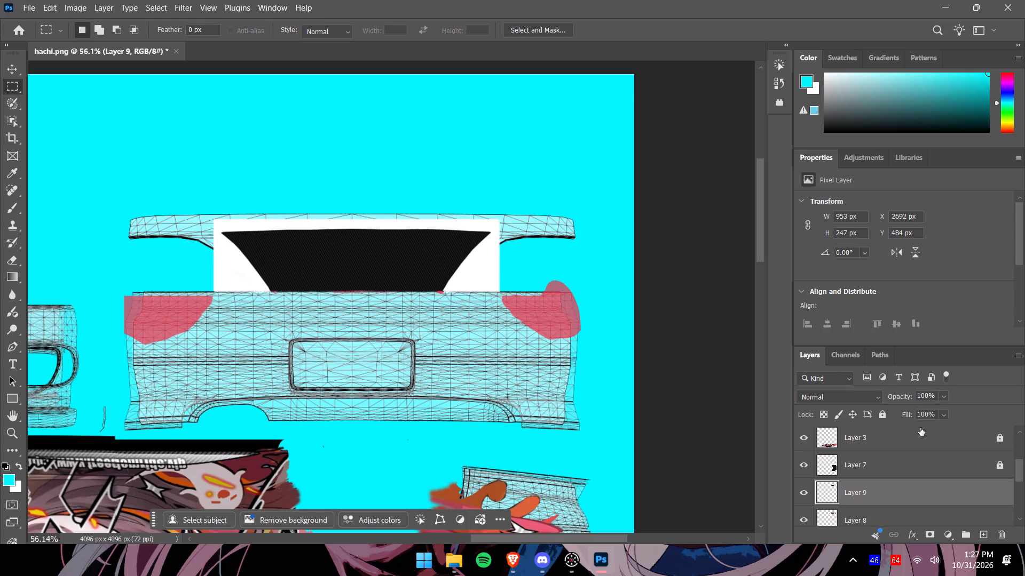
Lower the opacity of the pasted trapezoid layer, Layer 9, to 57%.
{"action": "left_click", "coordinate": [943, 397]}
{"action": "left_click_drag", "start_coordinate": [959, 413], "coordinate": [937, 413]}
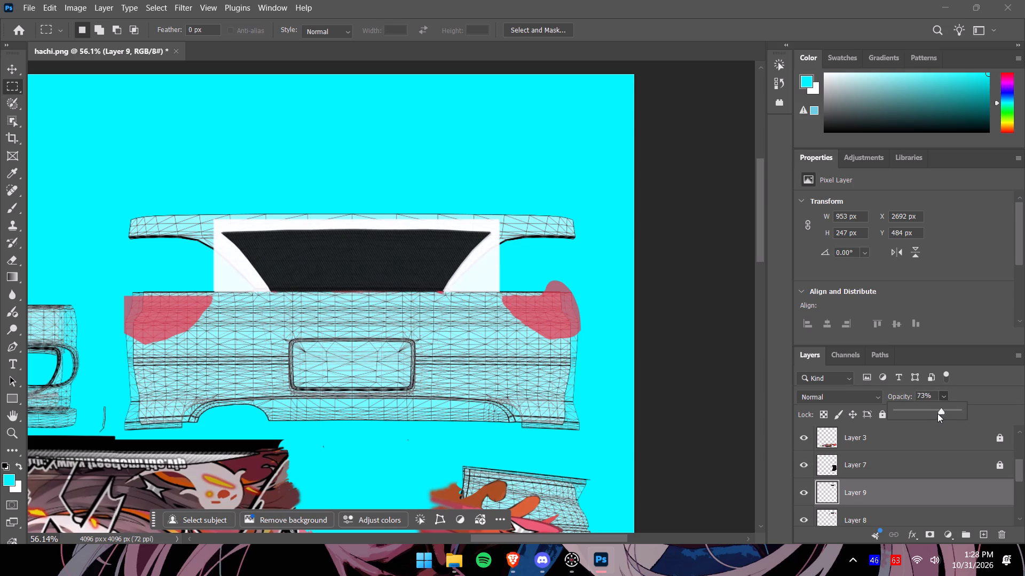
{"action": "left_click_drag", "start_coordinate": [937, 413], "coordinate": [932, 412]}
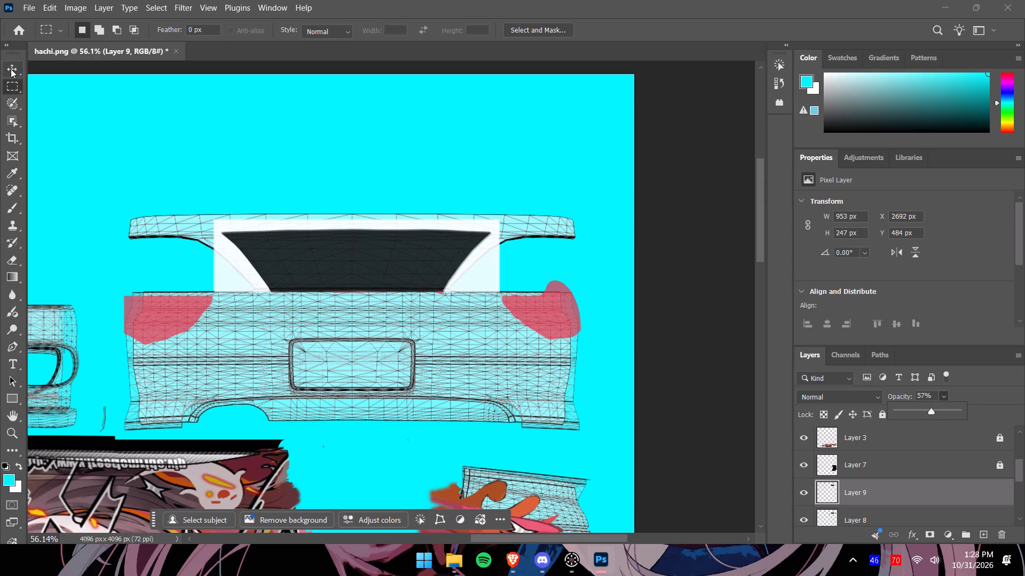
Stretch Layer 9 to about 1832 × 318 px so the dark trapezoid spans the full width of the rear spoiler and window wireframe.
{"action": "left_click", "coordinate": [11, 69]}
{"action": "left_click_drag", "start_coordinate": [354, 219], "coordinate": [355, 202]}
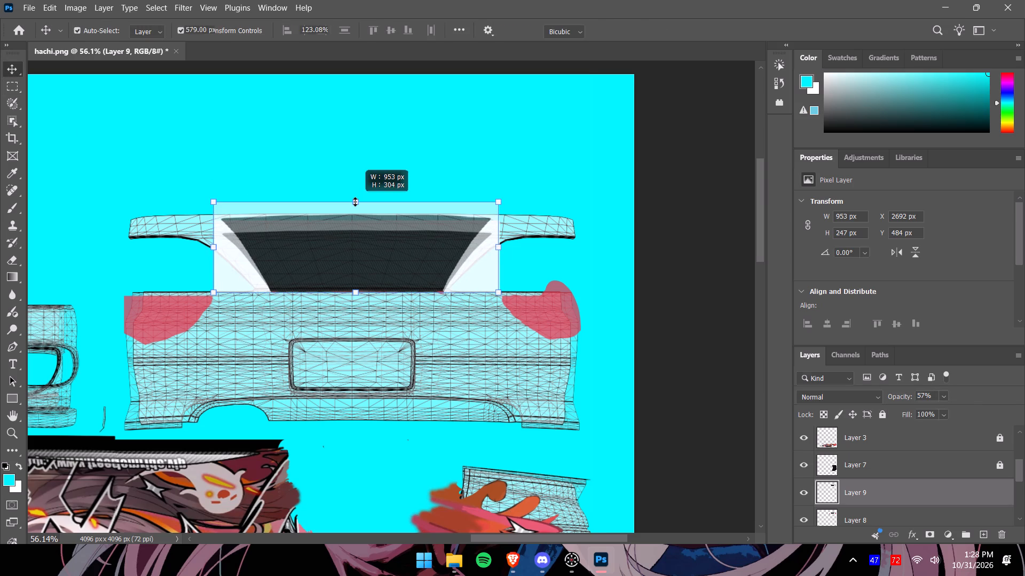
{"action": "left_click_drag", "start_coordinate": [355, 202], "coordinate": [355, 197]}
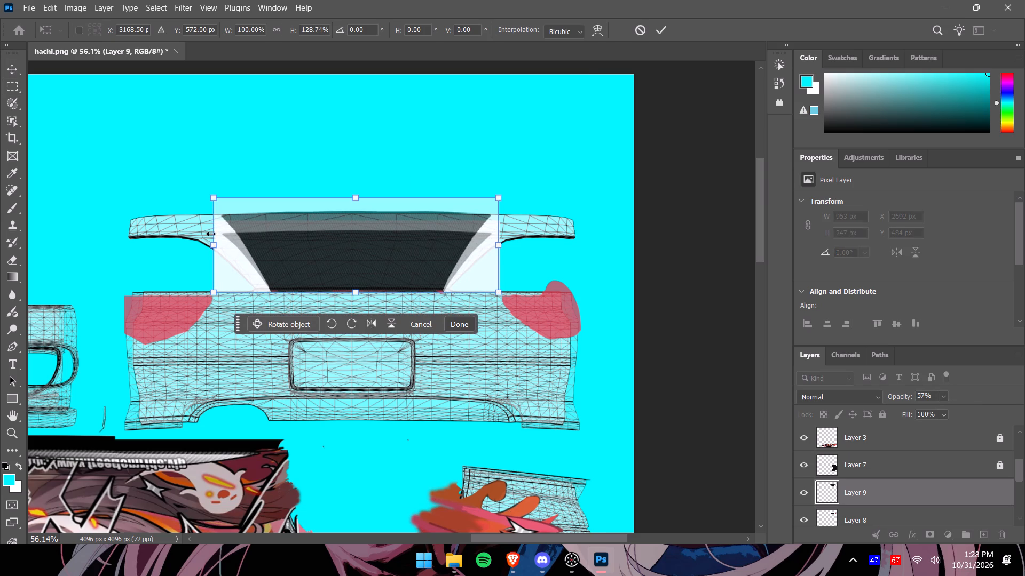
{"action": "left_click_drag", "start_coordinate": [215, 246], "coordinate": [116, 260]}
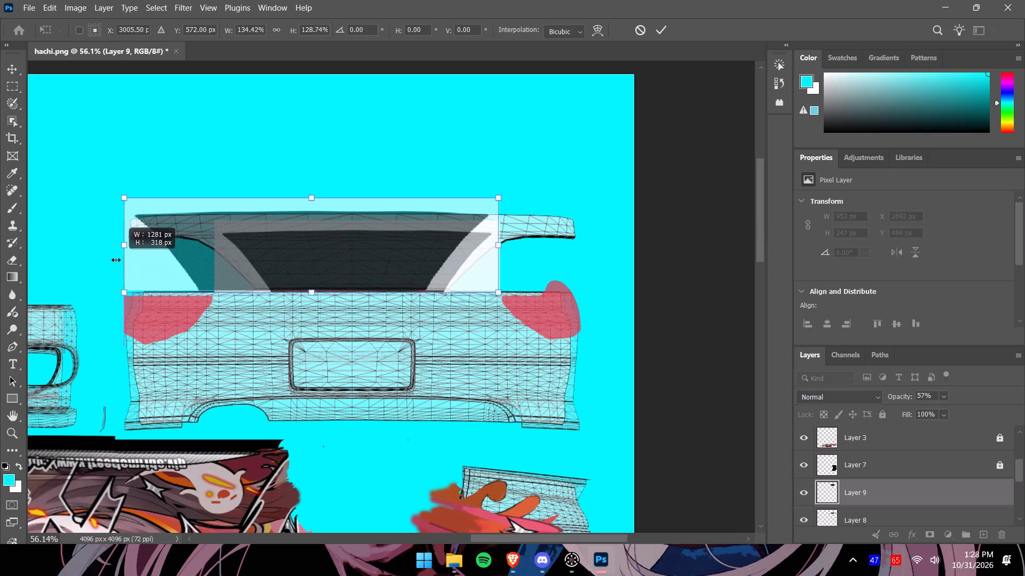
{"action": "left_click_drag", "start_coordinate": [116, 260], "coordinate": [95, 263]}
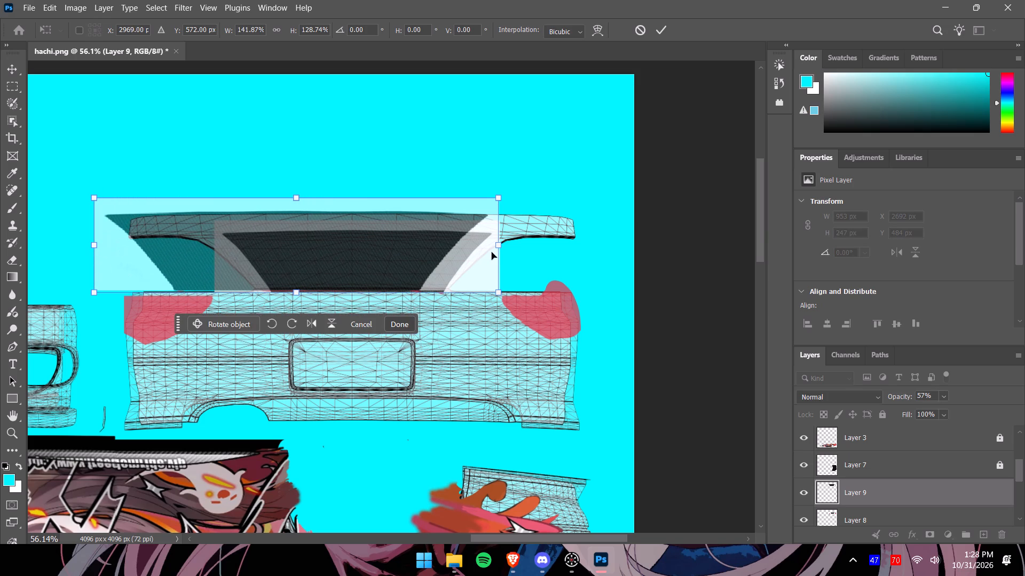
{"action": "left_click_drag", "start_coordinate": [496, 247], "coordinate": [616, 250]}
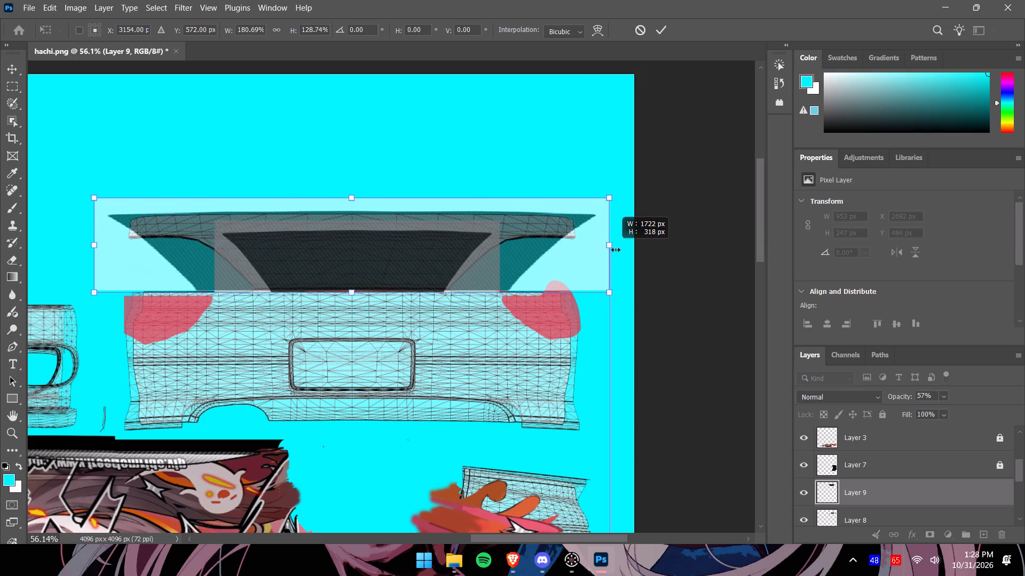
{"action": "left_click_drag", "start_coordinate": [616, 250], "coordinate": [619, 250]}
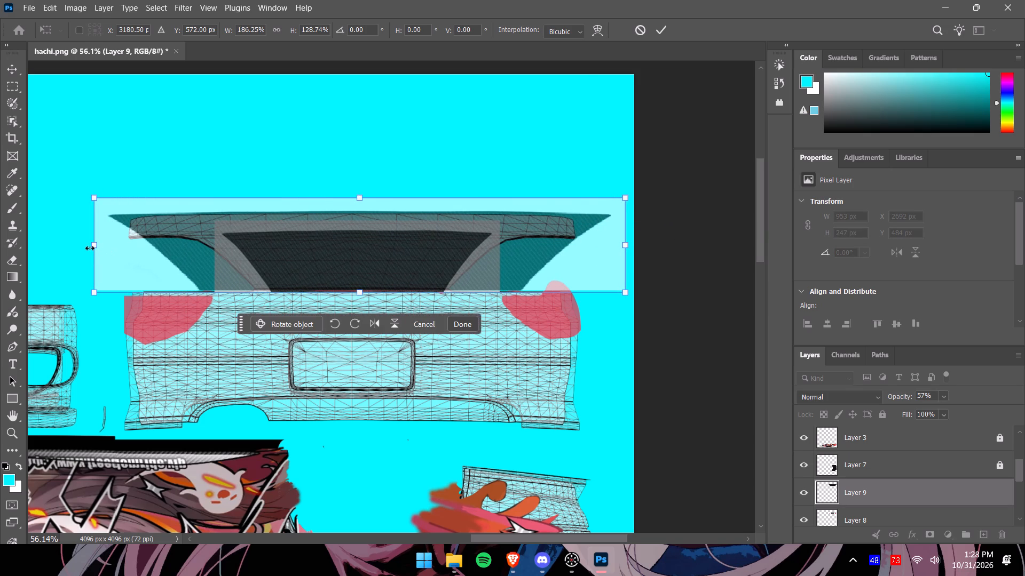
{"action": "left_click_drag", "start_coordinate": [90, 248], "coordinate": [69, 249]}
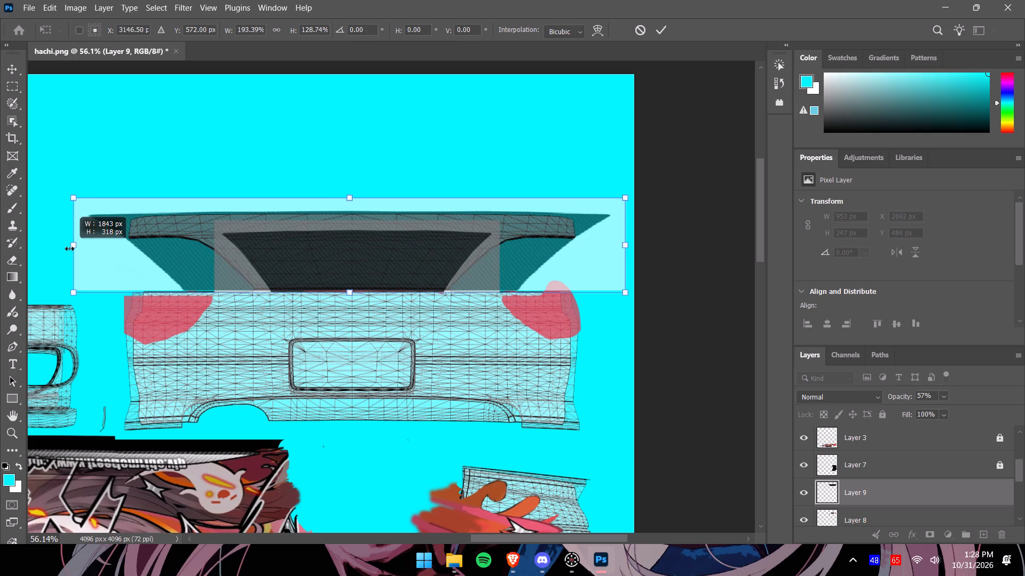
{"action": "left_click_drag", "start_coordinate": [69, 249], "coordinate": [73, 249]}
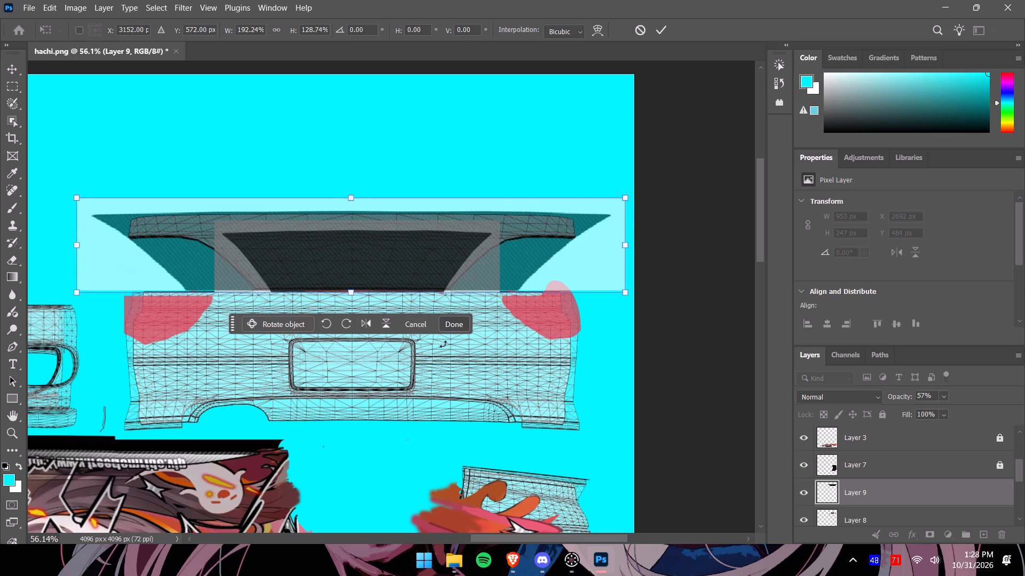
{"action": "left_click", "coordinate": [460, 322]}
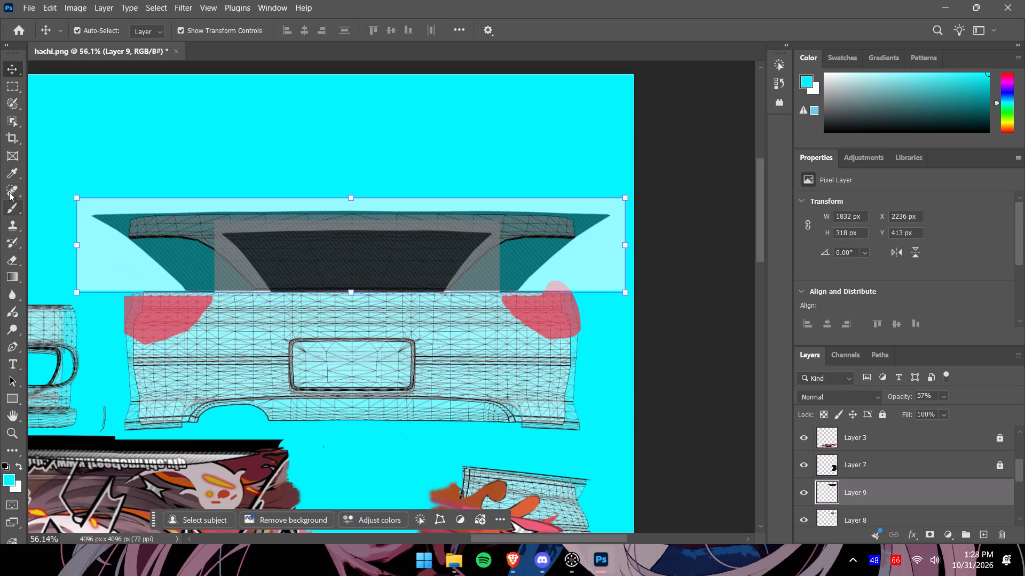
Erase a strip of Layer 9 up to the spoiler wireframe's left end and along its underside with the 42 px Eraser.
{"action": "left_click", "coordinate": [13, 261]}
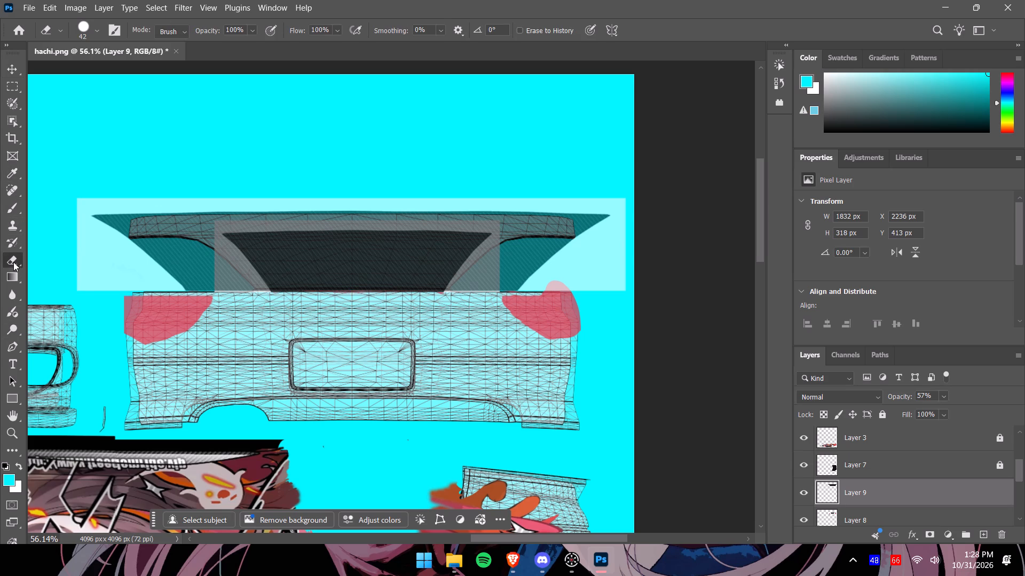
{"action": "scroll", "coordinate": [128, 256], "scroll_direction": "up", "scroll_amount": 13, "text": "alt"}
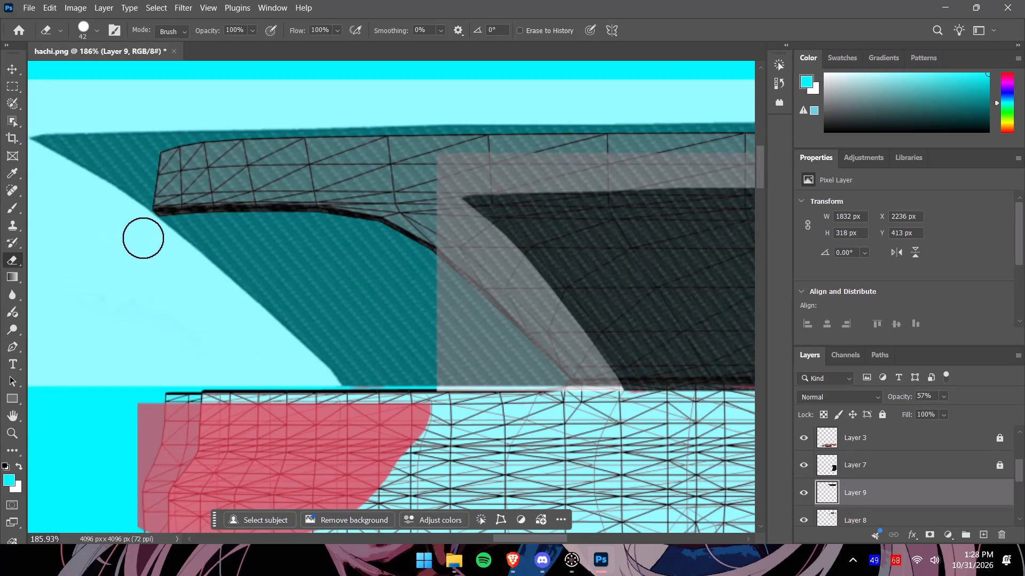
{"action": "scroll", "coordinate": [143, 239], "scroll_direction": "up", "scroll_amount": 1, "text": "alt"}
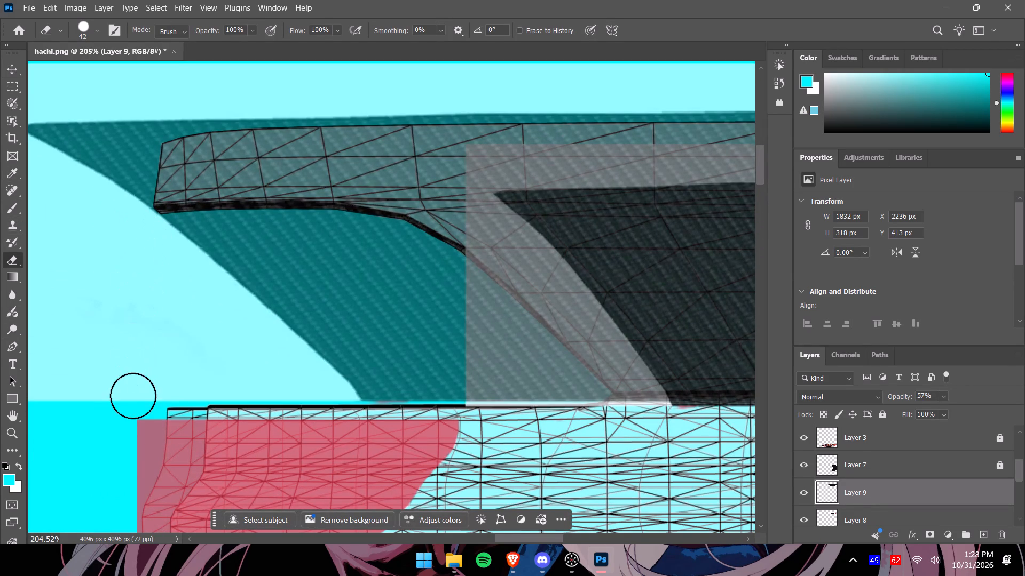
{"action": "left_click_drag", "start_coordinate": [129, 386], "coordinate": [163, 236]}
{"action": "scroll", "coordinate": [164, 235], "scroll_direction": "up", "scroll_amount": 8, "text": "alt"}
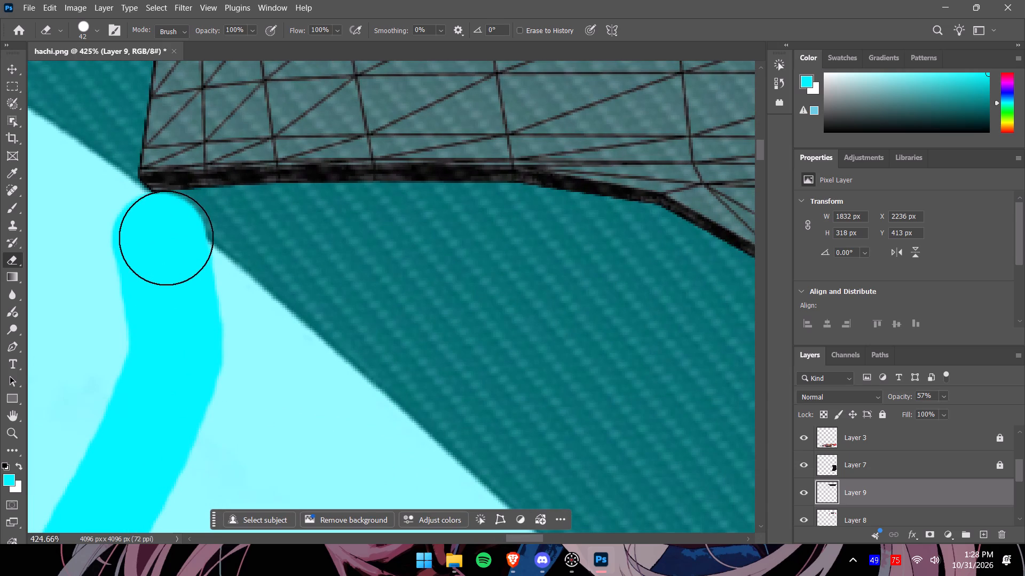
{"action": "left_click_drag", "start_coordinate": [169, 238], "coordinate": [234, 236]}
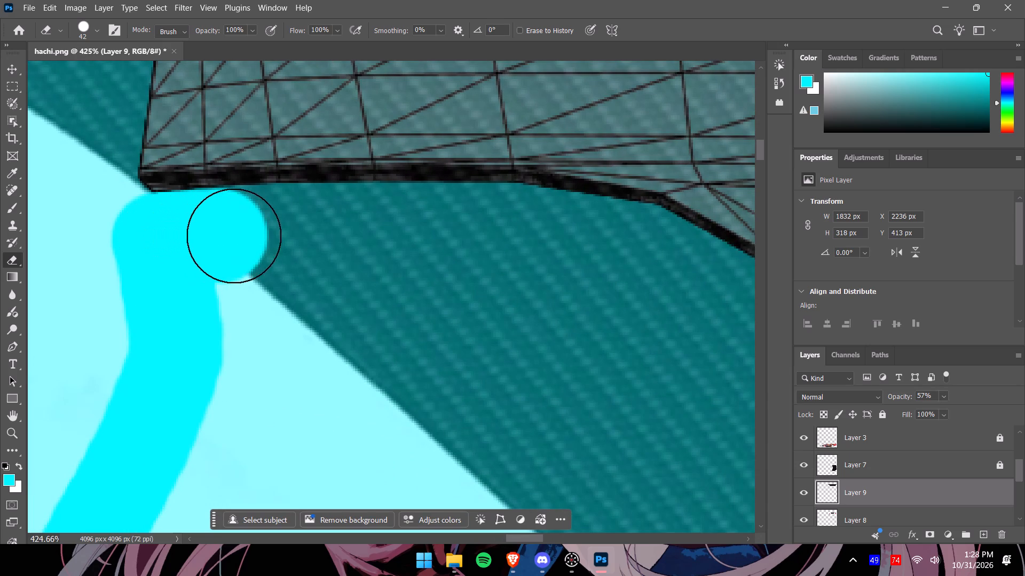
{"action": "left_click_drag", "start_coordinate": [234, 236], "coordinate": [290, 232]}
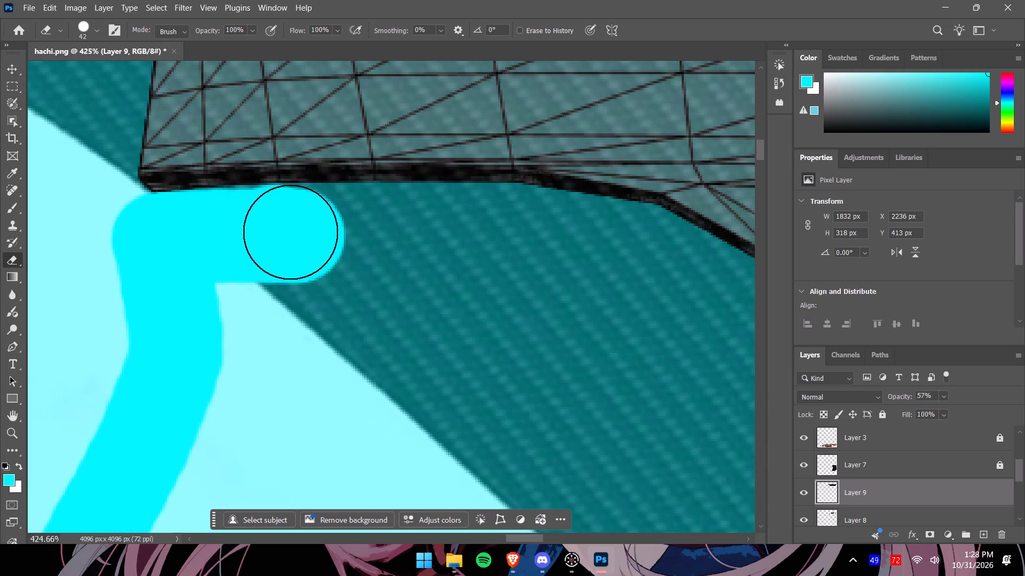
{"action": "left_click_drag", "start_coordinate": [290, 232], "coordinate": [304, 233]}
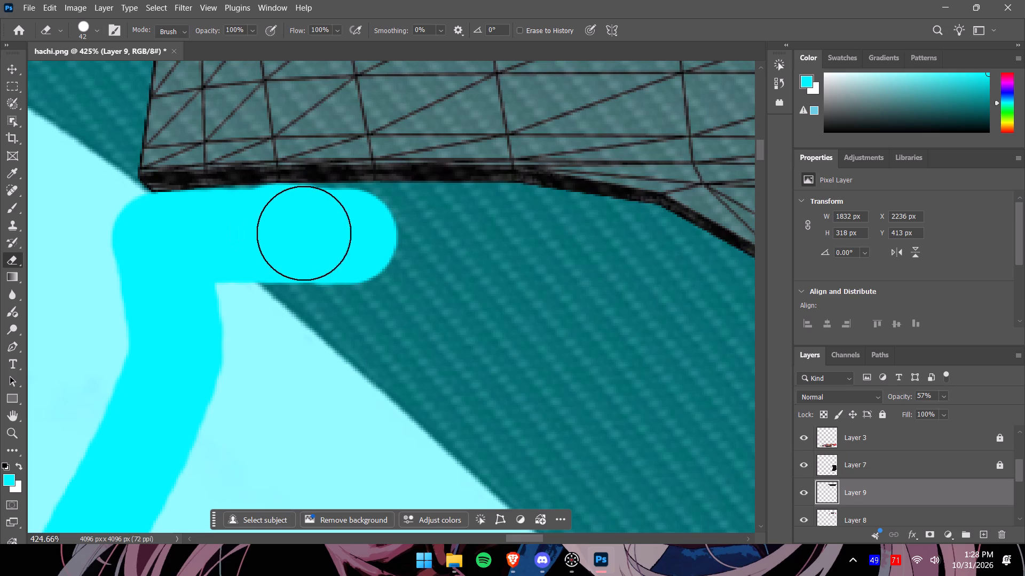
{"action": "left_click_drag", "start_coordinate": [304, 233], "coordinate": [337, 233]}
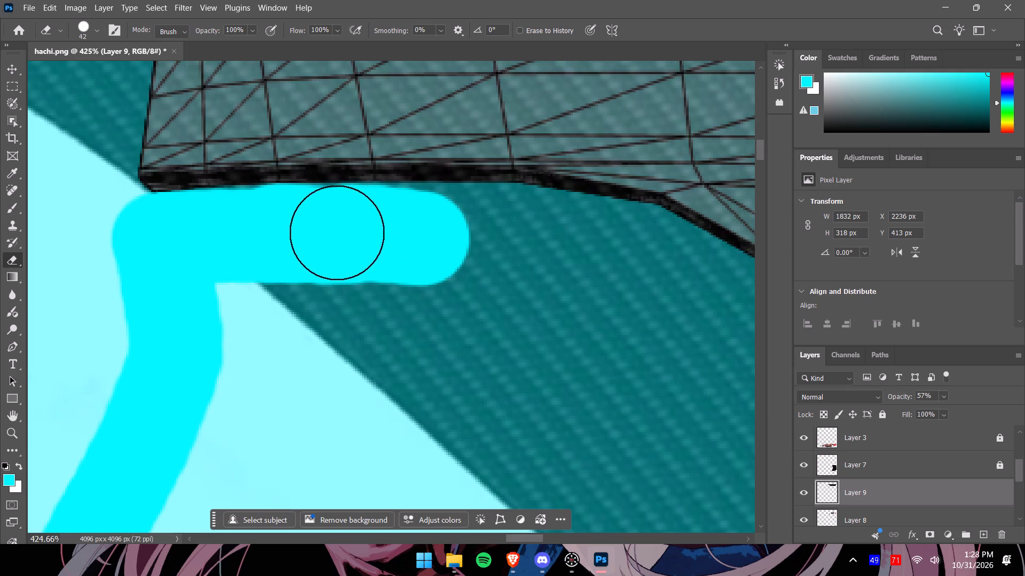
{"action": "left_click_drag", "start_coordinate": [337, 233], "coordinate": [476, 233]}
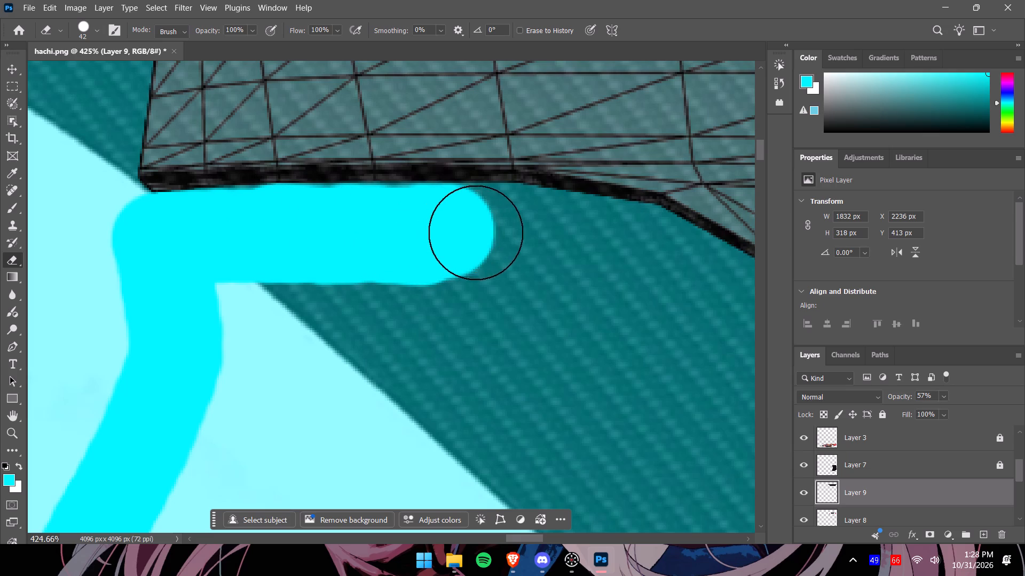
{"action": "left_click_drag", "start_coordinate": [476, 233], "coordinate": [547, 235]}
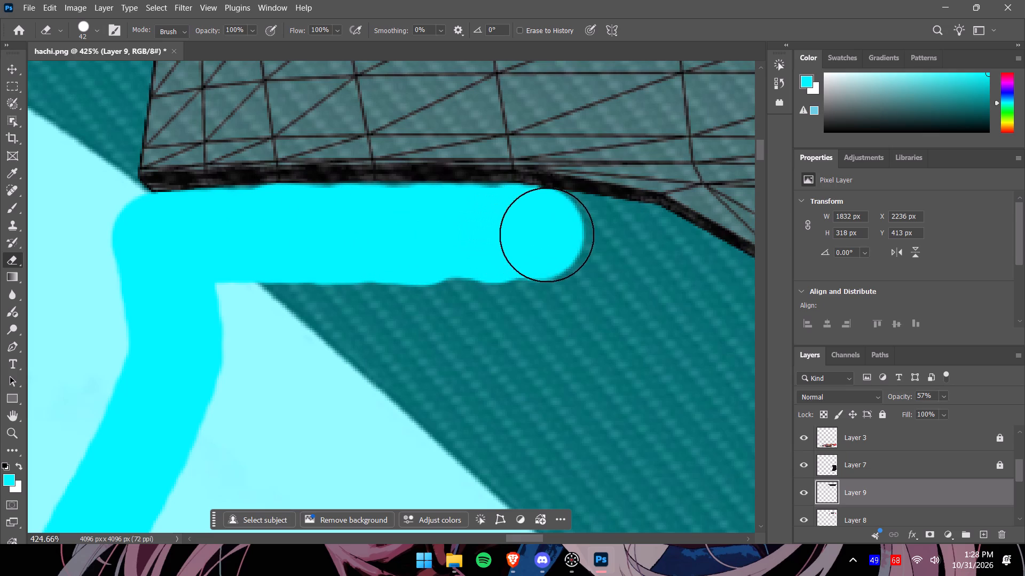
{"action": "left_click_drag", "start_coordinate": [547, 235], "coordinate": [649, 254]}
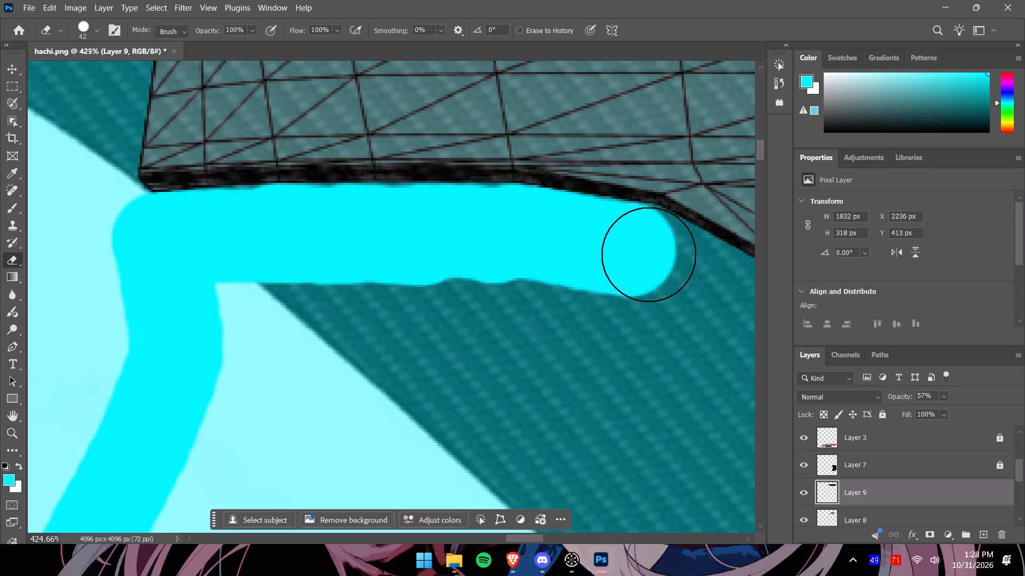
{"action": "left_click_drag", "start_coordinate": [649, 254], "coordinate": [675, 273]}
Continue erasing Layer 9 along the outside of the wireframe's black outline where it curves down from the spoiler toward the window edge.
{"action": "scroll", "coordinate": [665, 307], "scroll_direction": "down", "scroll_amount": 5, "text": "alt"}
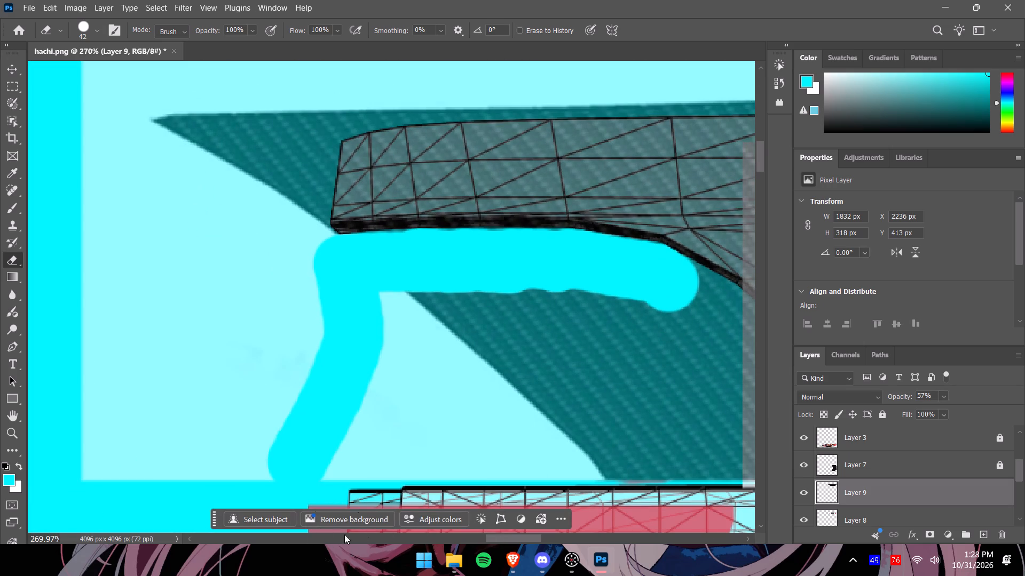
{"action": "left_click_drag", "start_coordinate": [525, 541], "coordinate": [553, 538]}
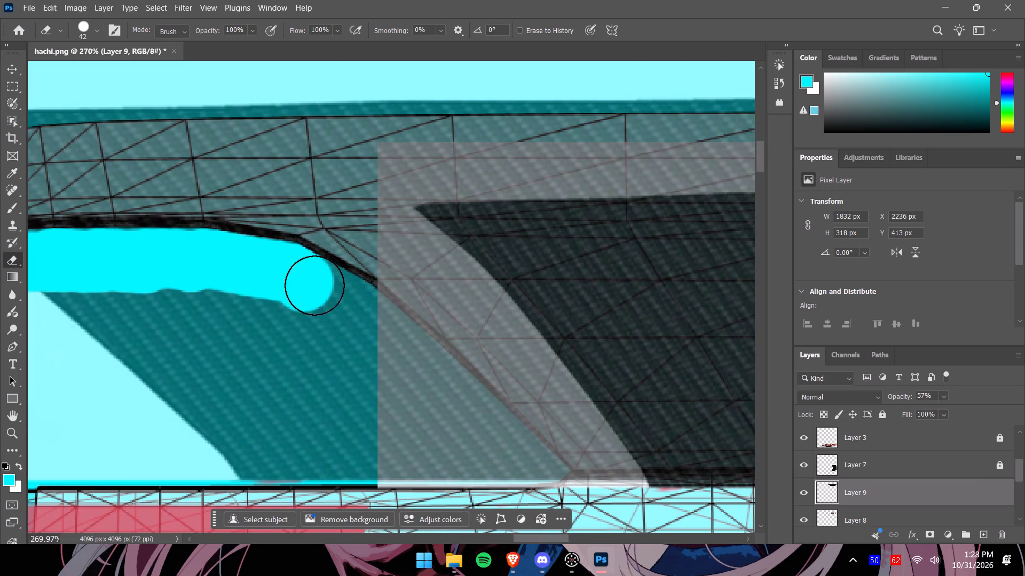
{"action": "scroll", "coordinate": [325, 284], "scroll_direction": "up", "scroll_amount": 8, "text": "alt"}
{"action": "left_click_drag", "start_coordinate": [294, 284], "coordinate": [301, 286]}
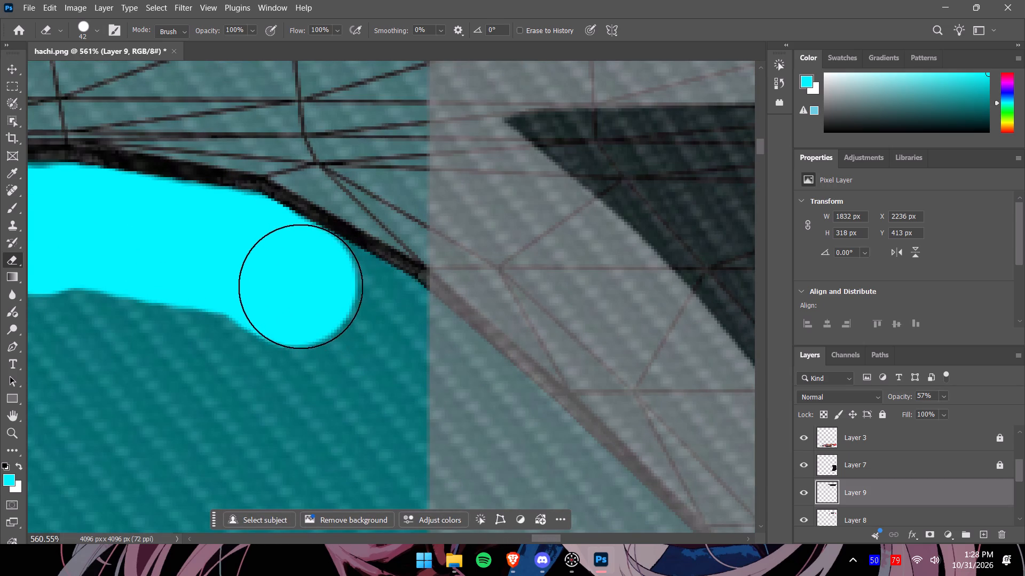
{"action": "left_click_drag", "start_coordinate": [301, 286], "coordinate": [379, 332]}
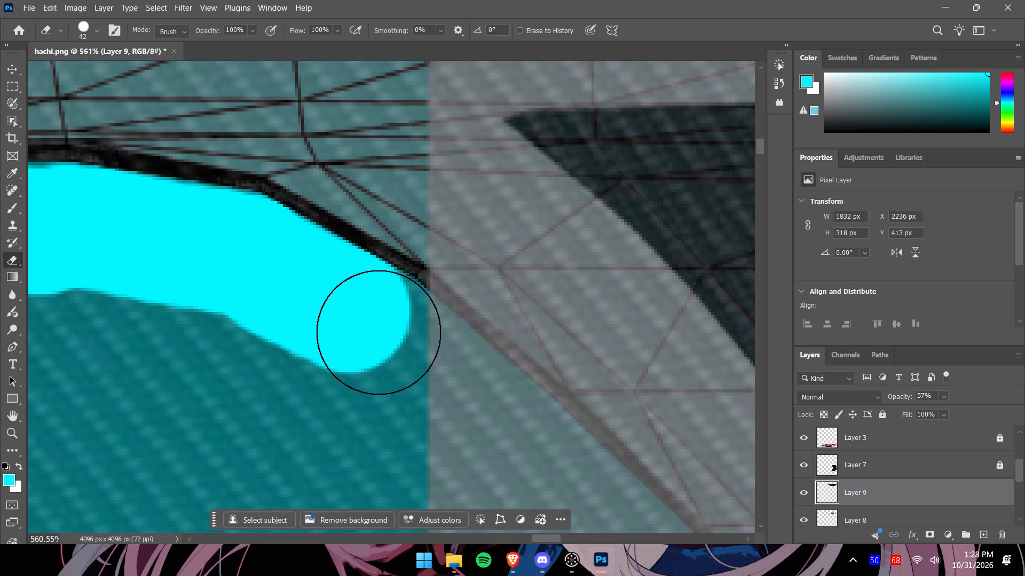
{"action": "left_click_drag", "start_coordinate": [379, 332], "coordinate": [464, 413]}
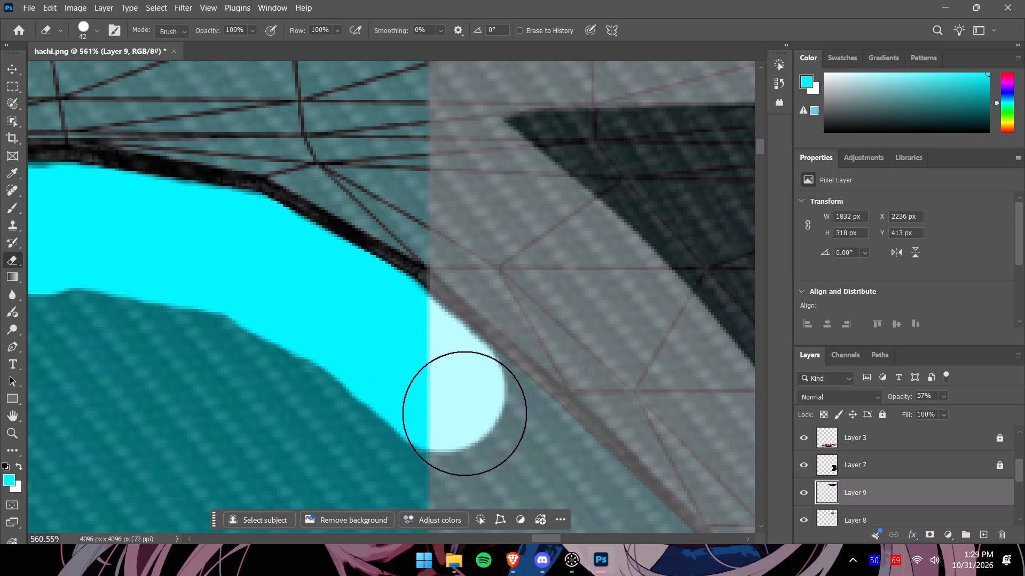
{"action": "left_click_drag", "start_coordinate": [464, 413], "coordinate": [488, 428]}
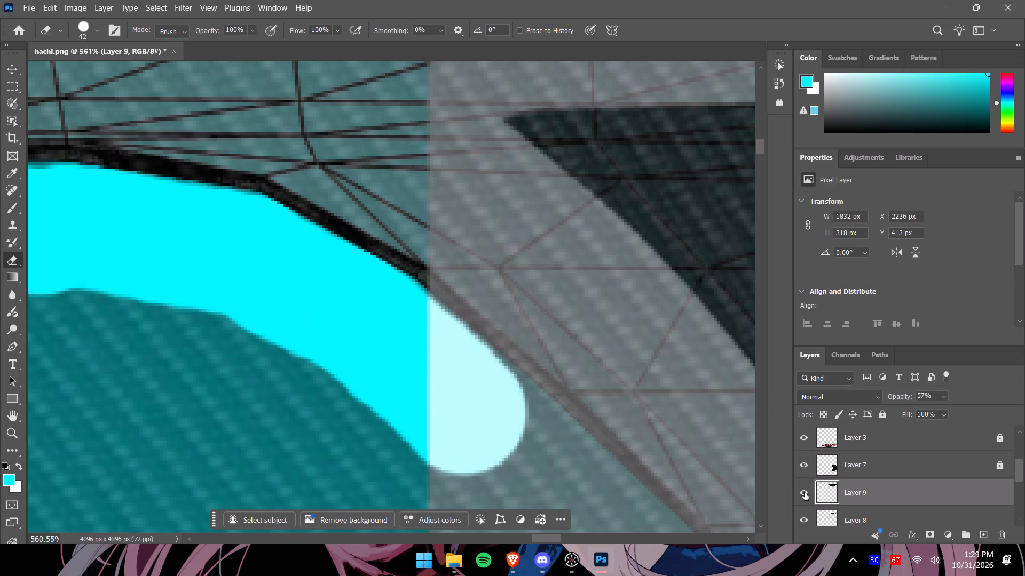
Hide Layer 8.
{"action": "left_click", "coordinate": [805, 519]}
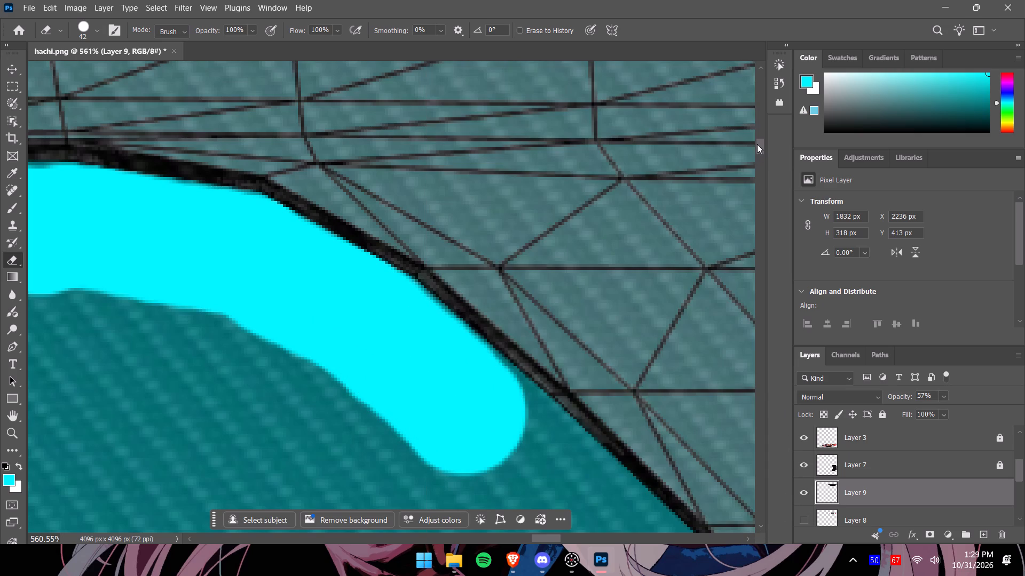
Erase Layer 9 along the outside of the rear window's left slanted outline, down toward its lower corner.
{"action": "left_click_drag", "start_coordinate": [757, 145], "coordinate": [762, 154]}
{"action": "scroll", "coordinate": [329, 308], "scroll_direction": "up", "scroll_amount": 3, "text": "alt"}
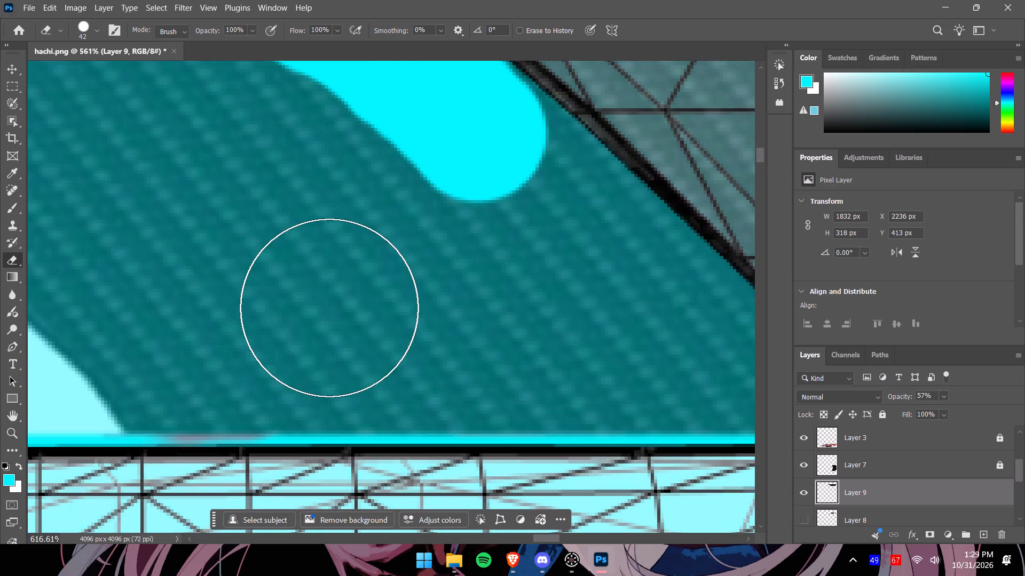
{"action": "scroll", "coordinate": [329, 308], "scroll_direction": "up", "scroll_amount": 5, "text": "alt"}
{"action": "scroll", "coordinate": [328, 313], "scroll_direction": "down", "scroll_amount": 14, "text": "alt"}
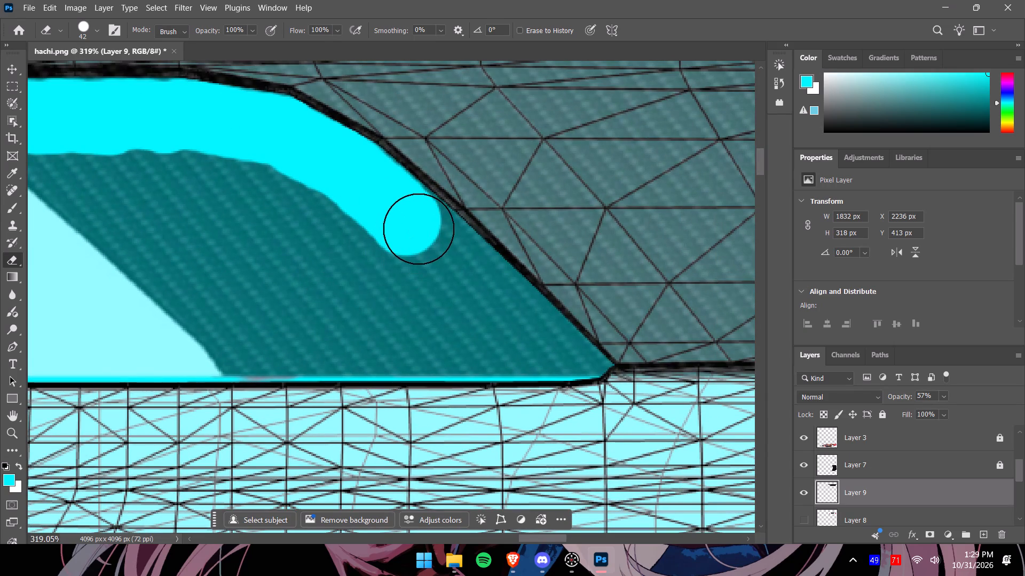
{"action": "left_click_drag", "start_coordinate": [418, 229], "coordinate": [419, 231]}
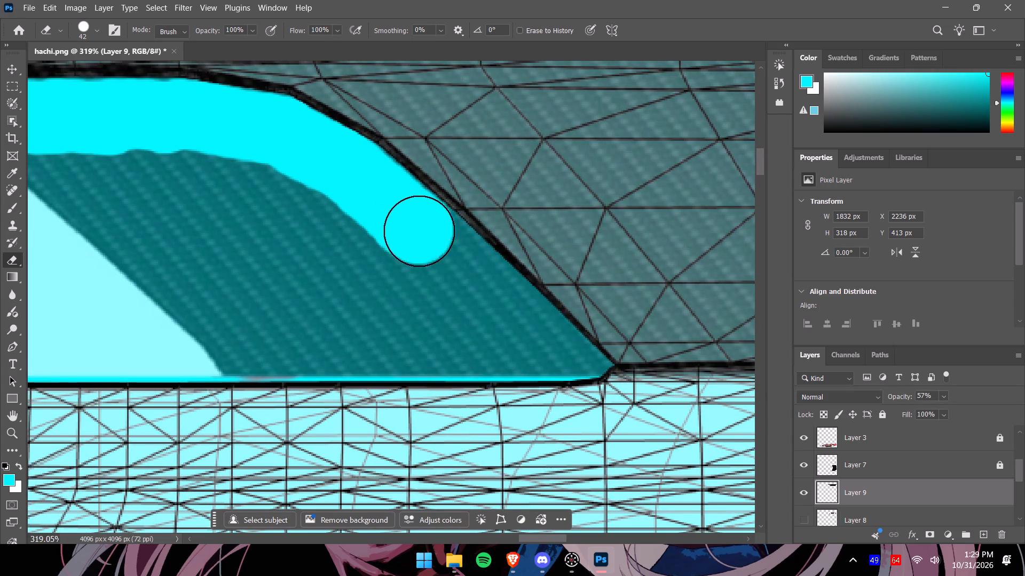
{"action": "left_click_drag", "start_coordinate": [419, 231], "coordinate": [451, 262]}
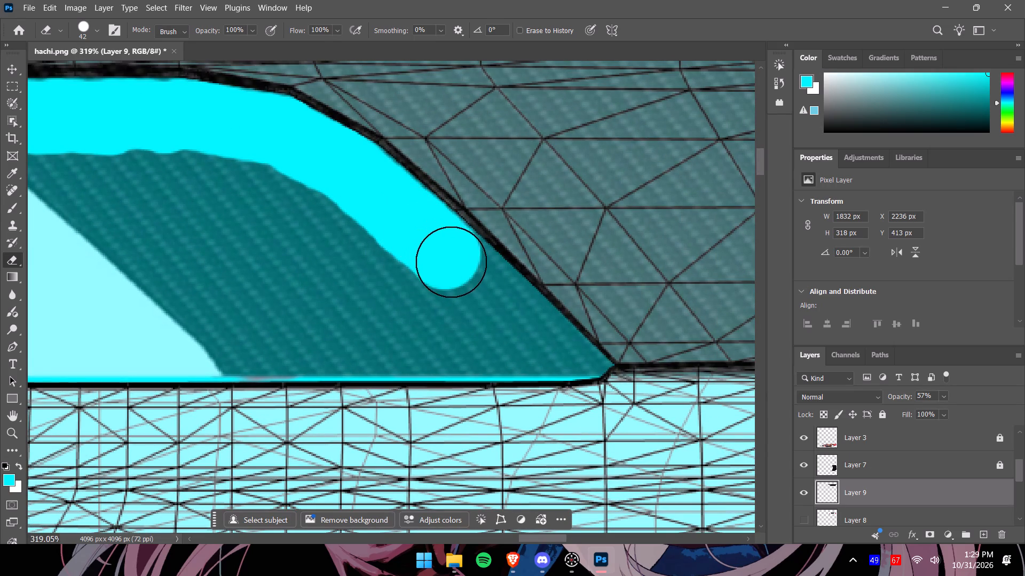
{"action": "left_click_drag", "start_coordinate": [451, 262], "coordinate": [494, 300]}
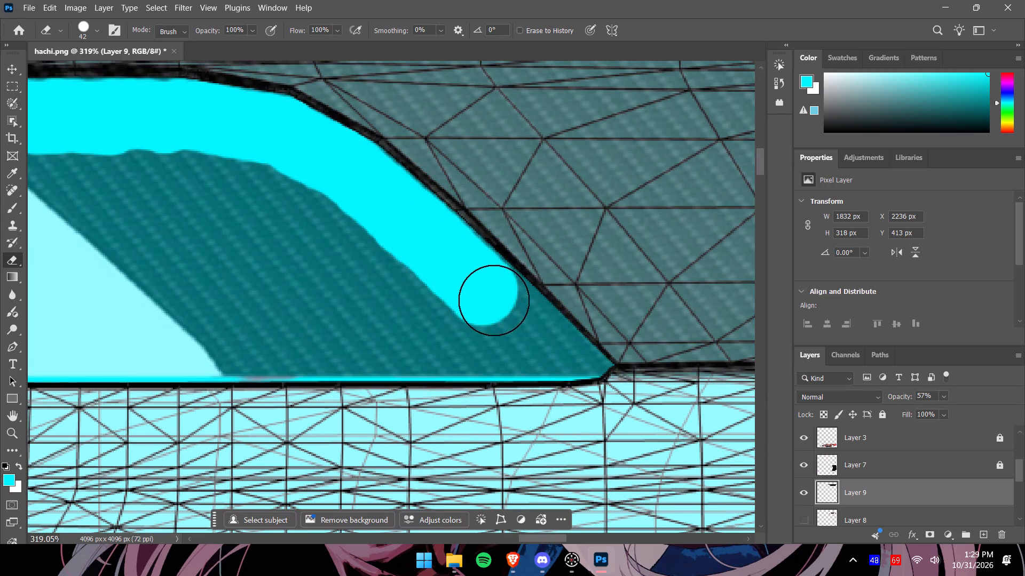
{"action": "left_click_drag", "start_coordinate": [494, 300], "coordinate": [526, 334]}
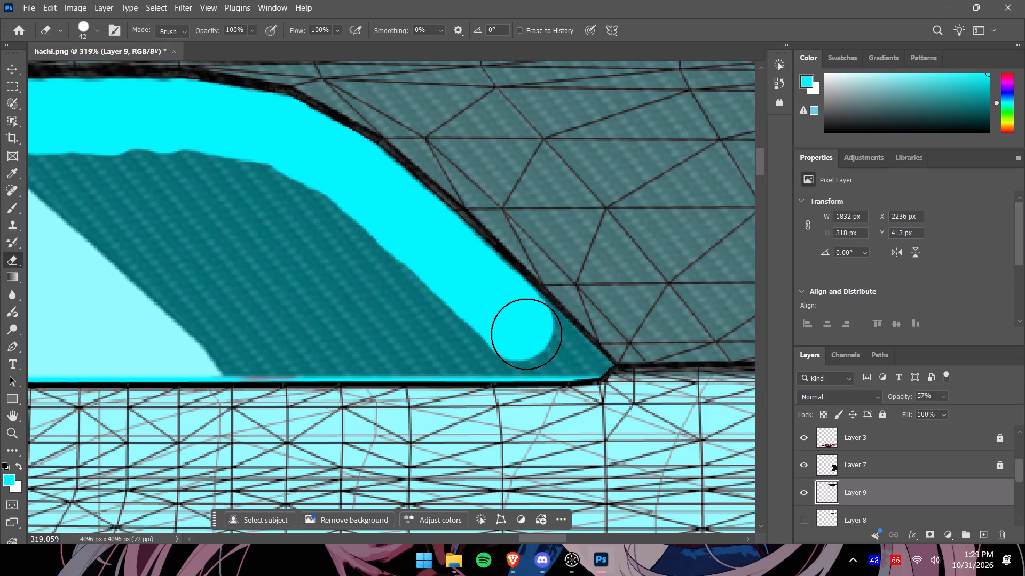
{"action": "left_click_drag", "start_coordinate": [526, 334], "coordinate": [542, 348]}
Erase the leftover Layer 9 texture filling the gap between the spoiler piece's left curve and the rear panel's top edge.
{"action": "left_click_drag", "start_coordinate": [513, 343], "coordinate": [508, 343]}
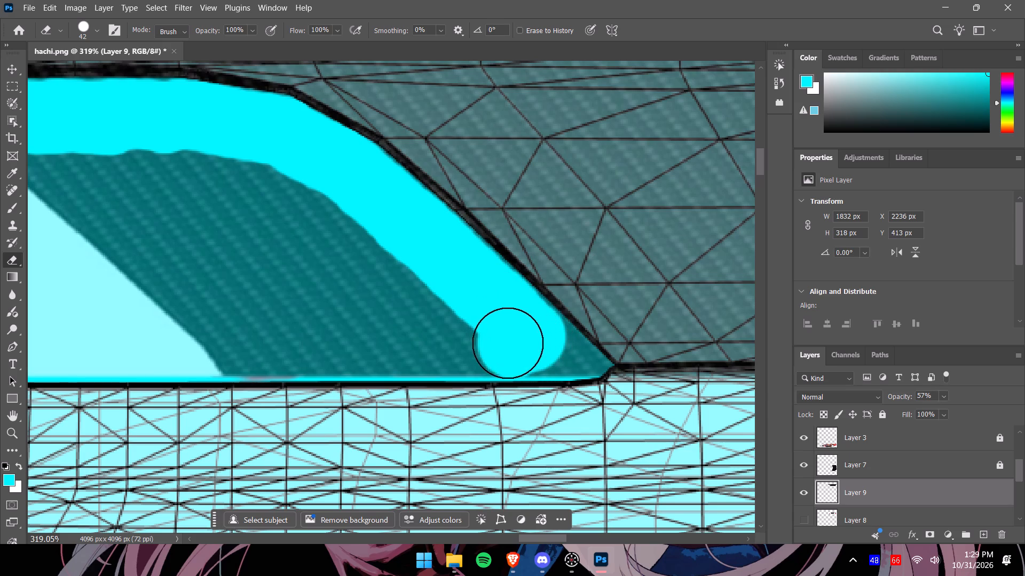
{"action": "left_click_drag", "start_coordinate": [508, 343], "coordinate": [406, 343]}
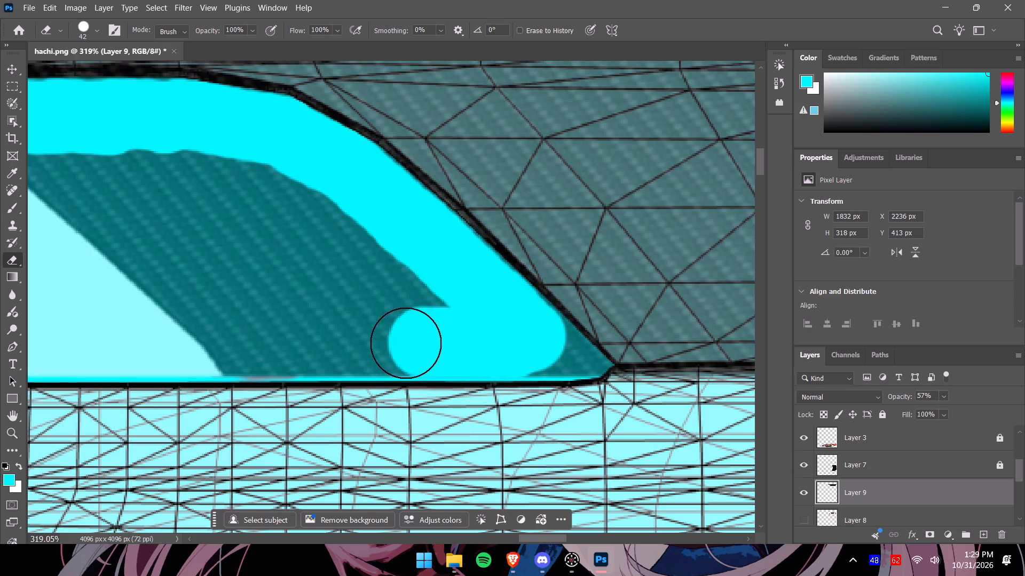
{"action": "left_click_drag", "start_coordinate": [406, 343], "coordinate": [248, 345]}
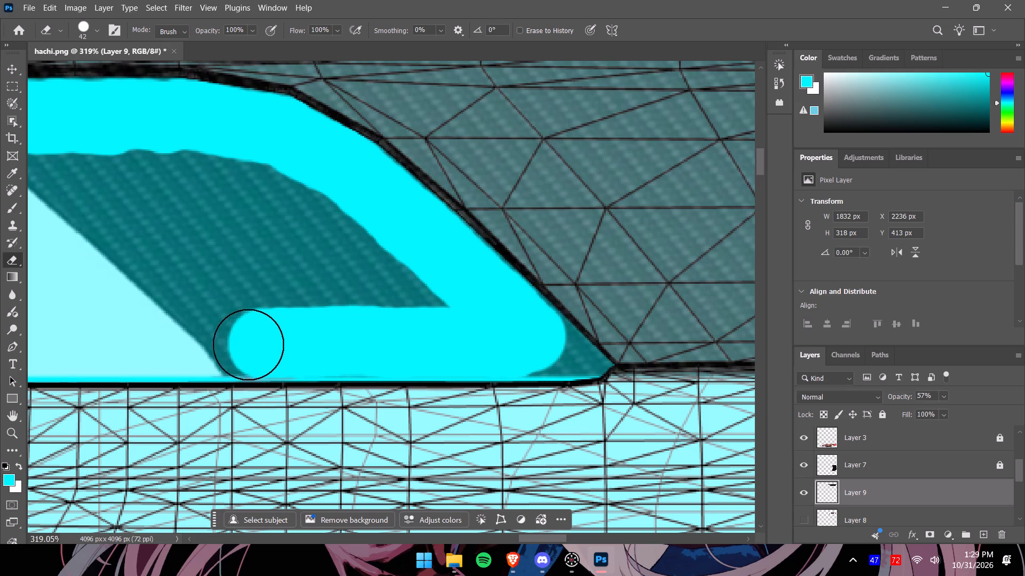
{"action": "left_click_drag", "start_coordinate": [248, 345], "coordinate": [219, 345]}
{"action": "left_click_drag", "start_coordinate": [295, 349], "coordinate": [339, 353]}
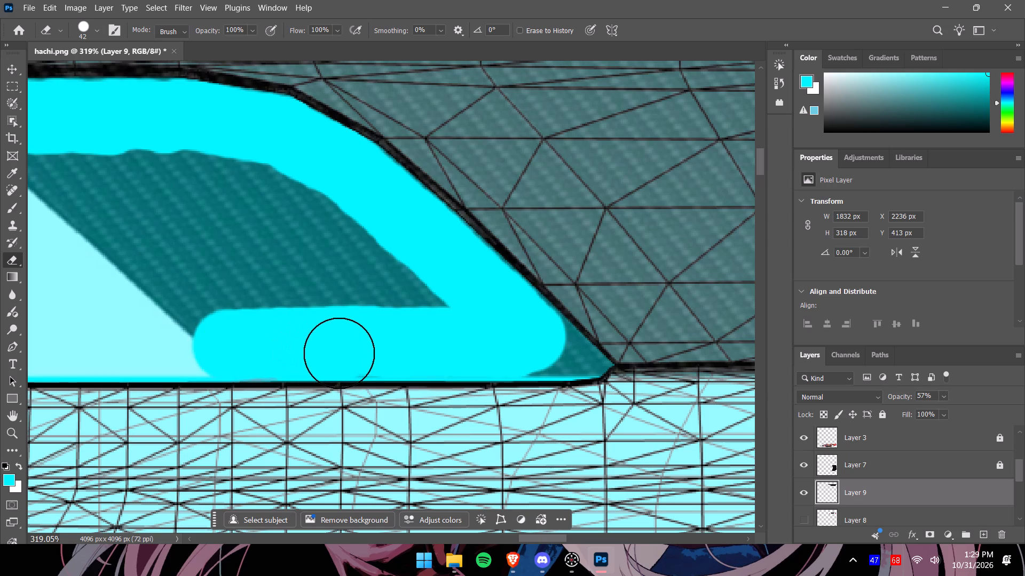
{"action": "left_click_drag", "start_coordinate": [339, 353], "coordinate": [329, 311]}
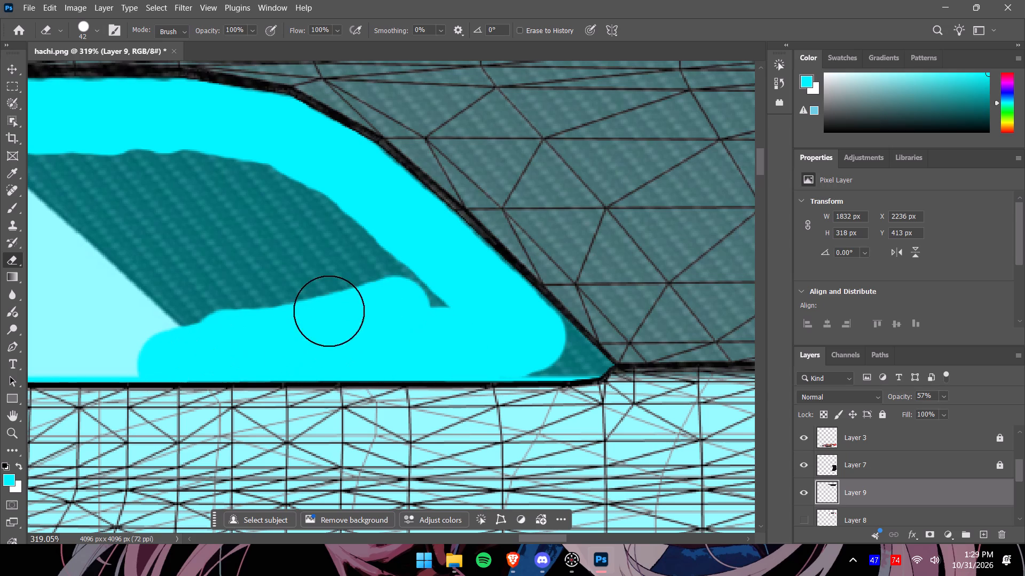
{"action": "left_click_drag", "start_coordinate": [329, 311], "coordinate": [209, 180]}
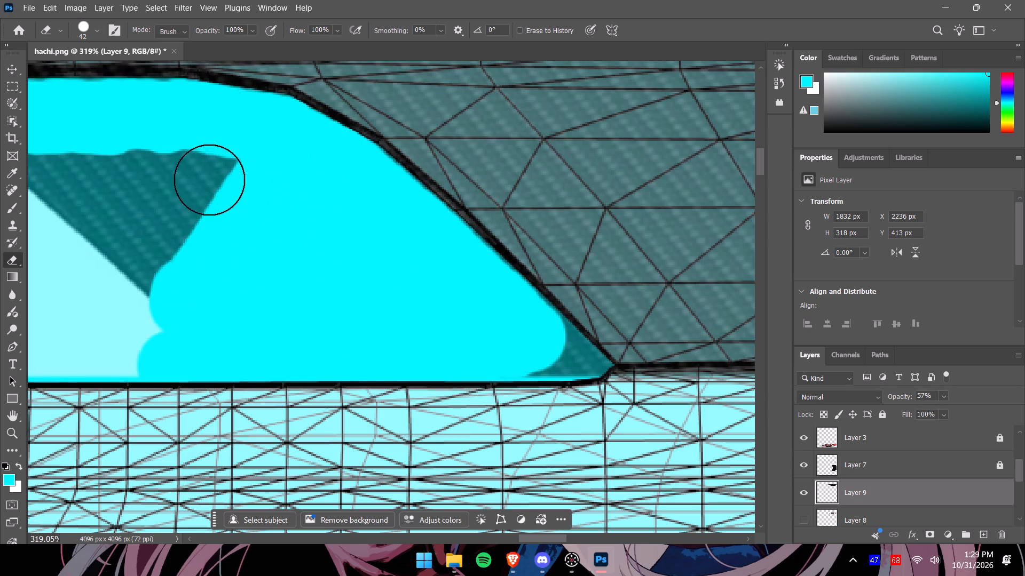
{"action": "left_click_drag", "start_coordinate": [209, 180], "coordinate": [208, 265]}
{"action": "scroll", "coordinate": [204, 268], "scroll_direction": "down", "scroll_amount": 10, "text": "alt"}
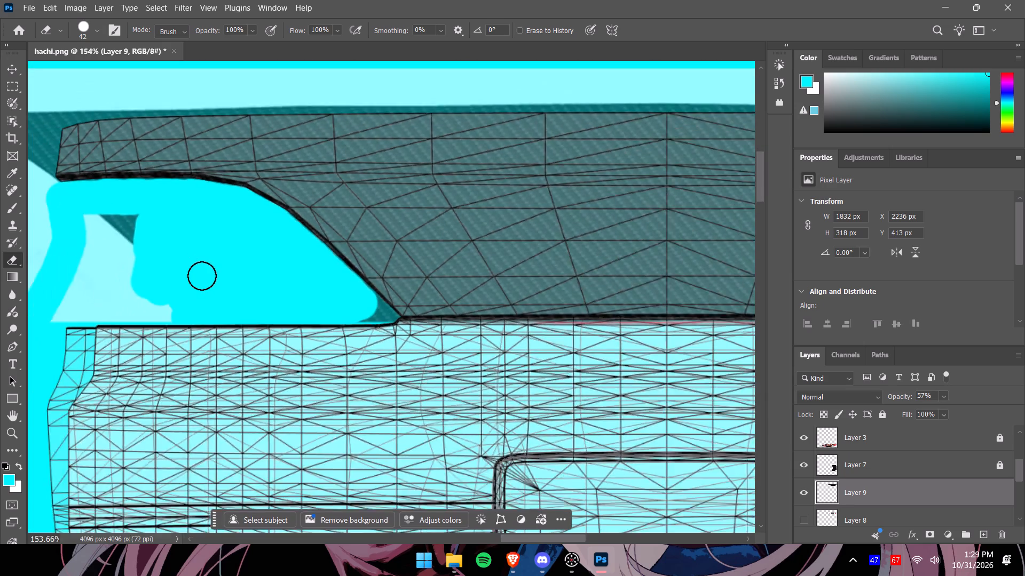
{"action": "left_click_drag", "start_coordinate": [112, 230], "coordinate": [174, 316]}
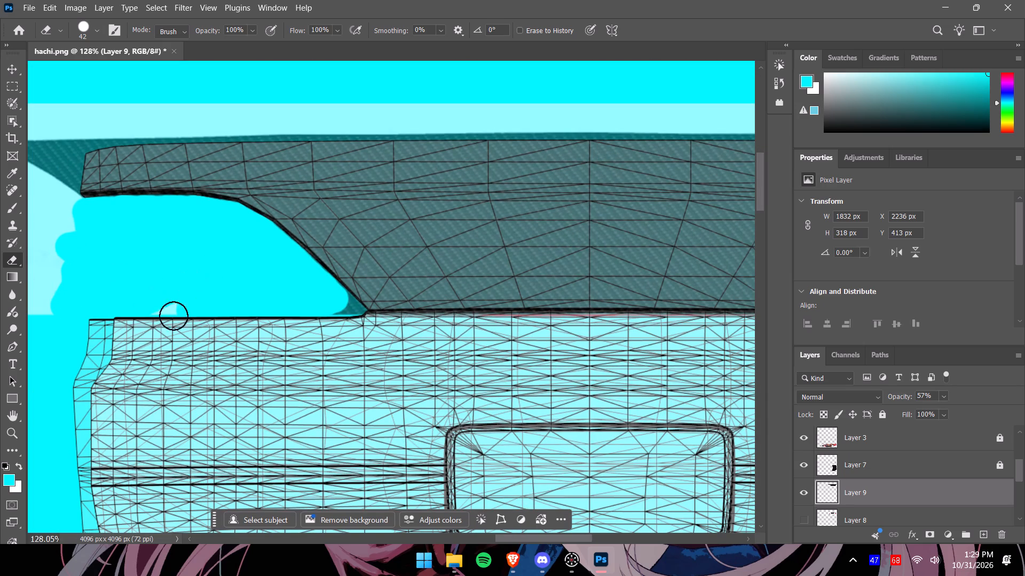
{"action": "left_click_drag", "start_coordinate": [174, 316], "coordinate": [320, 316]}
Erase the small Layer 9 remnant in the pointed corner where the left slanted outline meets the rear panel.
{"action": "scroll", "coordinate": [368, 337], "scroll_direction": "up", "scroll_amount": 9, "text": "alt"}
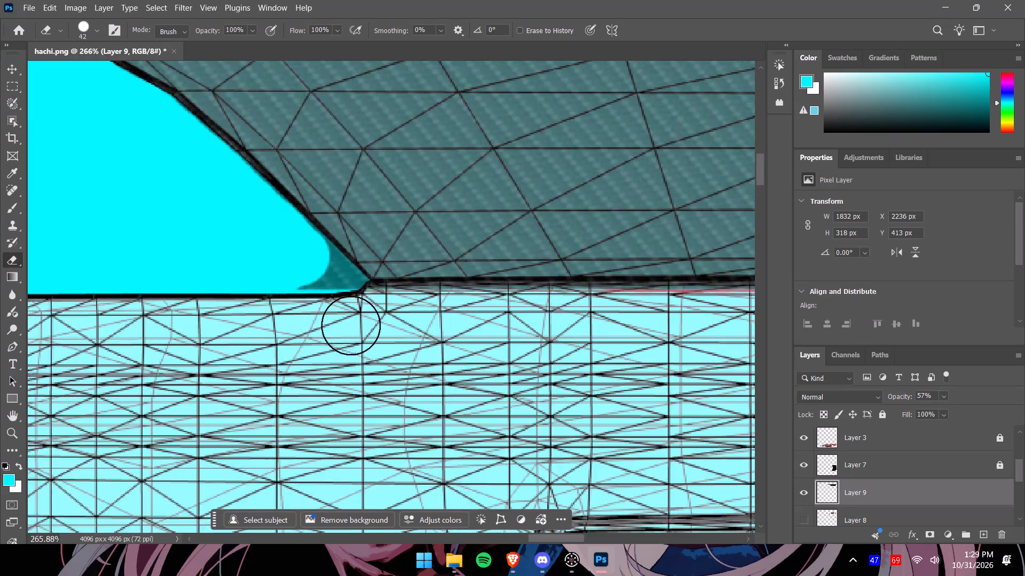
{"action": "scroll", "coordinate": [351, 325], "scroll_direction": "up", "scroll_amount": 7, "text": "alt"}
{"action": "left_click_drag", "start_coordinate": [241, 257], "coordinate": [350, 284]}
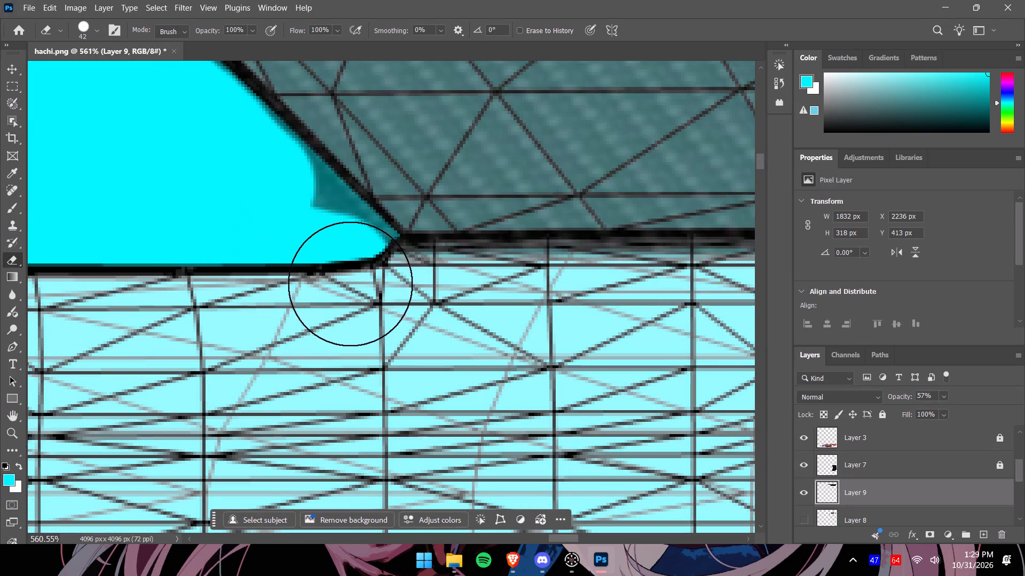
{"action": "left_click_drag", "start_coordinate": [350, 284], "coordinate": [283, 223]}
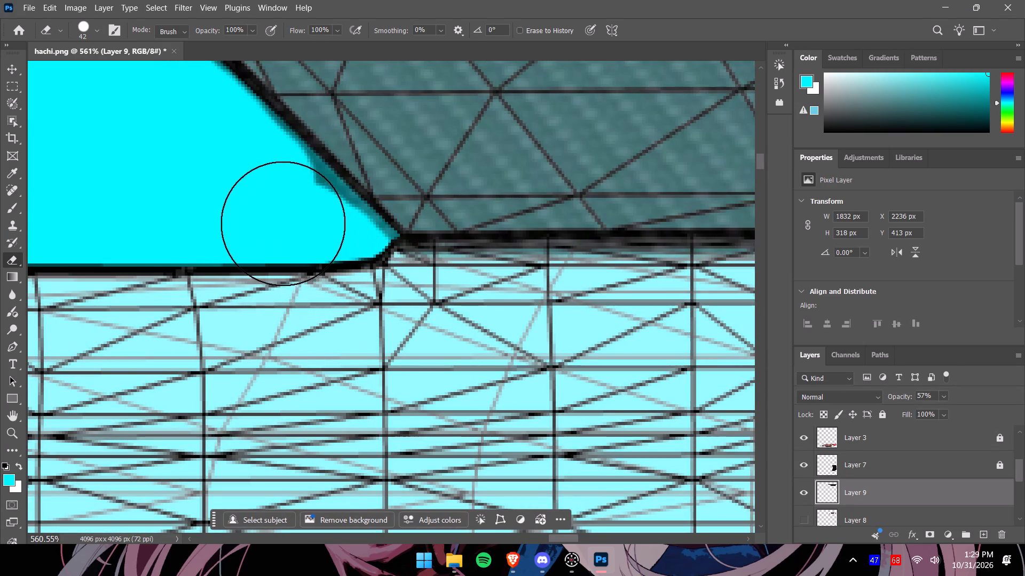
{"action": "left_click_drag", "start_coordinate": [283, 223], "coordinate": [350, 276]}
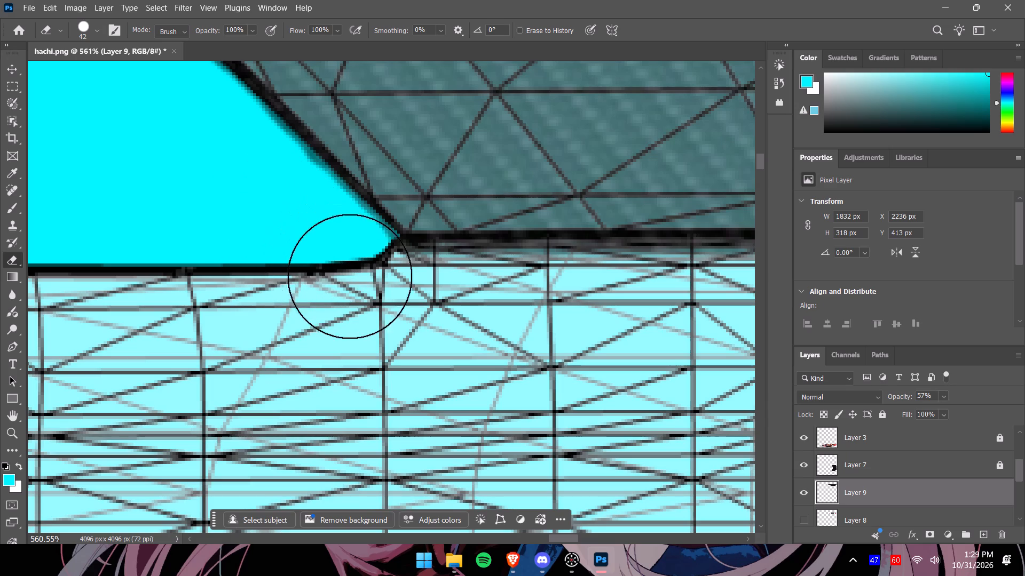
{"action": "left_click_drag", "start_coordinate": [350, 276], "coordinate": [354, 290]}
Erase a strip of Layer 9 along the outside of the right slanted outline, from its lower corner up beneath the spoiler's right end.
{"action": "scroll", "coordinate": [359, 319], "scroll_direction": "down", "scroll_amount": 20, "text": "alt"}
{"action": "scroll", "coordinate": [359, 319], "scroll_direction": "down", "scroll_amount": 1, "text": "alt"}
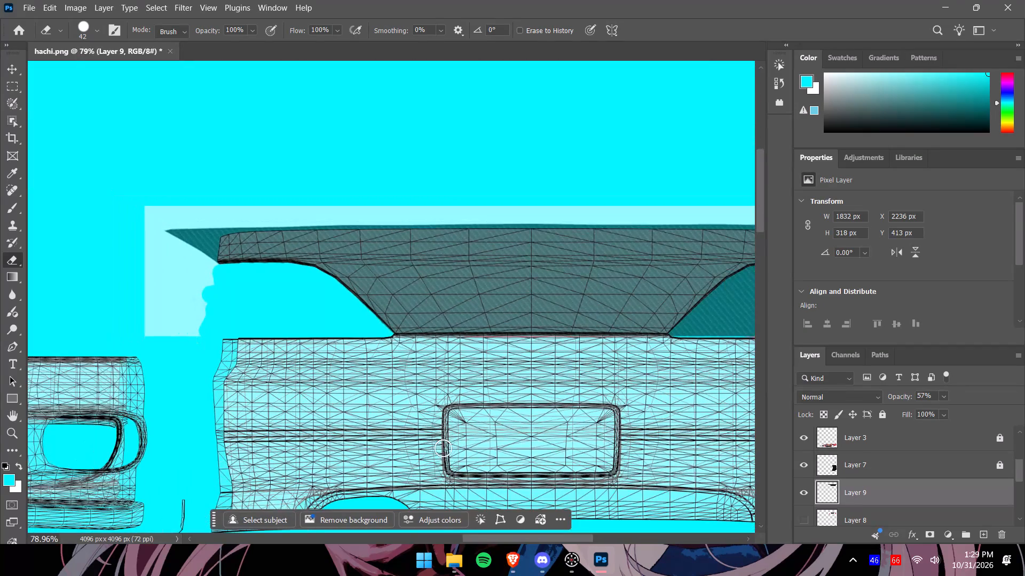
{"action": "left_click_drag", "start_coordinate": [475, 540], "coordinate": [526, 535]}
{"action": "scroll", "coordinate": [436, 331], "scroll_direction": "up", "scroll_amount": 3, "text": "alt"}
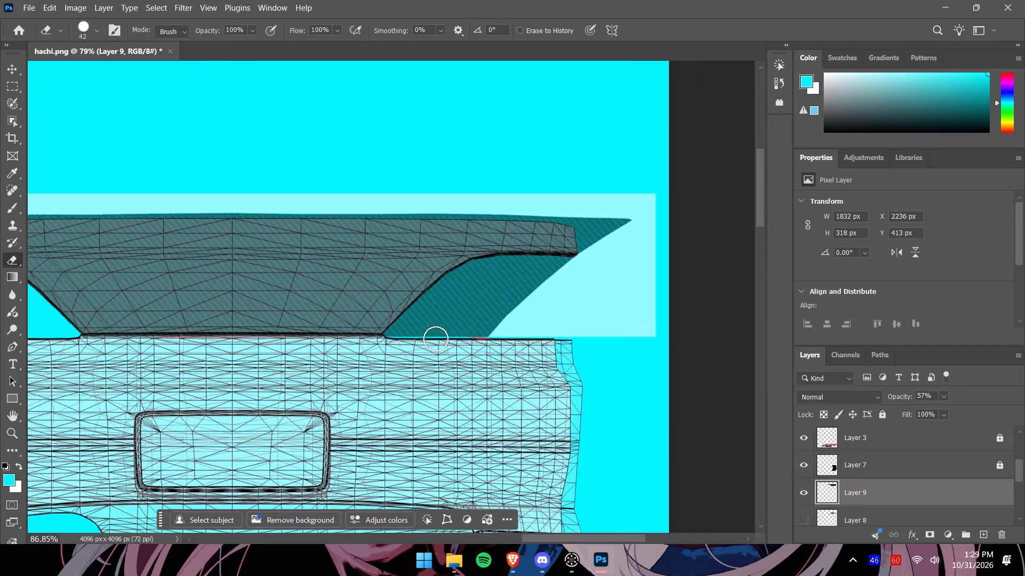
{"action": "scroll", "coordinate": [436, 339], "scroll_direction": "up", "scroll_amount": 7, "text": "alt"}
{"action": "left_click_drag", "start_coordinate": [333, 338], "coordinate": [336, 335]}
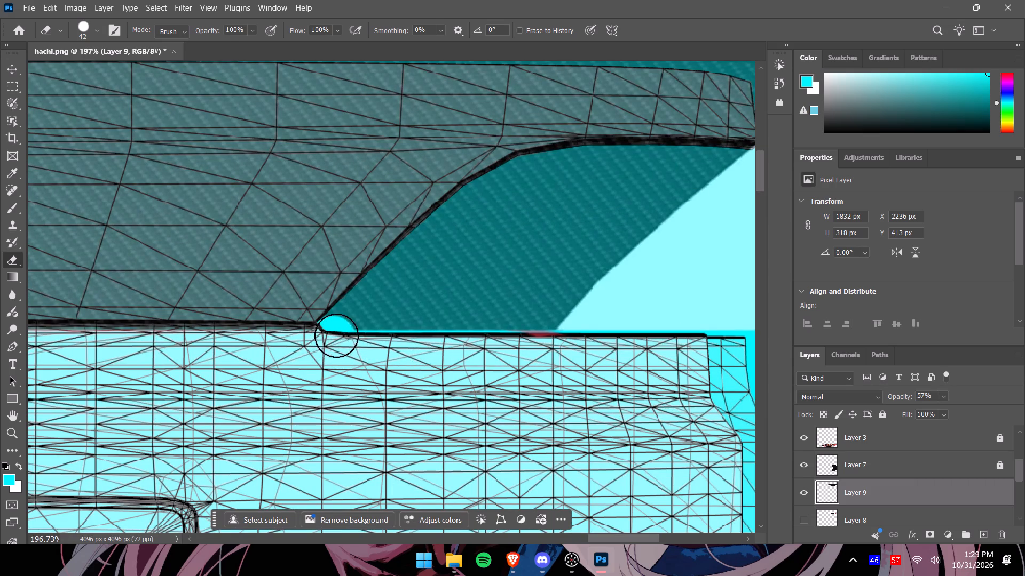
{"action": "left_click_drag", "start_coordinate": [336, 335], "coordinate": [371, 301]}
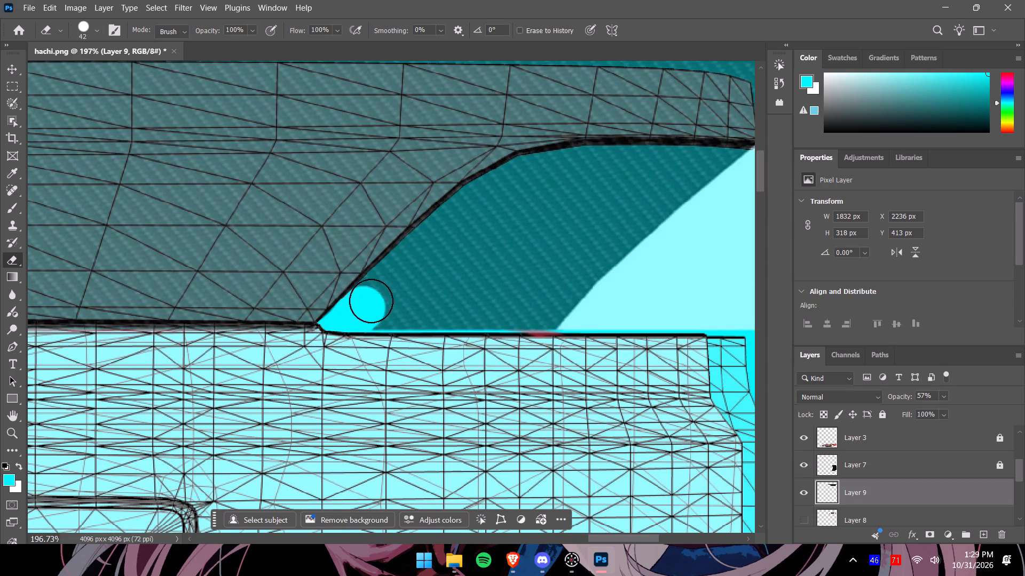
{"action": "left_click_drag", "start_coordinate": [371, 301], "coordinate": [403, 269]}
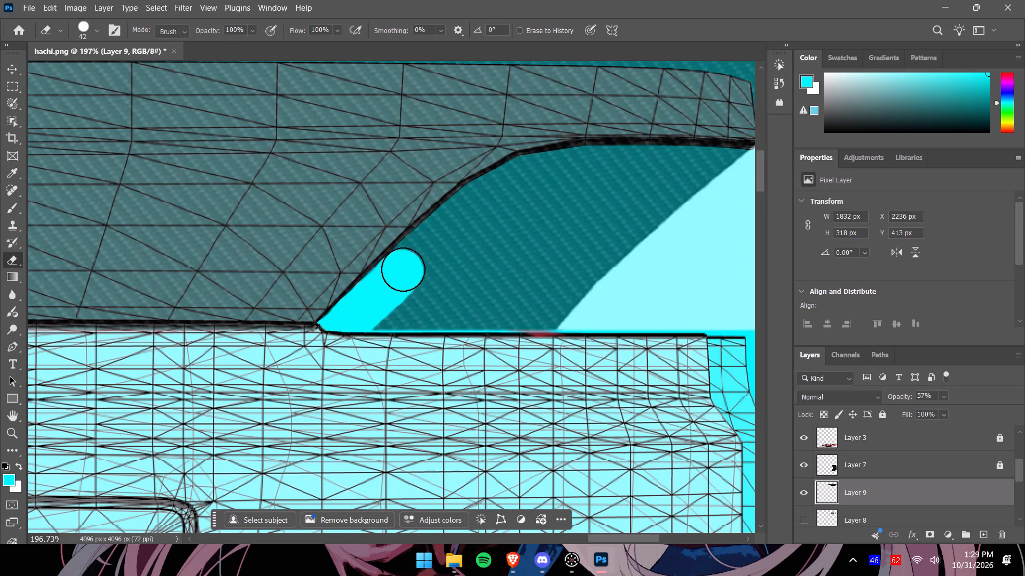
{"action": "left_click_drag", "start_coordinate": [403, 269], "coordinate": [443, 233]}
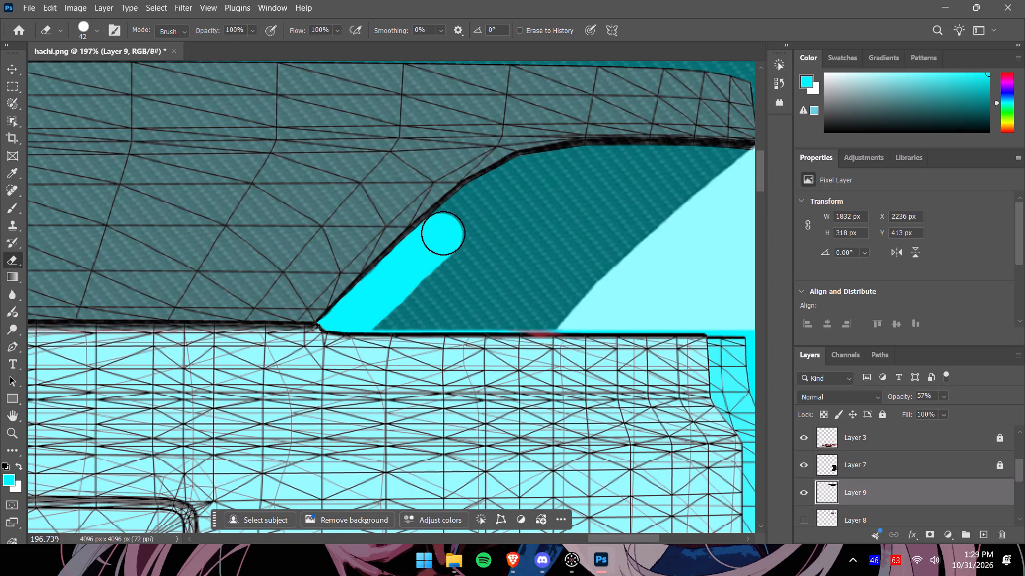
{"action": "left_click_drag", "start_coordinate": [443, 233], "coordinate": [491, 197]}
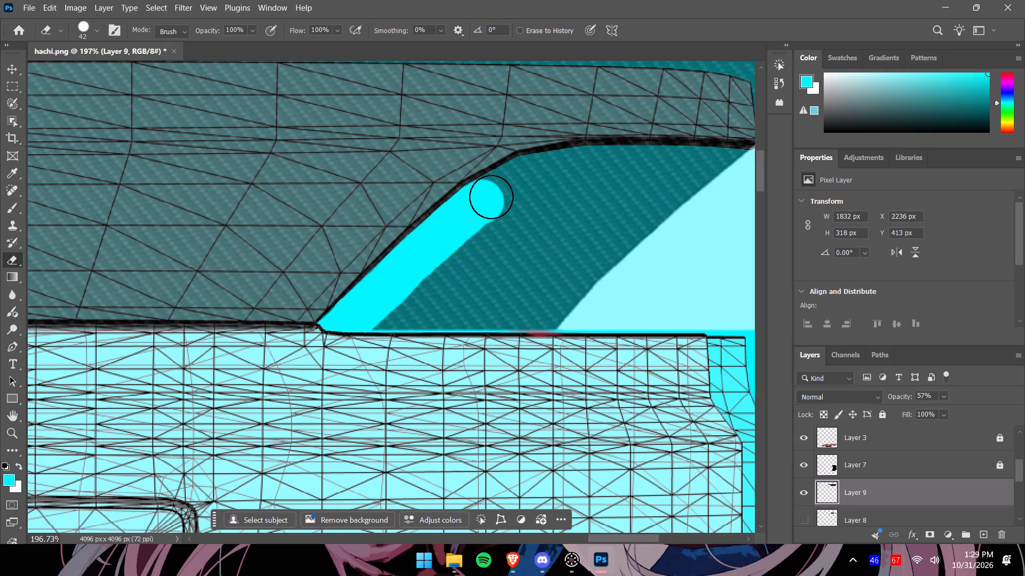
{"action": "left_click_drag", "start_coordinate": [491, 197], "coordinate": [539, 173]}
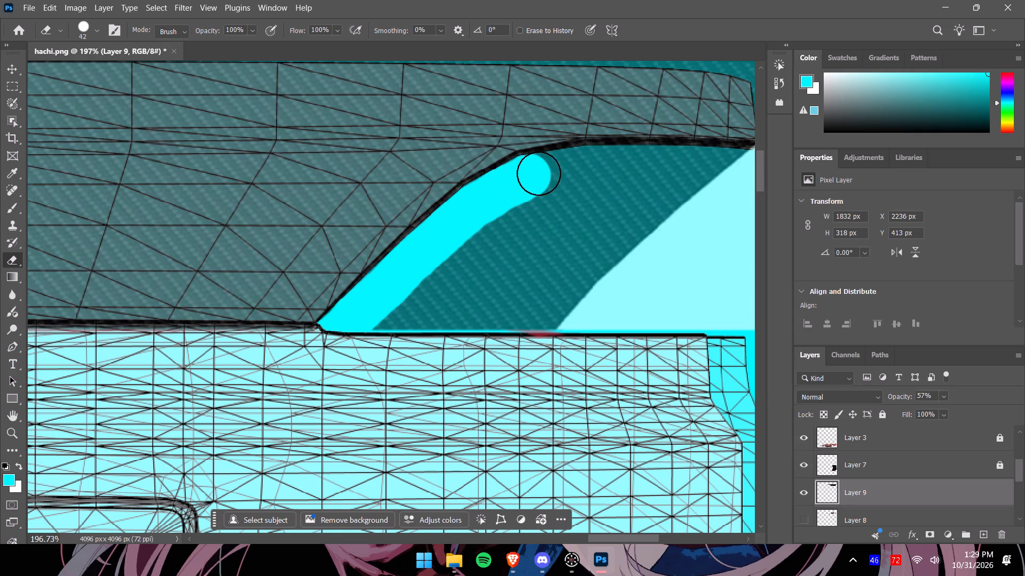
{"action": "left_click_drag", "start_coordinate": [539, 173], "coordinate": [635, 168]}
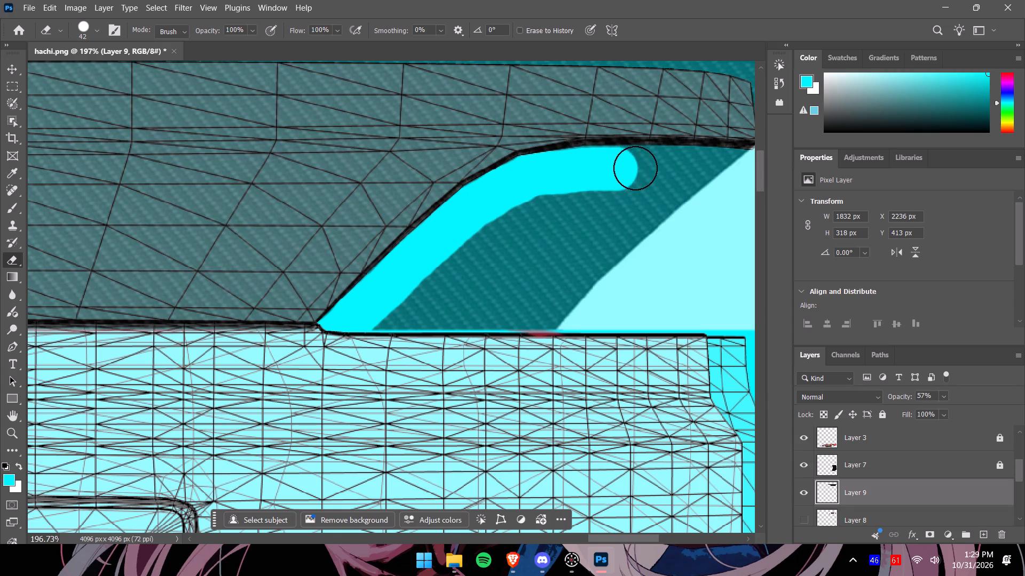
{"action": "left_click_drag", "start_coordinate": [635, 168], "coordinate": [728, 171]}
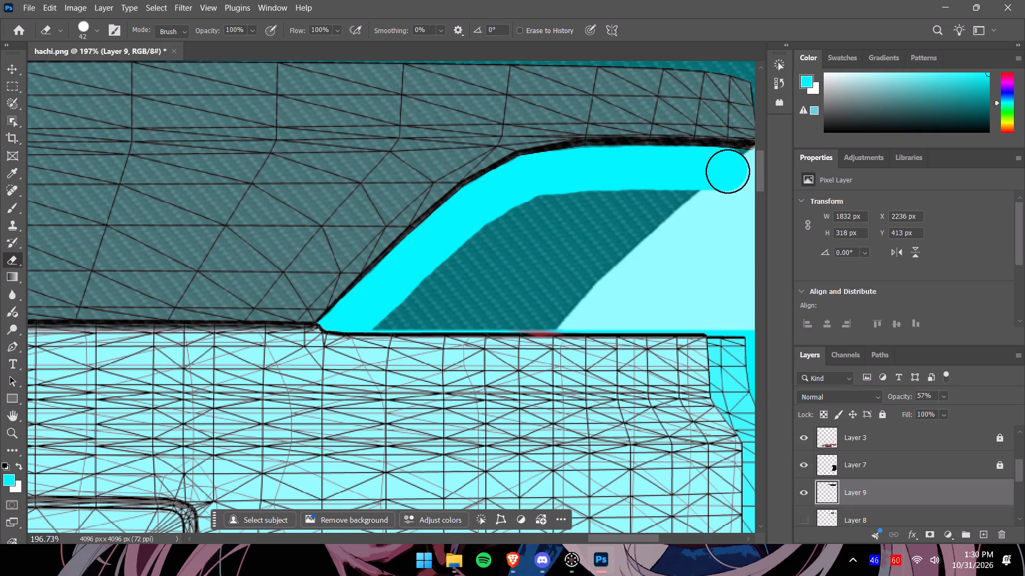
Erase the remaining dark Layer 9 texture between the right curved outline and the rear panel's top edge.
{"action": "left_click_drag", "start_coordinate": [728, 171], "coordinate": [515, 220]}
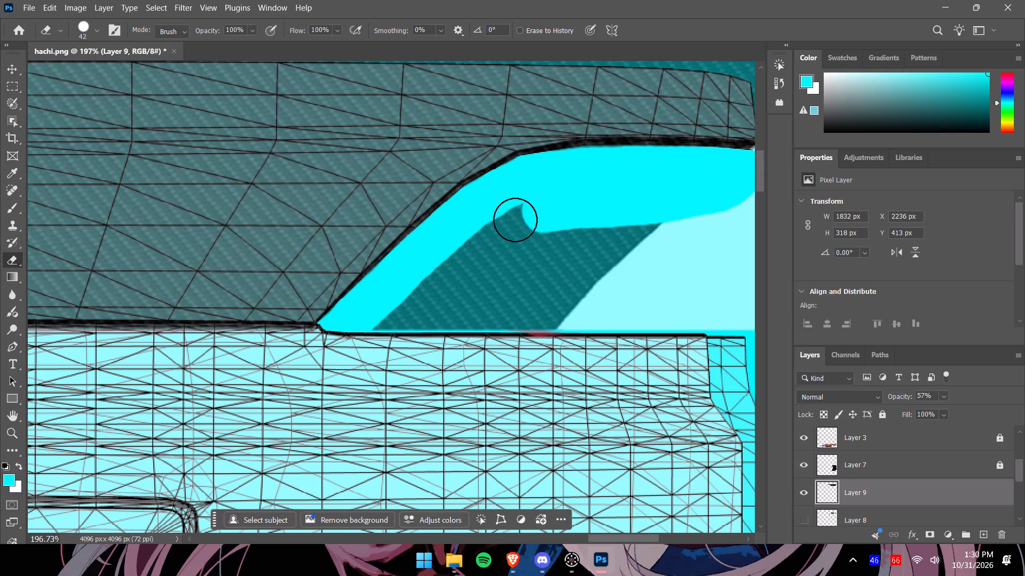
{"action": "left_click_drag", "start_coordinate": [515, 220], "coordinate": [522, 293]}
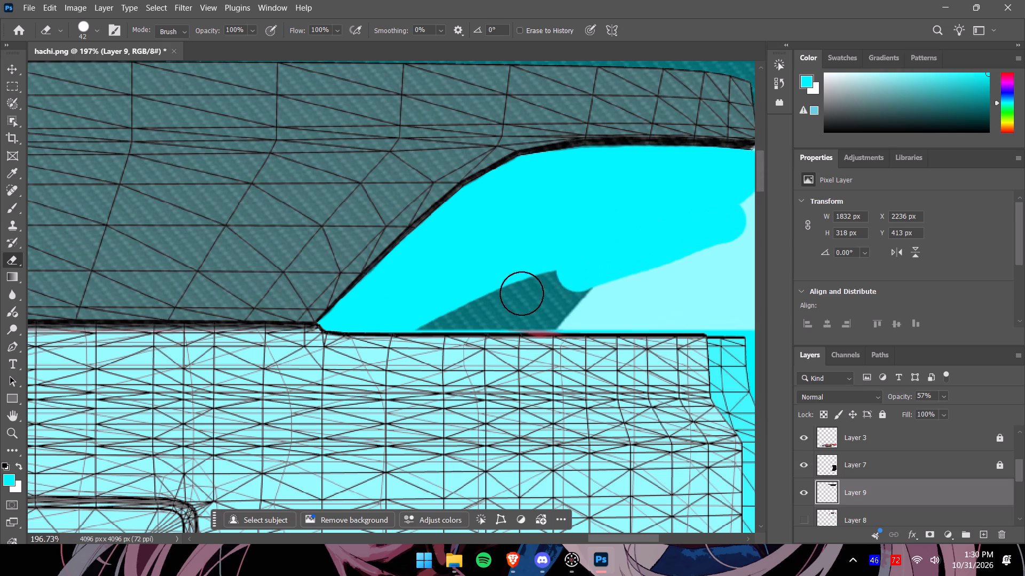
{"action": "left_click_drag", "start_coordinate": [522, 293], "coordinate": [681, 309]}
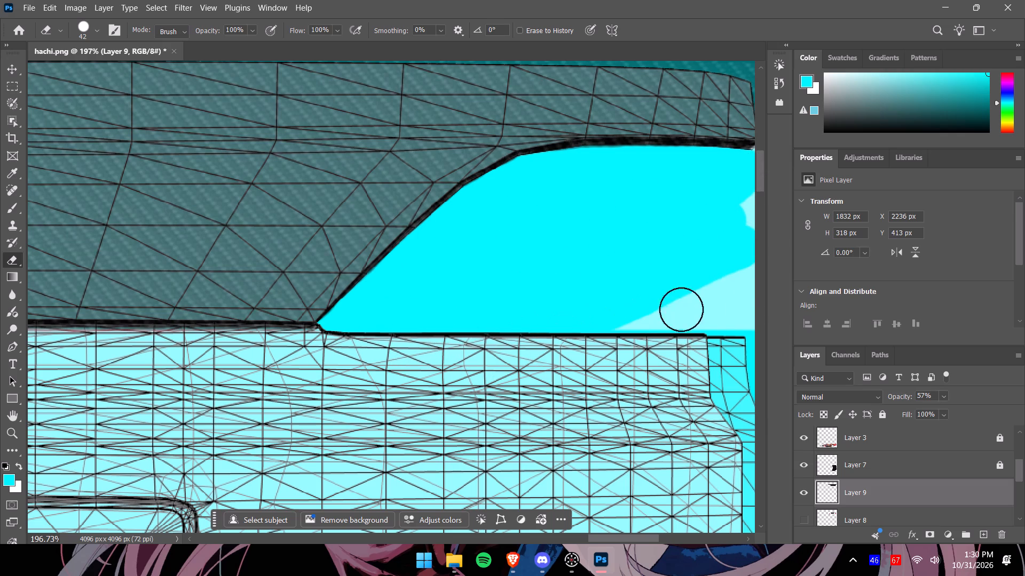
{"action": "left_click_drag", "start_coordinate": [681, 309], "coordinate": [735, 304]}
Erase Layer 9's pale area below the spoiler's right end, out to the layer's right edge.
{"action": "left_click_drag", "start_coordinate": [613, 536], "coordinate": [644, 533]}
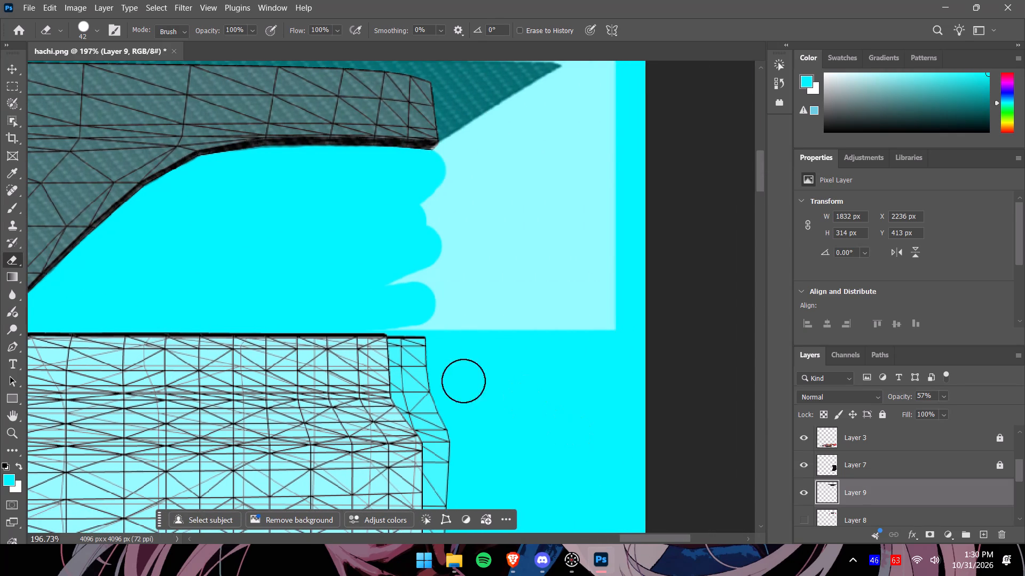
{"action": "left_click_drag", "start_coordinate": [390, 330], "coordinate": [385, 255]}
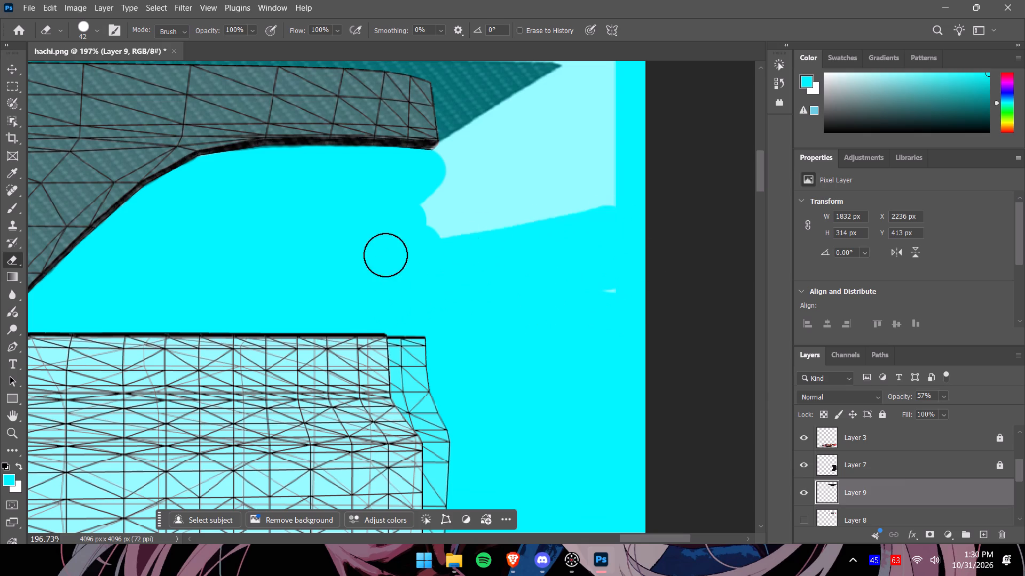
{"action": "left_click_drag", "start_coordinate": [385, 255], "coordinate": [413, 195]}
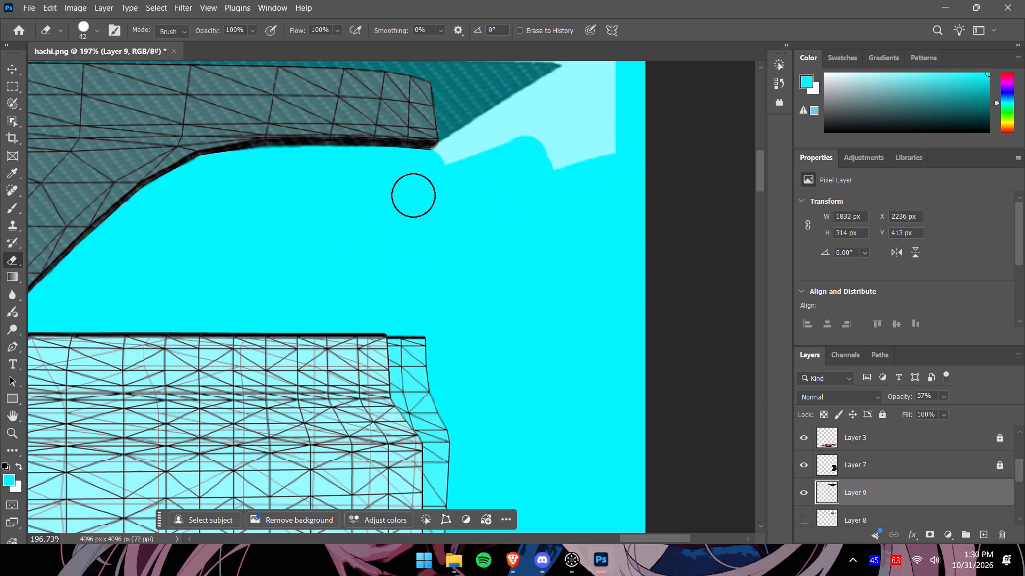
{"action": "left_click_drag", "start_coordinate": [413, 195], "coordinate": [561, 146]}
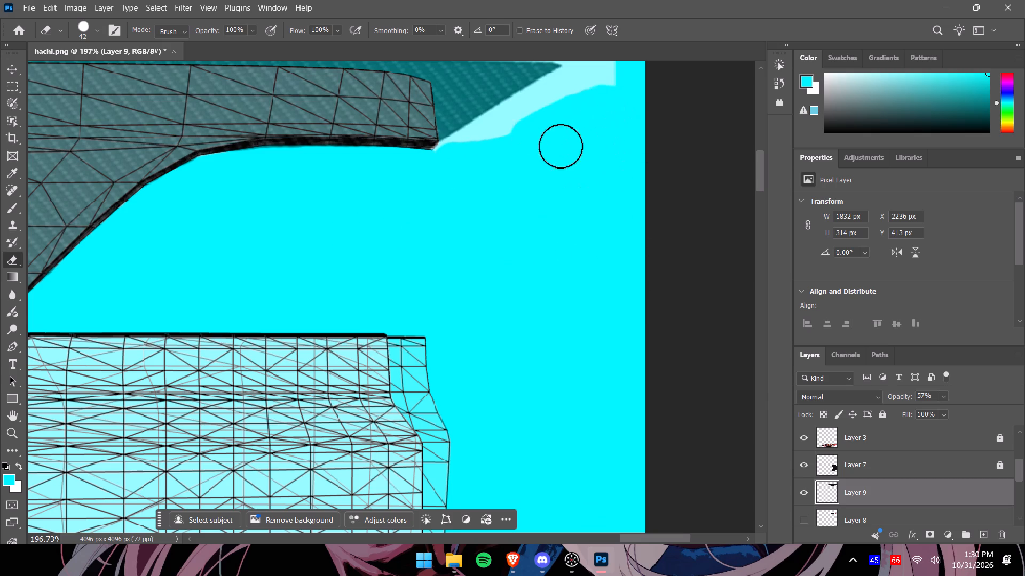
{"action": "left_click_drag", "start_coordinate": [561, 146], "coordinate": [590, 134]}
Examine the trimmed spoiler piece, the side livery artwork and the small wireframe panel below the rear bumper.
{"action": "scroll", "coordinate": [542, 190], "scroll_direction": "down", "scroll_amount": 15, "text": "alt"}
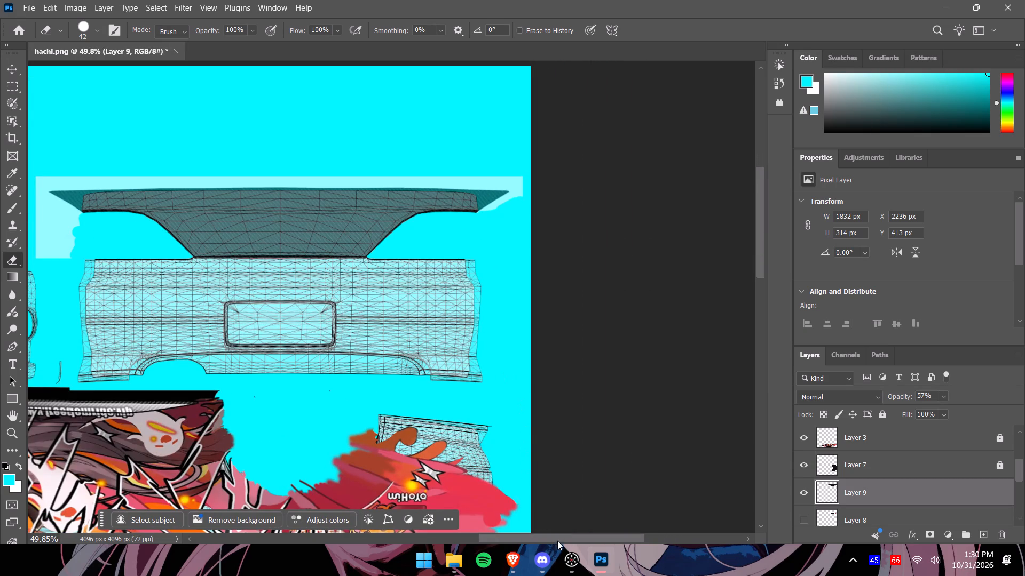
{"action": "left_click_drag", "start_coordinate": [559, 536], "coordinate": [509, 533]}
{"action": "scroll", "coordinate": [512, 385], "scroll_direction": "down", "scroll_amount": 1}
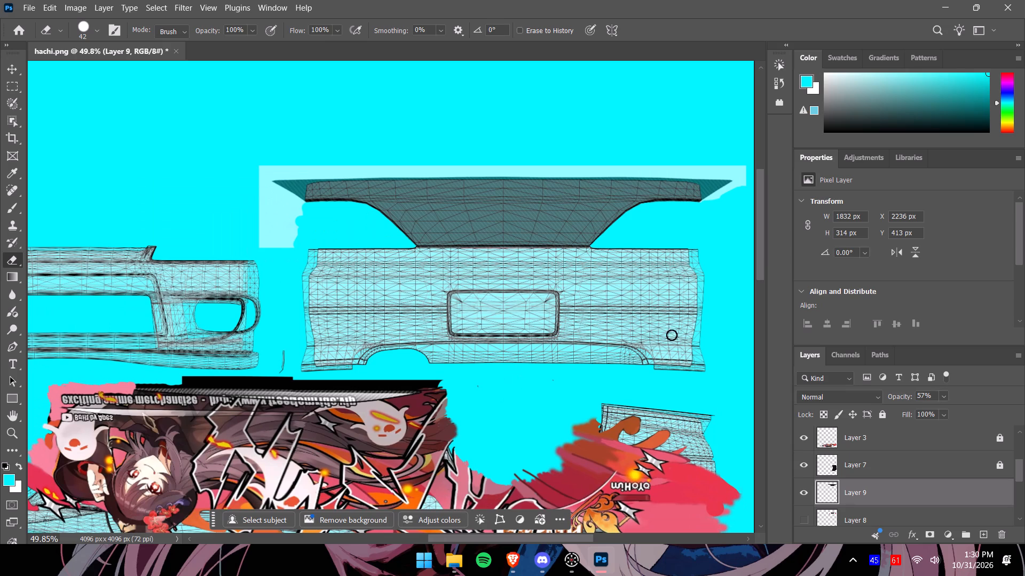
{"action": "left_click_drag", "start_coordinate": [759, 255], "coordinate": [769, 324]}
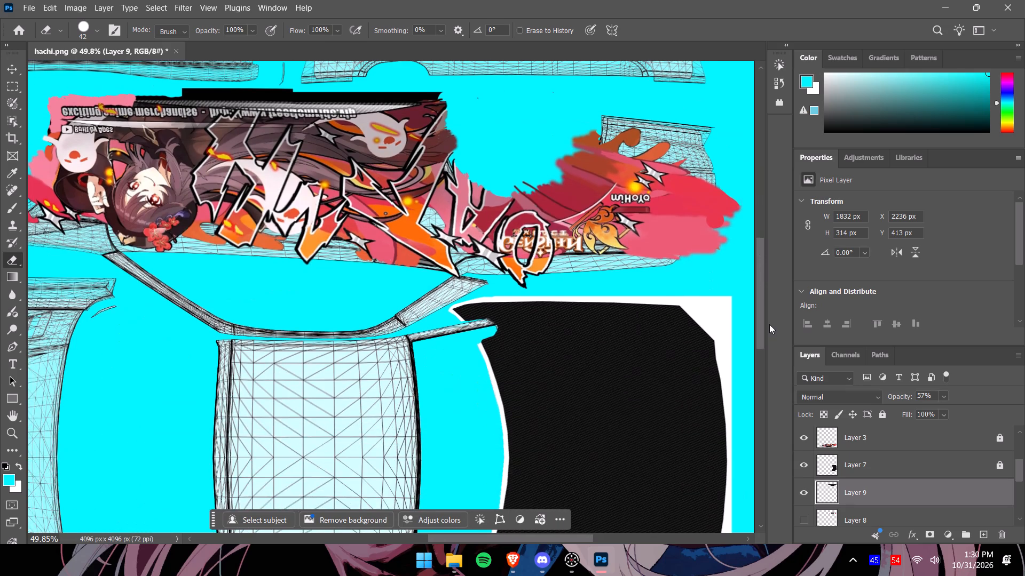
{"action": "left_click_drag", "start_coordinate": [769, 324], "coordinate": [773, 288]}
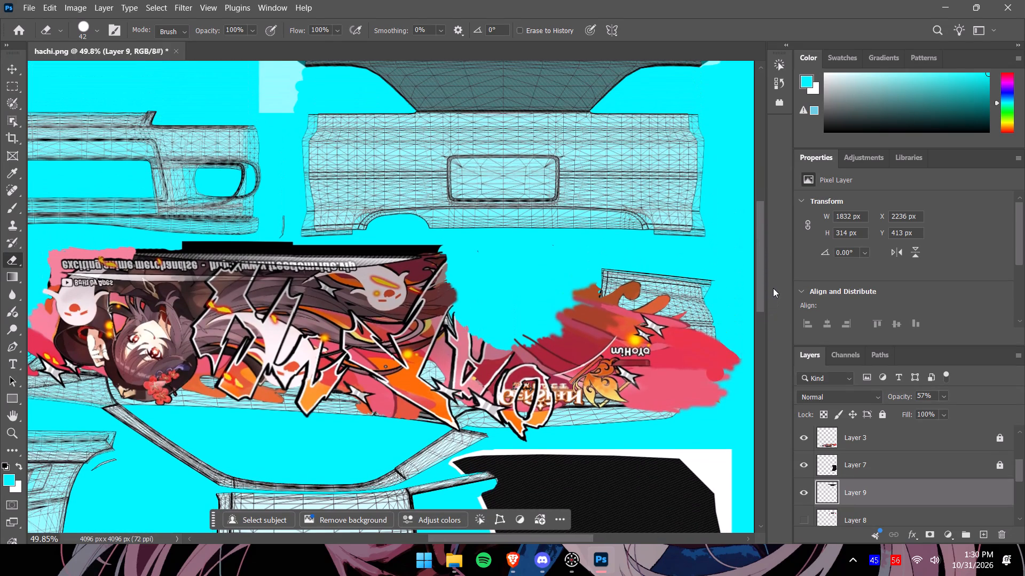
{"action": "left_click_drag", "start_coordinate": [773, 288], "coordinate": [773, 284]}
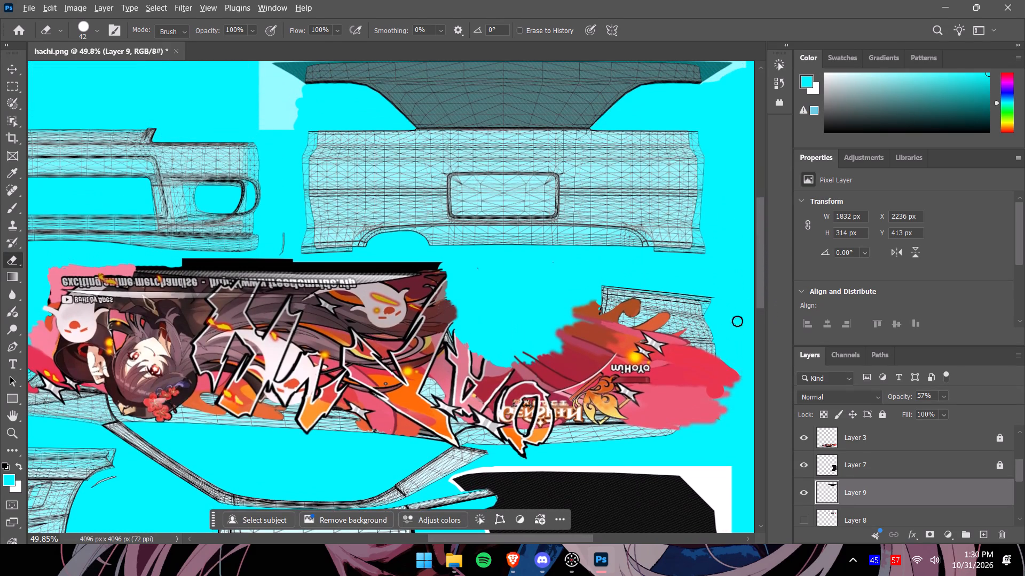
{"action": "scroll", "coordinate": [733, 342], "scroll_direction": "up", "scroll_amount": 13, "text": "alt"}
{"action": "scroll", "coordinate": [731, 380], "scroll_direction": "down", "scroll_amount": 4, "text": "alt"}
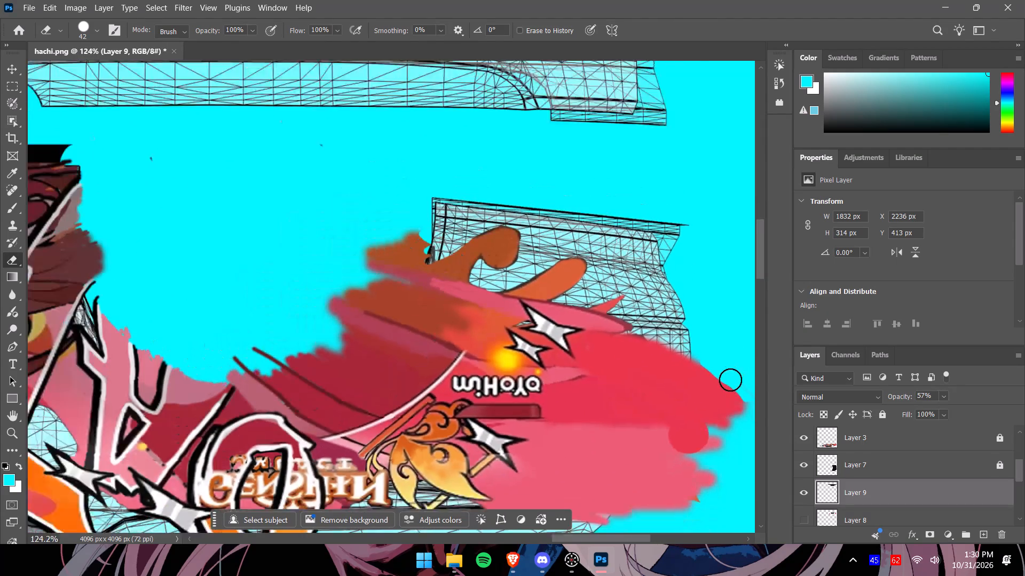
Sample the bright red from the outer end of the side livery artwork as the background colour.
{"action": "scroll", "coordinate": [730, 380], "scroll_direction": "down", "scroll_amount": 3, "text": "alt"}
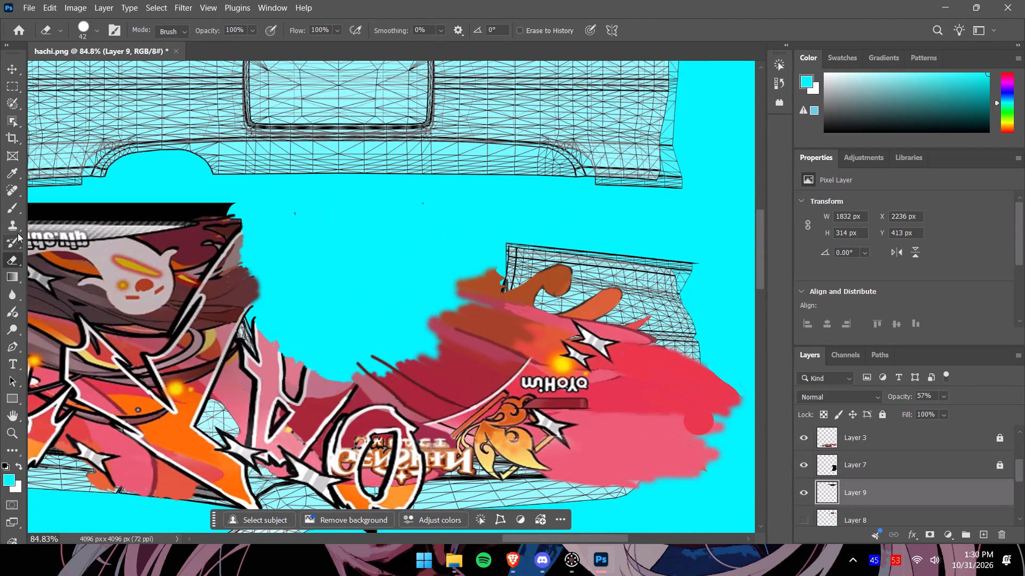
{"action": "left_click", "coordinate": [13, 171]}
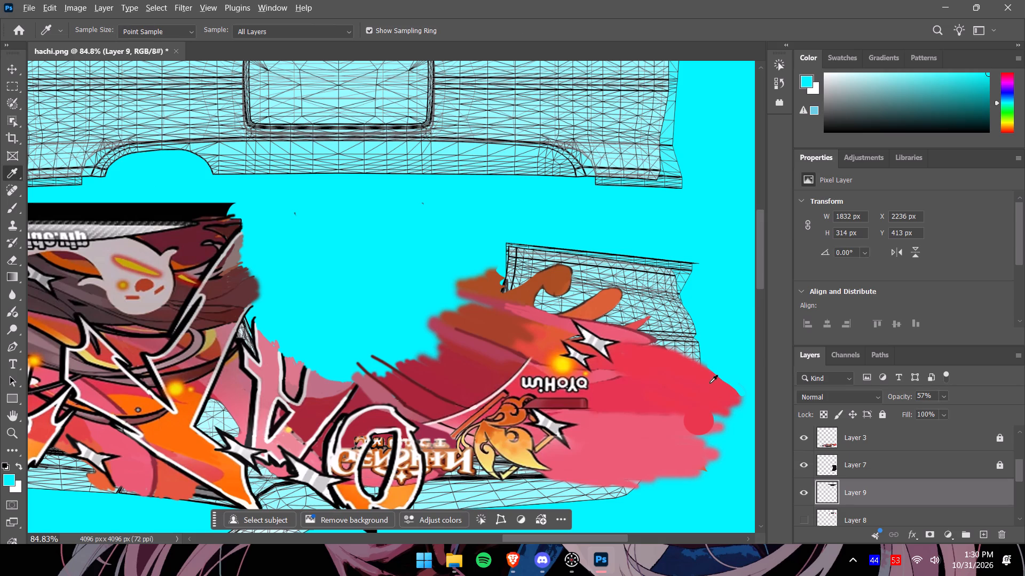
{"action": "left_click", "coordinate": [711, 379], "text": "alt"}
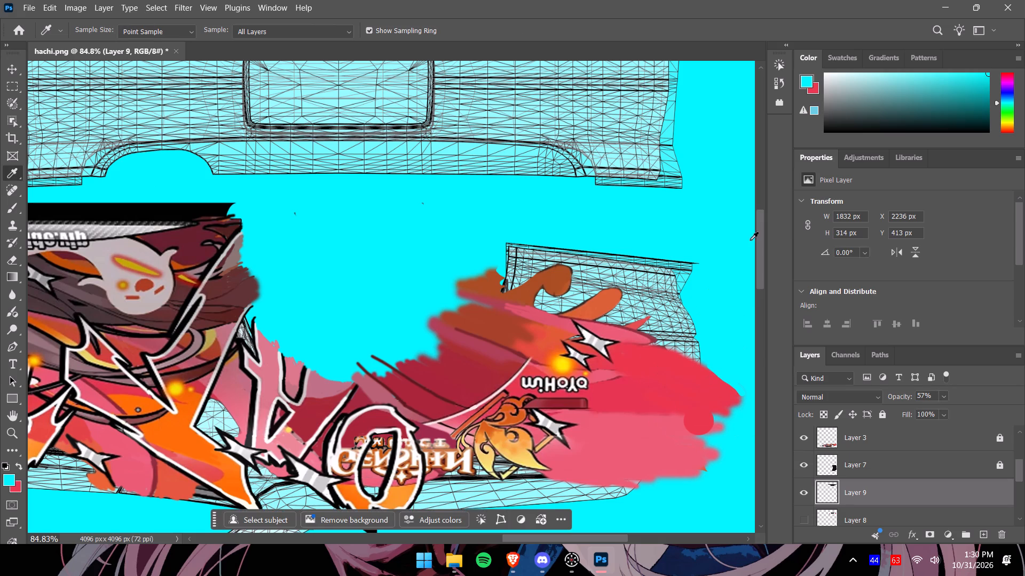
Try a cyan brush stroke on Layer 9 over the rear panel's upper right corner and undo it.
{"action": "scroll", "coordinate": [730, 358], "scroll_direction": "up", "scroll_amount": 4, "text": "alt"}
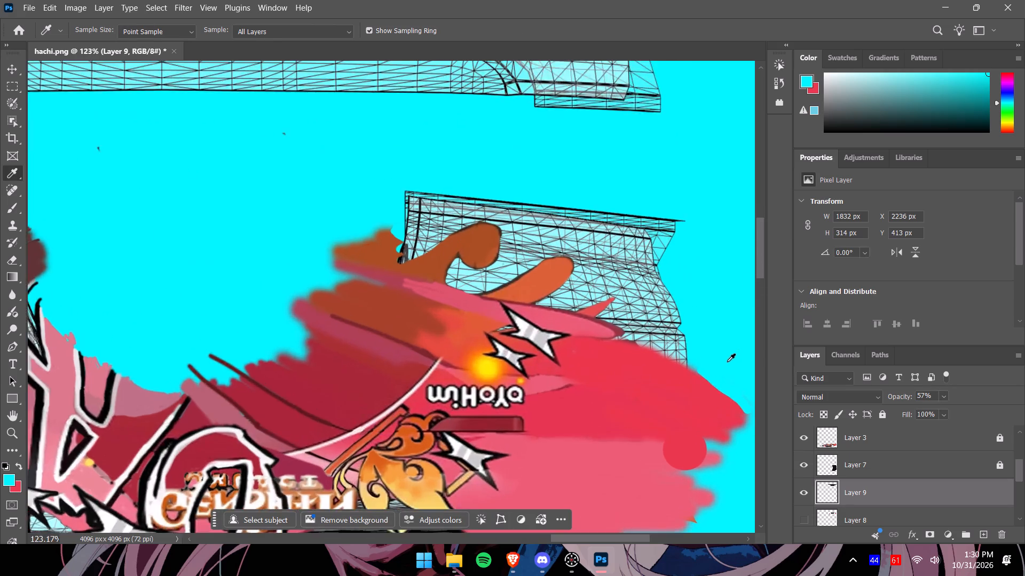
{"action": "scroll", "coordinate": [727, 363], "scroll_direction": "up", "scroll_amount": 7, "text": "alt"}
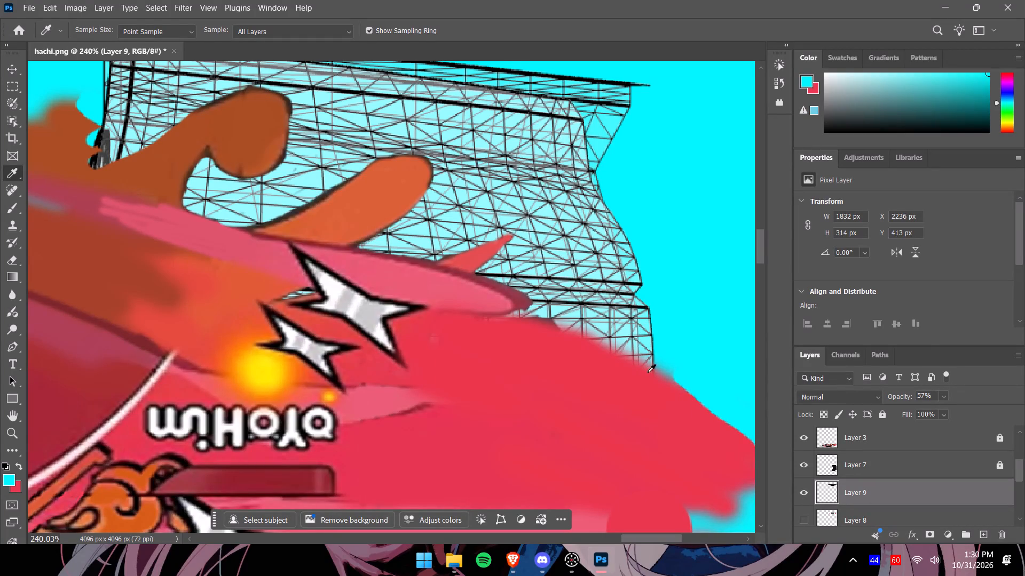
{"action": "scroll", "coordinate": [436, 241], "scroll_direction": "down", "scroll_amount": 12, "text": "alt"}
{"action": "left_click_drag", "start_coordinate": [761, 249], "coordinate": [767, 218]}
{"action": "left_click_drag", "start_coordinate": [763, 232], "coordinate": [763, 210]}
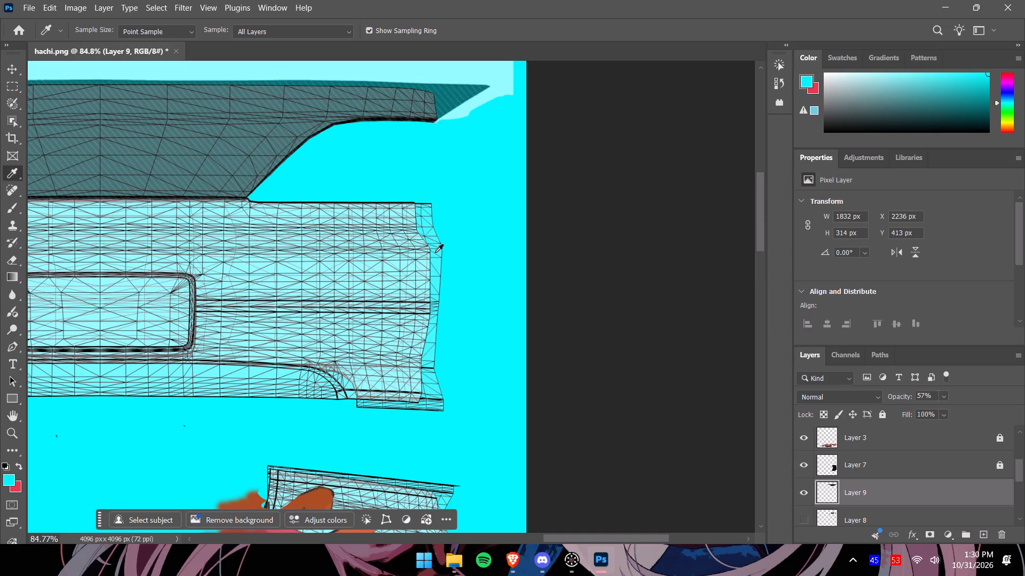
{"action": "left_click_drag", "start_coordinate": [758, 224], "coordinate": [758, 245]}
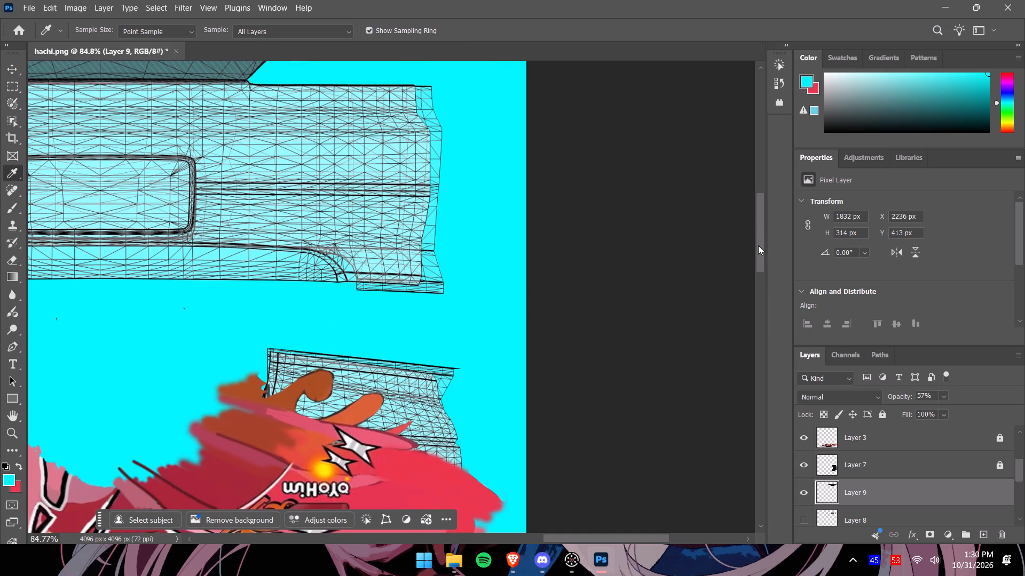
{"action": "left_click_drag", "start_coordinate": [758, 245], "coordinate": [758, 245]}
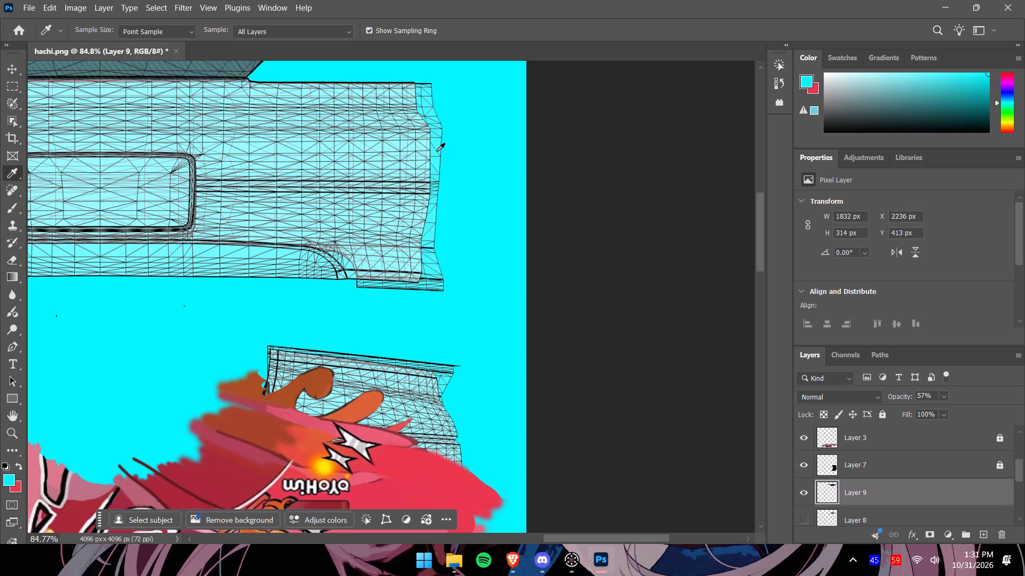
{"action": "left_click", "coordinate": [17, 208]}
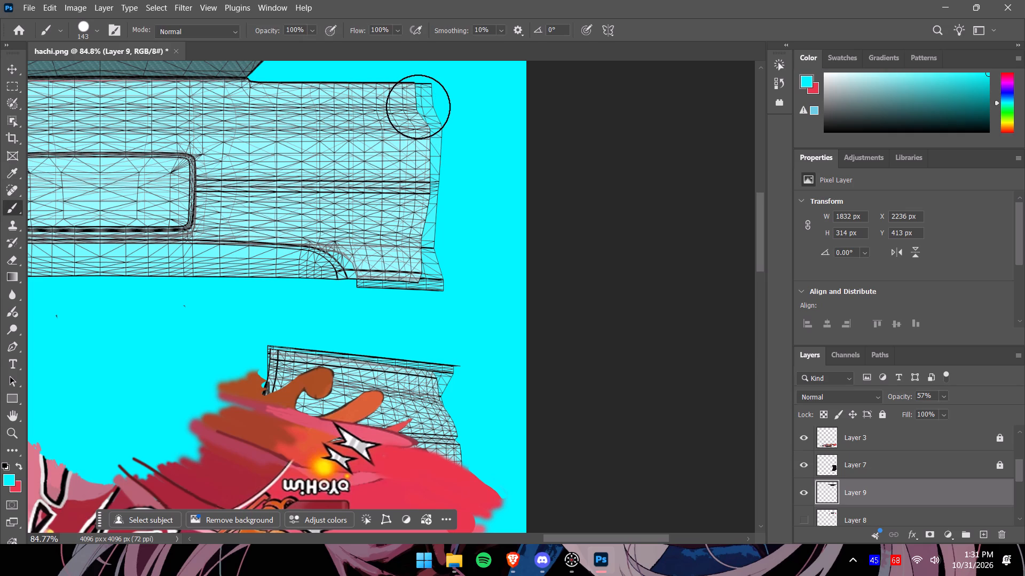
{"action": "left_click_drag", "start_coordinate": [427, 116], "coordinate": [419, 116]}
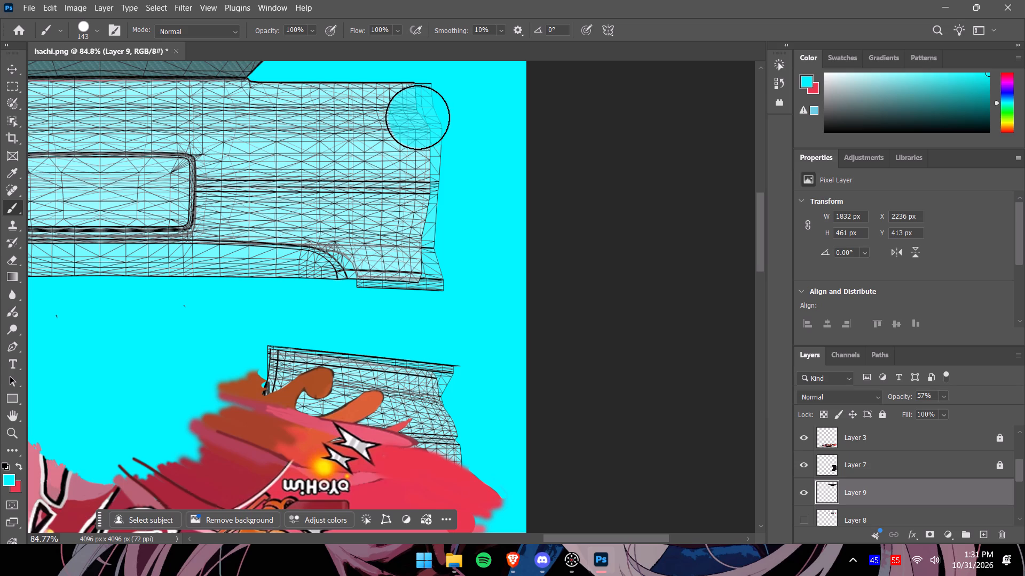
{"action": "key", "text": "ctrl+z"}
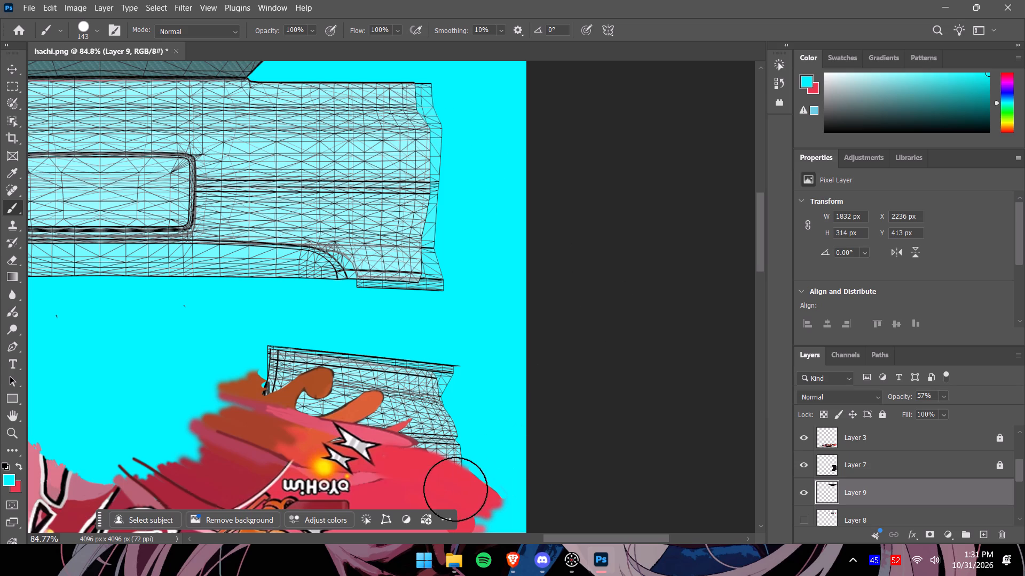
Sample the bright red from the outer end of the side livery artwork as the foreground colour.
{"action": "left_click", "coordinate": [445, 495], "text": "alt"}
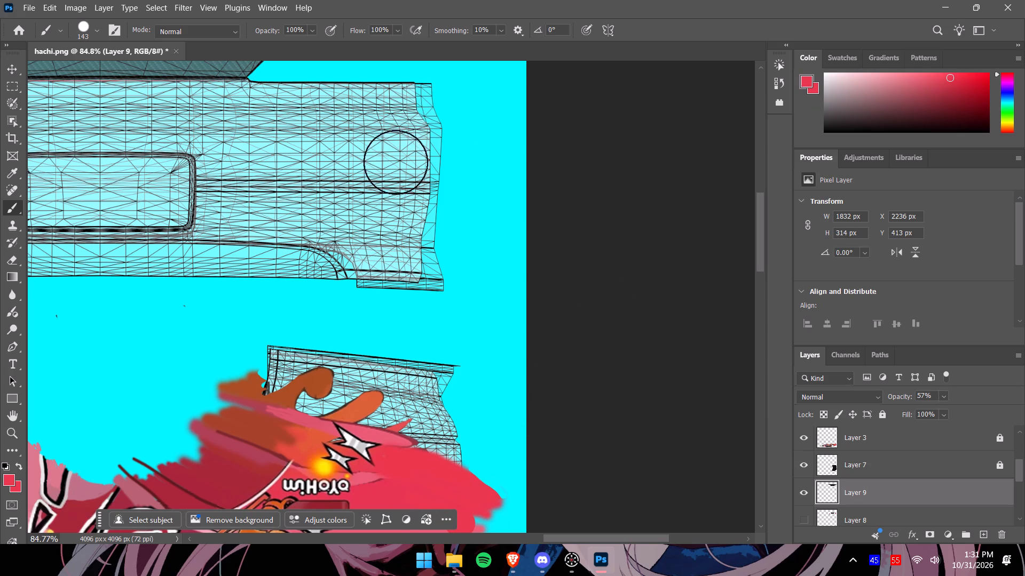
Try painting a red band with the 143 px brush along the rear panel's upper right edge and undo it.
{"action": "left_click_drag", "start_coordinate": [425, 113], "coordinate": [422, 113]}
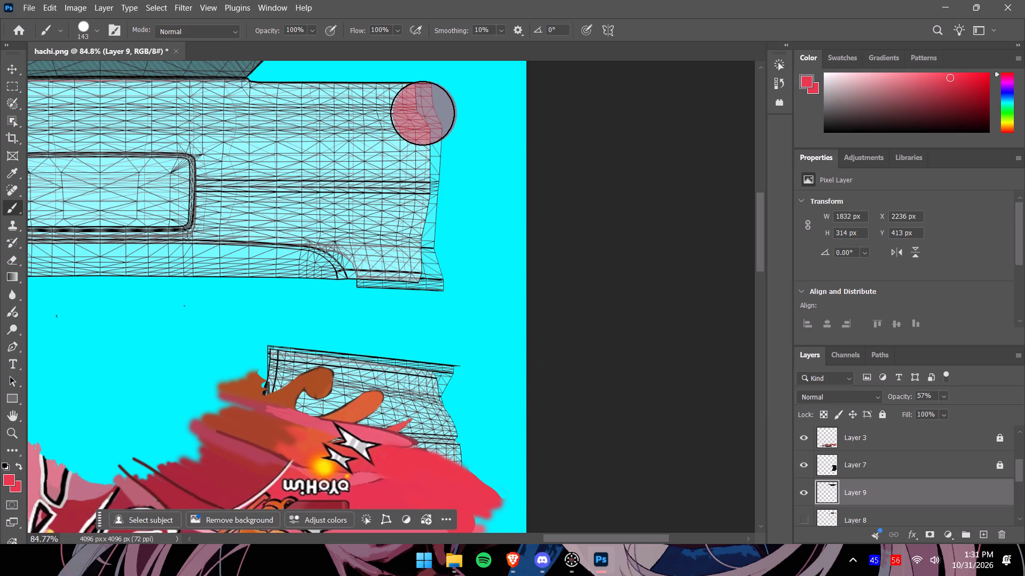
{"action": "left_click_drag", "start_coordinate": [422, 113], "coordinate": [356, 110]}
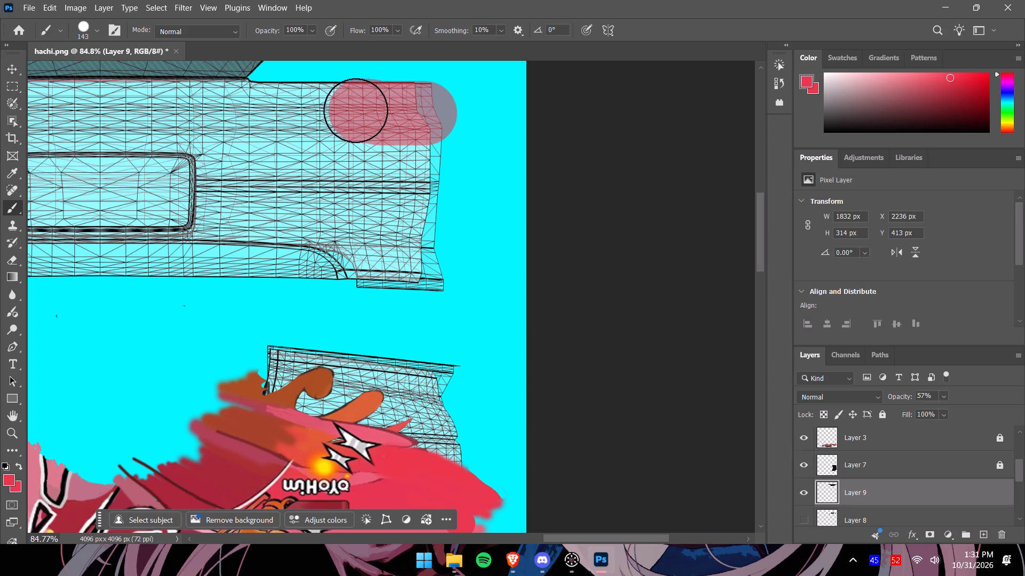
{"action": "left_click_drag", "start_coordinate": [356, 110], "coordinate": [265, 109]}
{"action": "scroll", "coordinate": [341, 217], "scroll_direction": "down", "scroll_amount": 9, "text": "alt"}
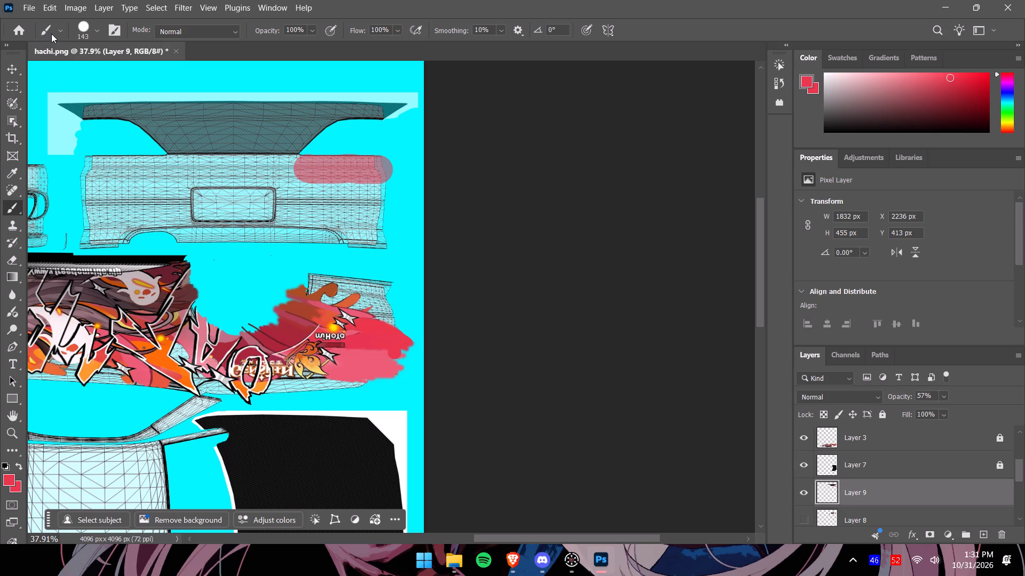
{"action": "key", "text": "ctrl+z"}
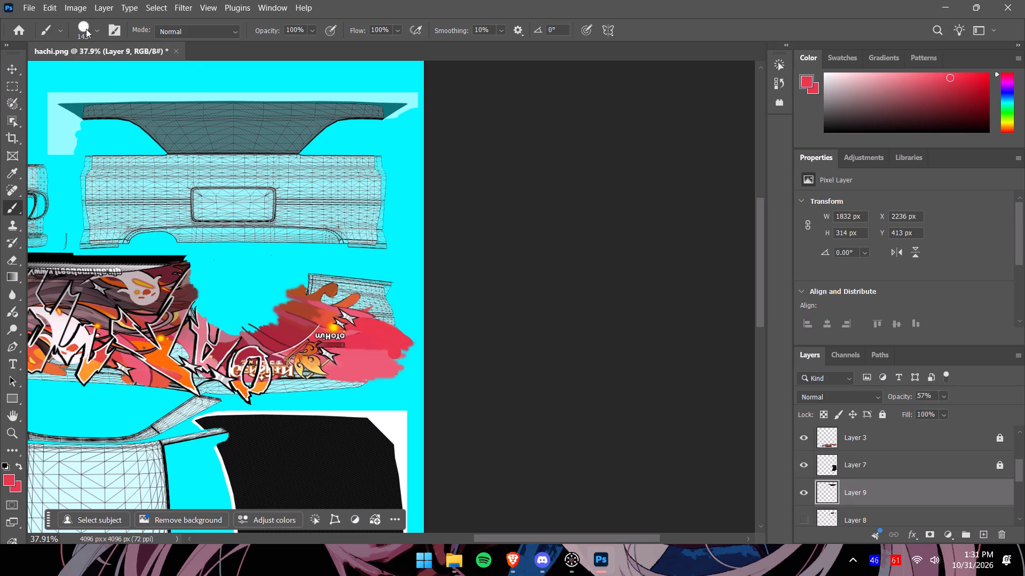
With a 92 px hard round brush, paint a red band on Layer 9 across the rear panel's upper right corner, past its outer edge.
{"action": "left_click", "coordinate": [96, 30]}
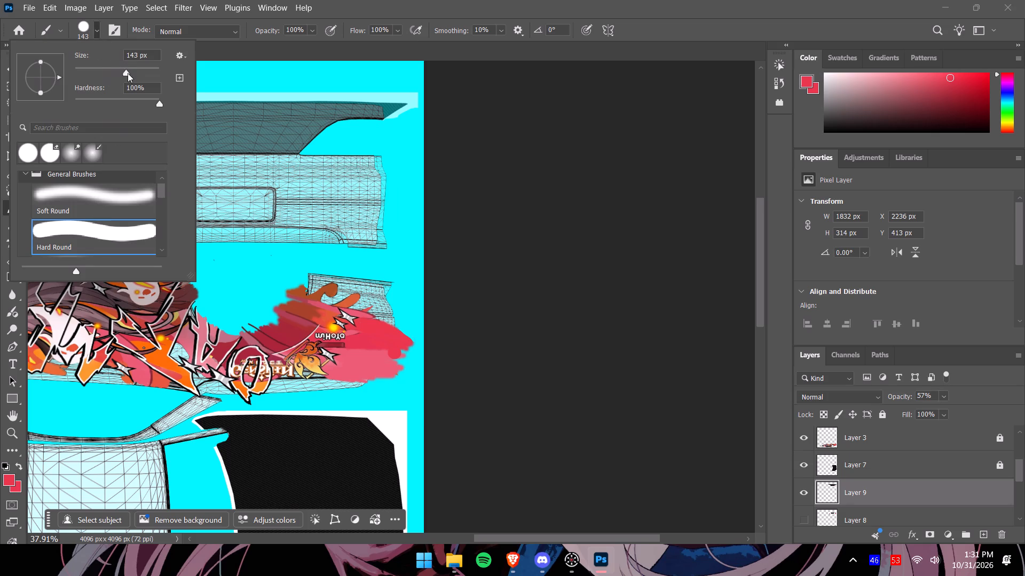
{"action": "left_click_drag", "start_coordinate": [127, 73], "coordinate": [114, 71]}
{"action": "left_click", "coordinate": [99, 33]}
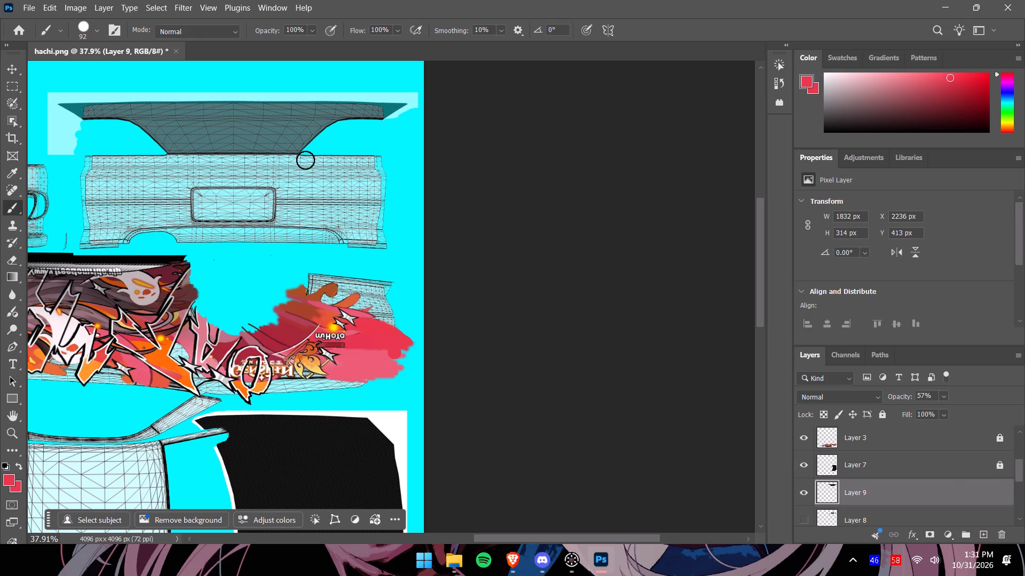
{"action": "left_click_drag", "start_coordinate": [305, 160], "coordinate": [358, 162]}
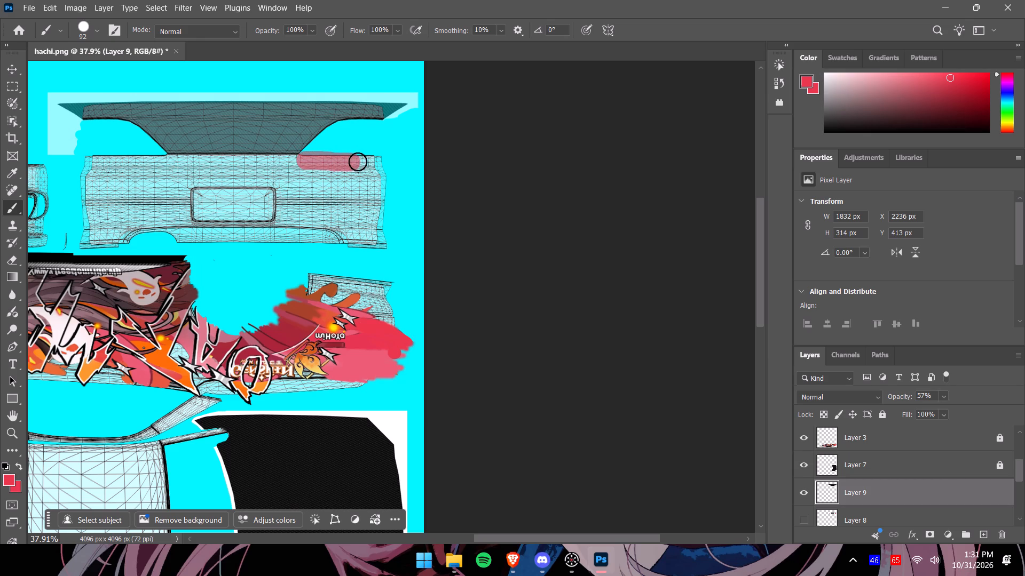
{"action": "left_click_drag", "start_coordinate": [358, 162], "coordinate": [387, 160]}
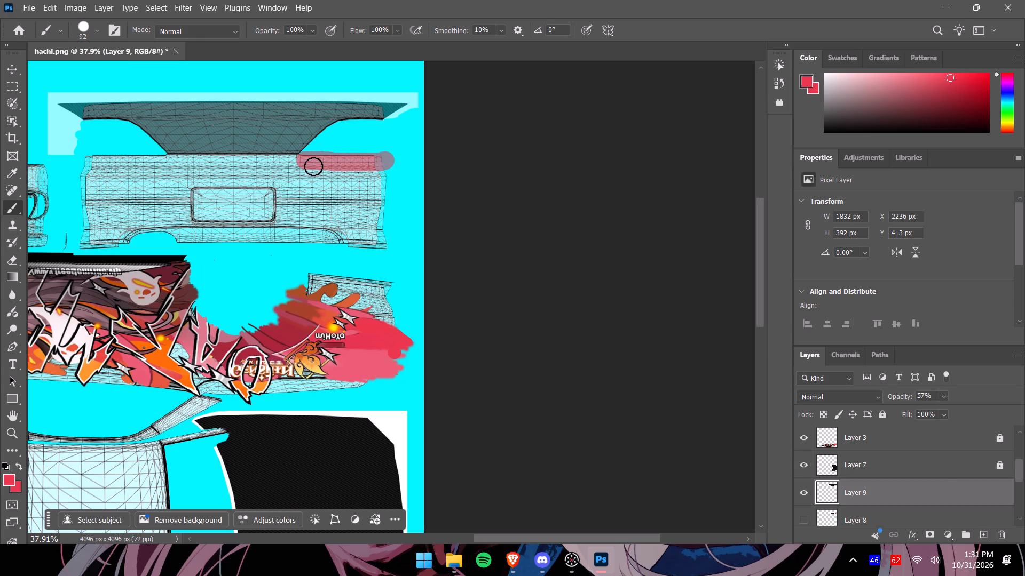
{"action": "left_click_drag", "start_coordinate": [312, 166], "coordinate": [396, 174]}
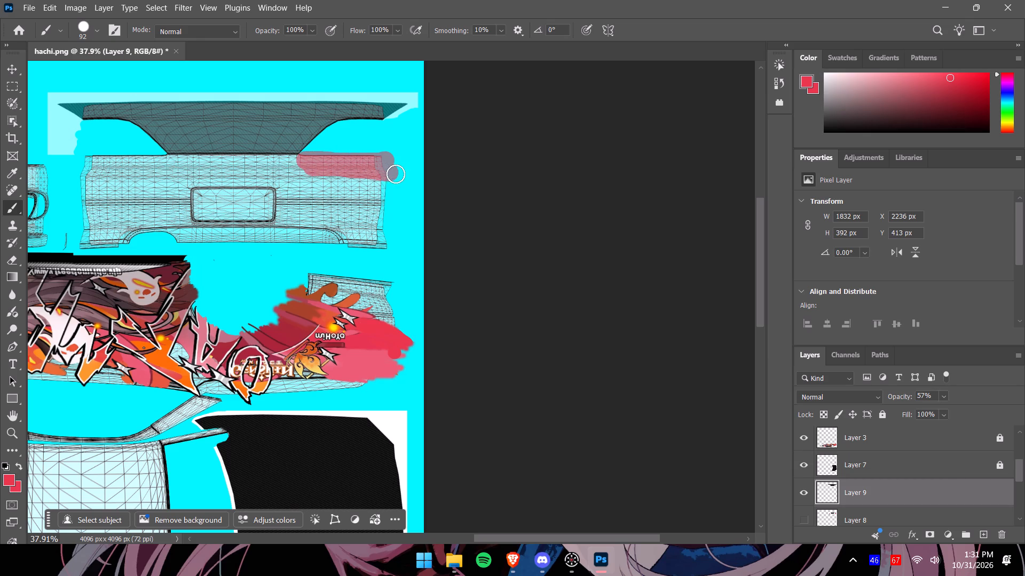
{"action": "left_click_drag", "start_coordinate": [396, 174], "coordinate": [397, 174]}
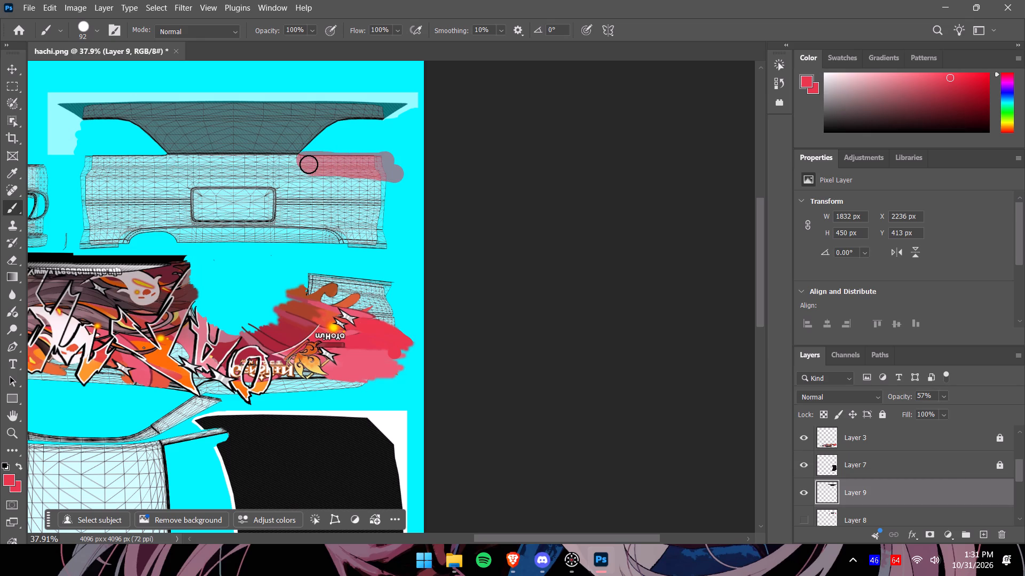
{"action": "left_click", "coordinate": [309, 164]}
{"action": "left_click_drag", "start_coordinate": [312, 166], "coordinate": [325, 169]}
{"action": "left_click_drag", "start_coordinate": [325, 169], "coordinate": [389, 174]}
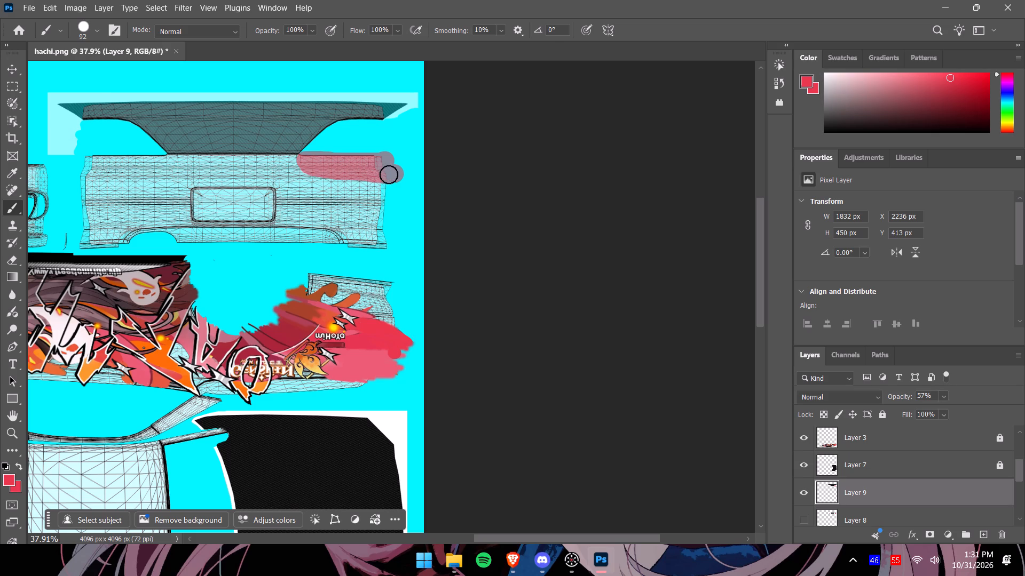
{"action": "left_click_drag", "start_coordinate": [389, 174], "coordinate": [391, 175]}
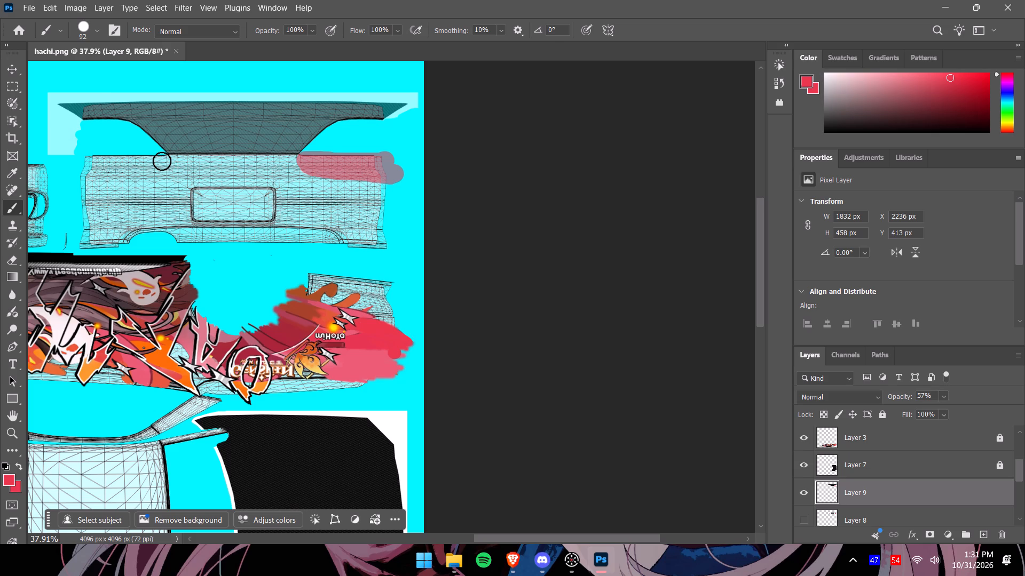
Paint a matching red band on Layer 9 across the rear panel's upper left corner, from below the rear window to the outer edge.
{"action": "left_click", "coordinate": [162, 161]}
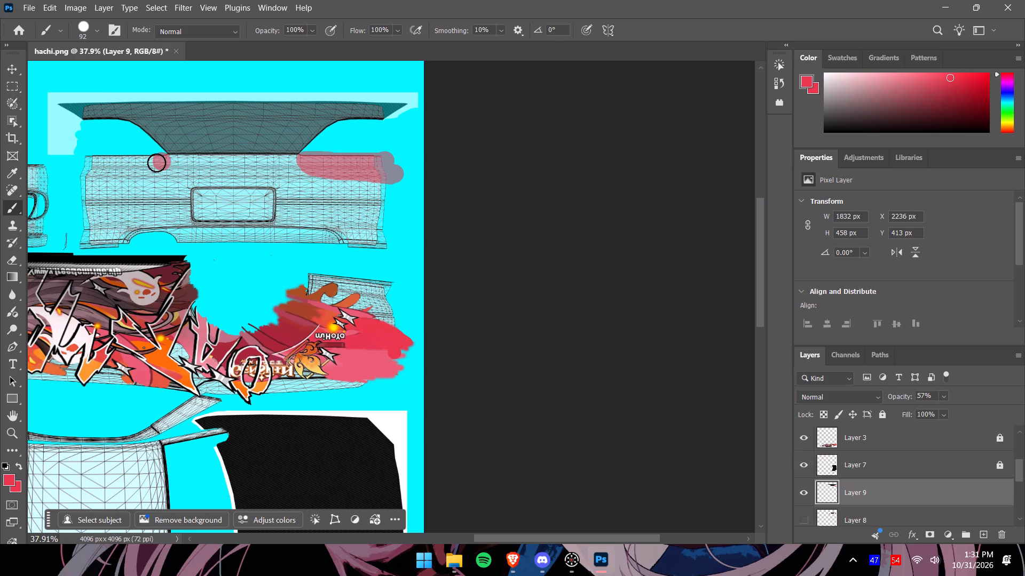
{"action": "left_click", "coordinate": [156, 163]}
{"action": "left_click", "coordinate": [149, 166]}
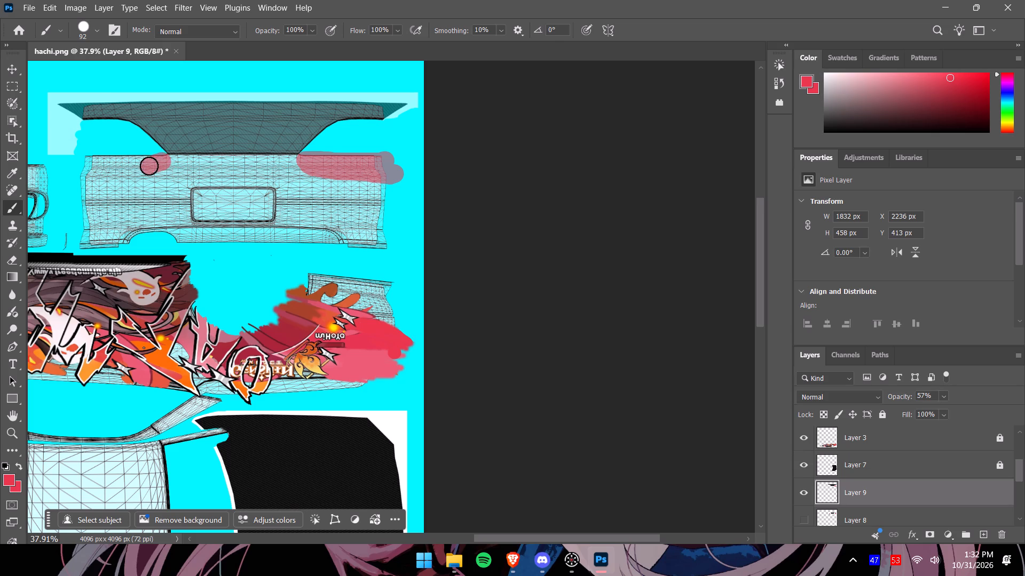
{"action": "left_click", "coordinate": [138, 171]}
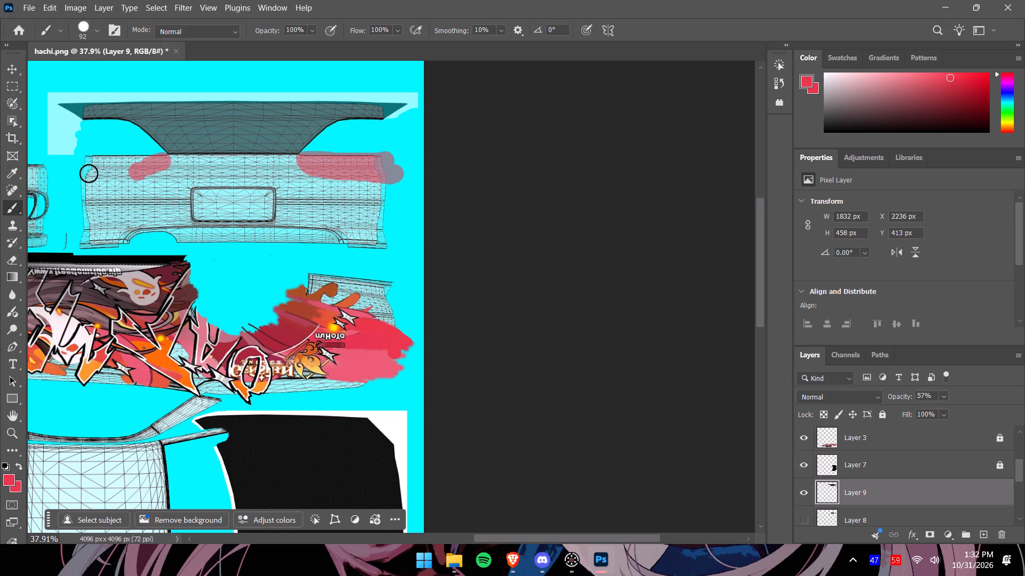
{"action": "left_click_drag", "start_coordinate": [83, 174], "coordinate": [148, 160]}
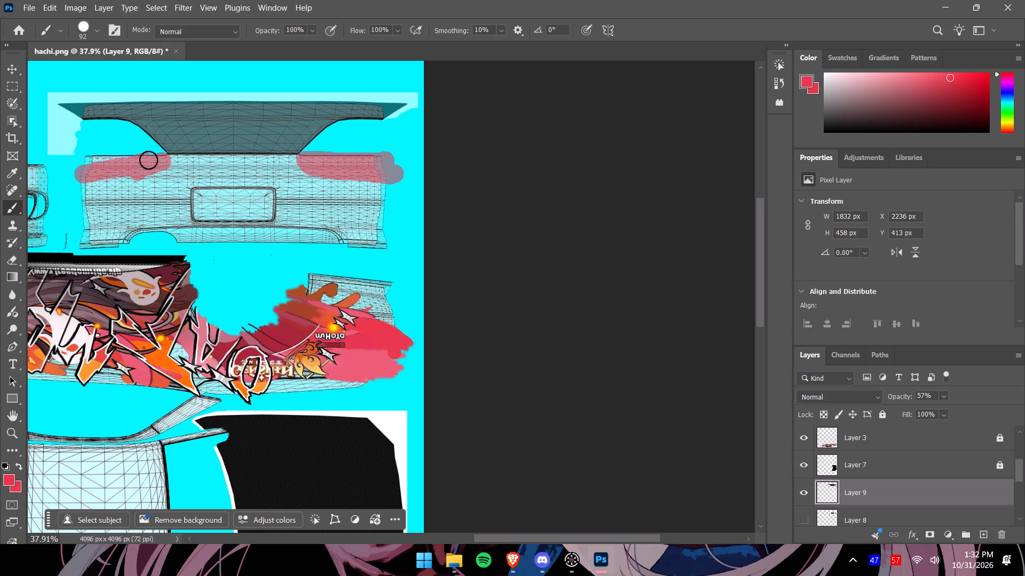
{"action": "left_click_drag", "start_coordinate": [148, 160], "coordinate": [84, 163]}
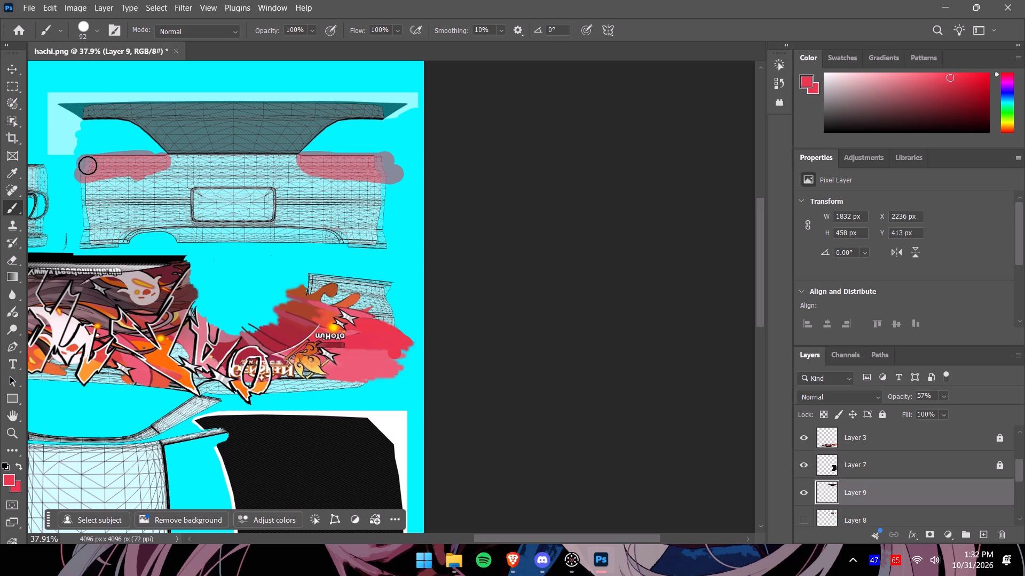
{"action": "left_click_drag", "start_coordinate": [84, 172], "coordinate": [115, 171]}
{"action": "left_click_drag", "start_coordinate": [115, 171], "coordinate": [152, 165]}
{"action": "left_click_drag", "start_coordinate": [152, 165], "coordinate": [145, 167]}
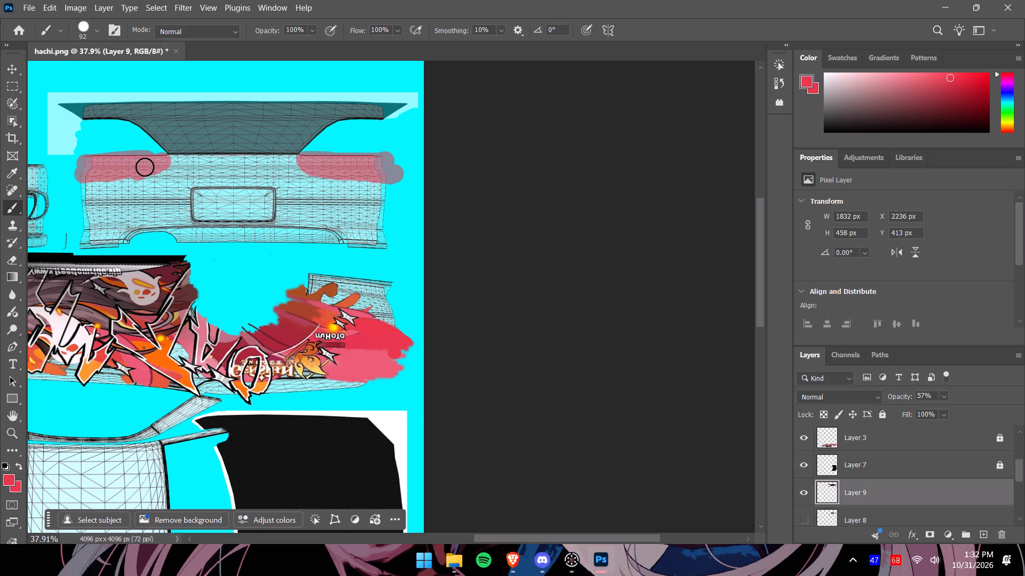
{"action": "left_click_drag", "start_coordinate": [145, 167], "coordinate": [93, 174]}
{"action": "left_click_drag", "start_coordinate": [93, 174], "coordinate": [76, 174]}
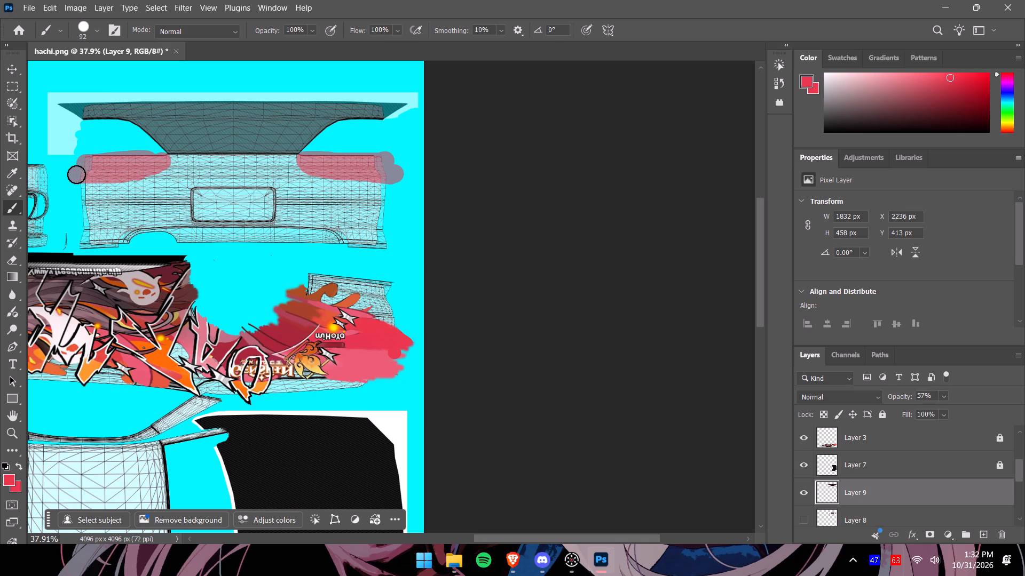
Fill in the red band on Layer 9 at the rear panel's upper left corner, out past its outer edge.
{"action": "left_click_drag", "start_coordinate": [76, 174], "coordinate": [99, 173]}
{"action": "left_click_drag", "start_coordinate": [140, 170], "coordinate": [157, 164]}
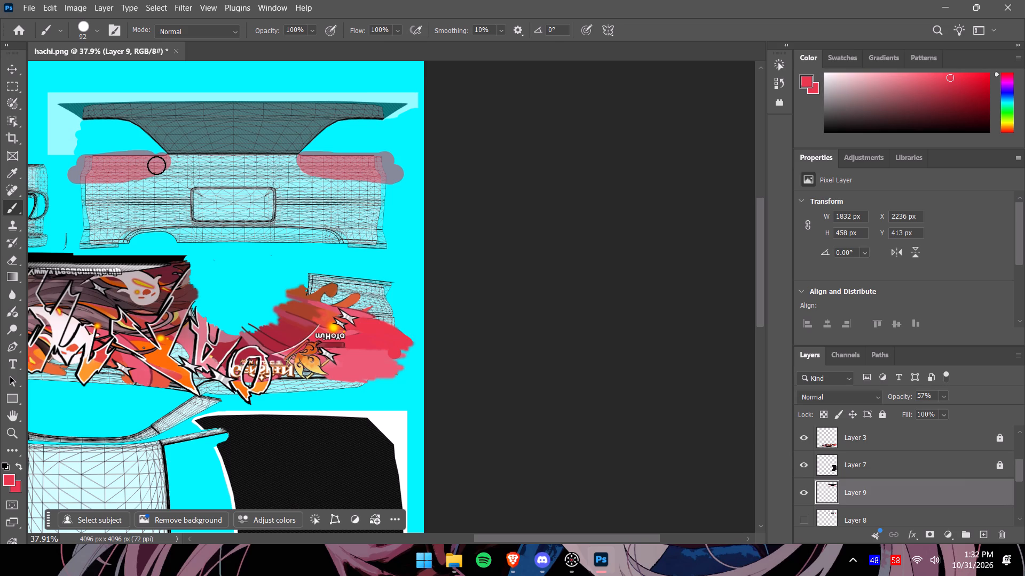
Examine the whole car template to review the side liveries and the rear panel's painted corners.
{"action": "scroll", "coordinate": [156, 165], "scroll_direction": "down", "scroll_amount": 10, "text": "alt"}
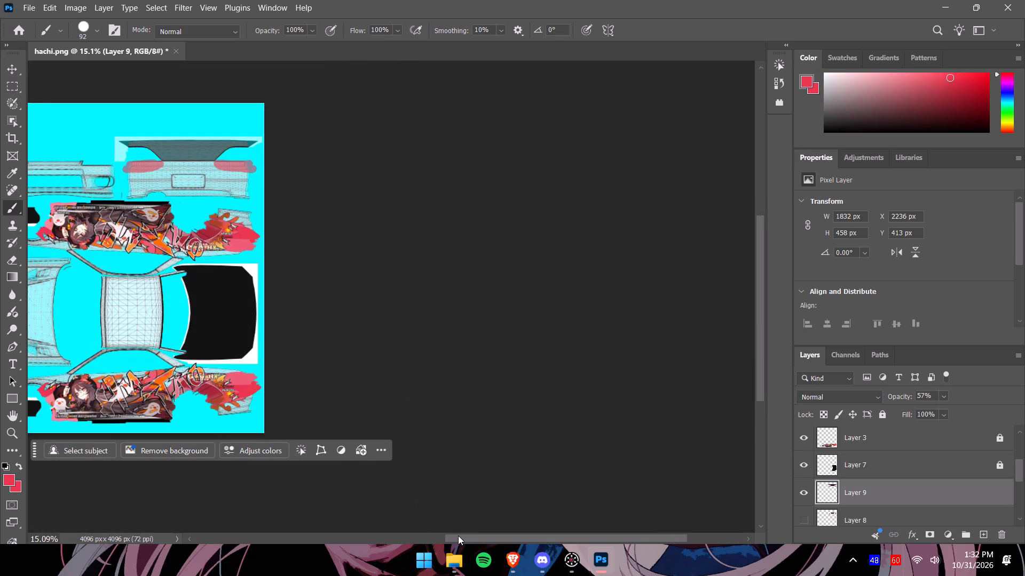
{"action": "left_click_drag", "start_coordinate": [458, 535], "coordinate": [388, 499]}
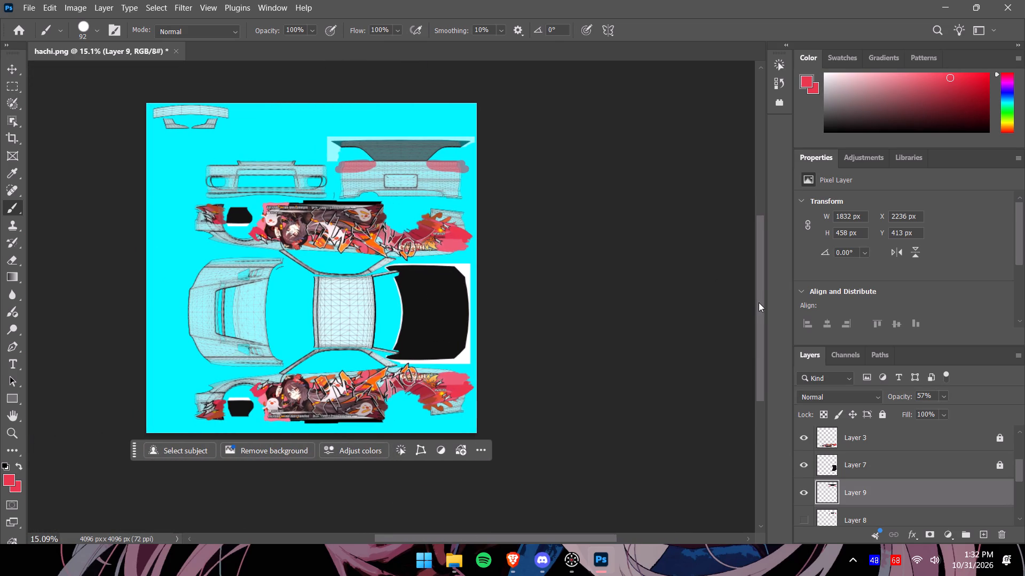
{"action": "left_click_drag", "start_coordinate": [761, 317], "coordinate": [767, 329]}
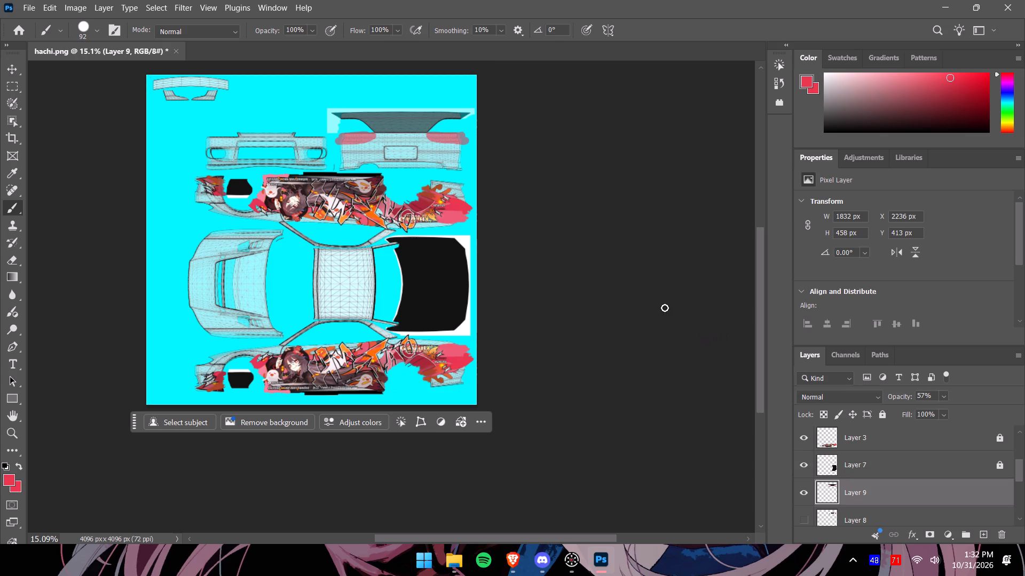
{"action": "scroll", "coordinate": [662, 308], "scroll_direction": "up", "scroll_amount": 4, "text": "alt"}
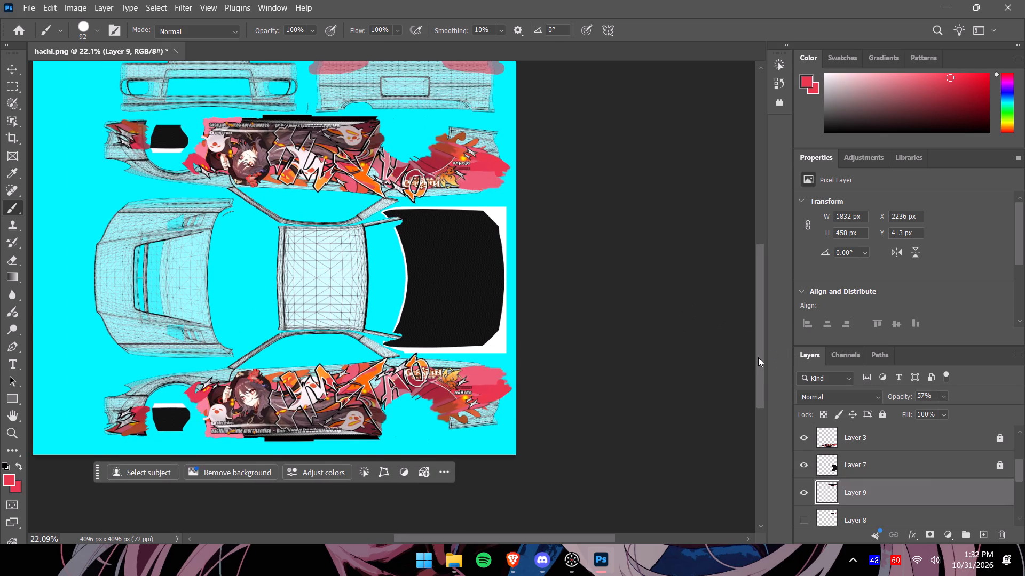
{"action": "left_click_drag", "start_coordinate": [758, 357], "coordinate": [758, 350]}
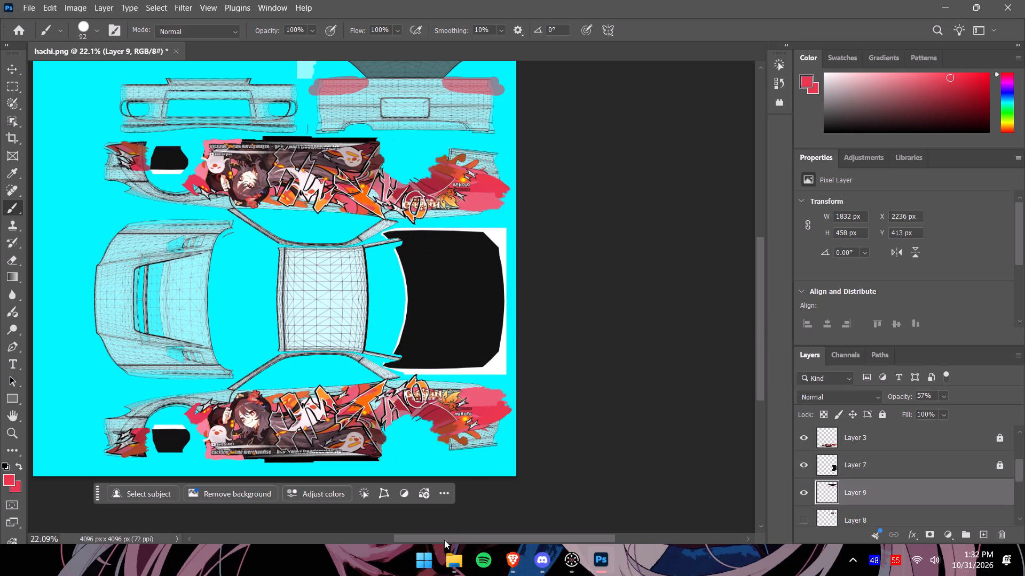
{"action": "left_click_drag", "start_coordinate": [442, 540], "coordinate": [414, 547]}
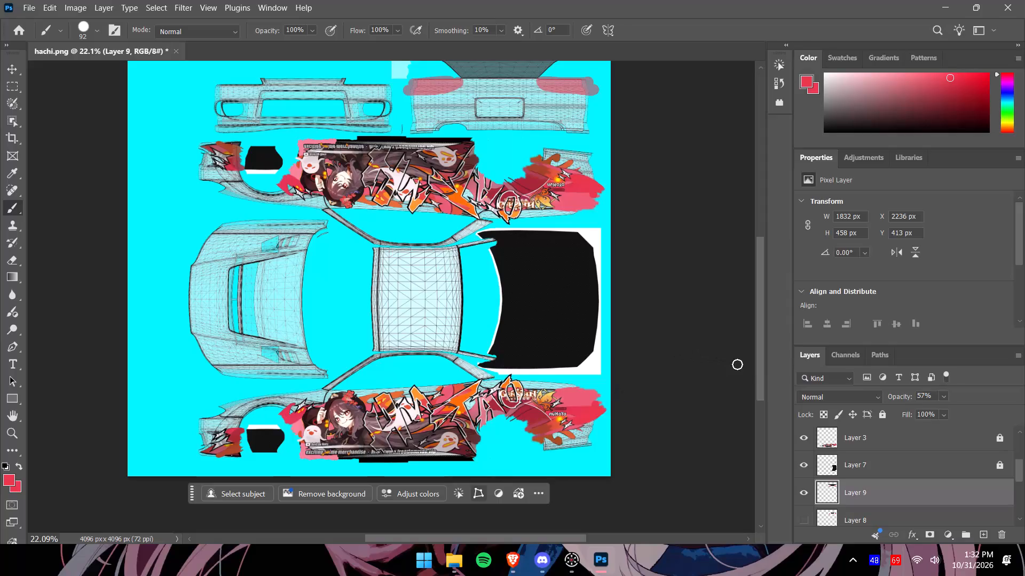
{"action": "left_click_drag", "start_coordinate": [759, 366], "coordinate": [756, 328]}
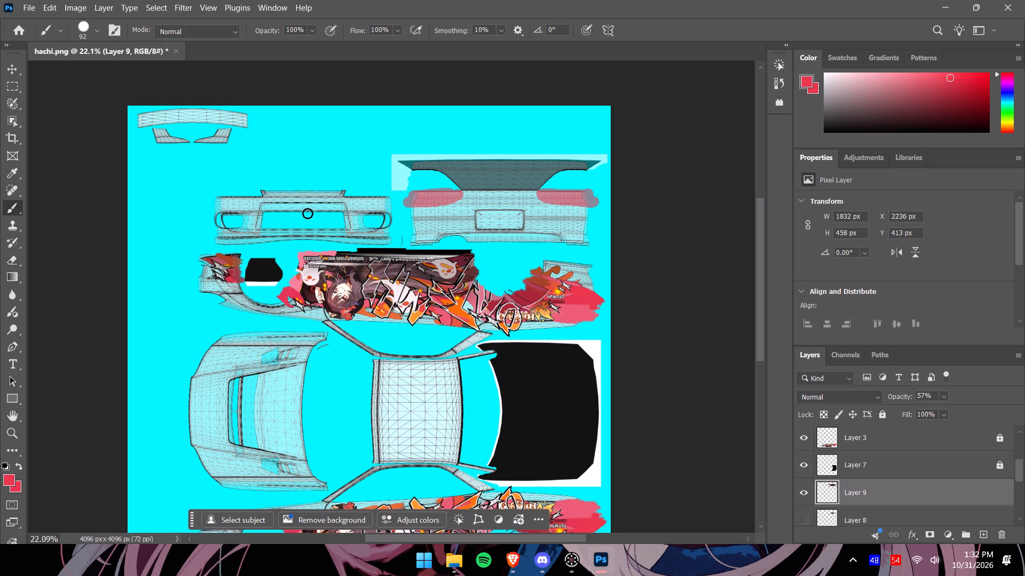
{"action": "left_click_drag", "start_coordinate": [760, 305], "coordinate": [762, 337]}
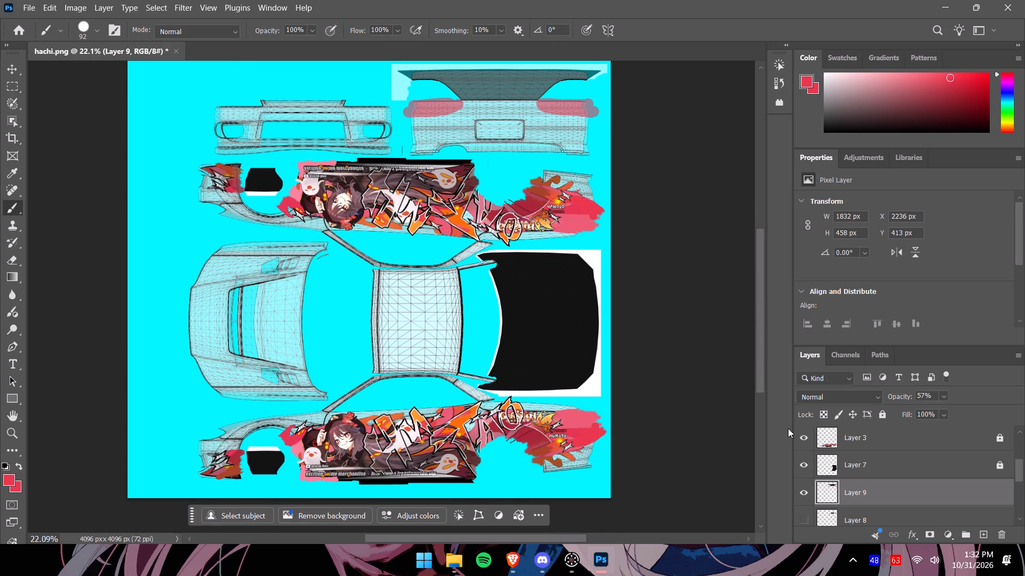
{"action": "scroll", "coordinate": [789, 429], "scroll_direction": "down", "scroll_amount": 4, "text": "alt"}
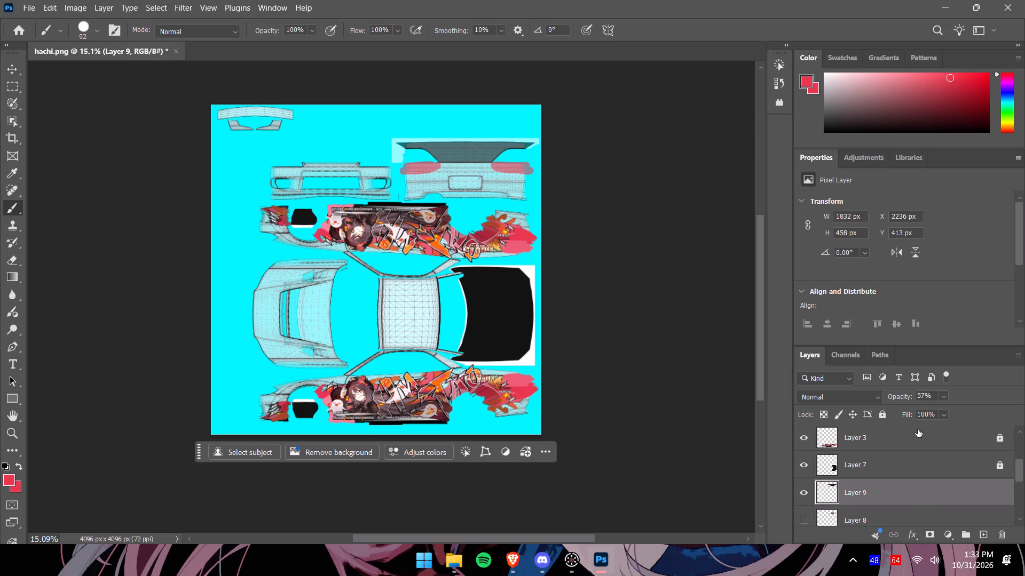
Move Layer 6, Layer 4, Layer 5 and Layer 3 into Group 1, keeping the group collapsed.
{"action": "scroll", "coordinate": [927, 483], "scroll_direction": "down", "scroll_amount": 6}
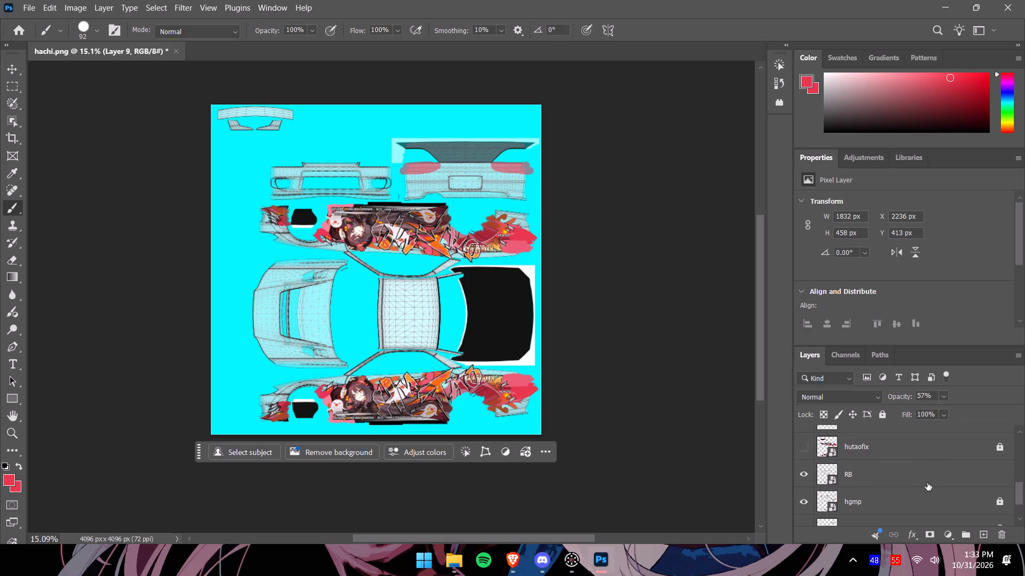
{"action": "scroll", "coordinate": [927, 483], "scroll_direction": "down", "scroll_amount": 1}
{"action": "scroll", "coordinate": [927, 483], "scroll_direction": "up", "scroll_amount": 17}
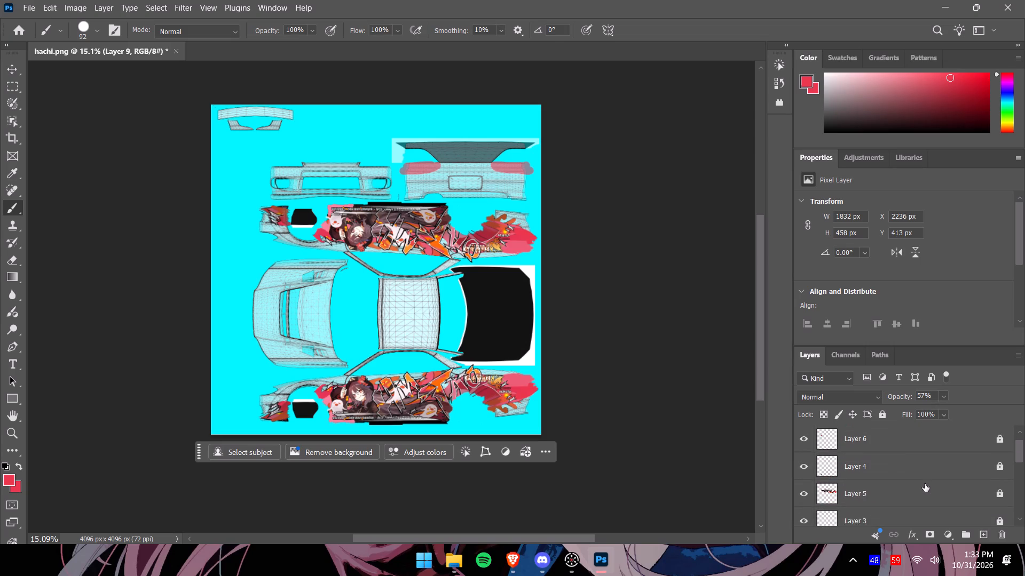
{"action": "scroll", "coordinate": [925, 484], "scroll_direction": "up", "scroll_amount": 1}
{"action": "left_click_drag", "start_coordinate": [903, 455], "coordinate": [907, 436]}
{"action": "left_click", "coordinate": [819, 435]}
{"action": "left_click_drag", "start_coordinate": [870, 461], "coordinate": [870, 460]}
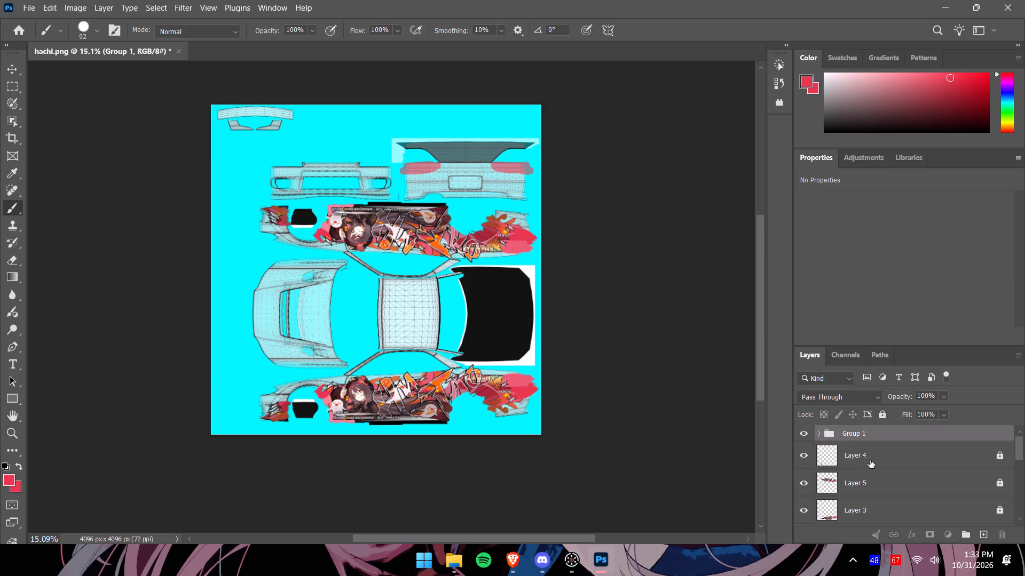
{"action": "left_click_drag", "start_coordinate": [870, 460], "coordinate": [872, 439]}
{"action": "left_click_drag", "start_coordinate": [877, 461], "coordinate": [877, 439]}
{"action": "left_click_drag", "start_coordinate": [876, 459], "coordinate": [876, 435]}
{"action": "left_click_drag", "start_coordinate": [876, 452], "coordinate": [876, 445]}
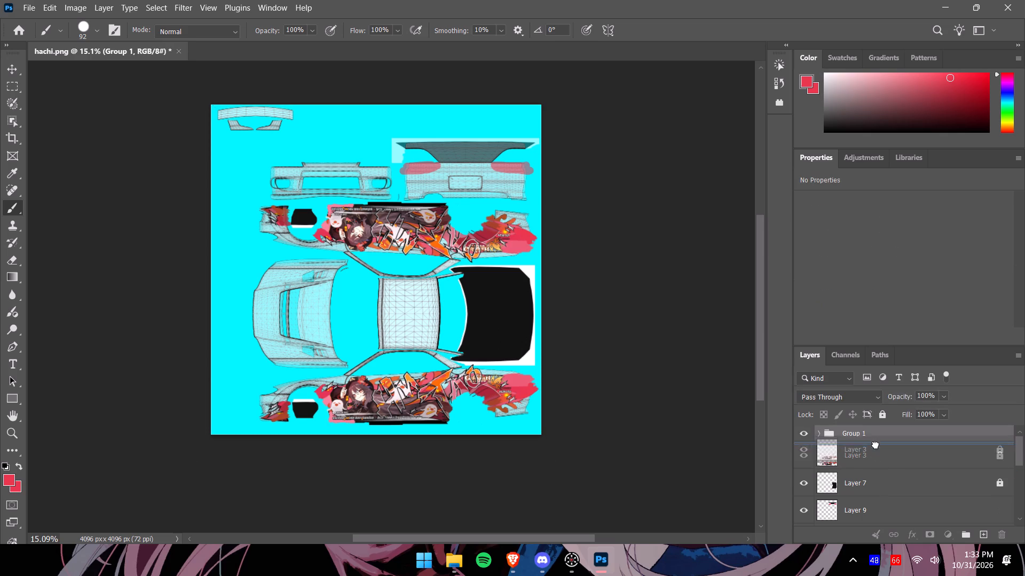
{"action": "left_click_drag", "start_coordinate": [876, 445], "coordinate": [876, 439]}
Move Layer 7, Layer 9, Layer 8 and the hutaofix layer into Group 1.
{"action": "left_click_drag", "start_coordinate": [876, 455], "coordinate": [881, 442]}
{"action": "left_click", "coordinate": [881, 441]}
{"action": "left_click_drag", "start_coordinate": [880, 454], "coordinate": [883, 438]}
{"action": "left_click_drag", "start_coordinate": [879, 458], "coordinate": [883, 429]}
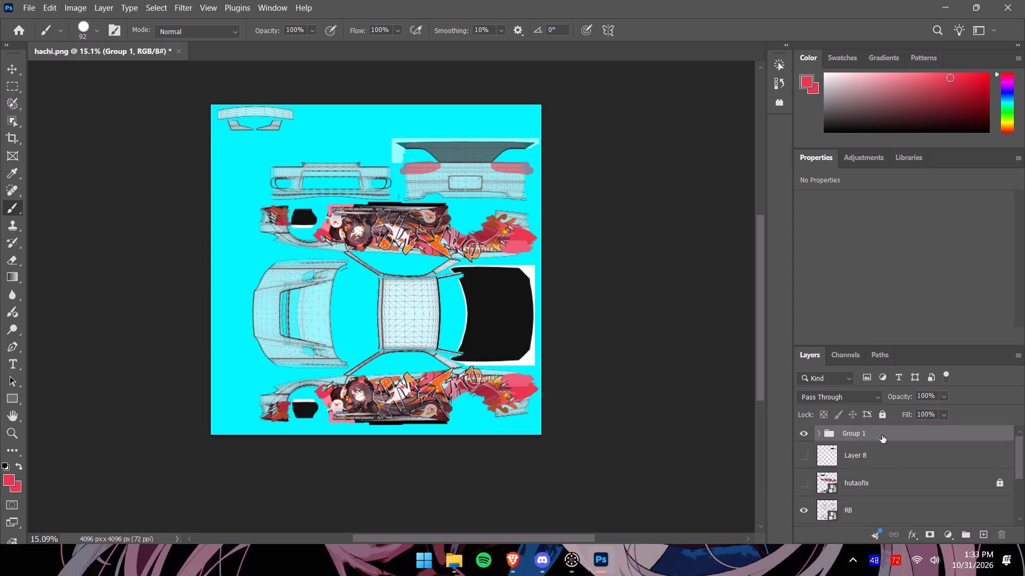
{"action": "left_click_drag", "start_coordinate": [879, 454], "coordinate": [882, 437]}
{"action": "left_click_drag", "start_coordinate": [881, 460], "coordinate": [881, 437]}
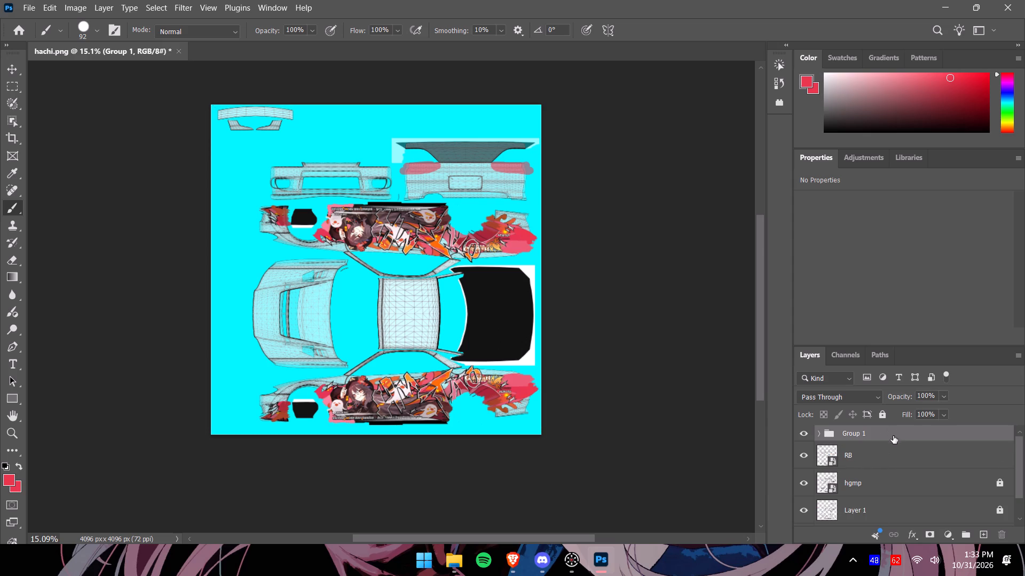
Create a new layer group named "template" directly above the RB layer.
{"action": "right_click", "coordinate": [895, 451]}
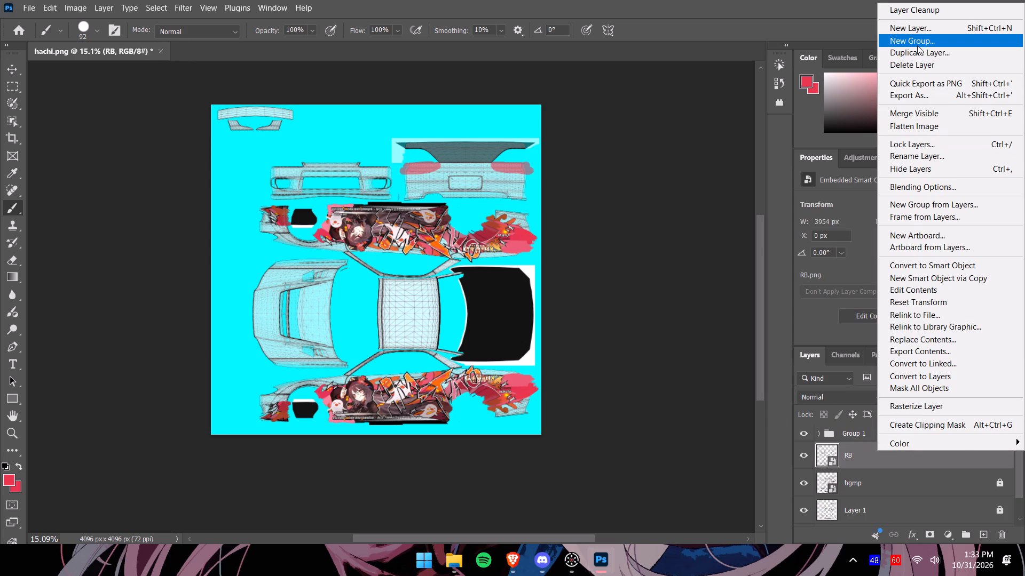
{"action": "left_click", "coordinate": [917, 42]}
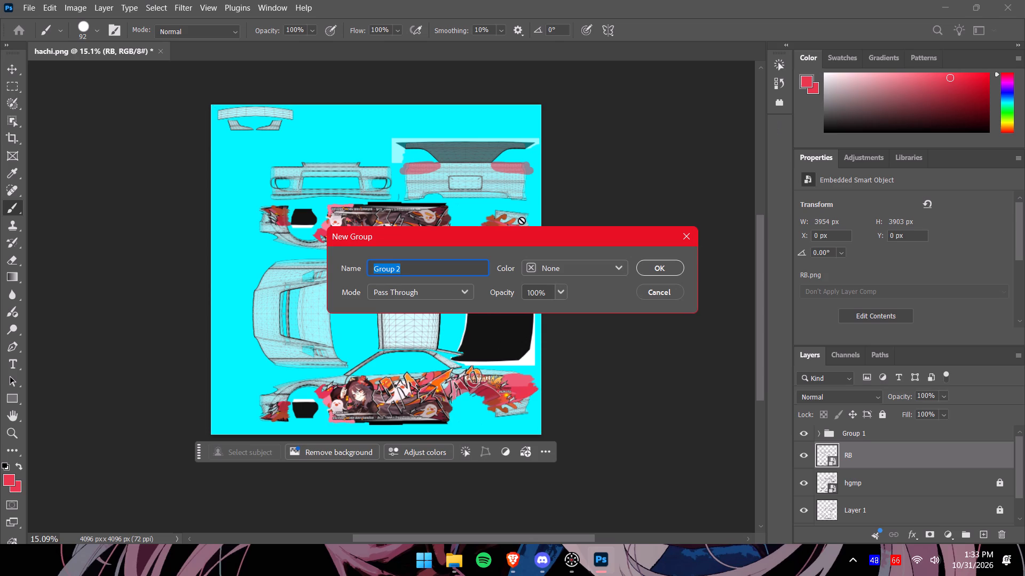
{"action": "type", "text": "template"}
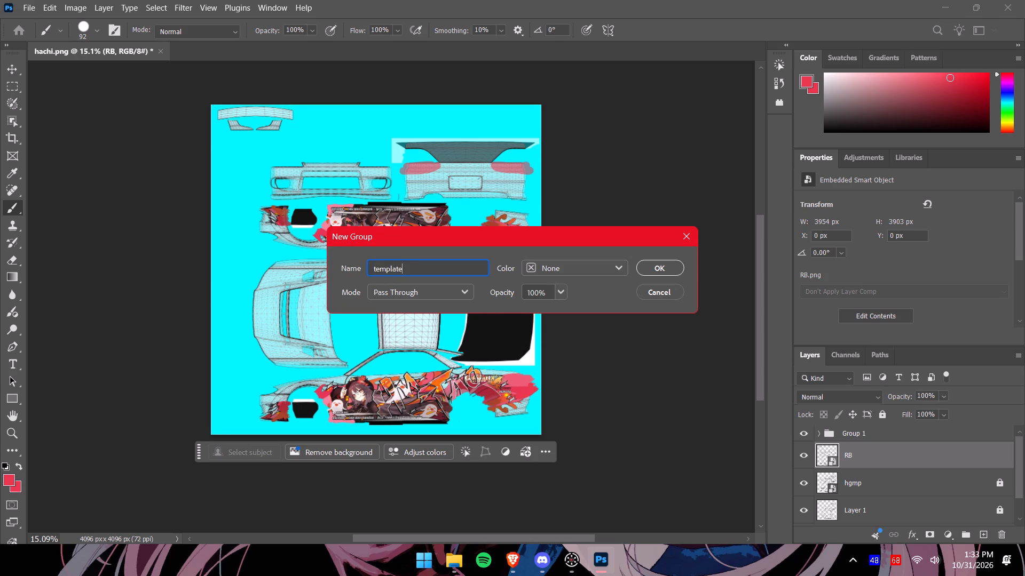
{"action": "key", "text": "Return"}
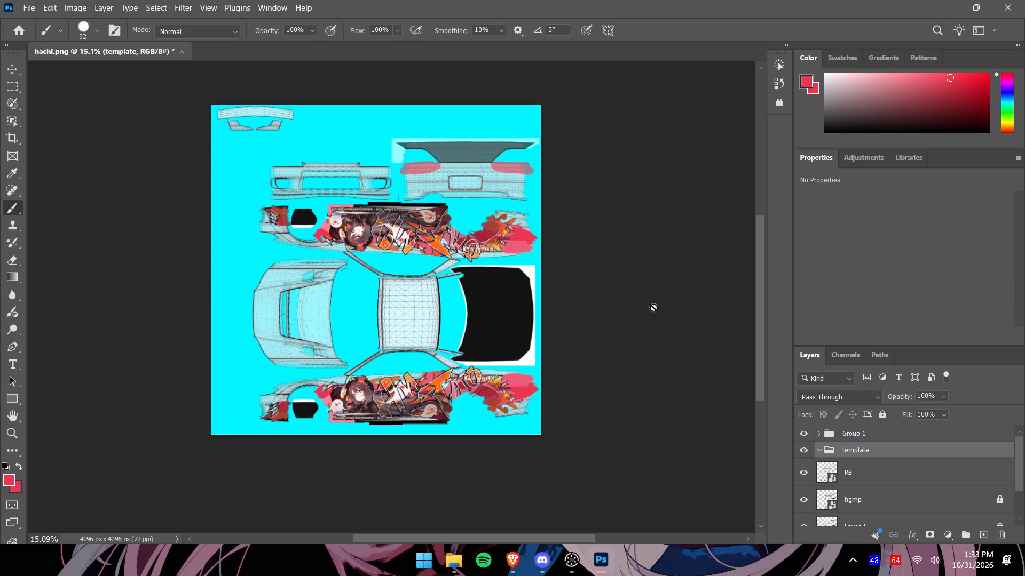
Move the RB, hgmp and Layer 1 wireframe layers into the template group, keeping the group collapsed.
{"action": "left_click_drag", "start_coordinate": [916, 475], "coordinate": [918, 450]}
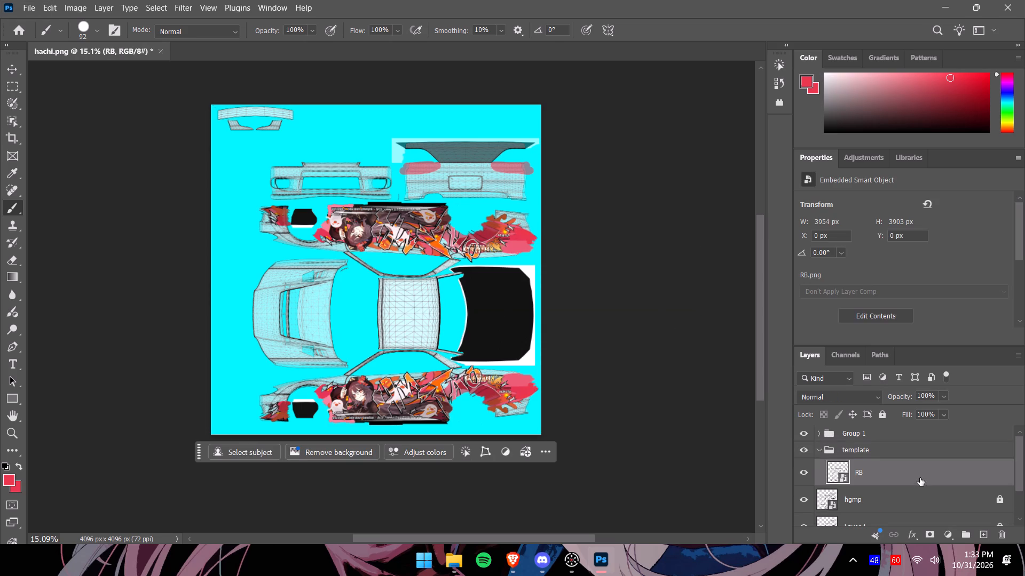
{"action": "left_click", "coordinate": [818, 450]}
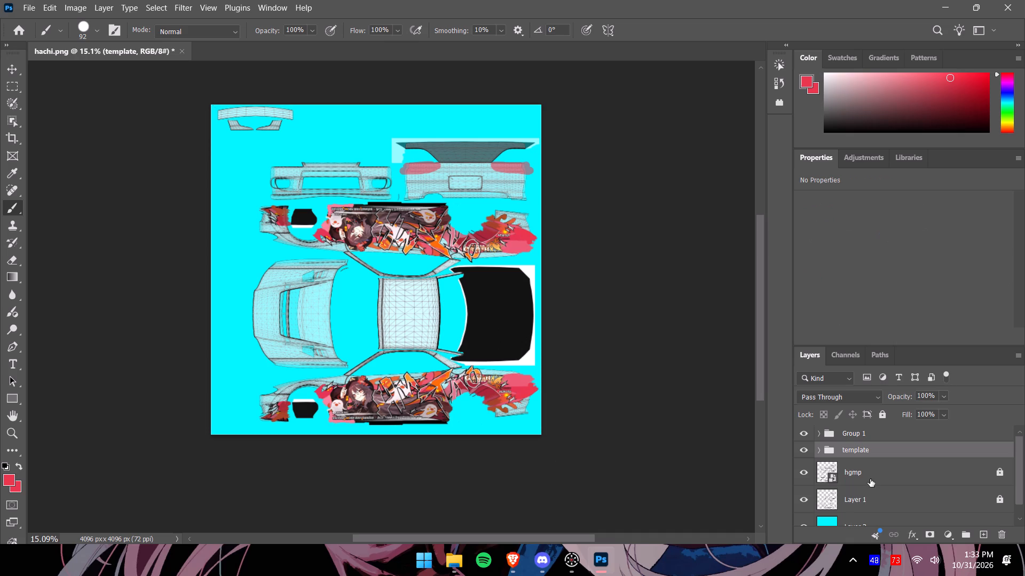
{"action": "left_click_drag", "start_coordinate": [870, 477], "coordinate": [873, 455]}
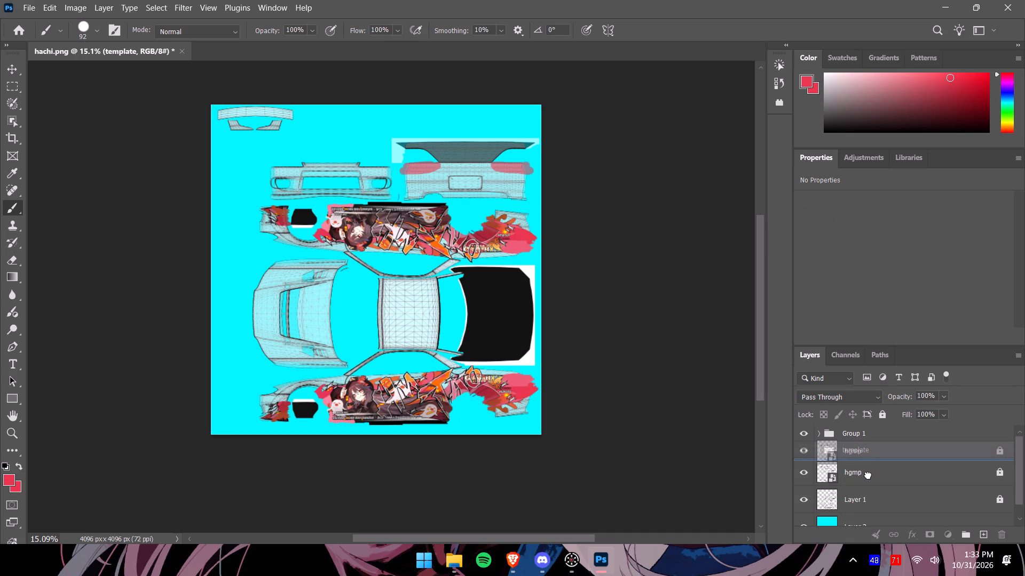
{"action": "left_click_drag", "start_coordinate": [868, 475], "coordinate": [879, 451]}
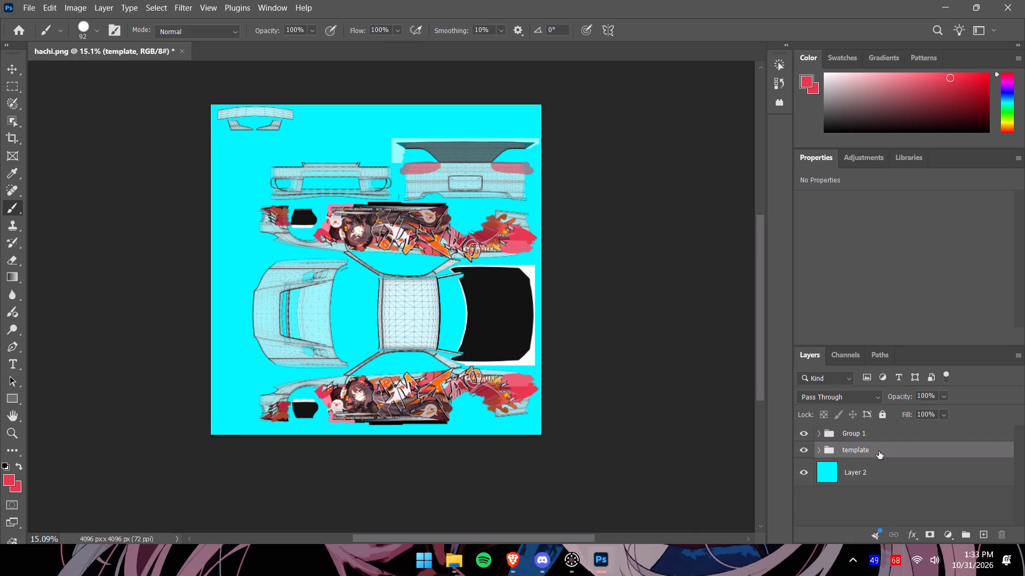
Check what Layer 1, hgmp and RB in the template group each contribute by toggling their visibility off and on.
{"action": "left_click", "coordinate": [819, 453]}
{"action": "scroll", "coordinate": [834, 478], "scroll_direction": "down", "scroll_amount": 2}
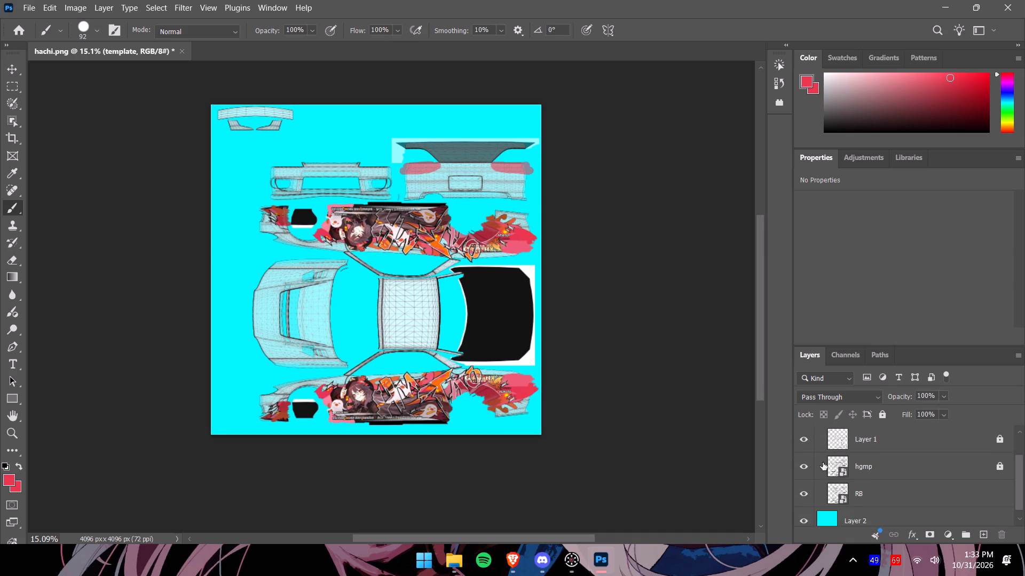
{"action": "left_click", "coordinate": [802, 438]}
{"action": "left_click", "coordinate": [802, 438]}
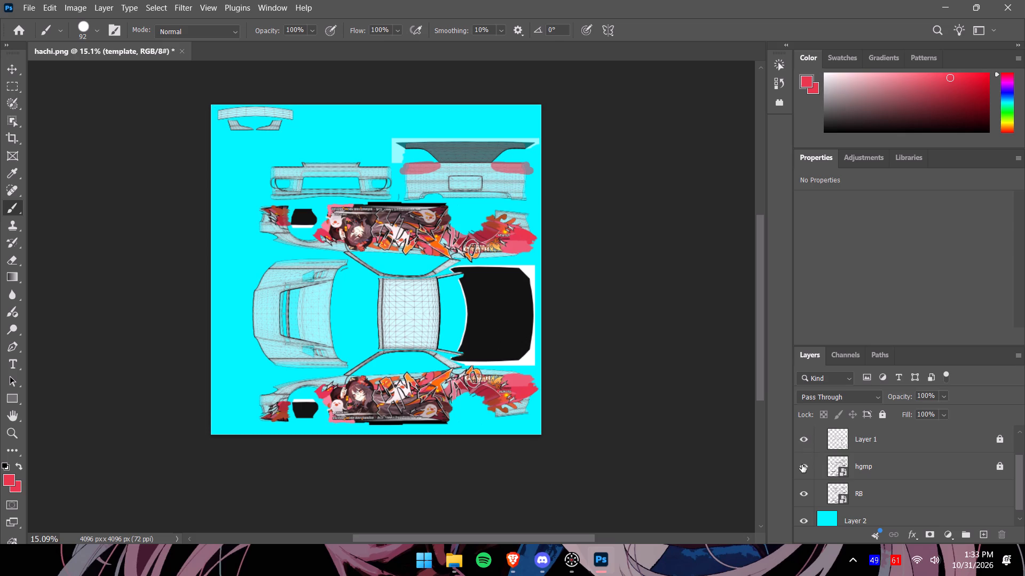
{"action": "left_click", "coordinate": [802, 466]}
{"action": "left_click", "coordinate": [802, 466]}
{"action": "double_click", "coordinate": [802, 466]}
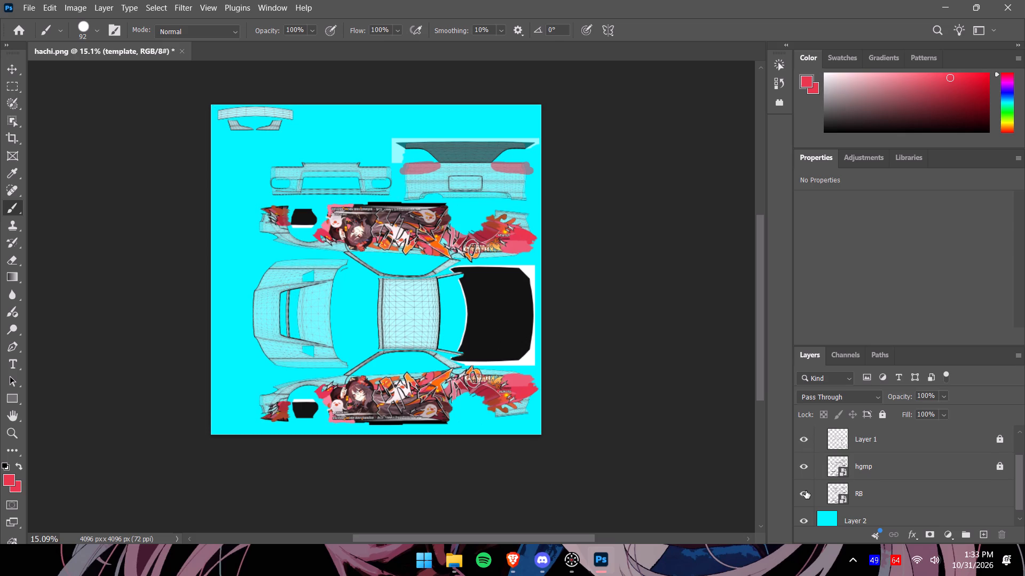
{"action": "left_click", "coordinate": [805, 491]}
{"action": "left_click", "coordinate": [805, 491]}
{"action": "left_click", "coordinate": [805, 491]}
{"action": "left_click", "coordinate": [805, 491]}
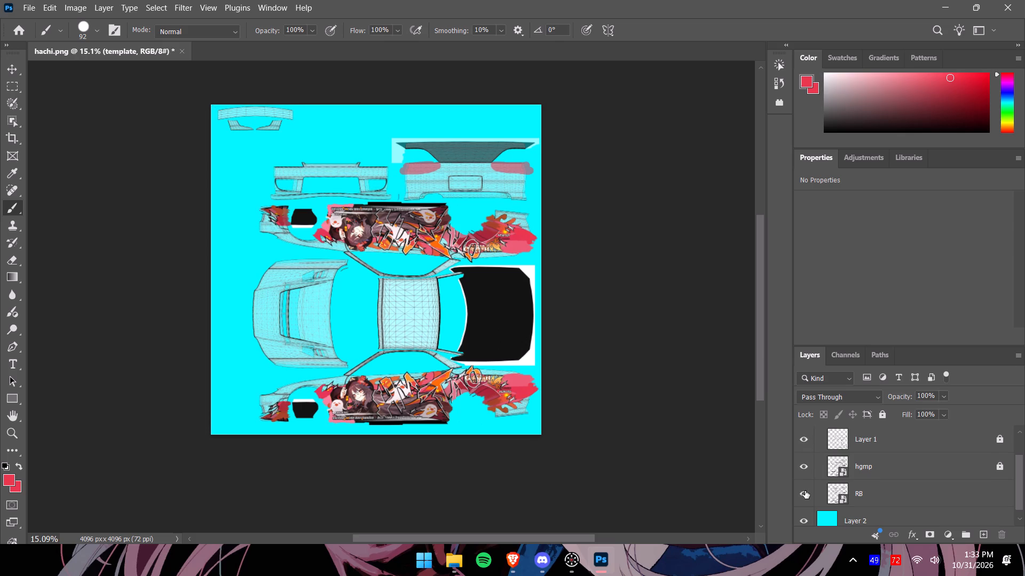
{"action": "scroll", "coordinate": [818, 461], "scroll_direction": "up", "scroll_amount": 5}
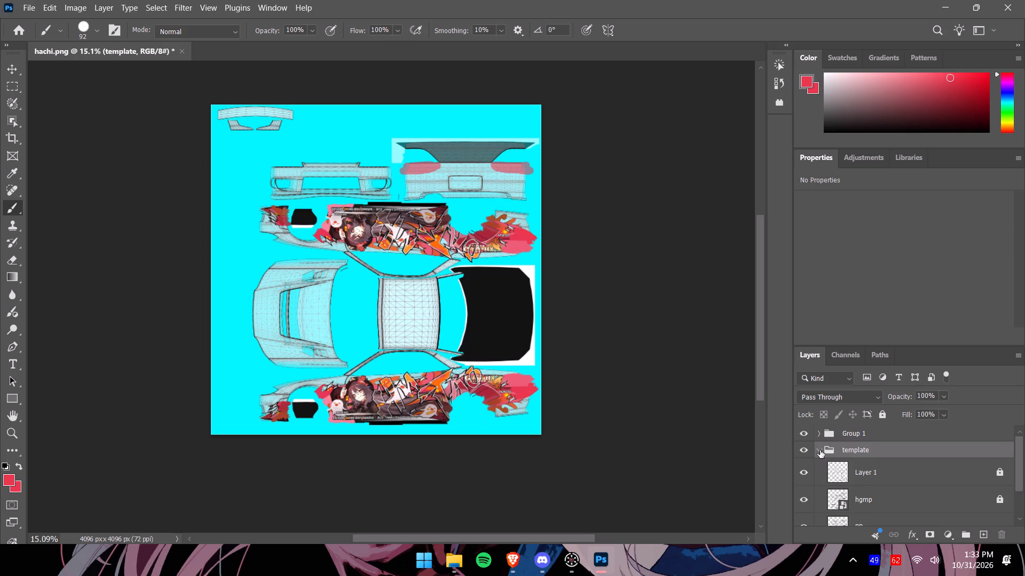
{"action": "left_click", "coordinate": [820, 450]}
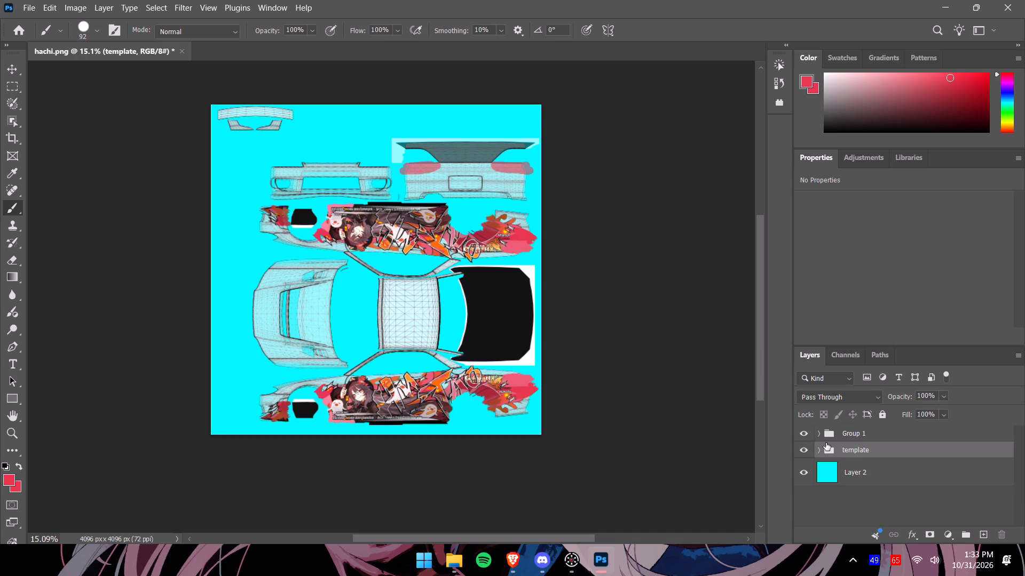
Rename Group 1 as "Hutao".
{"action": "left_click", "coordinate": [875, 433]}
{"action": "right_click", "coordinate": [874, 433]}
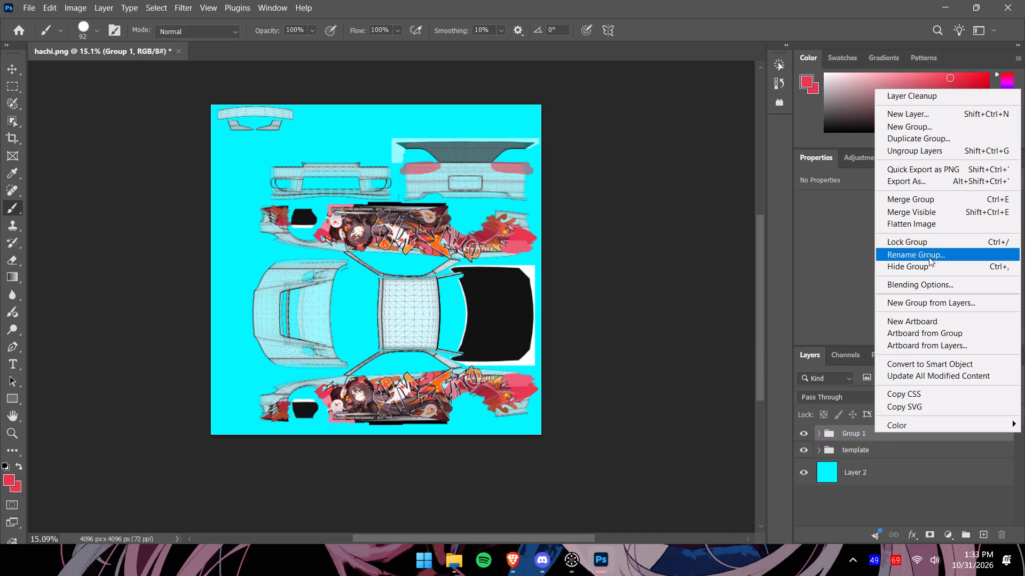
{"action": "right_click", "coordinate": [857, 431]}
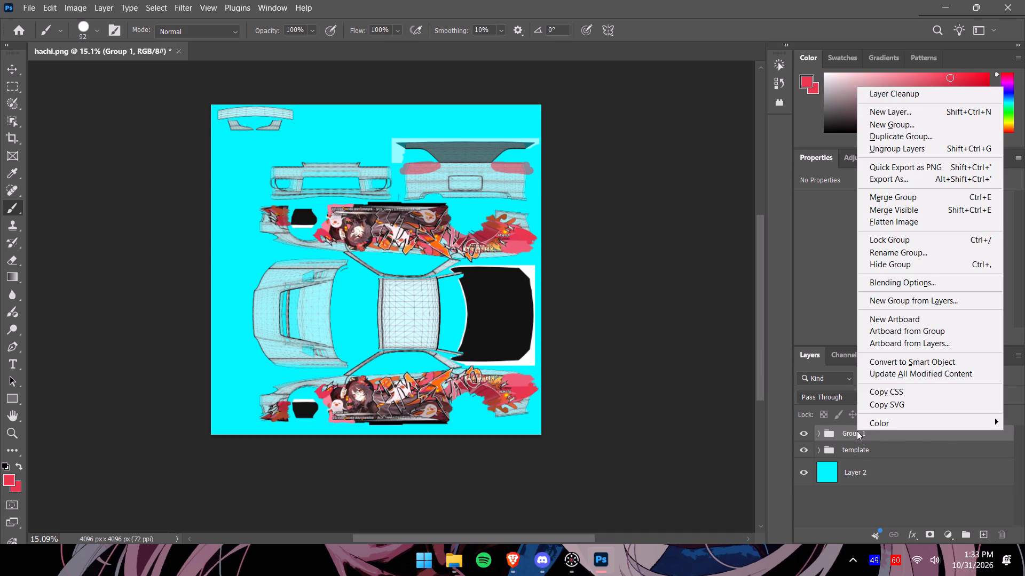
{"action": "left_click", "coordinate": [896, 253]}
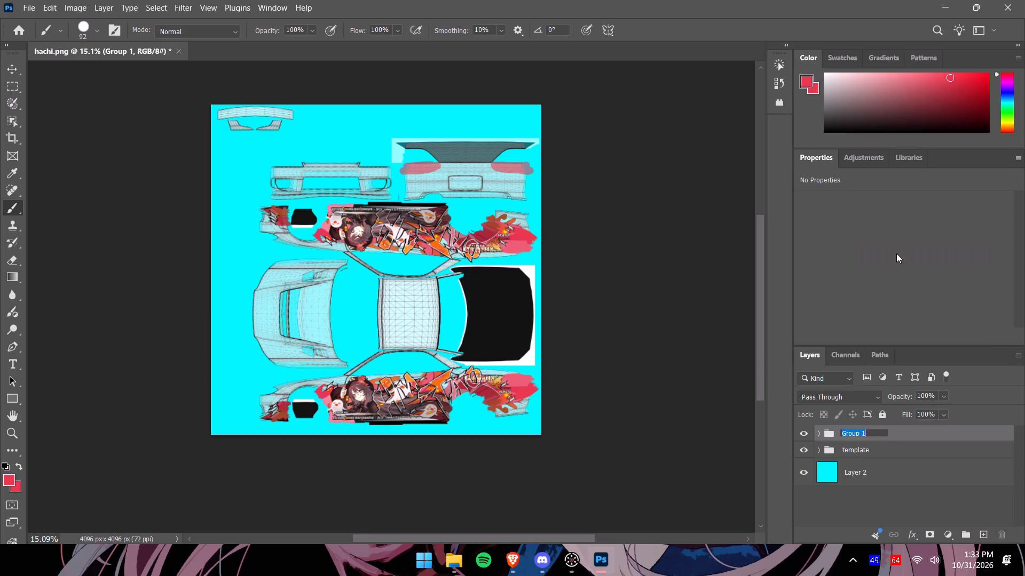
{"action": "key", "text": "BackSpace"}
{"action": "type", "text": "Huta"}
{"action": "key", "text": "o"}
{"action": "key", "text": "Return"}
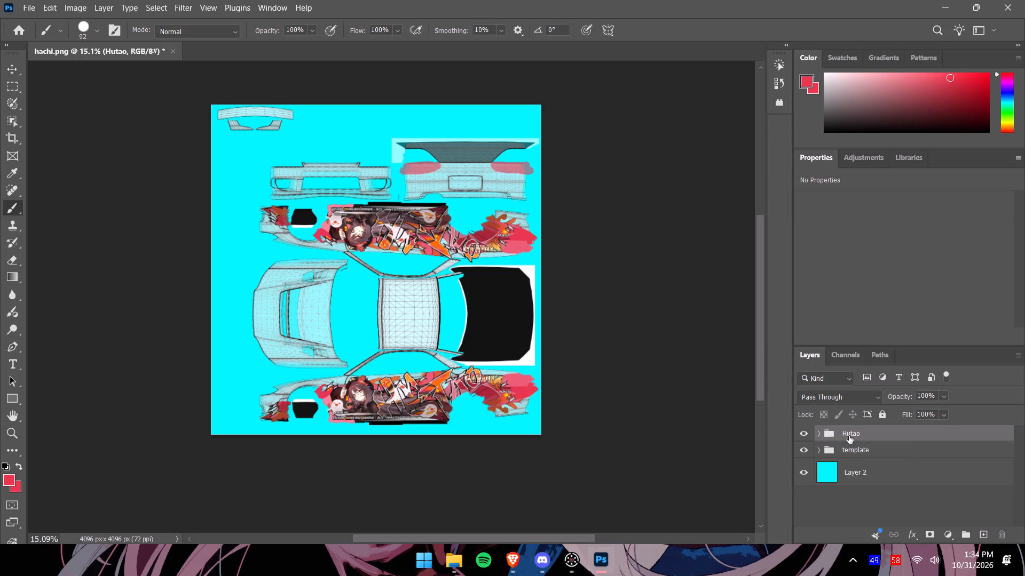
Place the blank1 (2) livery image from the nis15 Livery Template folder into hachi.png at 100% size.
{"action": "left_click", "coordinate": [458, 563]}
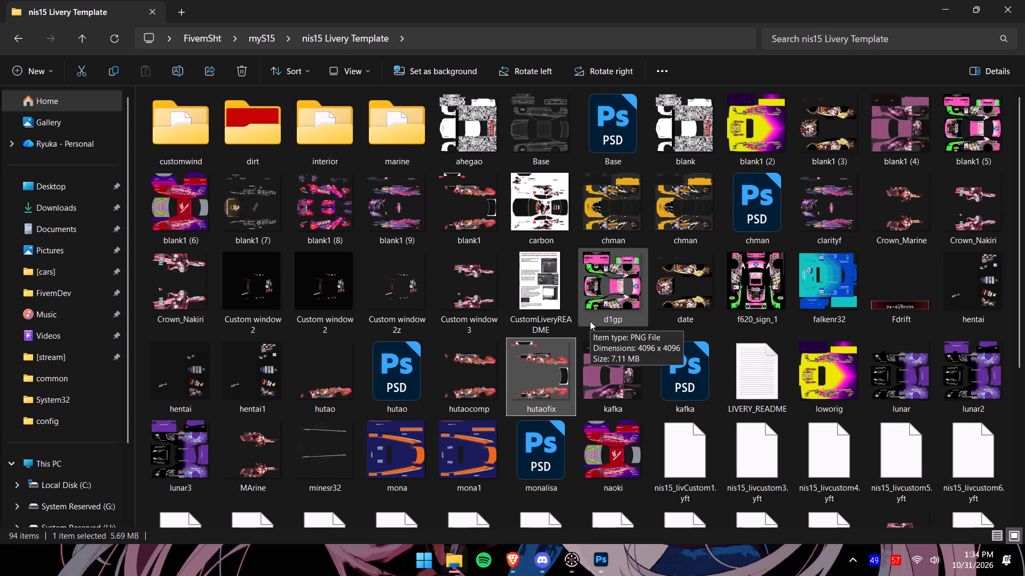
{"action": "scroll", "coordinate": [473, 341], "scroll_direction": "up", "scroll_amount": 2}
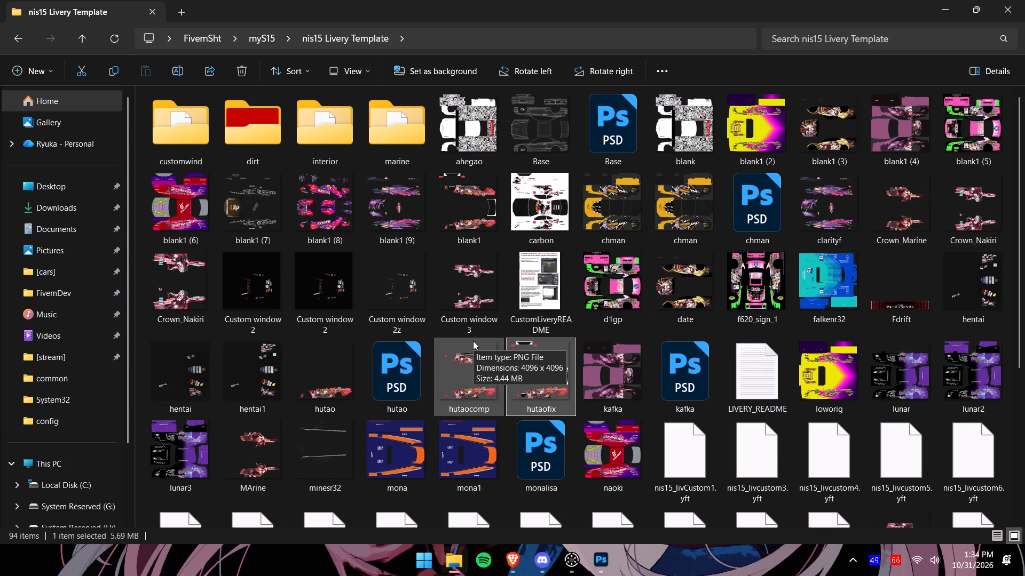
{"action": "scroll", "coordinate": [473, 341], "scroll_direction": "up", "scroll_amount": 1}
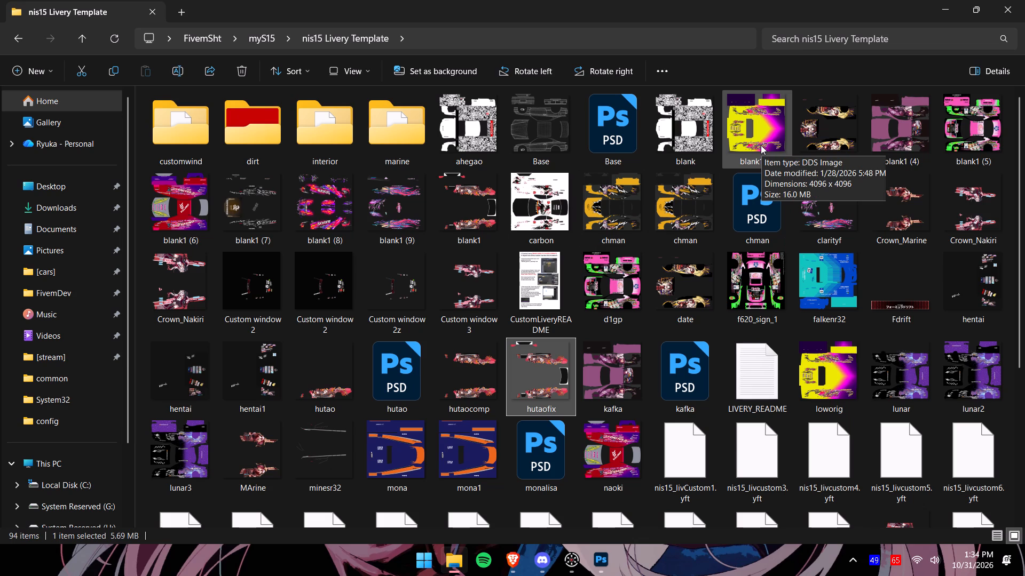
{"action": "left_click_drag", "start_coordinate": [761, 135], "coordinate": [598, 567]}
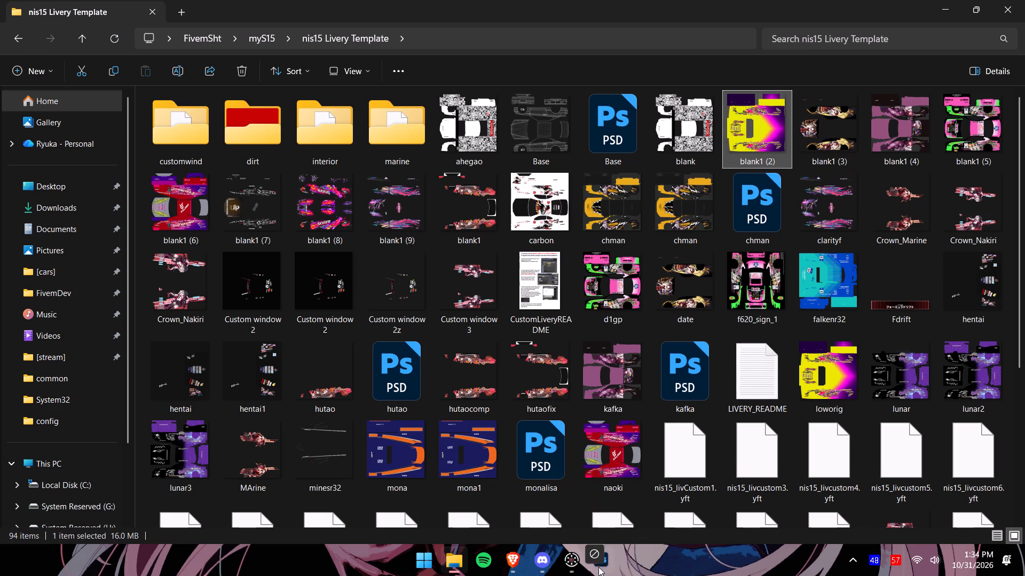
{"action": "left_click_drag", "start_coordinate": [598, 567], "coordinate": [493, 339]}
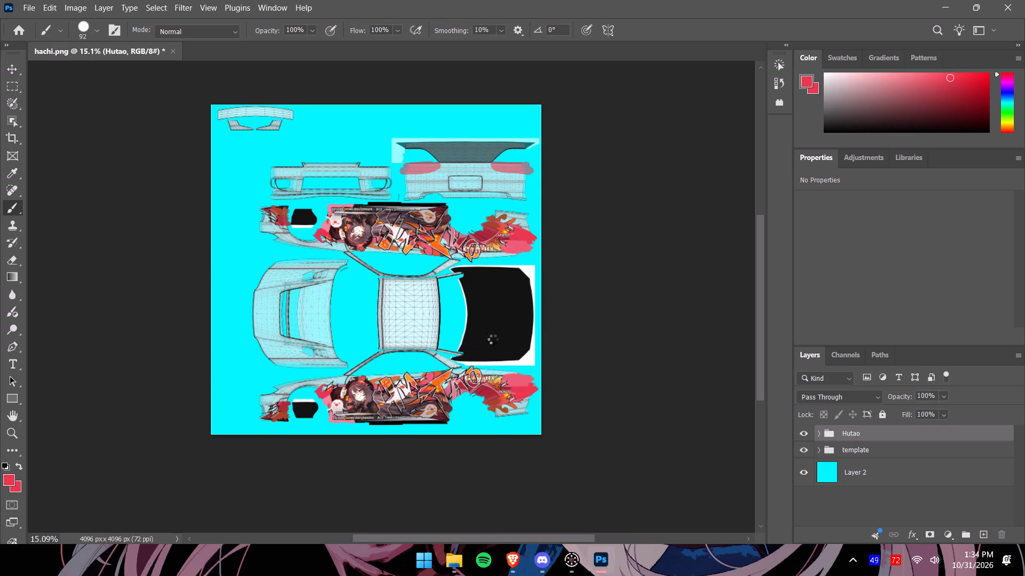
{"action": "left_click", "coordinate": [506, 241]}
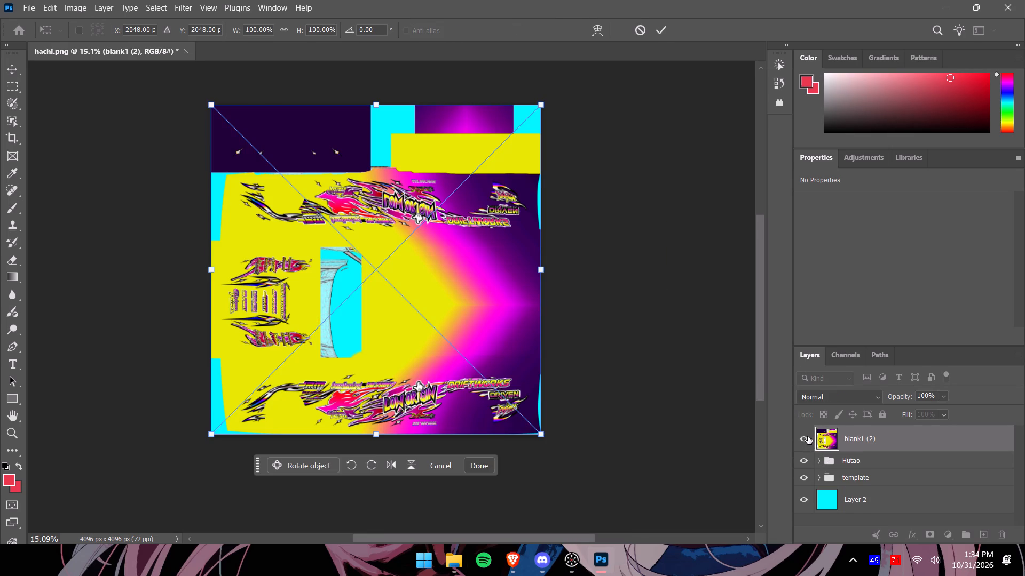
Hide the placed blank1 (2) layer and the Hutao group.
{"action": "left_click", "coordinate": [808, 436]}
{"action": "left_click", "coordinate": [806, 462]}
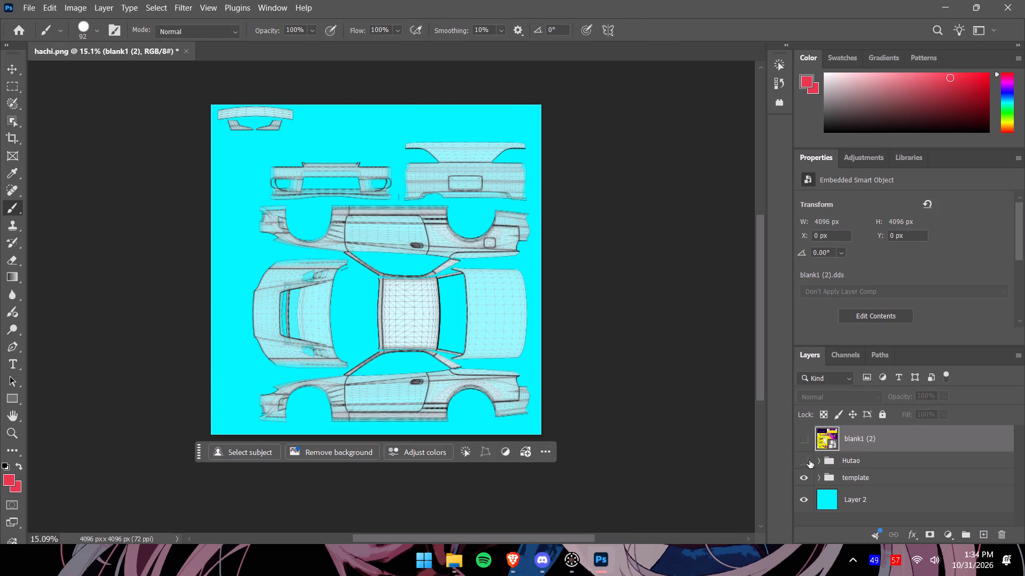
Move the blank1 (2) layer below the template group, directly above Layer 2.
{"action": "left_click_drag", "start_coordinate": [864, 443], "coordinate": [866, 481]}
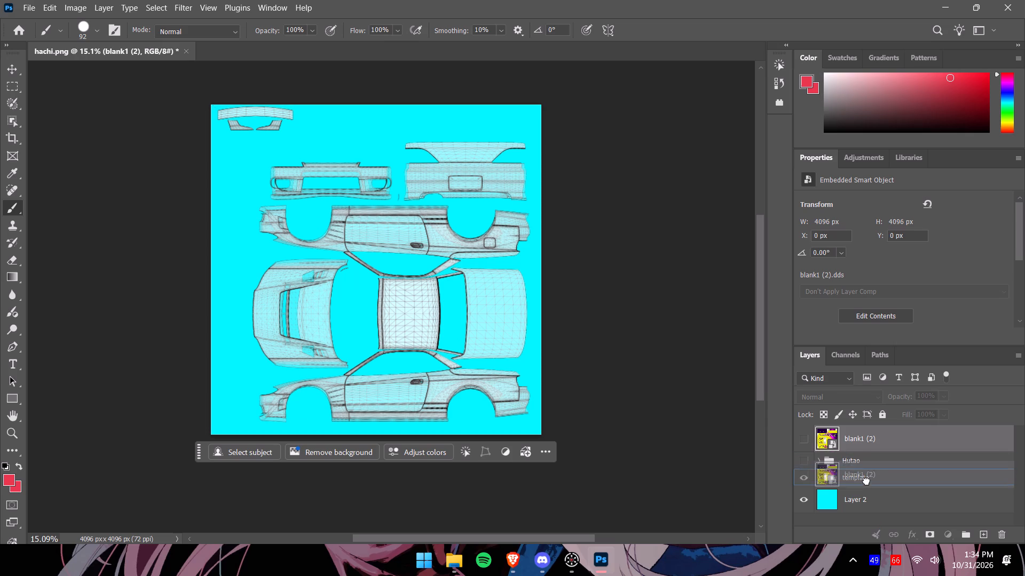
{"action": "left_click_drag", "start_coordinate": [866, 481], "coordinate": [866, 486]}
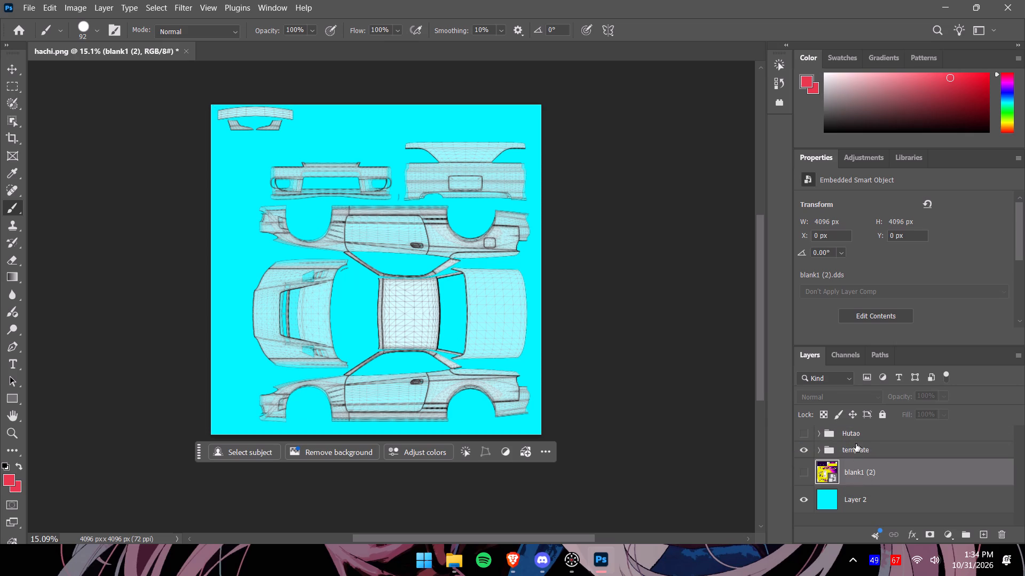
Create a layer group named "origin" above the Hutao group and put the blank1 (2) layer inside it.
{"action": "right_click", "coordinate": [858, 434]}
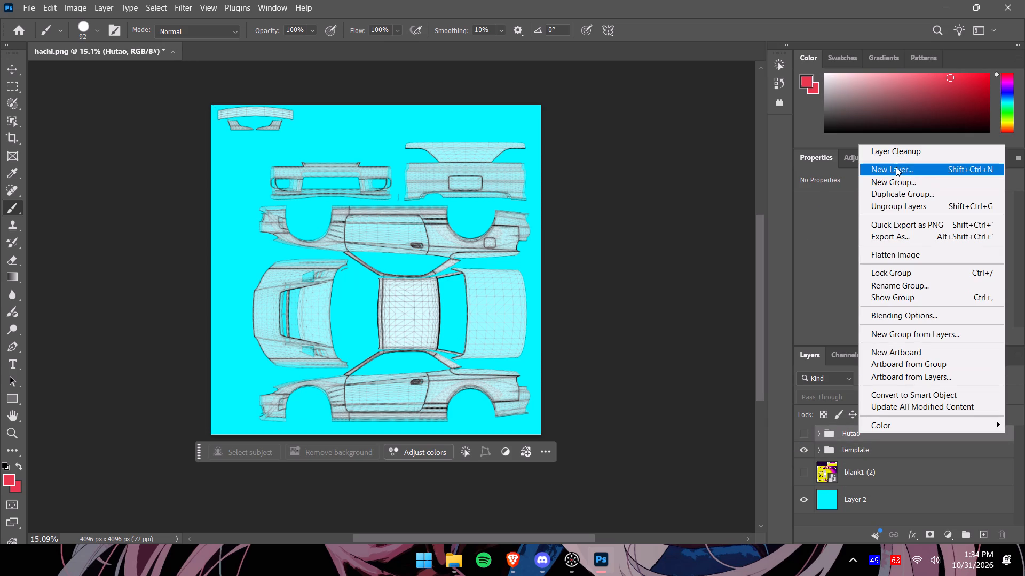
{"action": "left_click", "coordinate": [897, 181]}
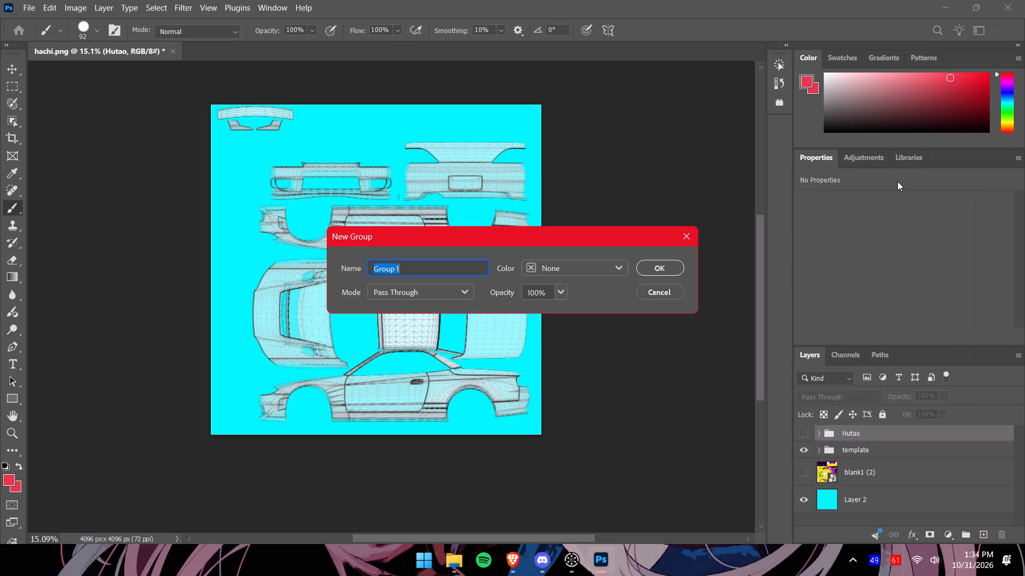
{"action": "type", "text": "origin"}
{"action": "key", "text": "Return"}
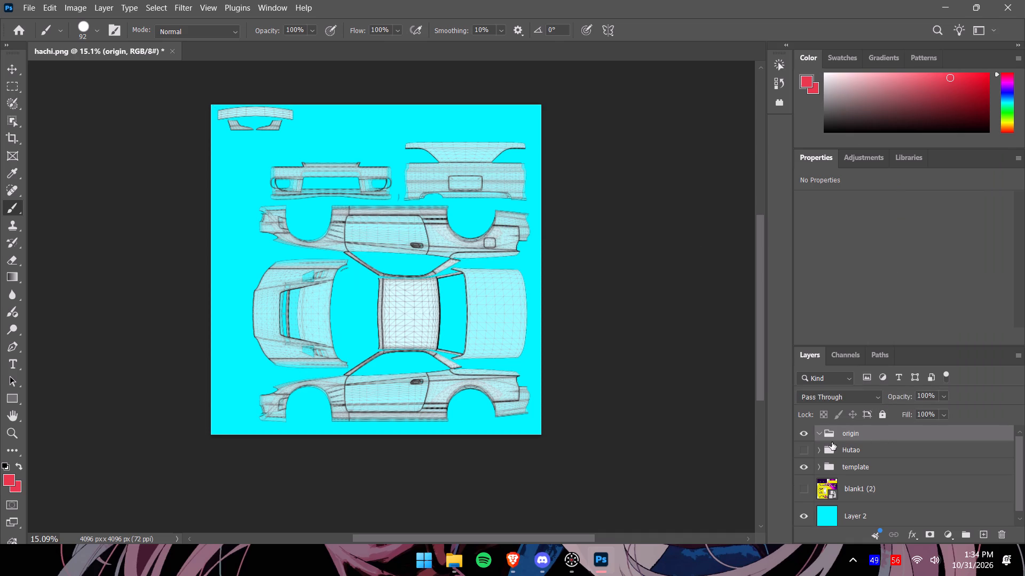
{"action": "left_click_drag", "start_coordinate": [847, 490], "coordinate": [856, 438]}
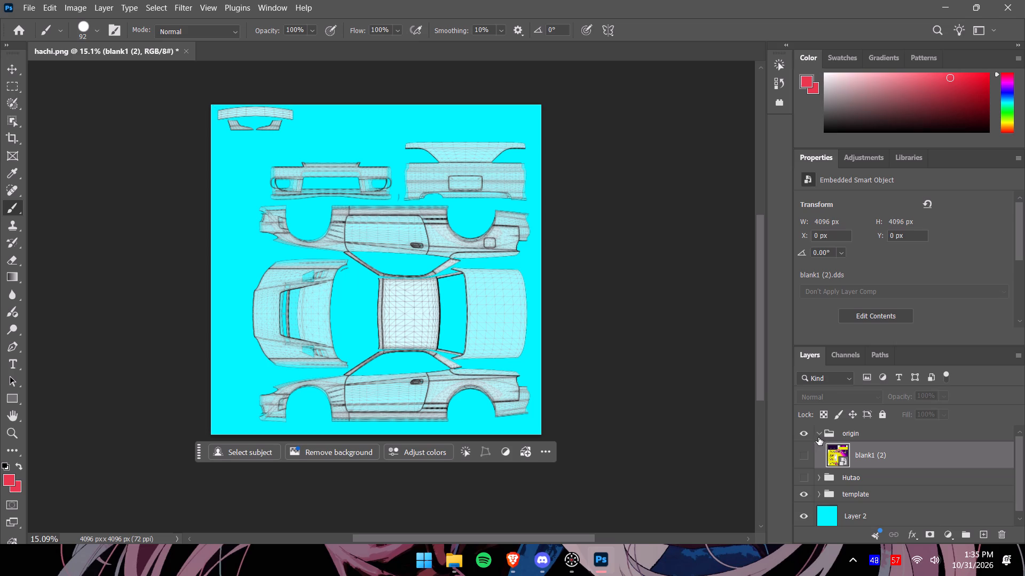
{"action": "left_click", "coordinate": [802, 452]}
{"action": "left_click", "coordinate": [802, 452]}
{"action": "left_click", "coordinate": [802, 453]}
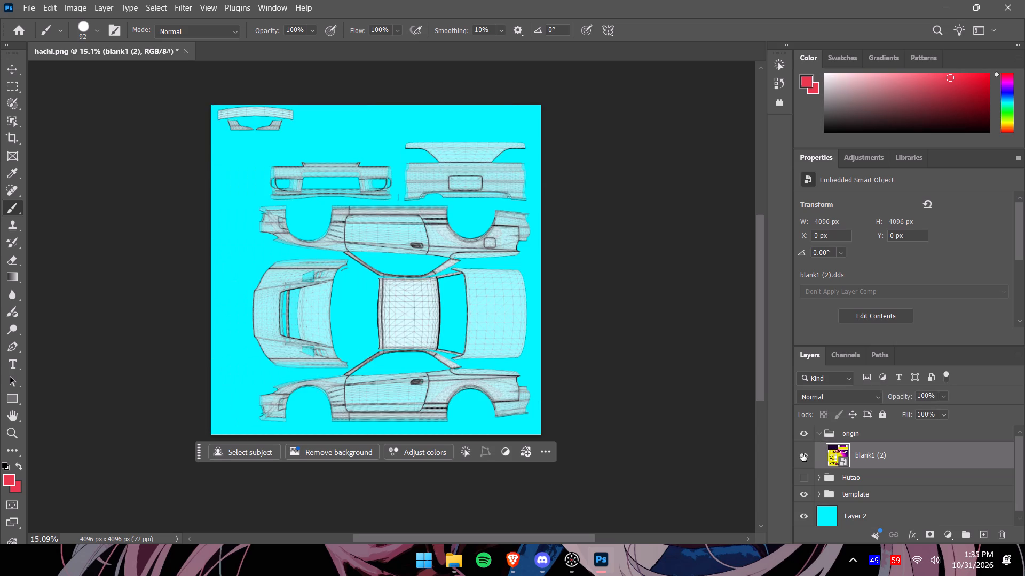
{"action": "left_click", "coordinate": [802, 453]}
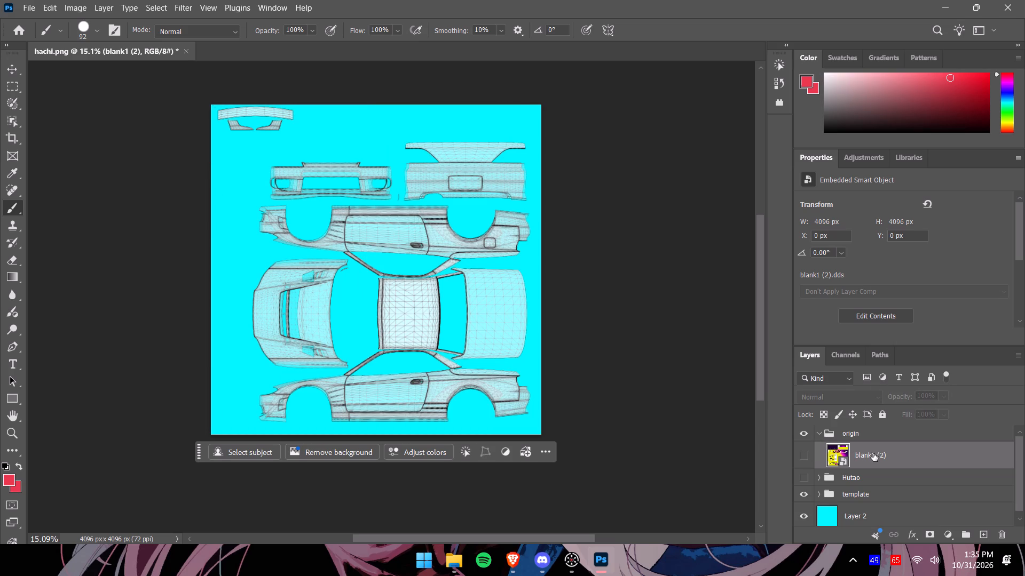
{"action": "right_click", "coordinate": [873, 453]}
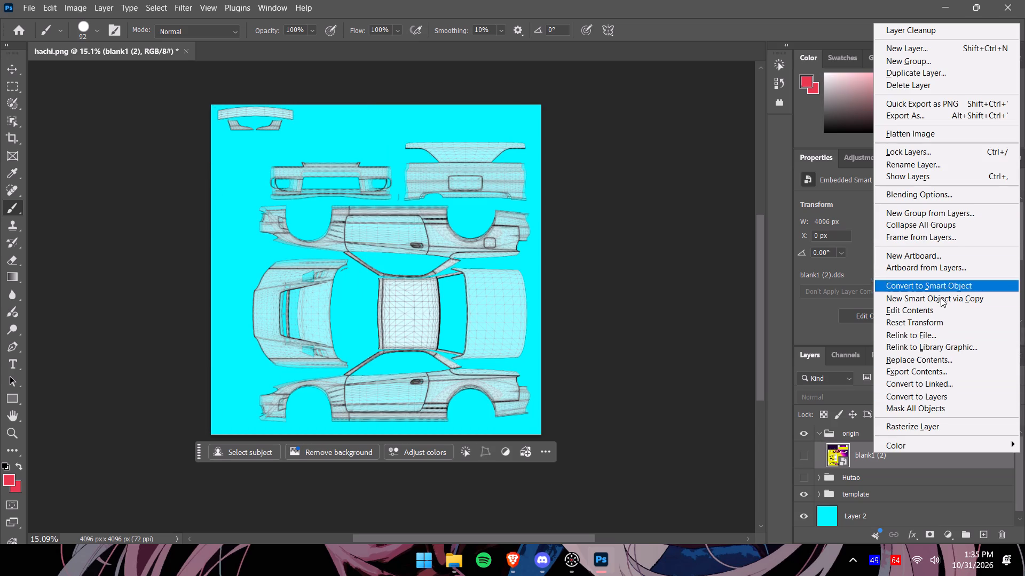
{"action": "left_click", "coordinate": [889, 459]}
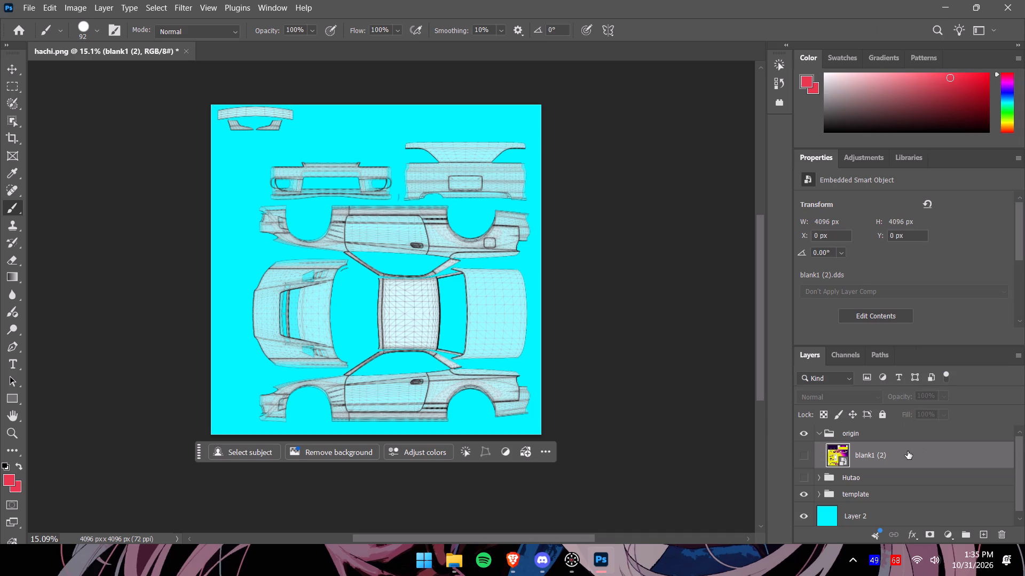
Show the blank1 (2) layer and reduce its opacity to 48% so the wireframe shows through.
{"action": "left_click", "coordinate": [805, 457]}
{"action": "left_click", "coordinate": [942, 396]}
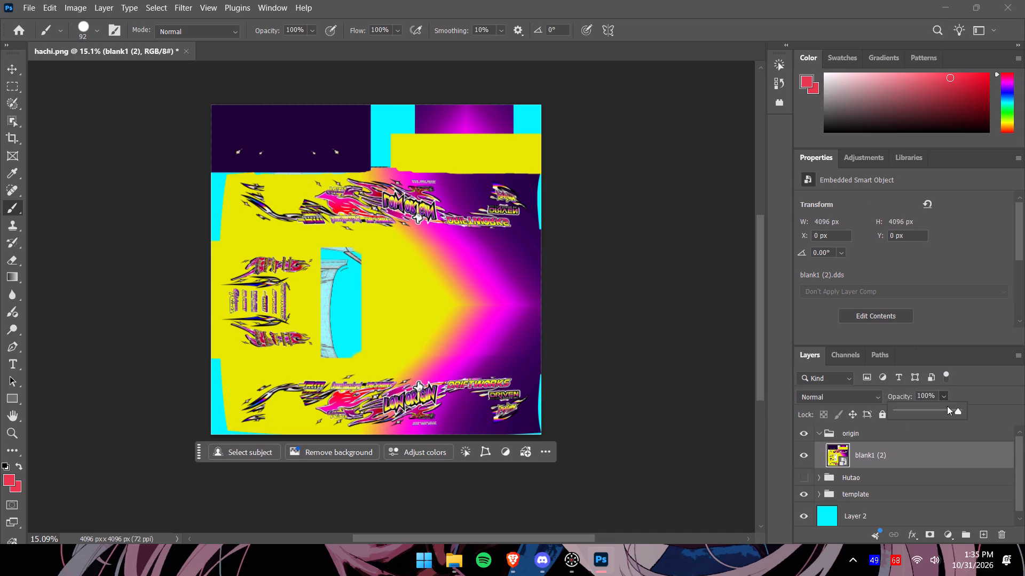
{"action": "left_click_drag", "start_coordinate": [958, 412], "coordinate": [936, 416]}
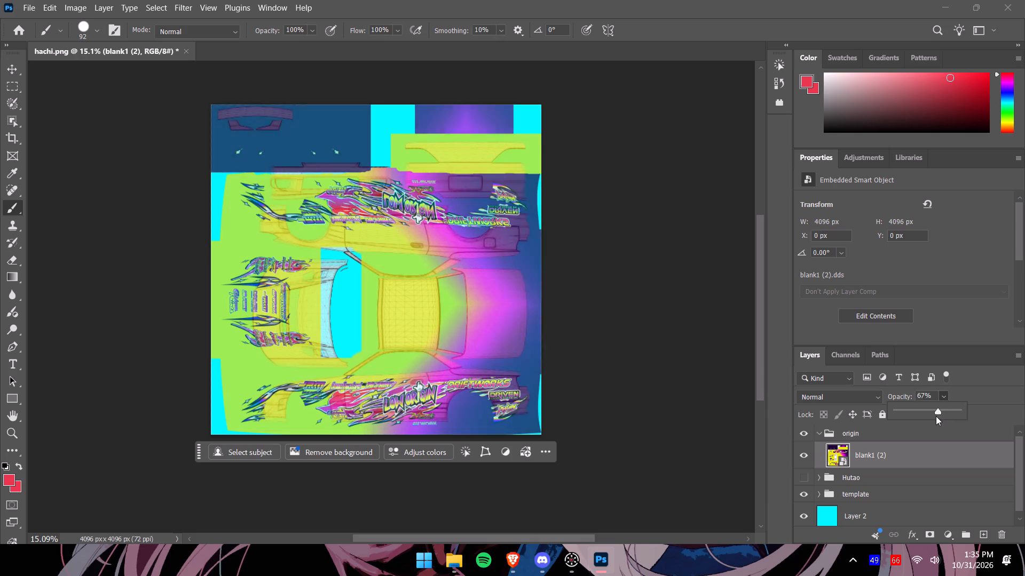
{"action": "left_click_drag", "start_coordinate": [936, 416], "coordinate": [926, 415]}
Copy the lower car-side strip of blank1 (2), about 3978 by 937 px, onto a new layer using a rectangular selection.
{"action": "left_click_drag", "start_coordinate": [761, 332], "coordinate": [762, 334]}
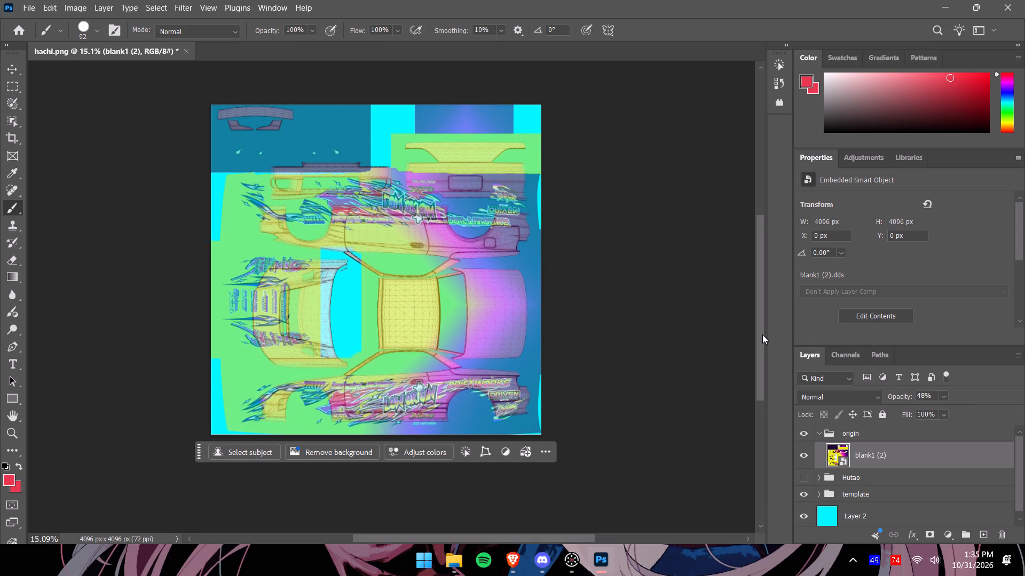
{"action": "left_click_drag", "start_coordinate": [762, 334], "coordinate": [763, 346]}
{"action": "scroll", "coordinate": [413, 367], "scroll_direction": "up", "scroll_amount": 6, "text": "alt"}
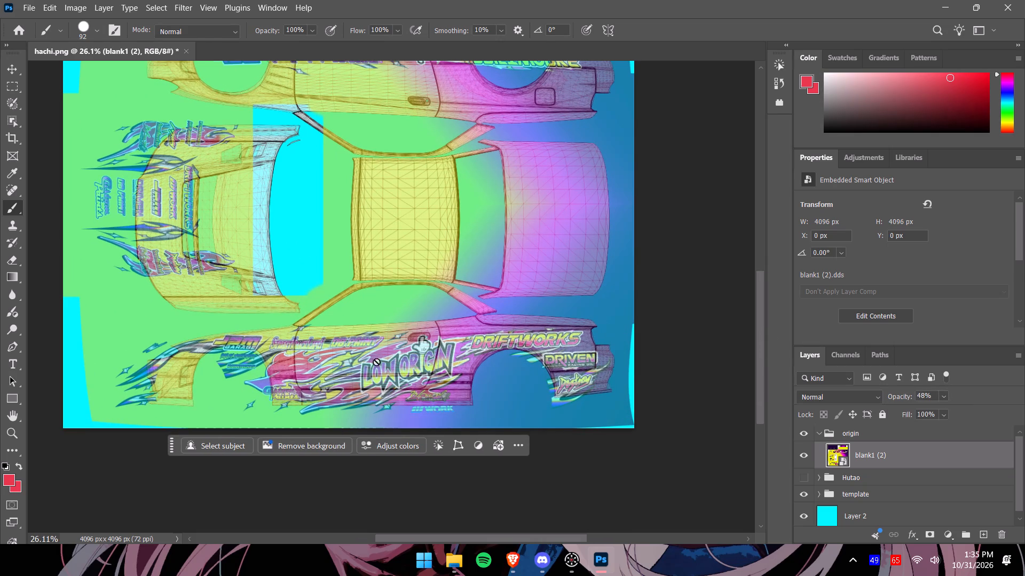
{"action": "left_click", "coordinate": [18, 86]}
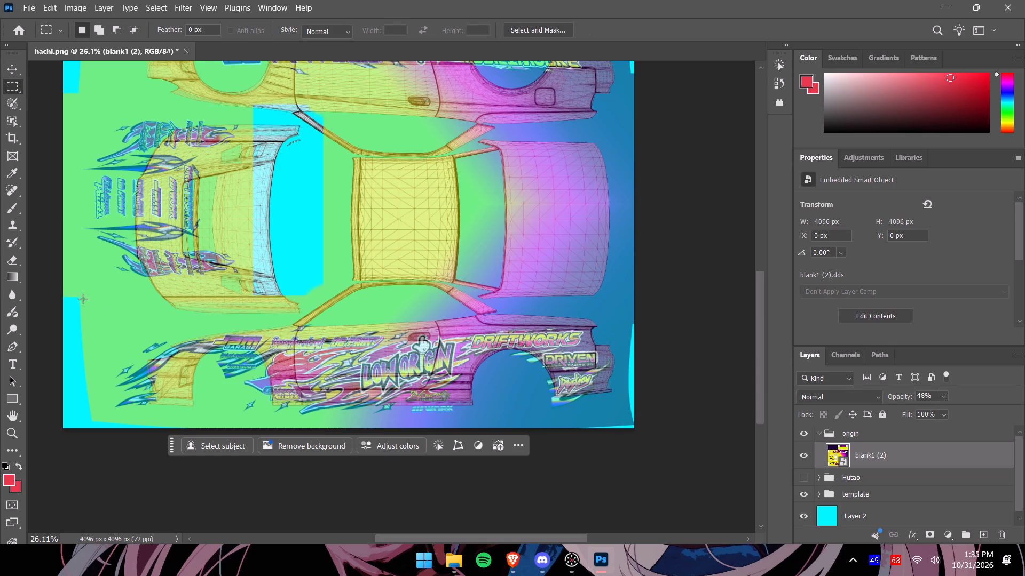
{"action": "left_click_drag", "start_coordinate": [78, 298], "coordinate": [90, 298]}
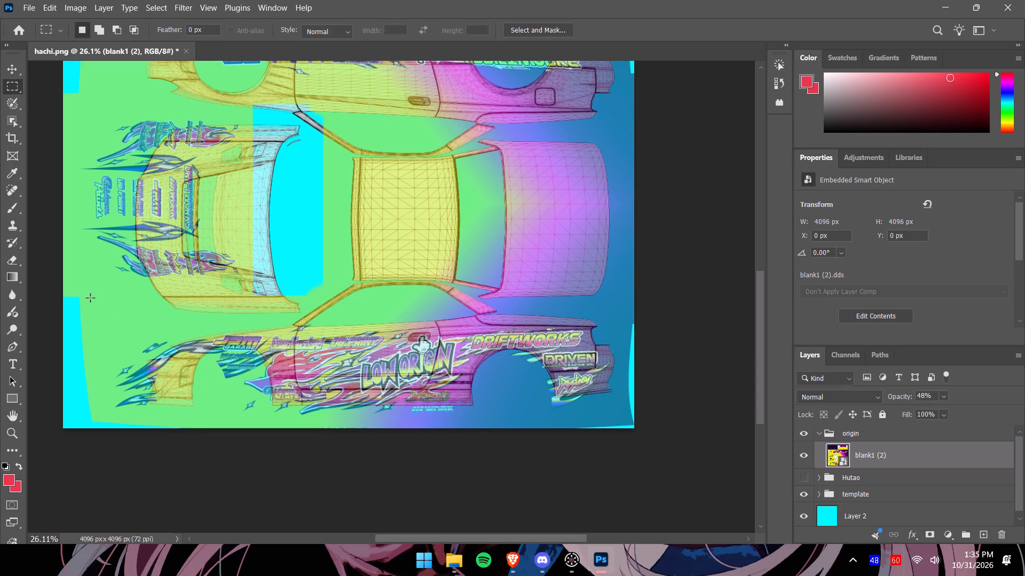
{"action": "left_click_drag", "start_coordinate": [90, 298], "coordinate": [663, 430]}
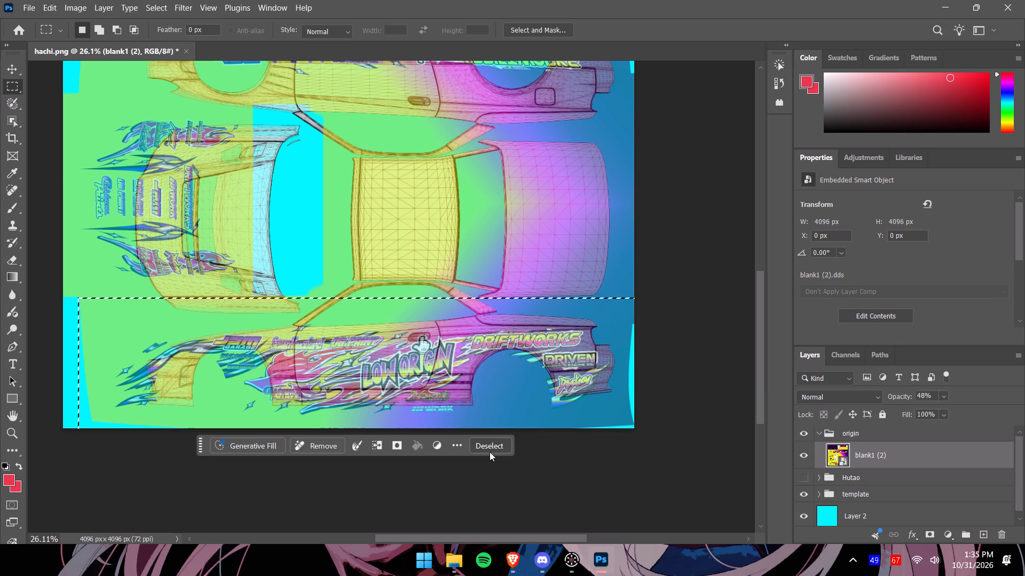
{"action": "key", "text": "ctrl+c"}
{"action": "key", "text": "ctrl+v"}
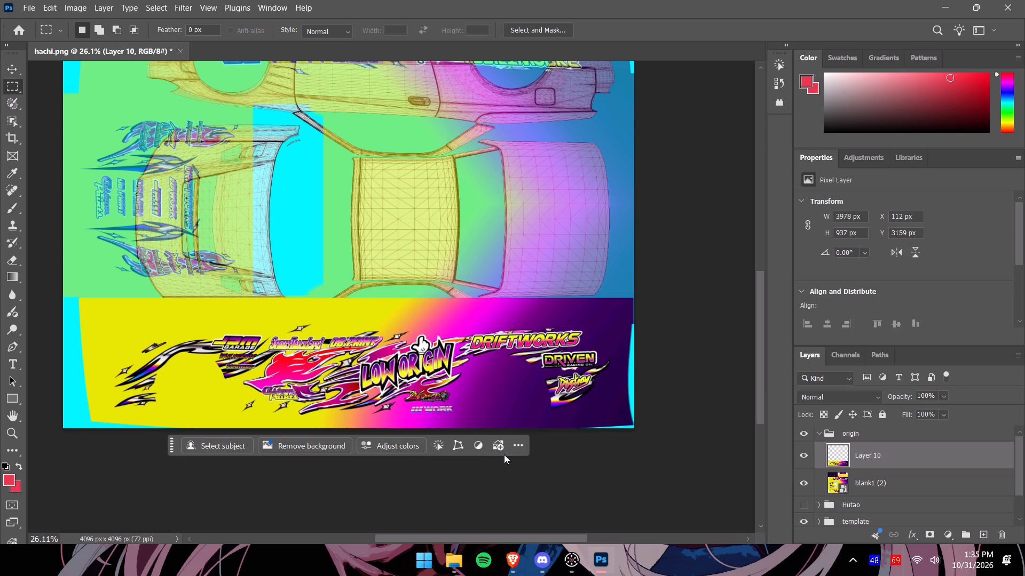
Hide the full blank1 (2) layer and set the copied side strip's opacity to 52%.
{"action": "left_click", "coordinate": [804, 486]}
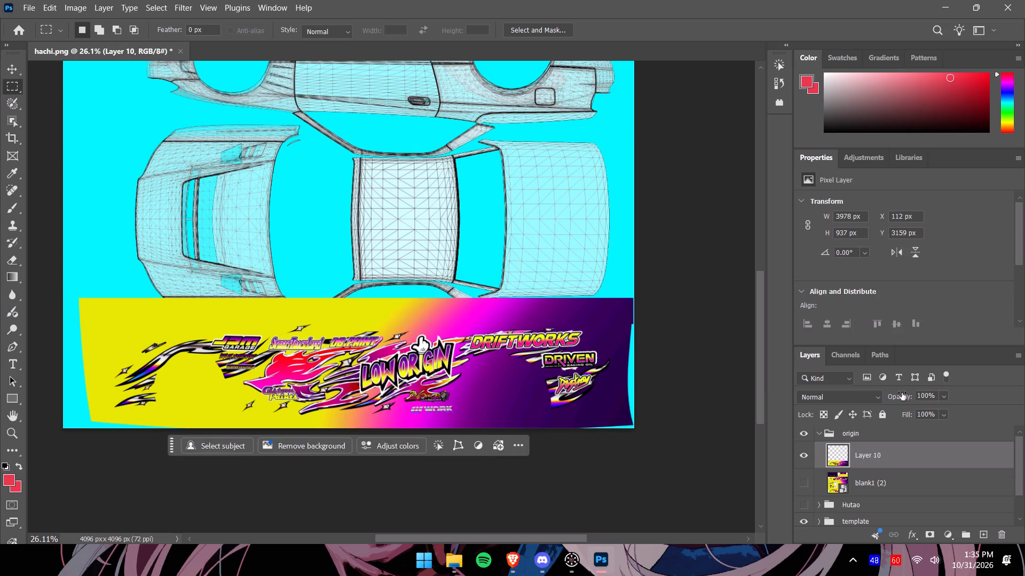
{"action": "left_click", "coordinate": [941, 398]}
{"action": "left_click_drag", "start_coordinate": [955, 408], "coordinate": [940, 411]}
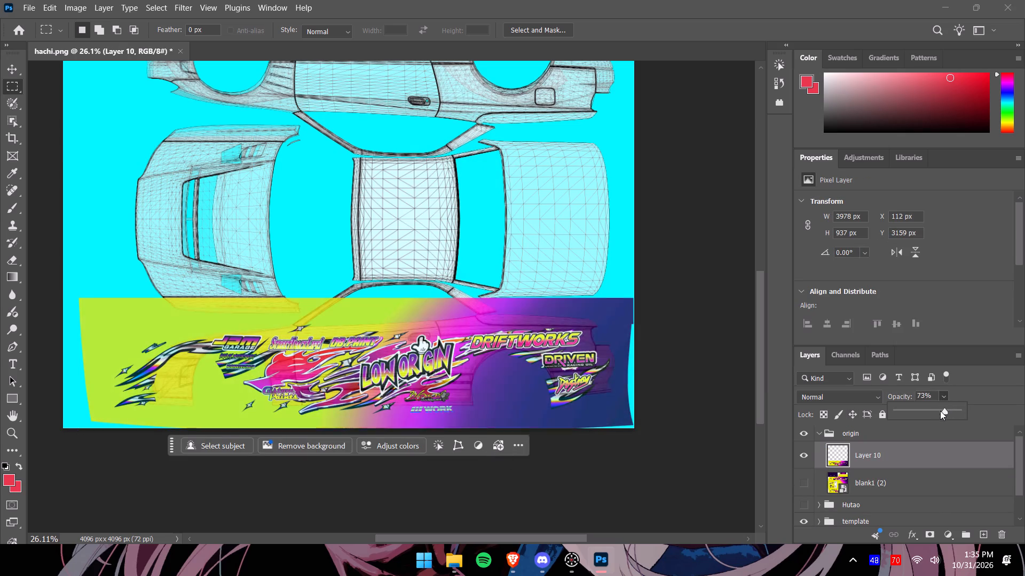
{"action": "left_click_drag", "start_coordinate": [940, 411], "coordinate": [929, 415]}
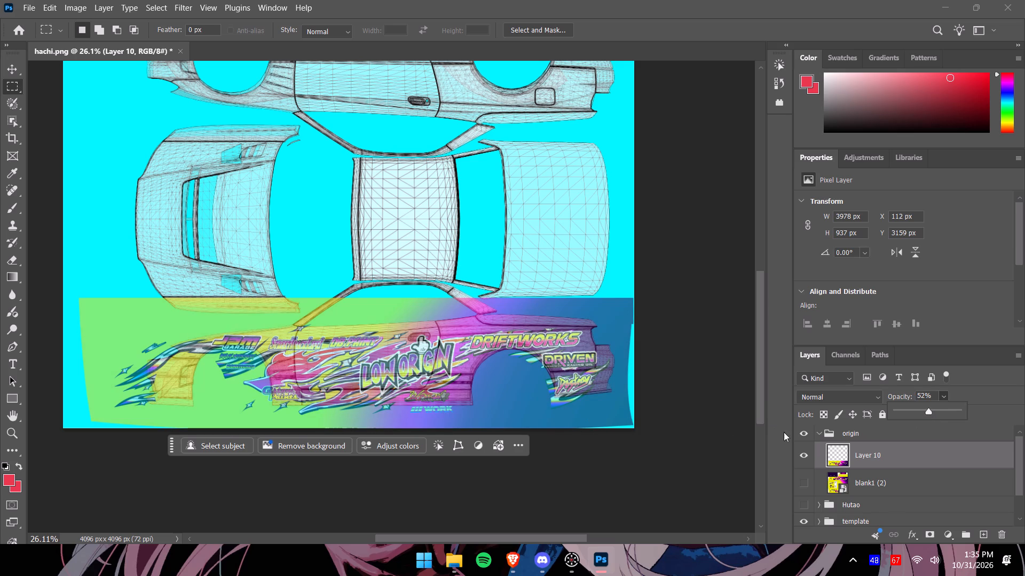
Scale the copied side strip with a free transform to about 93% width (3701 px) and 95% height.
{"action": "left_click", "coordinate": [17, 70]}
{"action": "left_click_drag", "start_coordinate": [78, 363], "coordinate": [83, 363]}
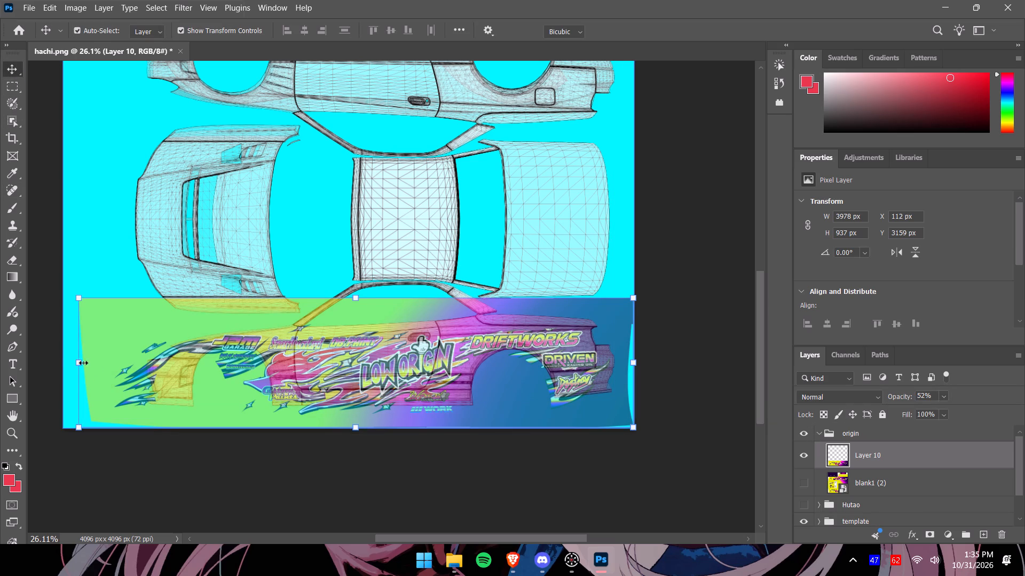
{"action": "left_click_drag", "start_coordinate": [83, 363], "coordinate": [122, 364]}
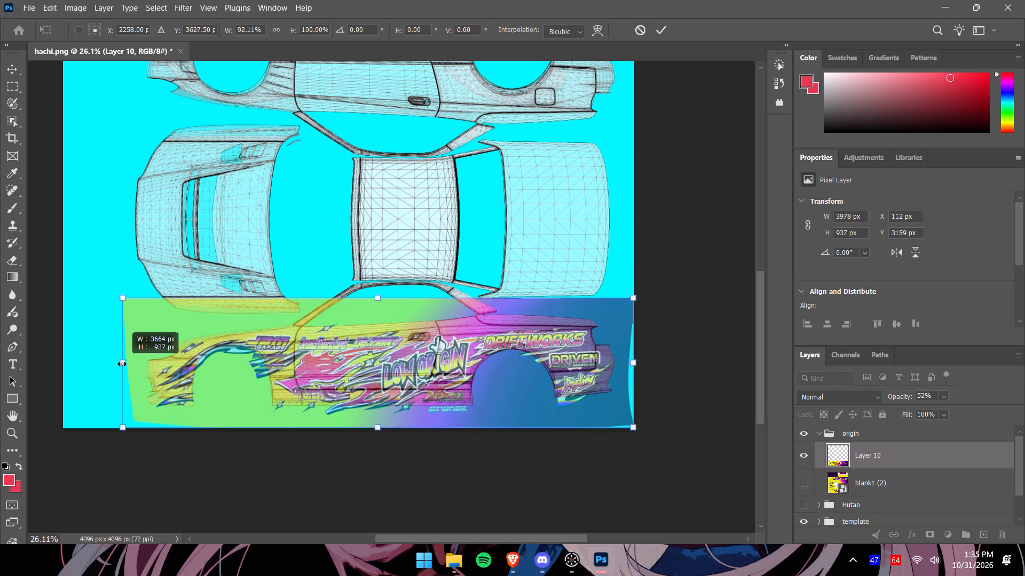
{"action": "left_click_drag", "start_coordinate": [122, 364], "coordinate": [117, 364]}
{"action": "left_click_drag", "start_coordinate": [377, 428], "coordinate": [377, 426]}
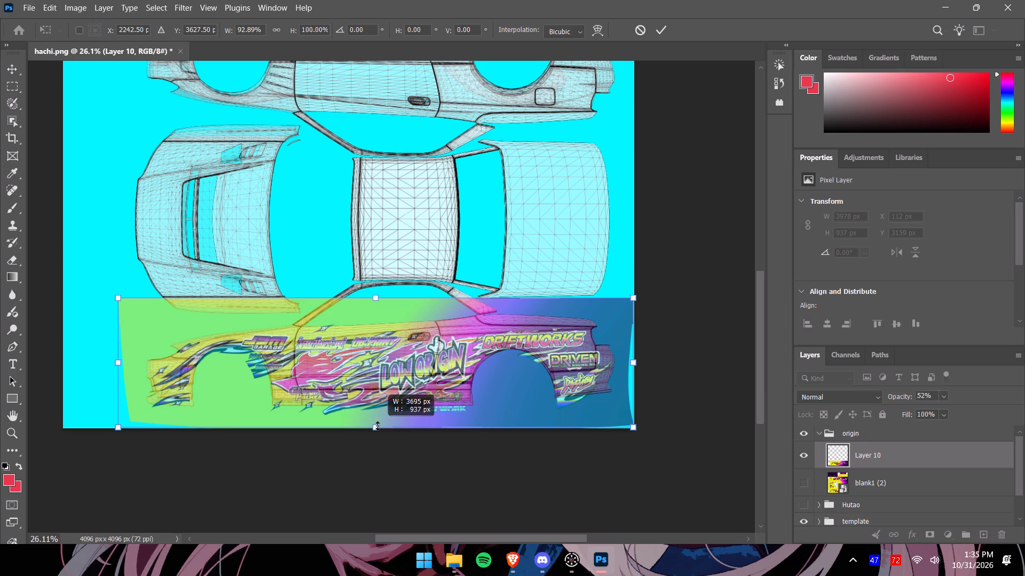
{"action": "left_click_drag", "start_coordinate": [377, 426], "coordinate": [379, 422]}
{"action": "left_click", "coordinate": [637, 361]}
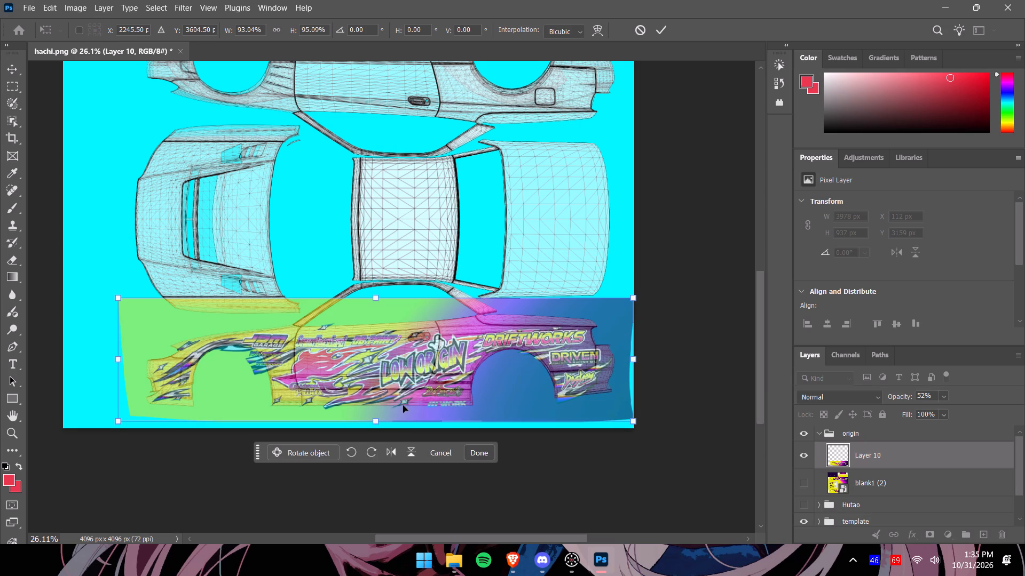
Fine-tune the side strip's height to about 93.7% so its artwork lines up with the car-side wireframe.
{"action": "scroll", "coordinate": [327, 374], "scroll_direction": "up", "scroll_amount": 4, "text": "alt"}
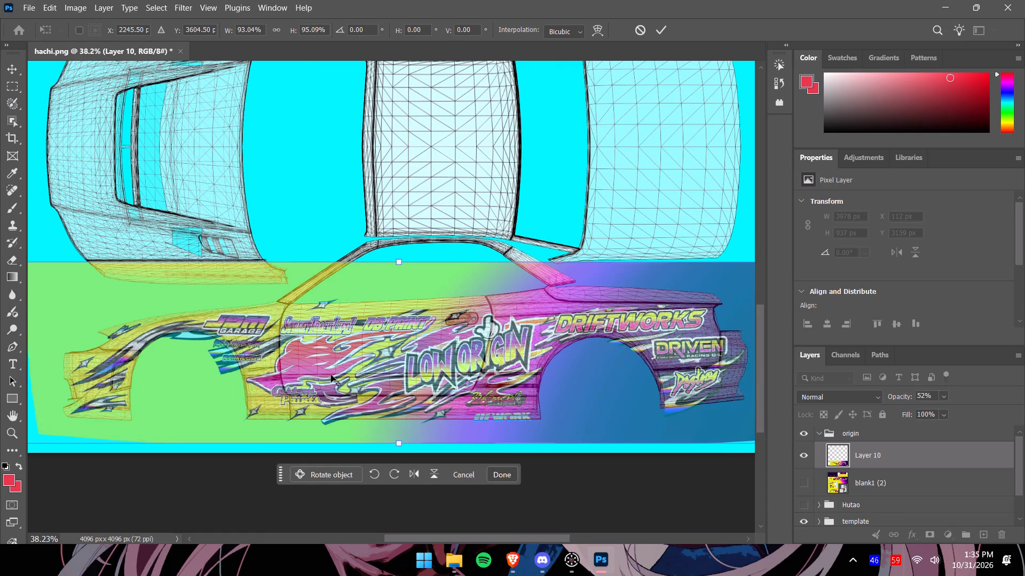
{"action": "scroll", "coordinate": [331, 375], "scroll_direction": "up", "scroll_amount": 1, "text": "alt"}
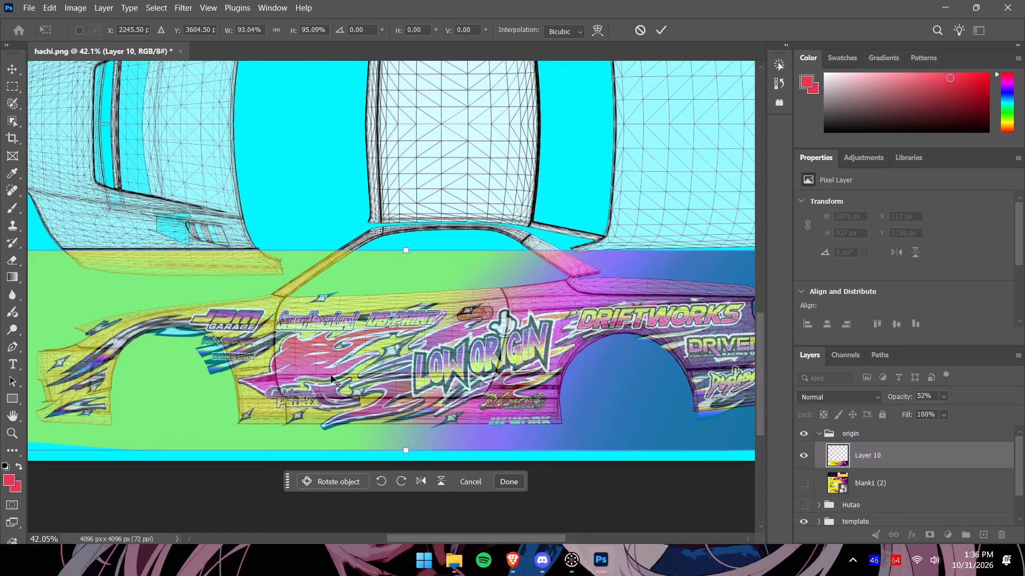
{"action": "scroll", "coordinate": [331, 375], "scroll_direction": "down", "scroll_amount": 1, "text": "alt"}
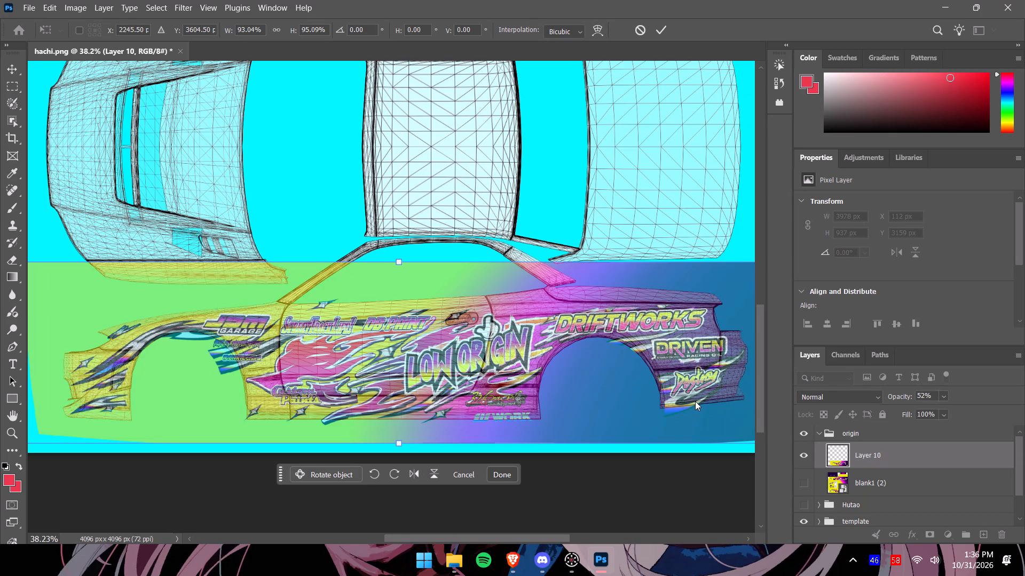
{"action": "scroll", "coordinate": [558, 410], "scroll_direction": "up", "scroll_amount": 2, "text": "alt"}
{"action": "scroll", "coordinate": [383, 431], "scroll_direction": "up", "scroll_amount": 1, "text": "alt"}
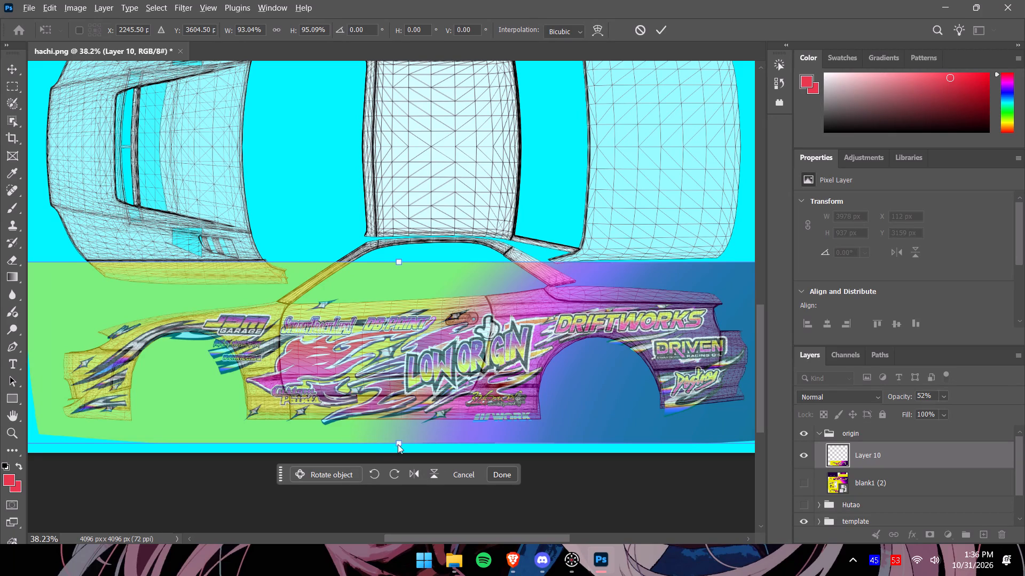
{"action": "left_click", "coordinate": [398, 443]}
{"action": "left_click_drag", "start_coordinate": [398, 443], "coordinate": [398, 436]}
{"action": "left_click_drag", "start_coordinate": [398, 436], "coordinate": [397, 432]}
{"action": "left_click_drag", "start_coordinate": [398, 444], "coordinate": [401, 439]}
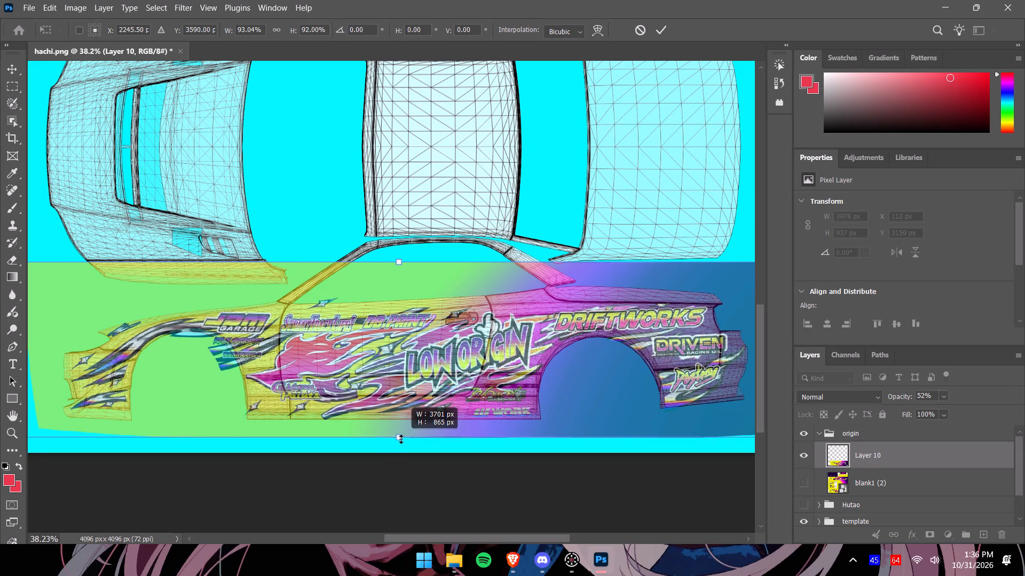
{"action": "left_click_drag", "start_coordinate": [401, 439], "coordinate": [404, 441]}
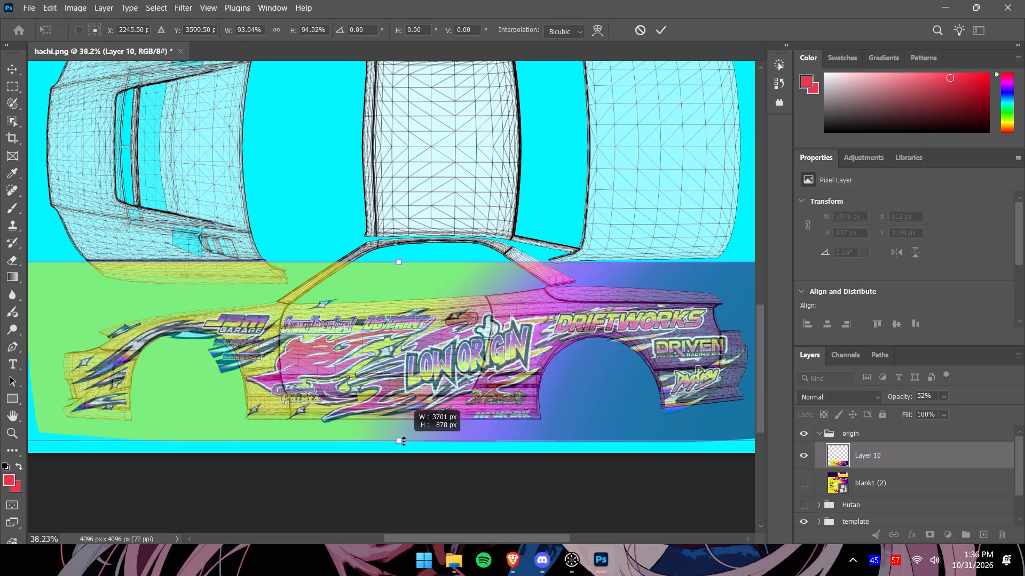
{"action": "left_click_drag", "start_coordinate": [404, 441], "coordinate": [404, 442]}
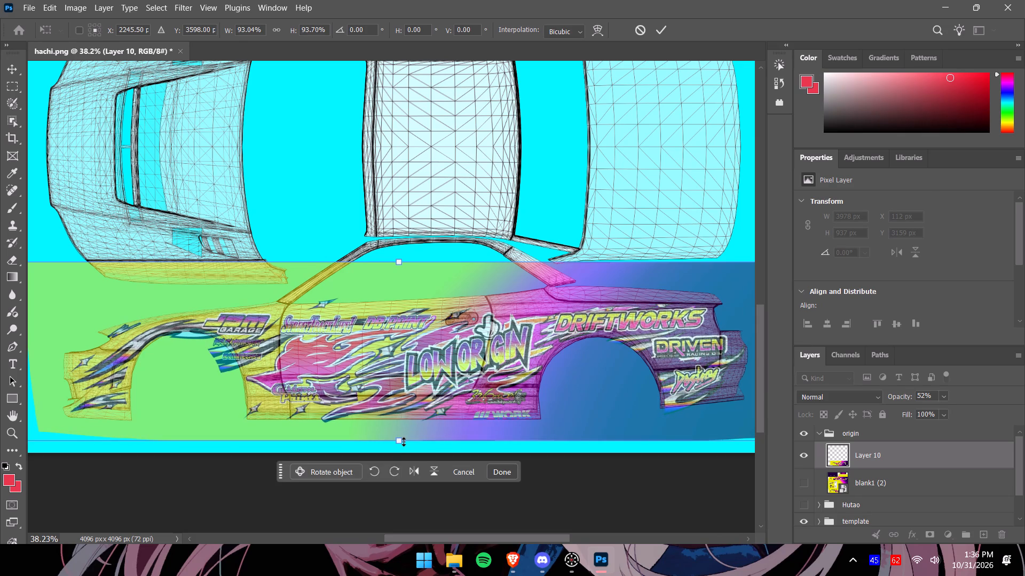
Warp the side strip near the door's front edge, shifting the JDM Garage lettering and pink flame tip slightly rearward.
{"action": "scroll", "coordinate": [96, 401], "scroll_direction": "up", "scroll_amount": 8, "text": "alt"}
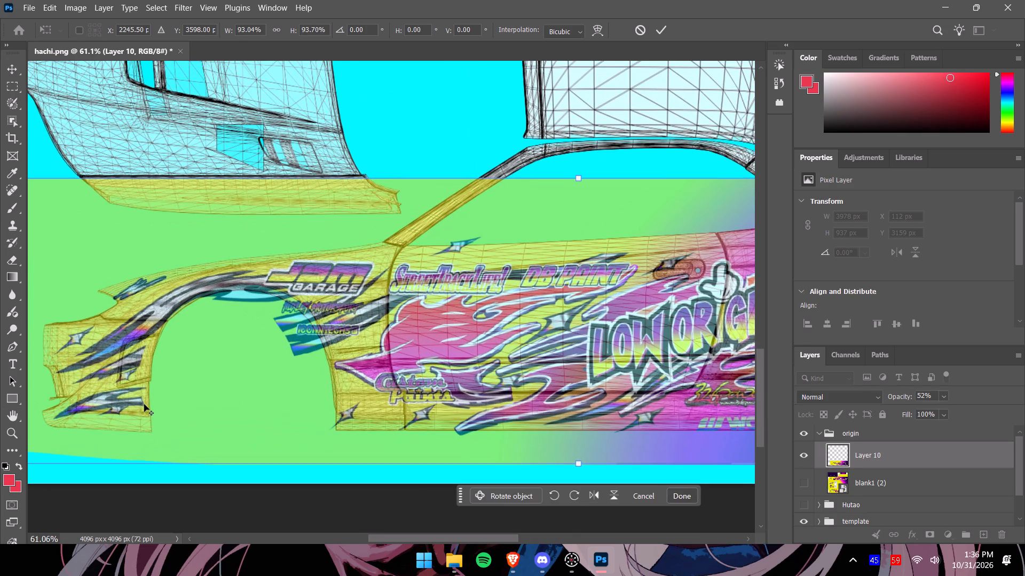
{"action": "scroll", "coordinate": [144, 404], "scroll_direction": "up", "scroll_amount": 6, "text": "alt"}
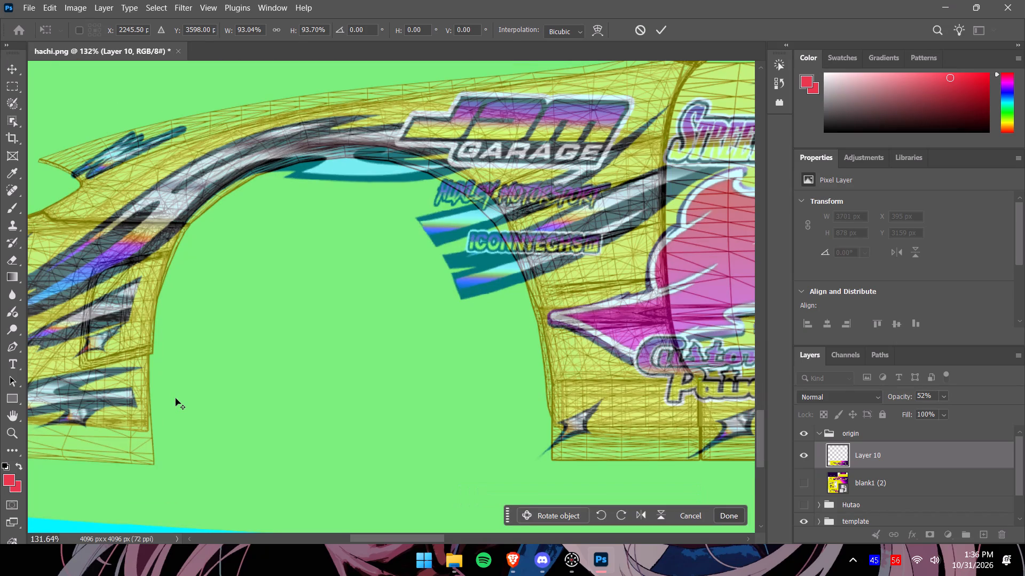
{"action": "scroll", "coordinate": [176, 398], "scroll_direction": "down", "scroll_amount": 12, "text": "alt"}
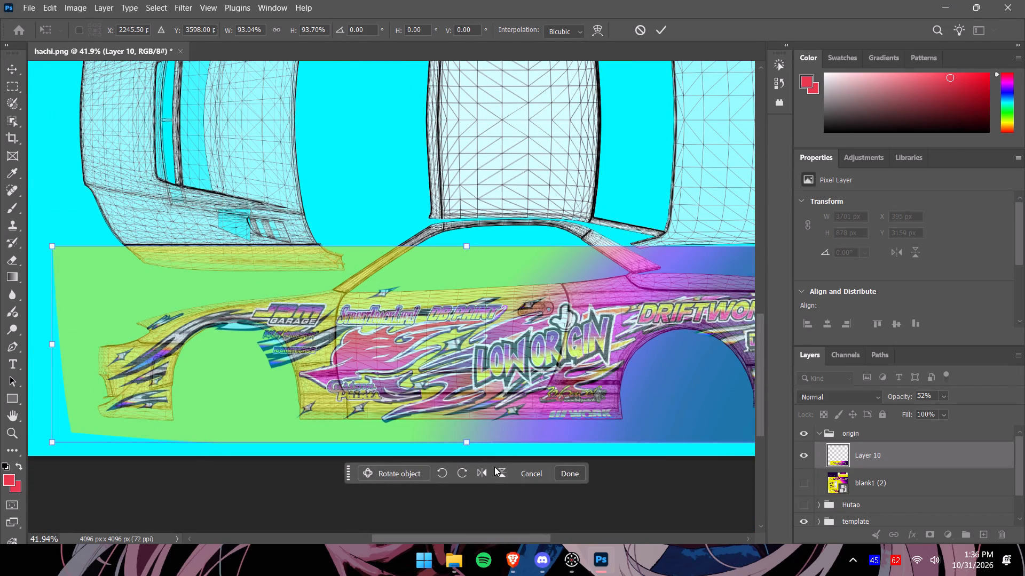
{"action": "left_click", "coordinate": [603, 28]}
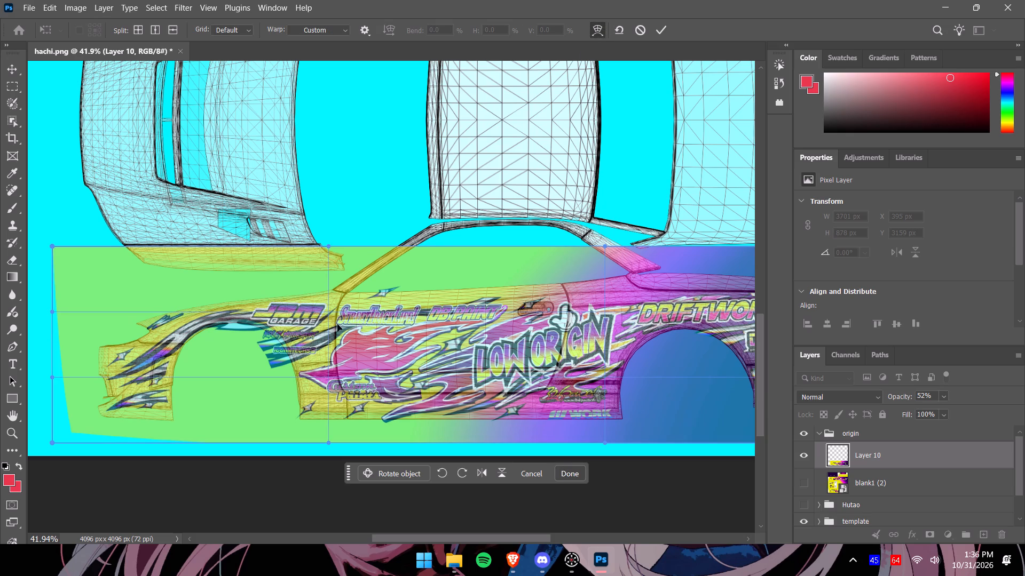
{"action": "scroll", "coordinate": [306, 335], "scroll_direction": "up", "scroll_amount": 3, "text": "alt"}
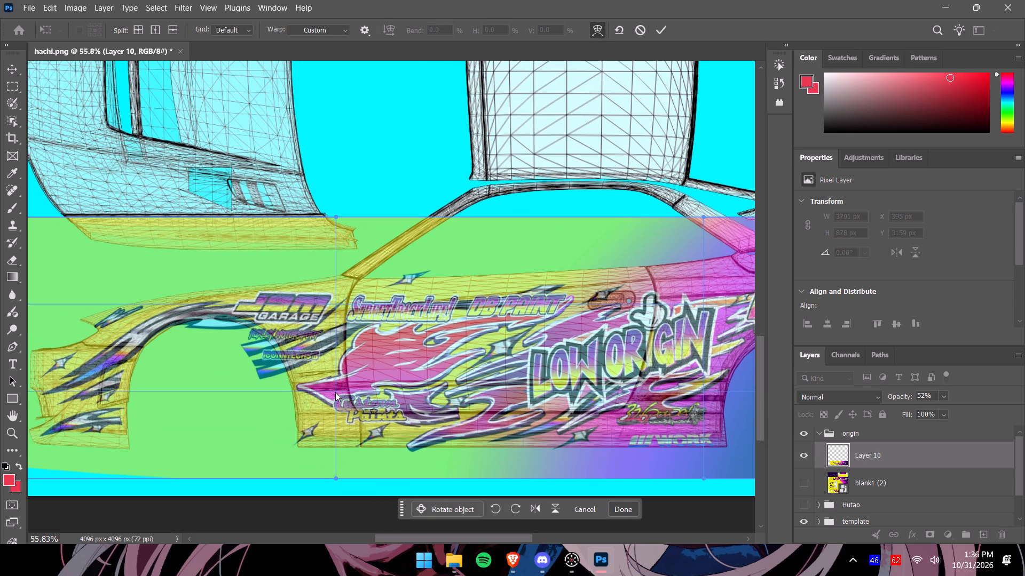
{"action": "left_click_drag", "start_coordinate": [335, 392], "coordinate": [343, 390]}
{"action": "left_click_drag", "start_coordinate": [336, 304], "coordinate": [348, 300]}
{"action": "left_click_drag", "start_coordinate": [319, 302], "coordinate": [331, 298]}
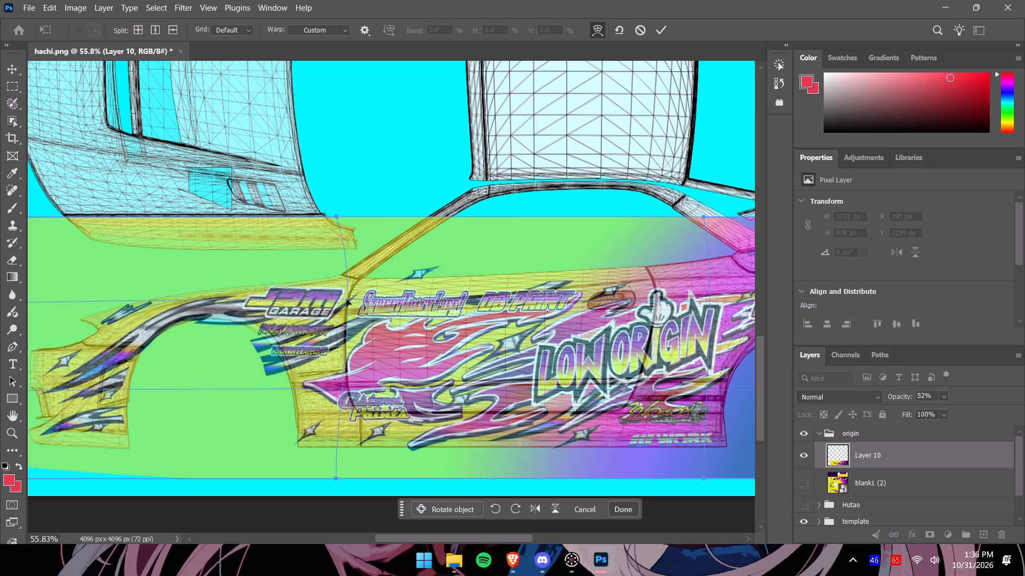
{"action": "left_click", "coordinate": [346, 299]}
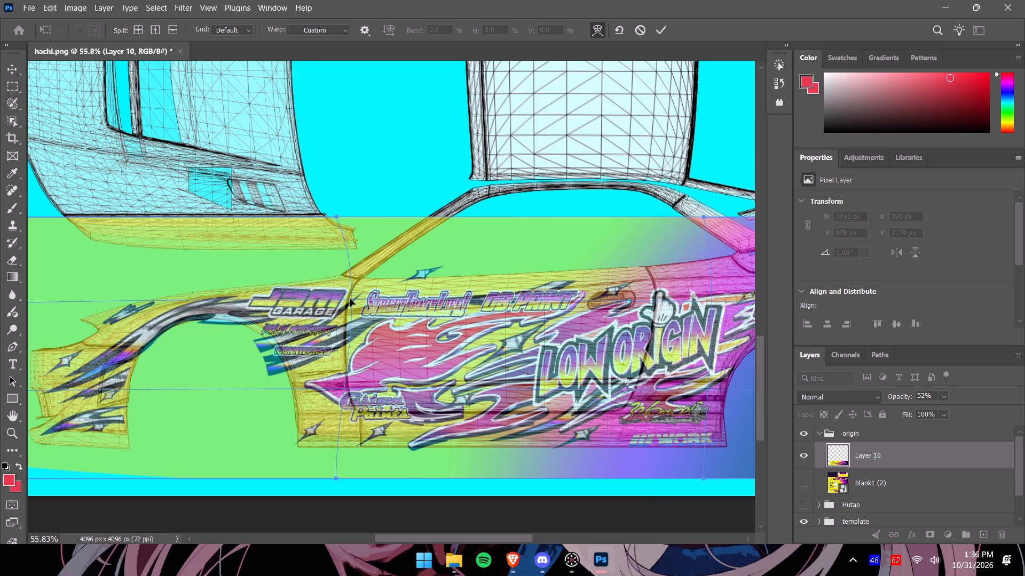
{"action": "left_click_drag", "start_coordinate": [318, 386], "coordinate": [325, 387]}
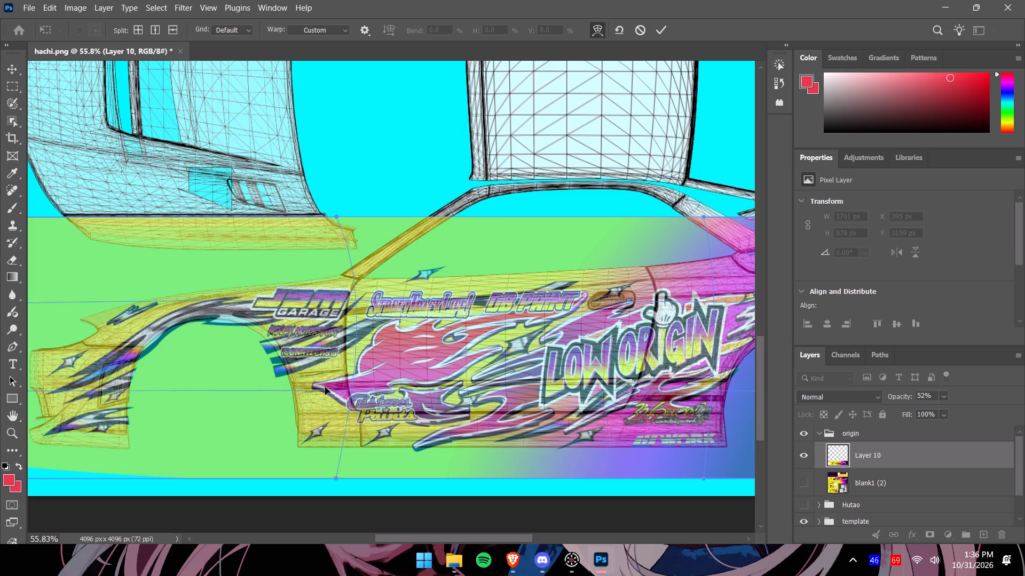
{"action": "left_click_drag", "start_coordinate": [325, 387], "coordinate": [324, 387]}
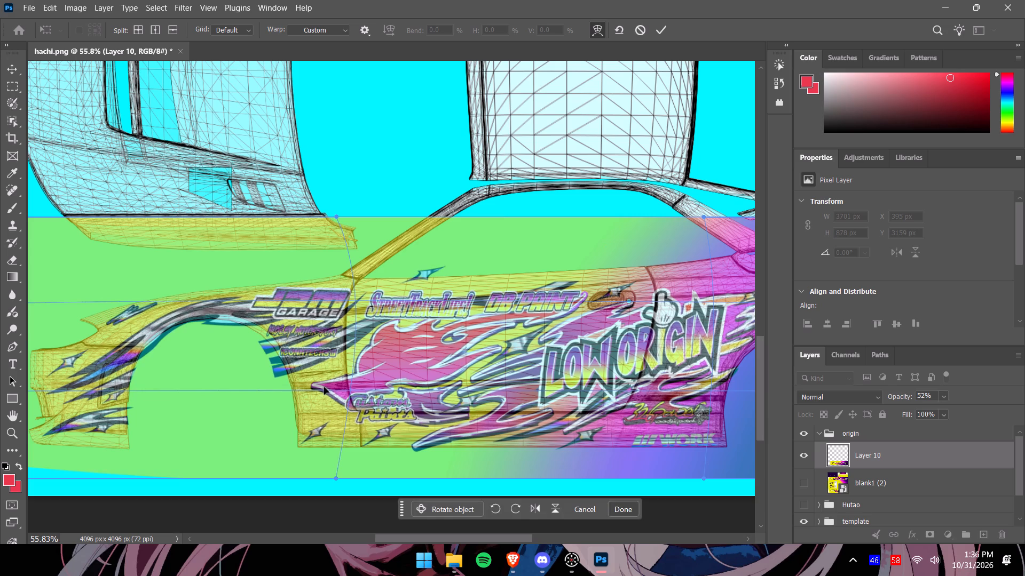
{"action": "scroll", "coordinate": [270, 388], "scroll_direction": "down", "scroll_amount": 2, "text": "alt"}
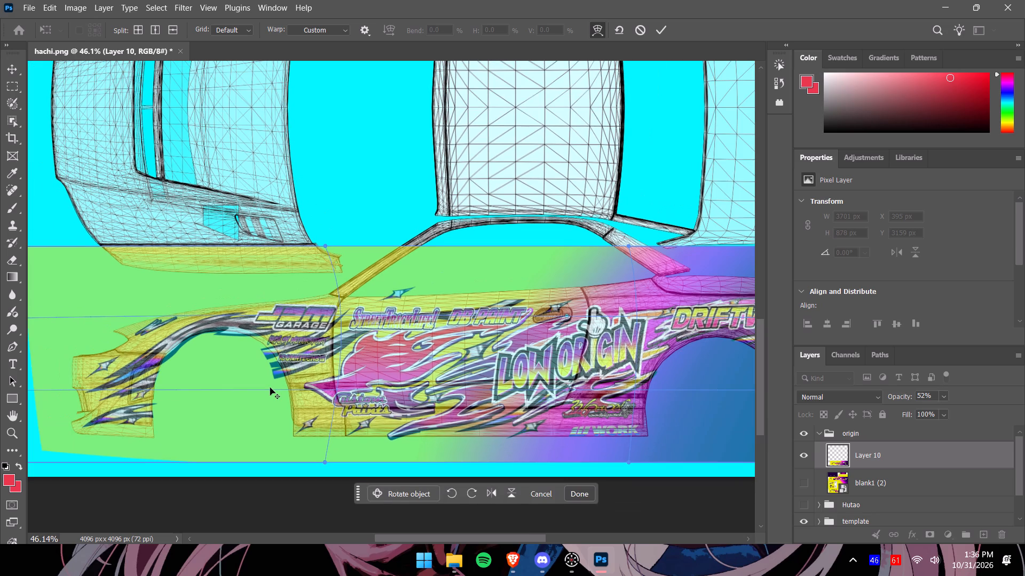
{"action": "scroll", "coordinate": [270, 388], "scroll_direction": "down", "scroll_amount": 3, "text": "alt"}
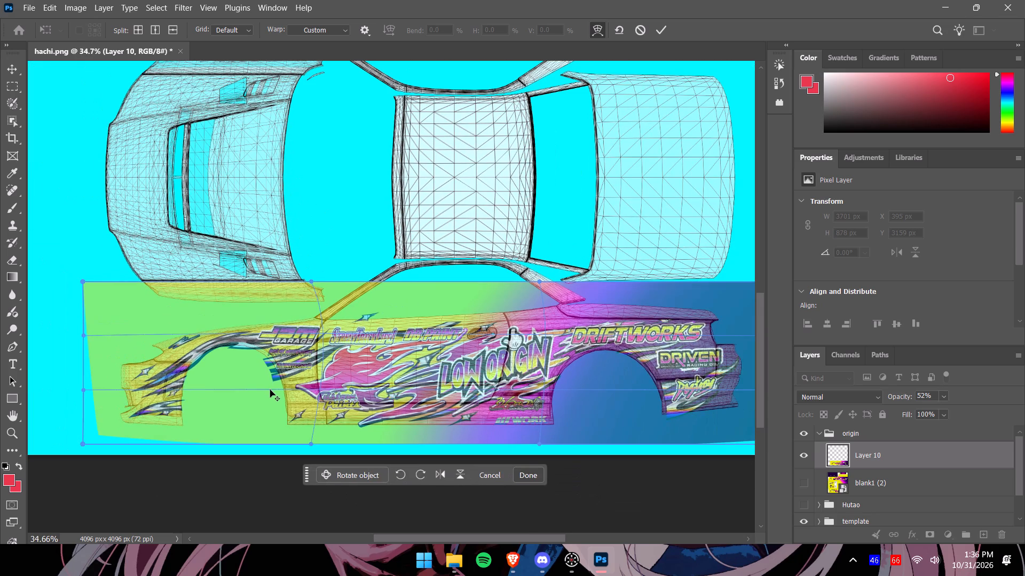
{"action": "left_click", "coordinate": [527, 473]}
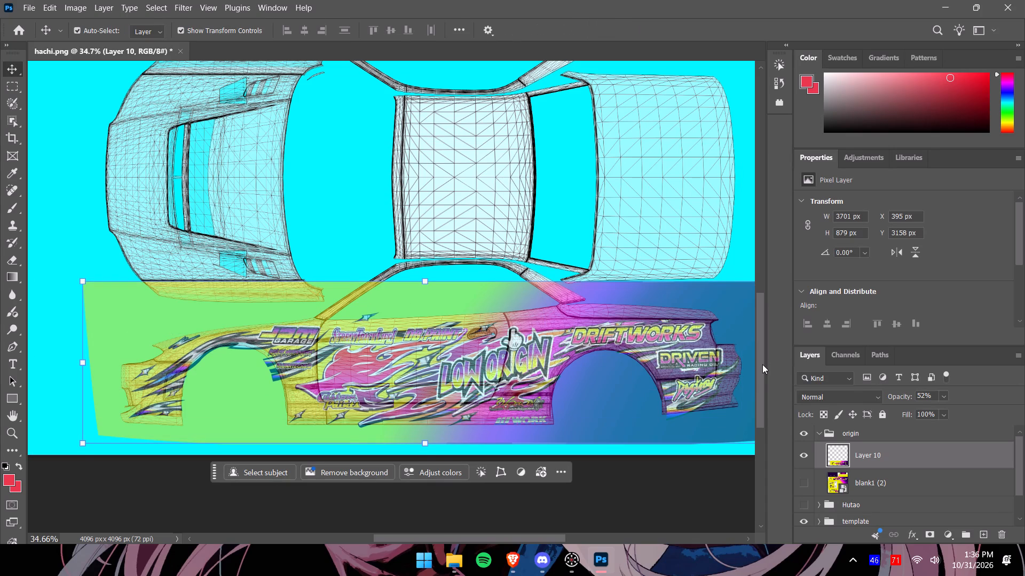
Make a rectangular selection of about 3737 by 939 px around the whole warped side strip.
{"action": "scroll", "coordinate": [762, 364], "scroll_direction": "down", "scroll_amount": 3, "text": "alt"}
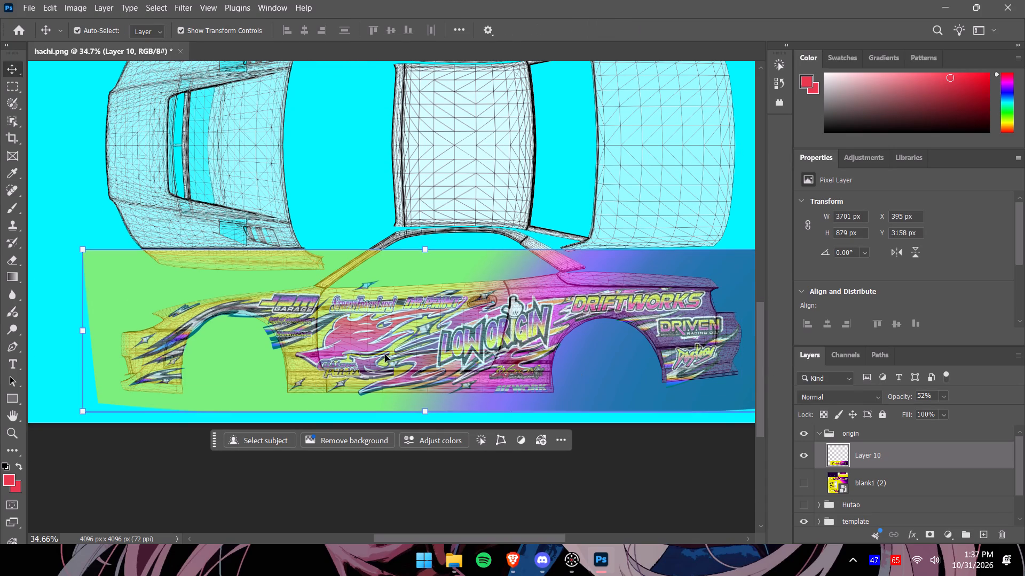
{"action": "scroll", "coordinate": [385, 355], "scroll_direction": "down", "scroll_amount": 2, "text": "alt"}
{"action": "left_click", "coordinate": [684, 483]}
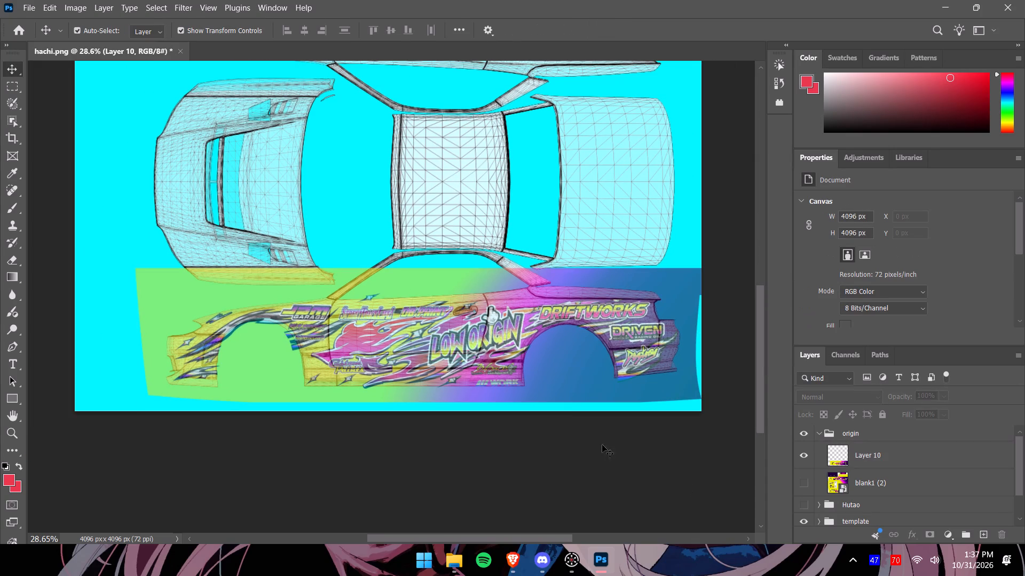
{"action": "left_click", "coordinate": [14, 85]}
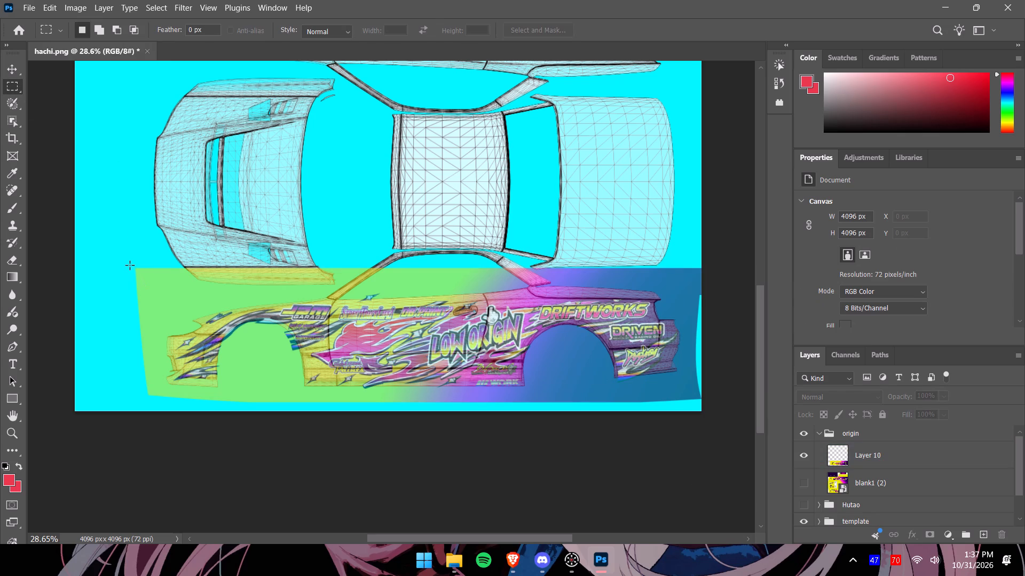
{"action": "left_click_drag", "start_coordinate": [130, 265], "coordinate": [715, 406]}
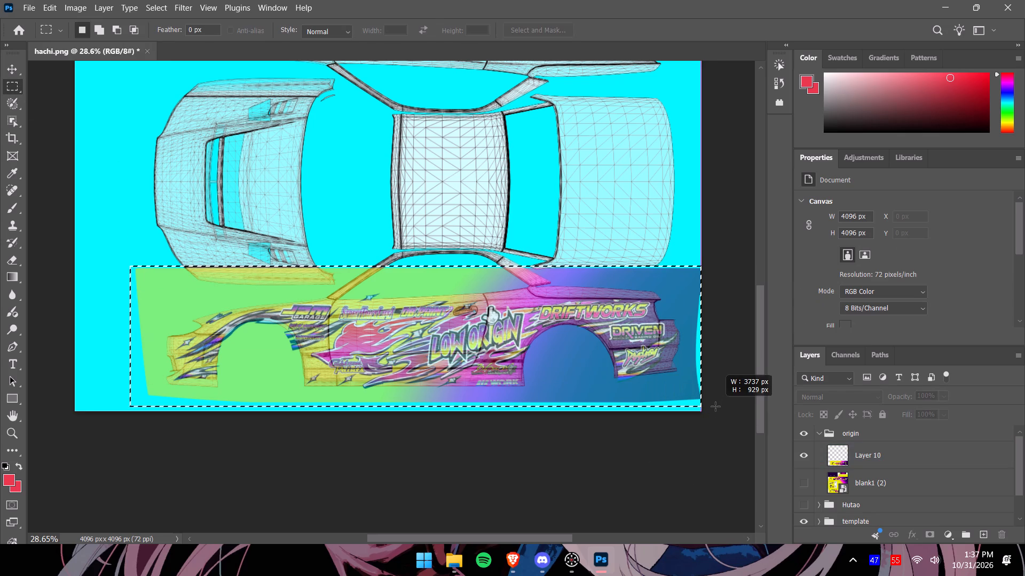
{"action": "left_click_drag", "start_coordinate": [715, 406], "coordinate": [718, 408]}
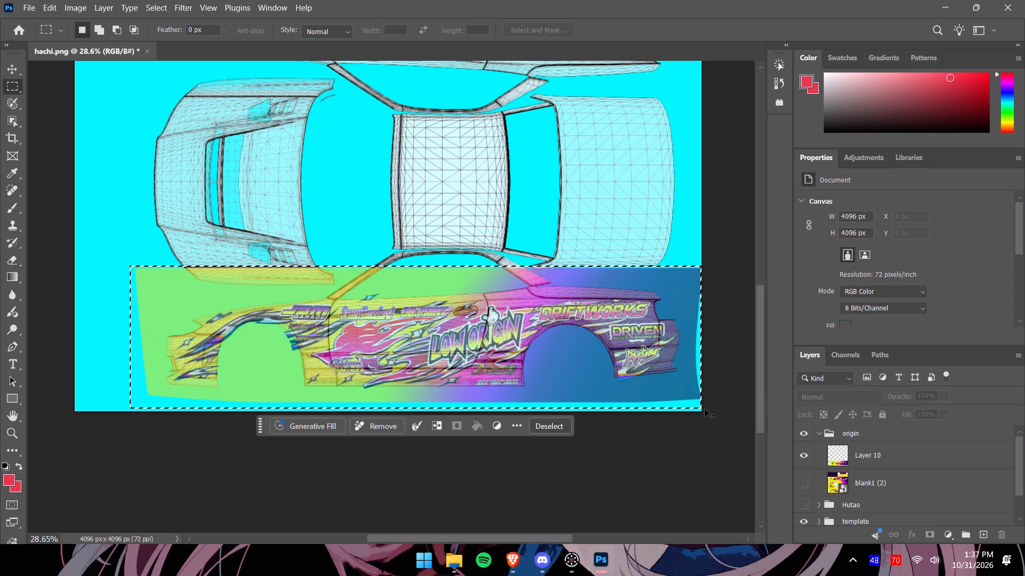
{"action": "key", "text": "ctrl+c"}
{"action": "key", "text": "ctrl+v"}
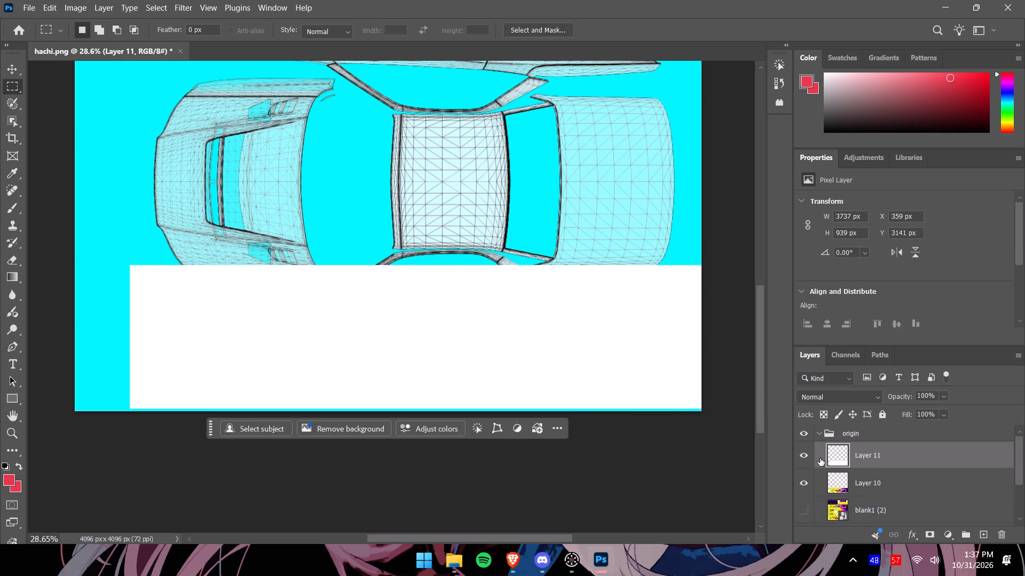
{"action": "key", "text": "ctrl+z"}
Copy the selected artwork from Layer 10 onto a new full-opacity layer and hide Layer 10.
{"action": "left_click", "coordinate": [881, 458]}
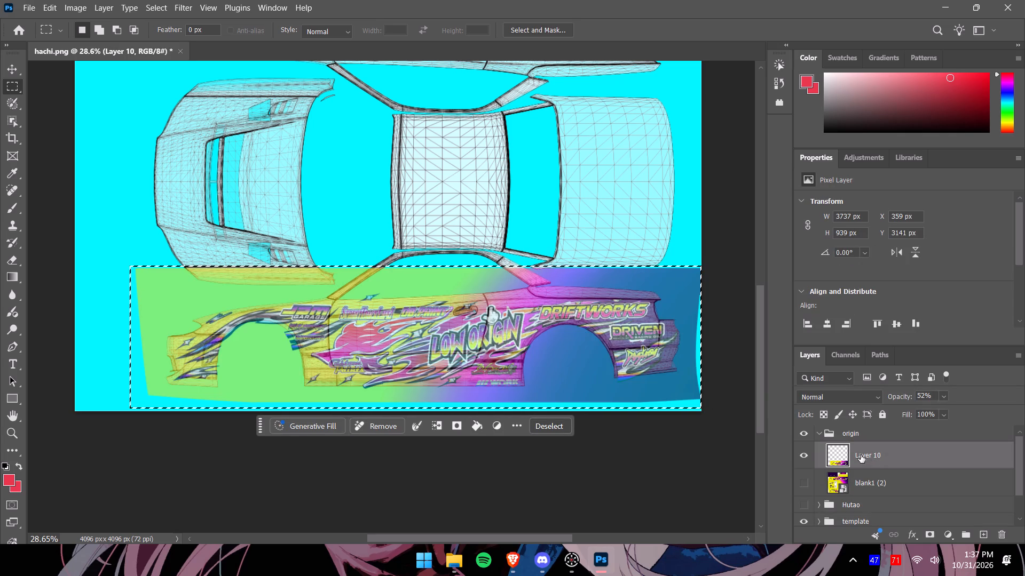
{"action": "key", "text": "ctrl+c"}
{"action": "key", "text": "ctrl+v"}
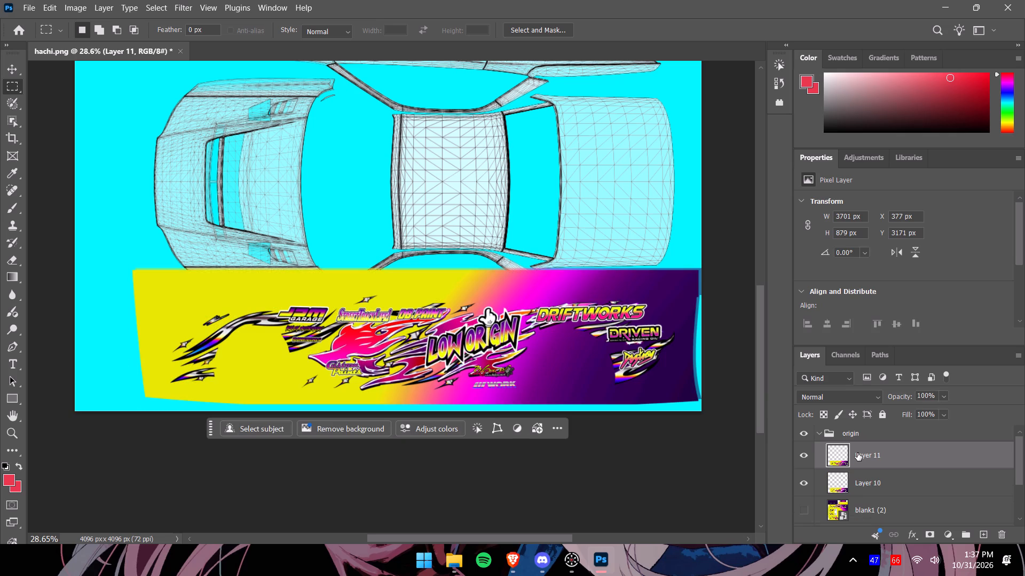
{"action": "left_click", "coordinate": [805, 481]}
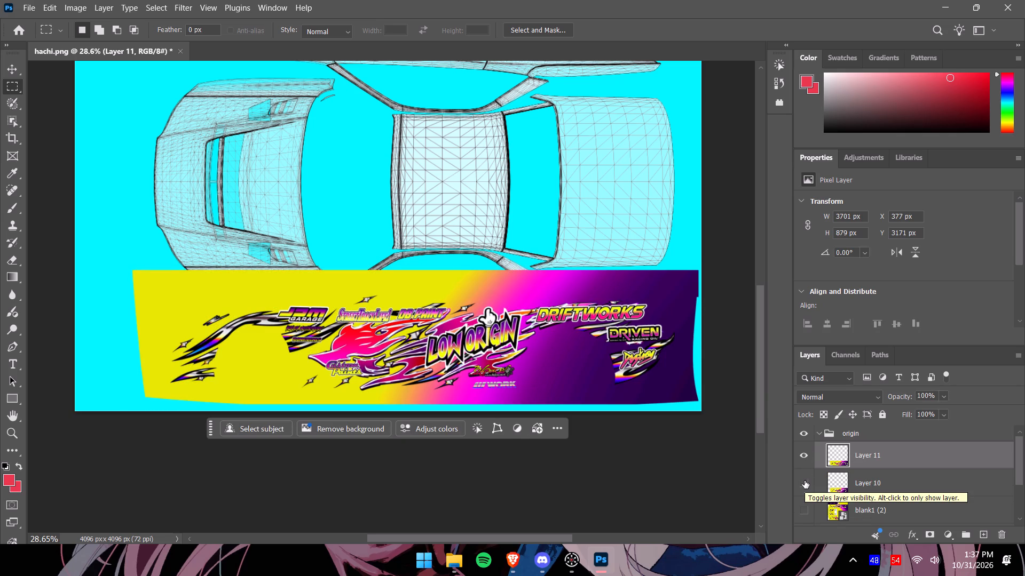
Lower Layer 11's opacity to 76% and move the strip up about 2000 px over the upside-down car-side wireframe.
{"action": "left_click", "coordinate": [9, 66]}
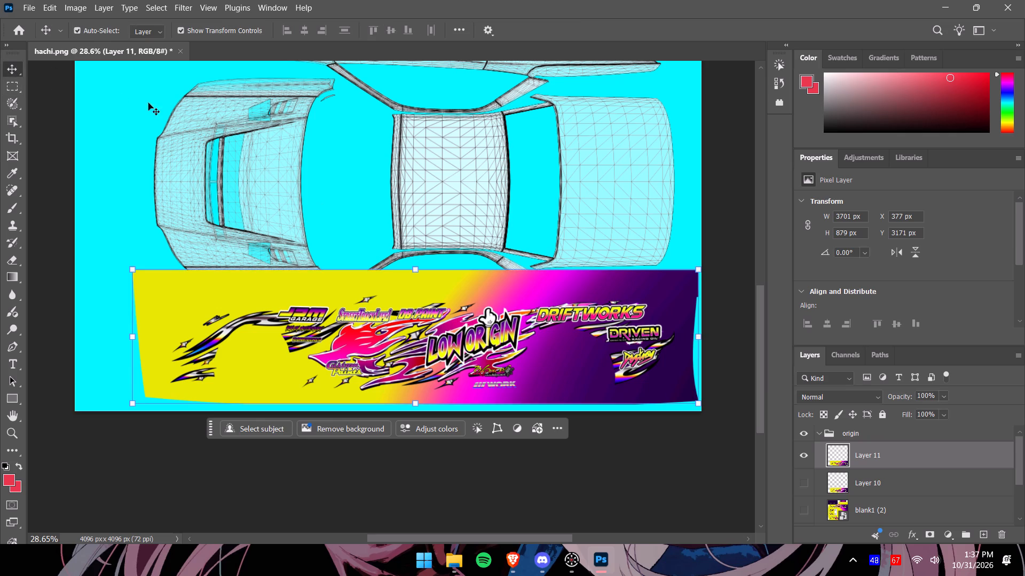
{"action": "left_click", "coordinate": [943, 395]}
{"action": "left_click_drag", "start_coordinate": [957, 410], "coordinate": [943, 410]}
{"action": "left_click_drag", "start_coordinate": [765, 355], "coordinate": [760, 331]}
{"action": "left_click_drag", "start_coordinate": [433, 406], "coordinate": [438, 112]}
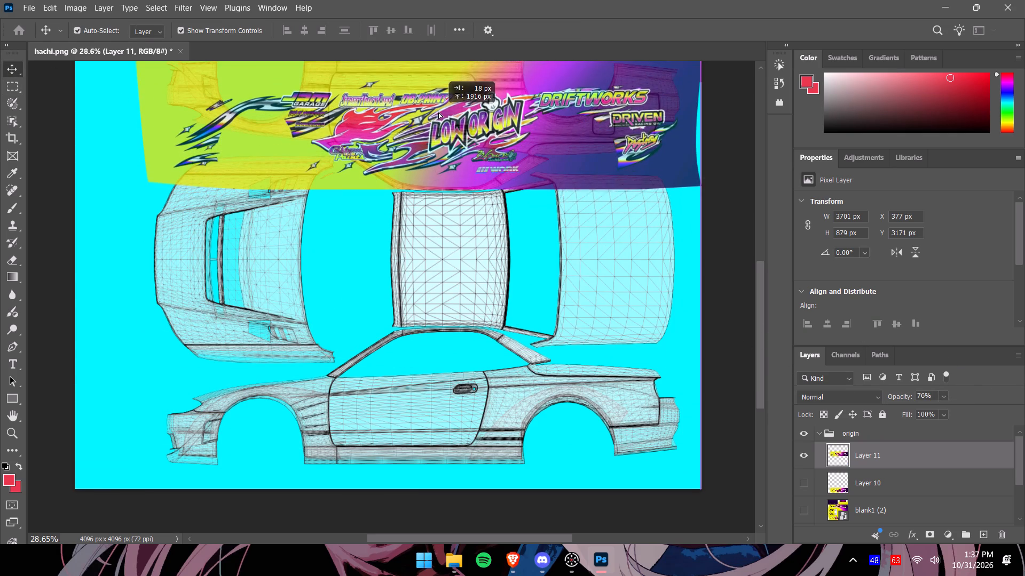
{"action": "left_click_drag", "start_coordinate": [438, 112], "coordinate": [440, 111]}
{"action": "left_click_drag", "start_coordinate": [761, 313], "coordinate": [761, 279]}
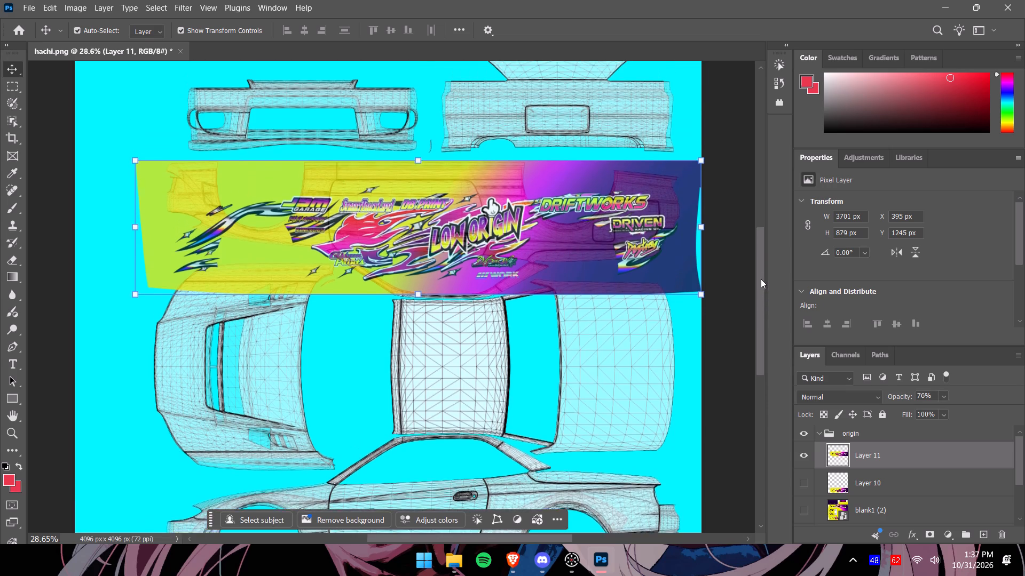
{"action": "left_click_drag", "start_coordinate": [761, 279], "coordinate": [763, 268]}
{"action": "left_click_drag", "start_coordinate": [490, 269], "coordinate": [491, 261]}
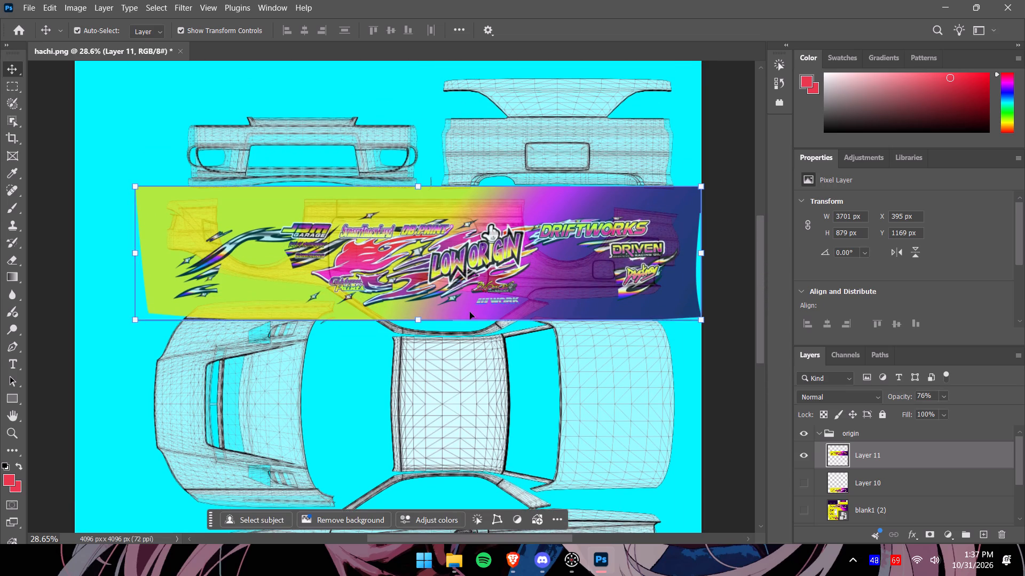
Flip the Layer 11 strip vertically and nudge it up about 19 px so its artwork lines up with the upside-down side wireframe.
{"action": "left_click", "coordinate": [502, 516]}
{"action": "left_click", "coordinate": [459, 349]}
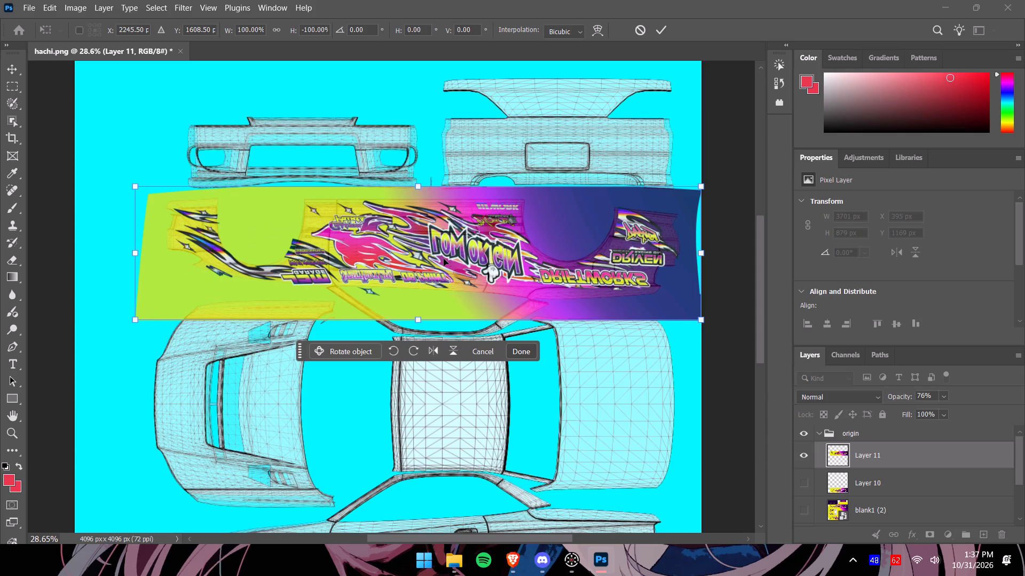
{"action": "scroll", "coordinate": [443, 255], "scroll_direction": "up", "scroll_amount": 4, "text": "alt"}
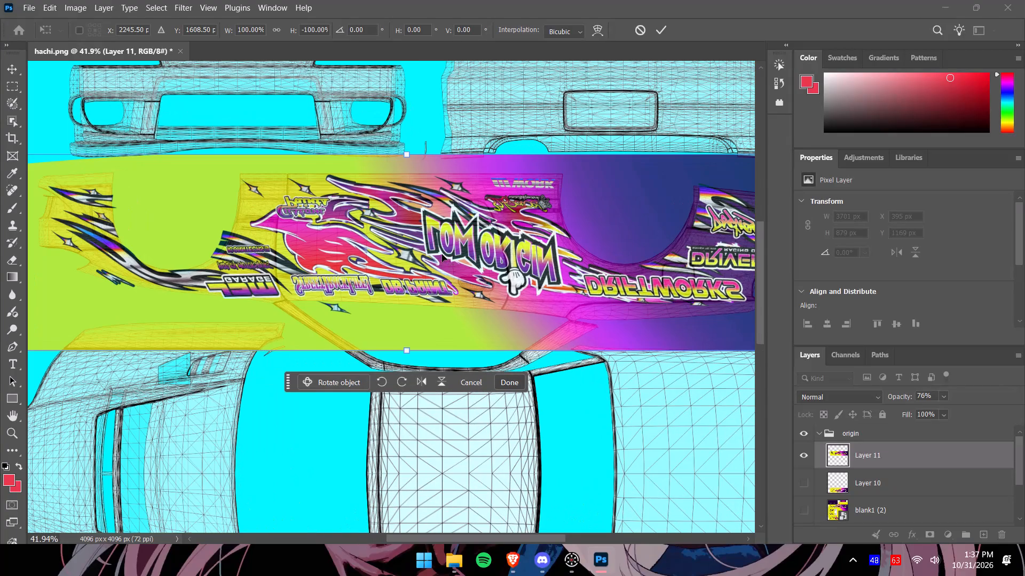
{"action": "left_click_drag", "start_coordinate": [453, 240], "coordinate": [453, 227]}
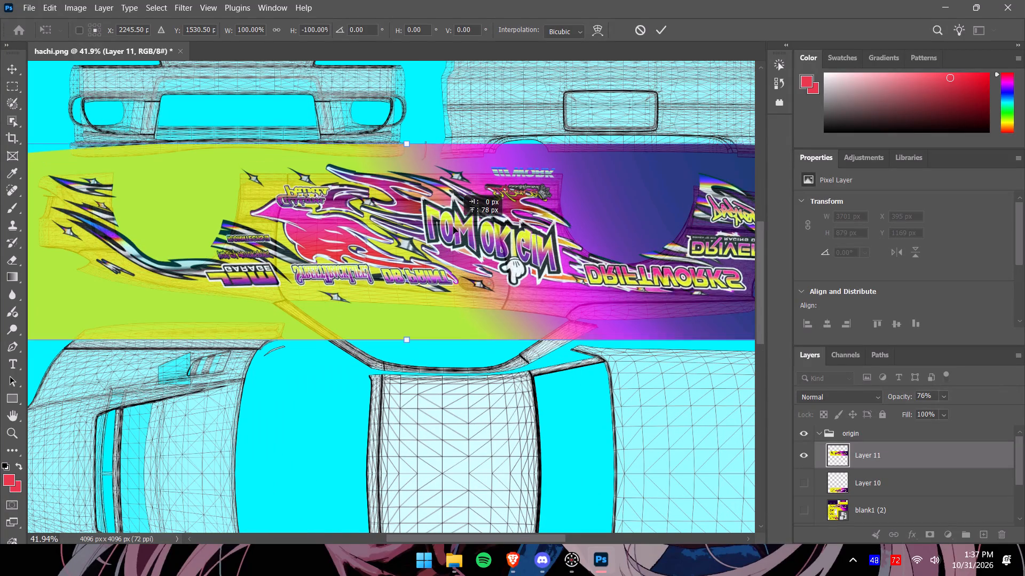
{"action": "left_click_drag", "start_coordinate": [453, 227], "coordinate": [454, 233]}
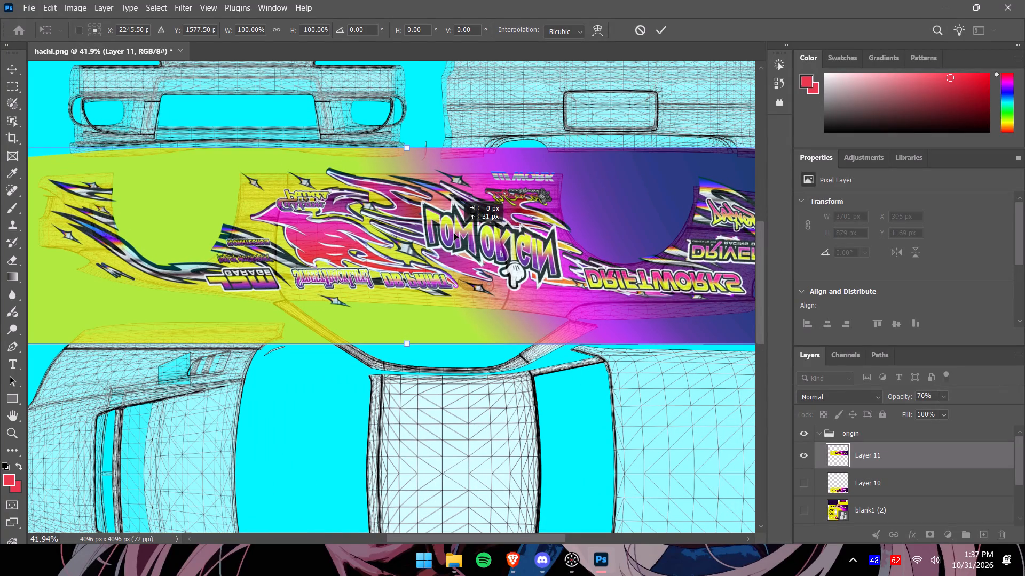
{"action": "left_click_drag", "start_coordinate": [454, 233], "coordinate": [456, 233]}
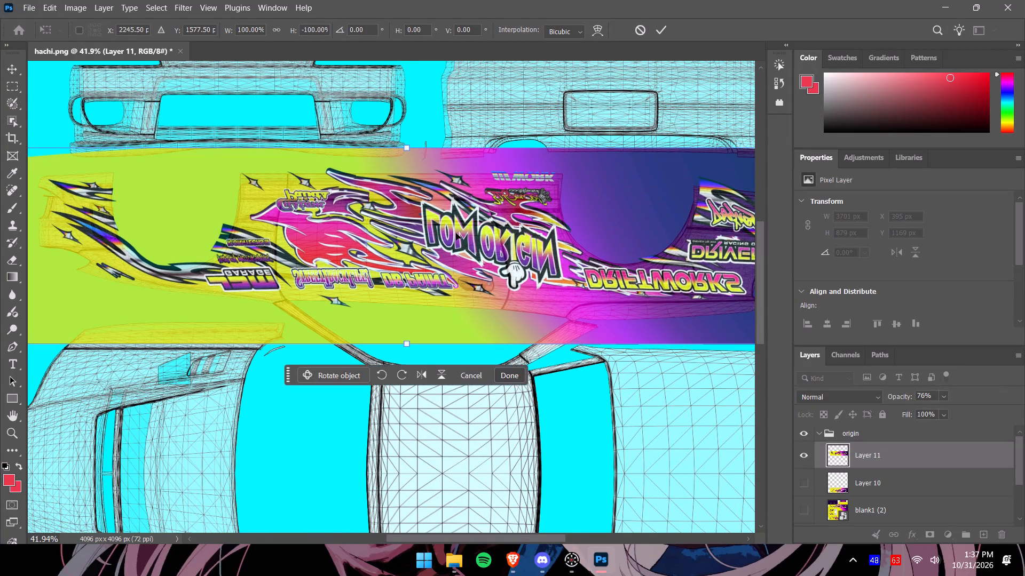
{"action": "scroll", "coordinate": [455, 228], "scroll_direction": "up", "scroll_amount": 7, "text": "alt"}
{"action": "left_click_drag", "start_coordinate": [494, 191], "coordinate": [494, 200]}
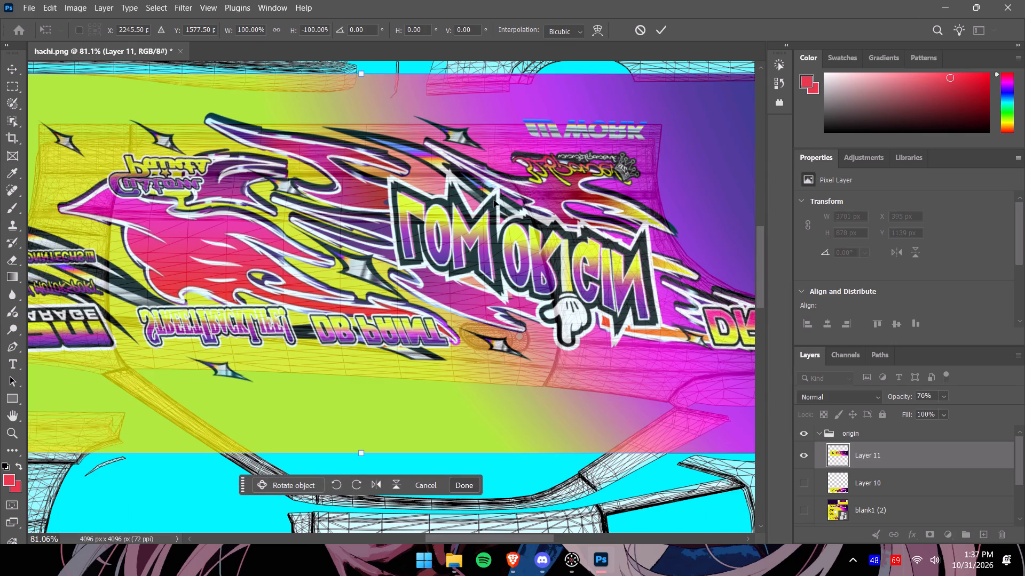
{"action": "left_click_drag", "start_coordinate": [494, 200], "coordinate": [494, 206]}
{"action": "left_click_drag", "start_coordinate": [462, 191], "coordinate": [464, 198]}
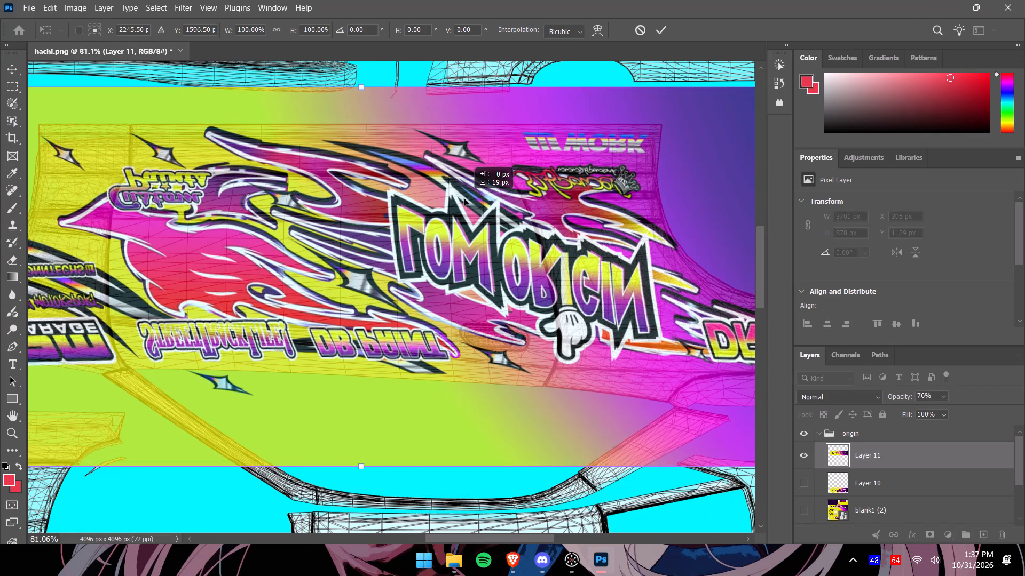
{"action": "left_click_drag", "start_coordinate": [464, 198], "coordinate": [464, 196]}
{"action": "scroll", "coordinate": [464, 196], "scroll_direction": "down", "scroll_amount": 8, "text": "alt"}
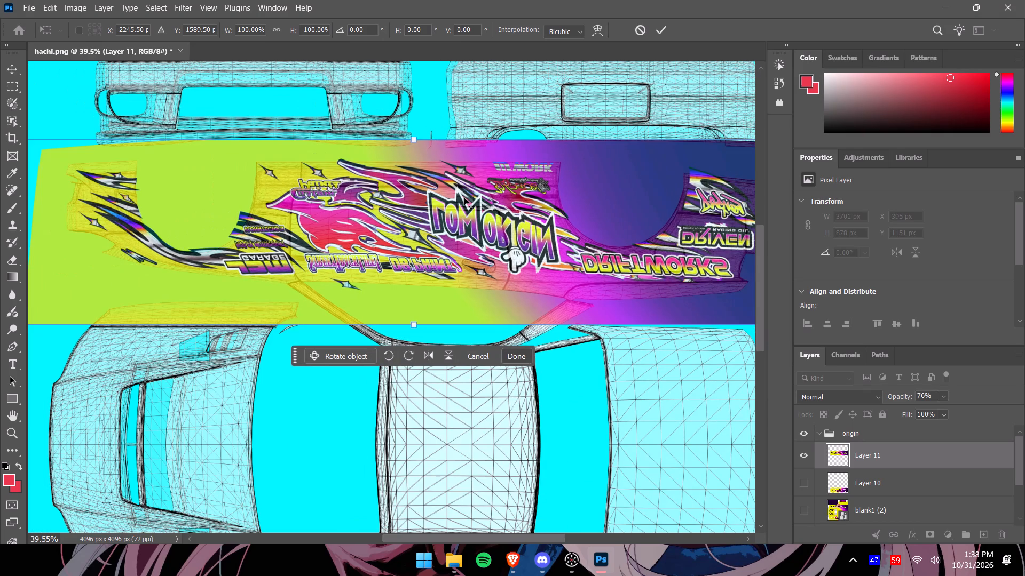
{"action": "left_click", "coordinate": [521, 358]}
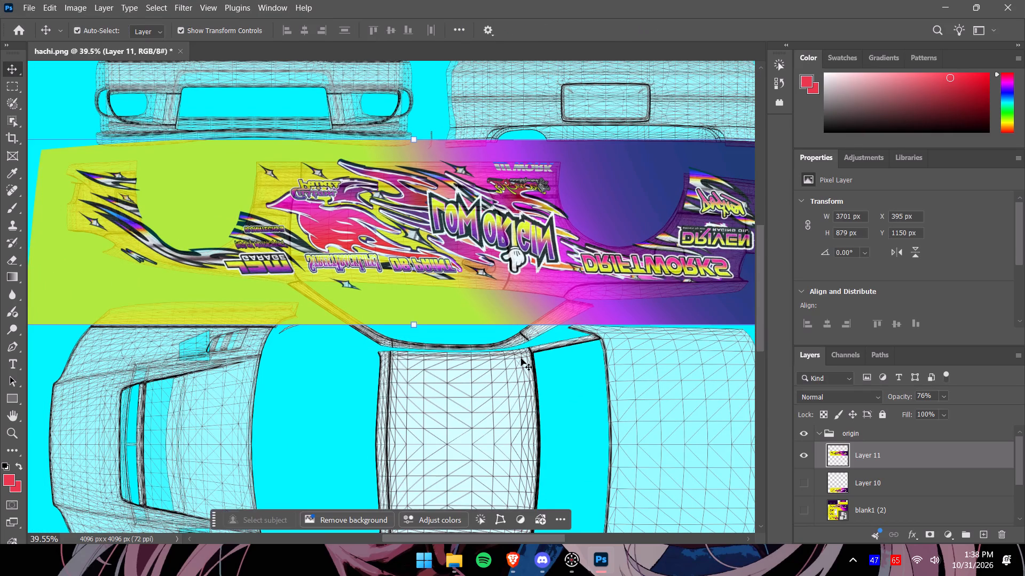
Show Layer 10 alongside Layer 11 to compare how both side strips sit on the template.
{"action": "scroll", "coordinate": [521, 358], "scroll_direction": "down", "scroll_amount": 8, "text": "alt"}
{"action": "left_click_drag", "start_coordinate": [762, 340], "coordinate": [763, 356]}
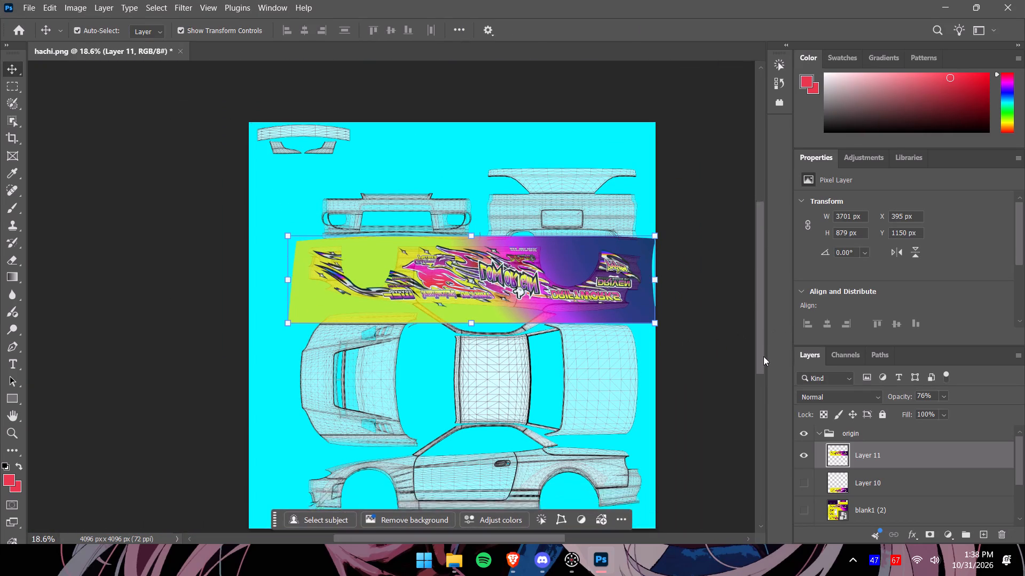
{"action": "left_click_drag", "start_coordinate": [763, 356], "coordinate": [762, 380]}
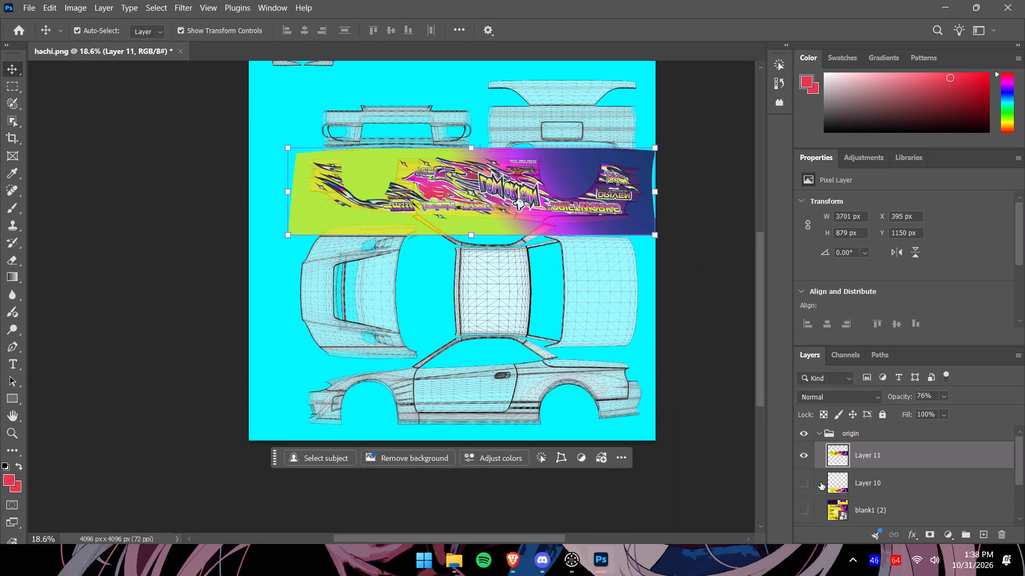
{"action": "left_click", "coordinate": [809, 481]}
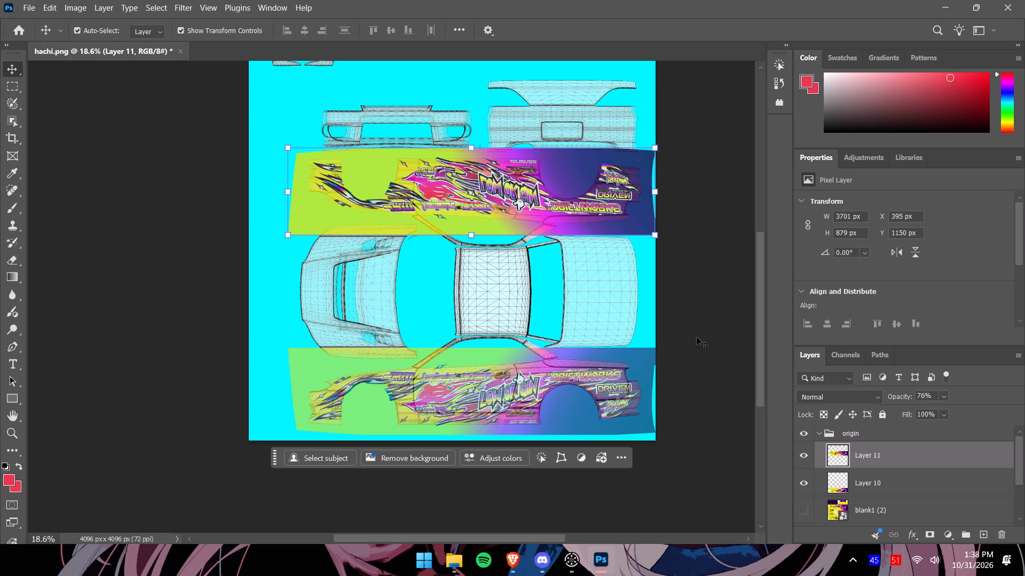
{"action": "left_click", "coordinate": [712, 333]}
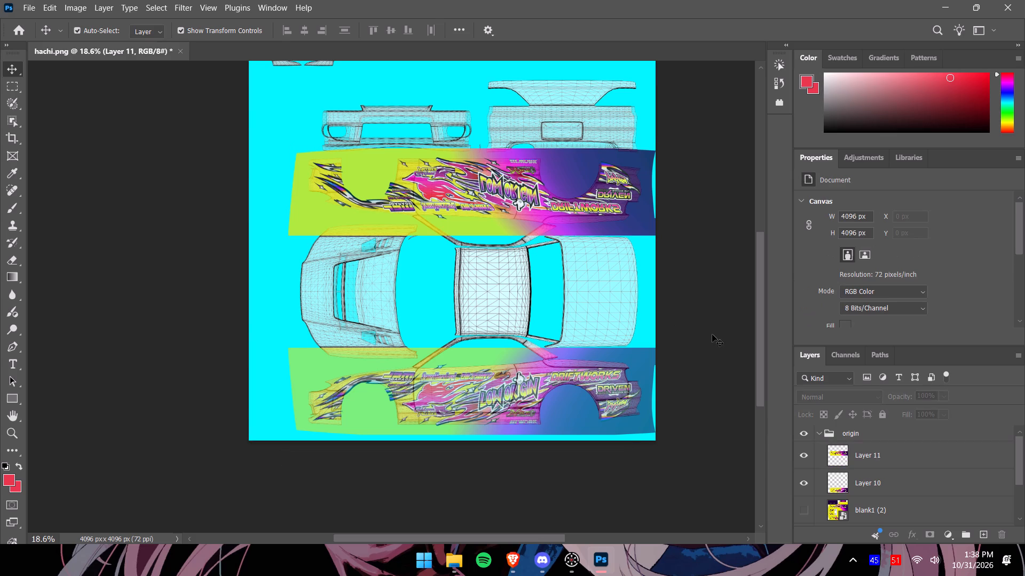
With blank1 (2) shown and Layers 10 and 11 hidden, copy its hood artwork, selected at about 1474 by 1313 px, onto a new layer.
{"action": "left_click", "coordinate": [804, 511]}
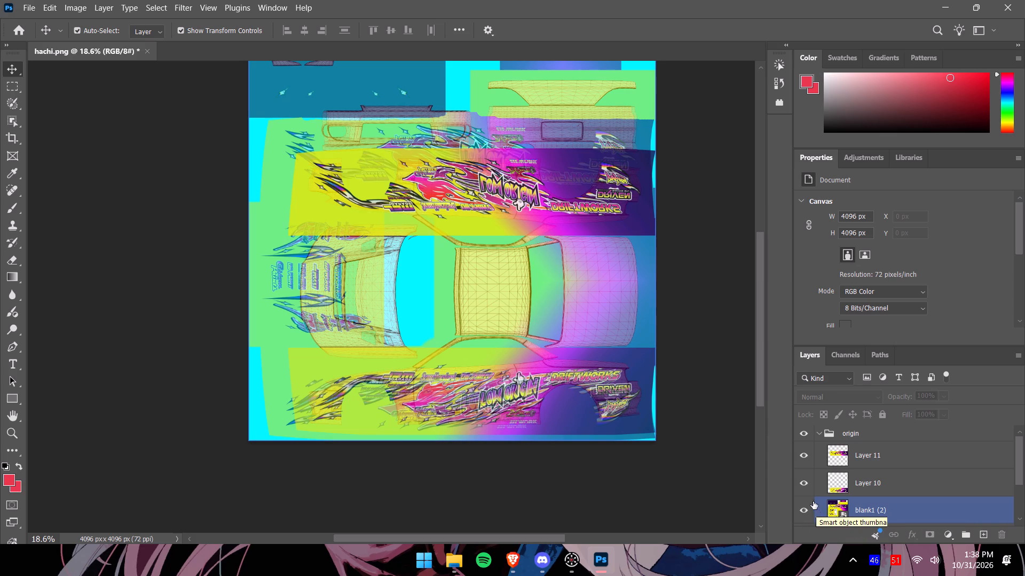
{"action": "left_click", "coordinate": [808, 482]}
{"action": "left_click", "coordinate": [806, 459]}
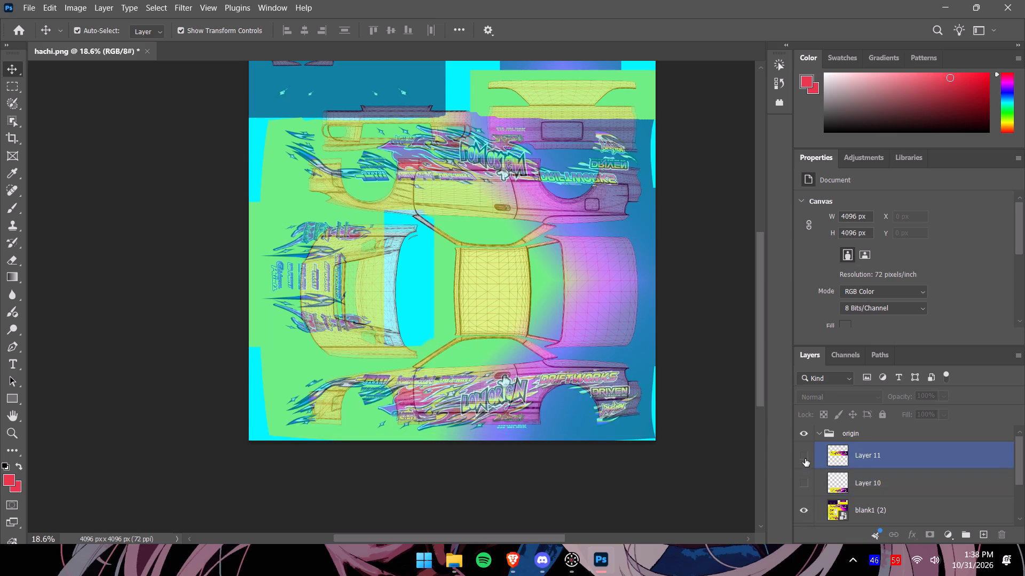
{"action": "left_click", "coordinate": [16, 85]}
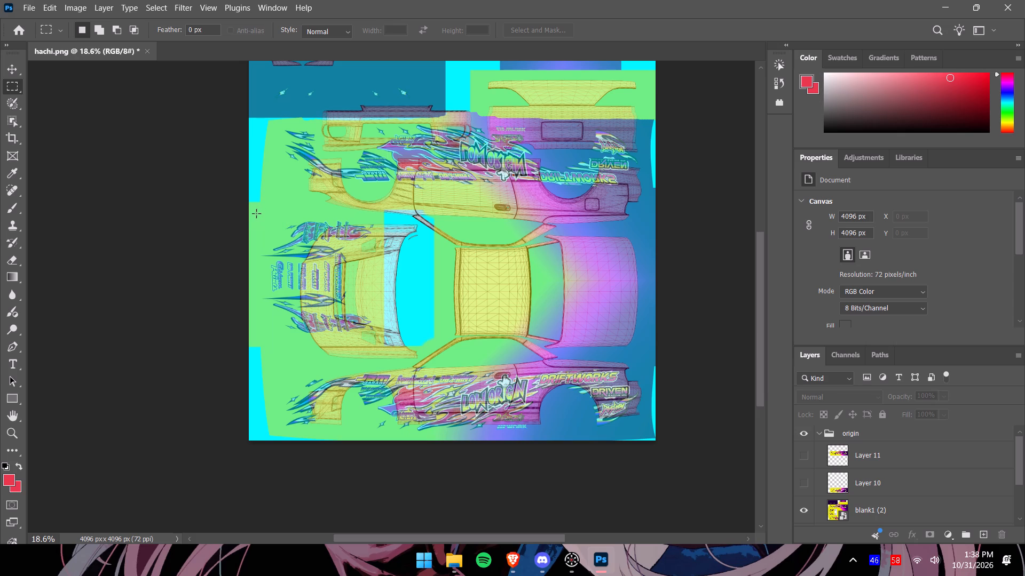
{"action": "left_click_drag", "start_coordinate": [254, 213], "coordinate": [398, 340]}
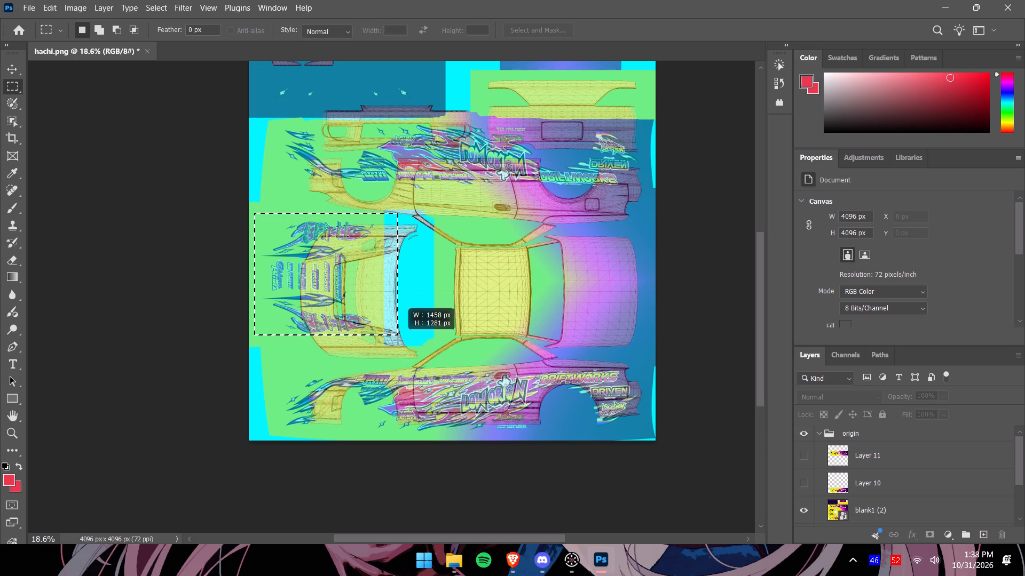
{"action": "left_click_drag", "start_coordinate": [398, 340], "coordinate": [398, 340]}
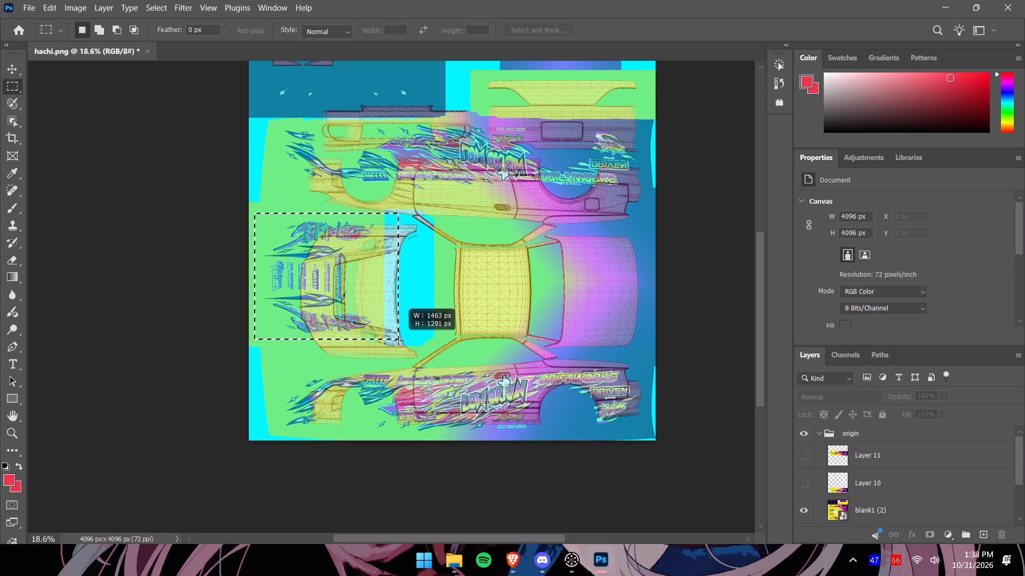
{"action": "left_click_drag", "start_coordinate": [398, 340], "coordinate": [400, 342]}
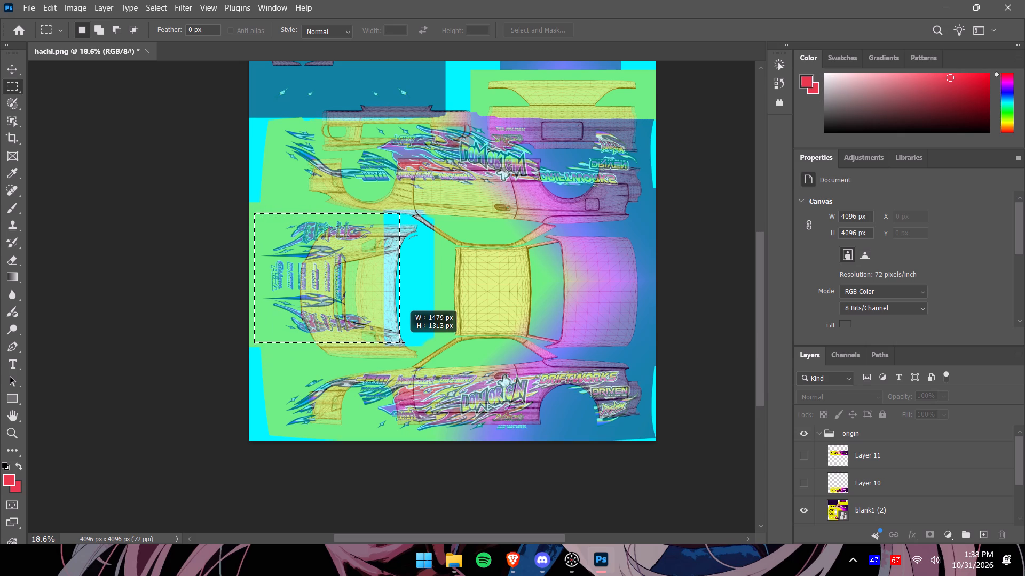
{"action": "left_click_drag", "start_coordinate": [400, 342], "coordinate": [399, 342]}
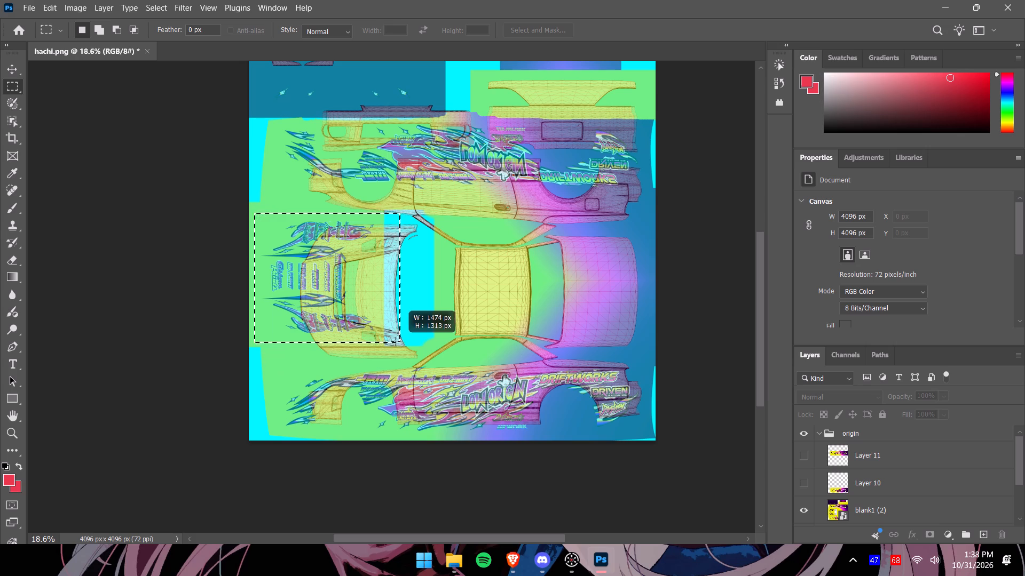
{"action": "left_click", "coordinate": [916, 514]}
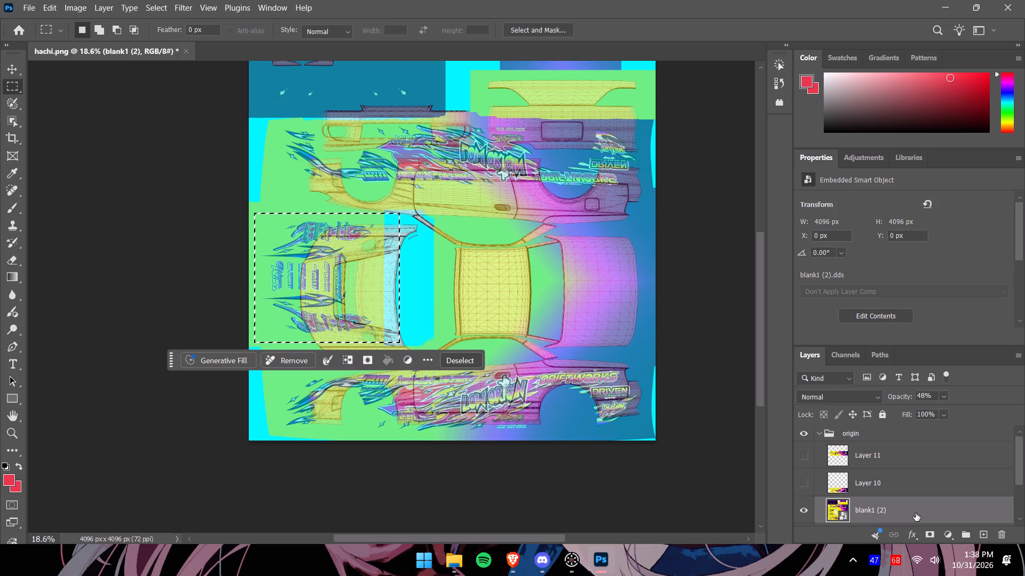
{"action": "key", "text": "ctrl+c"}
{"action": "key", "text": "ctrl+v"}
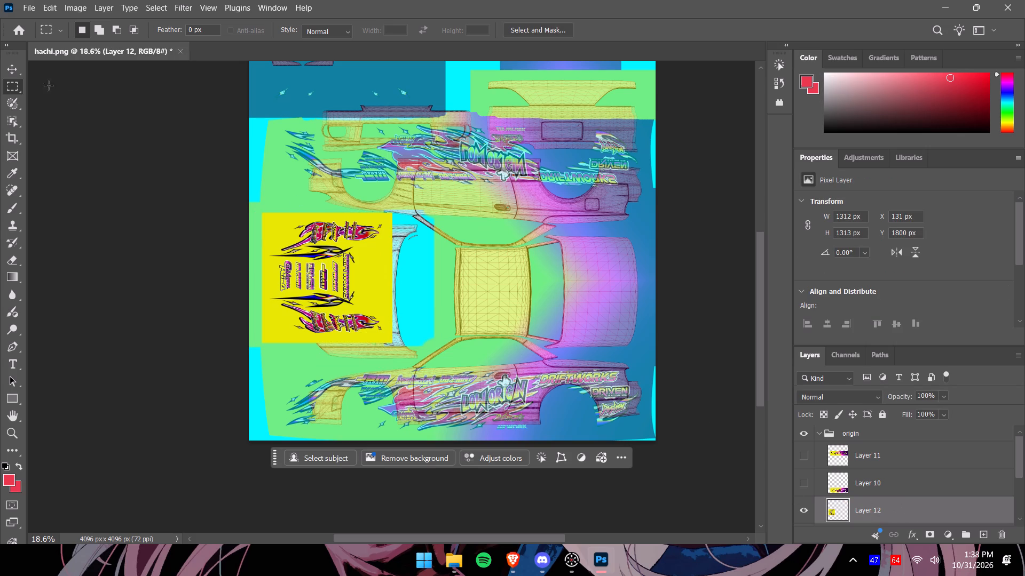
With blank1 (2) hidden, lower the hood artwork's opacity to 55% and move it over the hood wireframe, about X 389, Y 1943 px.
{"action": "left_click", "coordinate": [11, 68]}
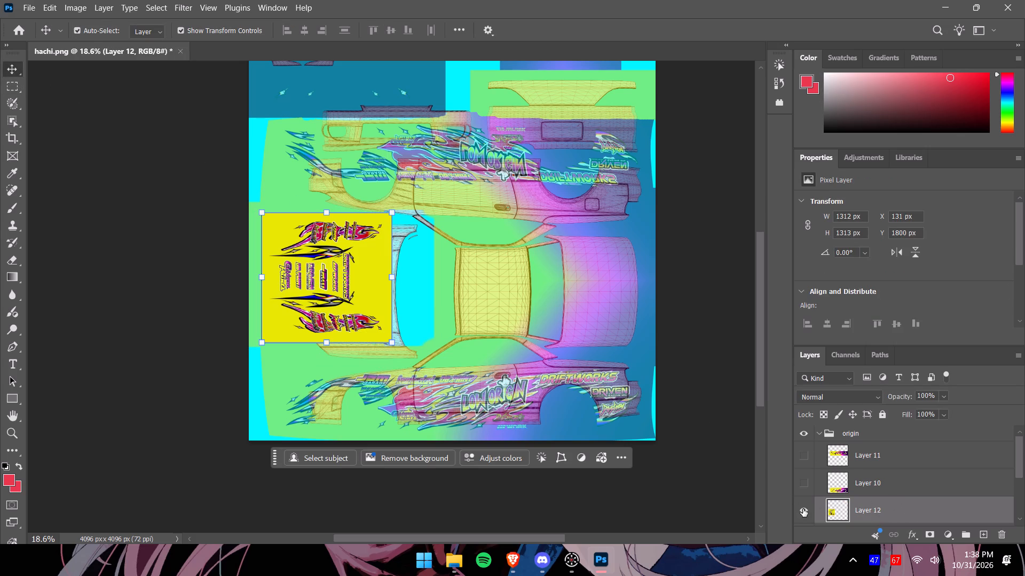
{"action": "scroll", "coordinate": [803, 507], "scroll_direction": "down", "scroll_amount": 1}
{"action": "left_click", "coordinate": [805, 521]}
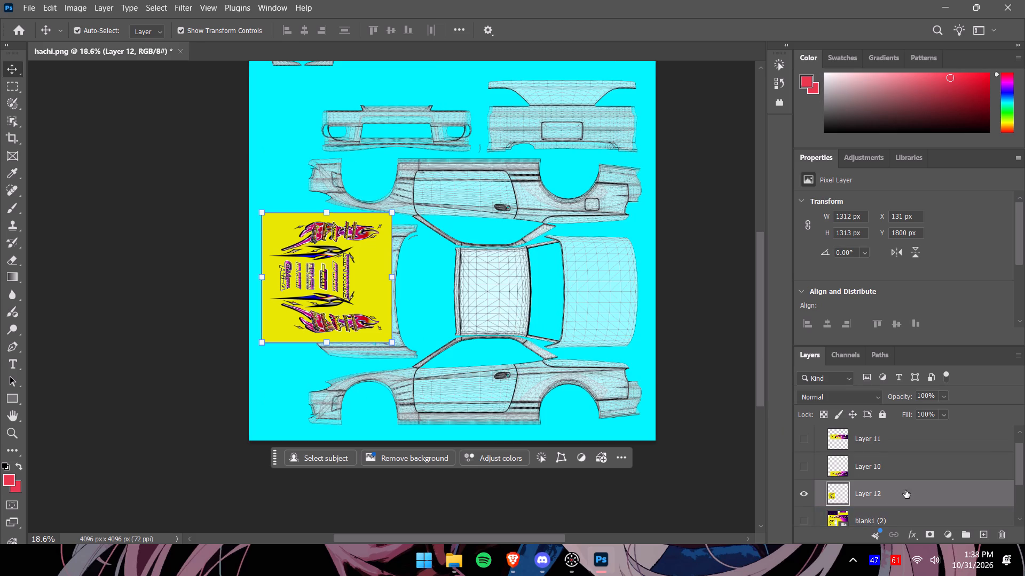
{"action": "left_click", "coordinate": [905, 490]}
{"action": "left_click", "coordinate": [945, 395]}
{"action": "left_click_drag", "start_coordinate": [956, 411], "coordinate": [931, 413]}
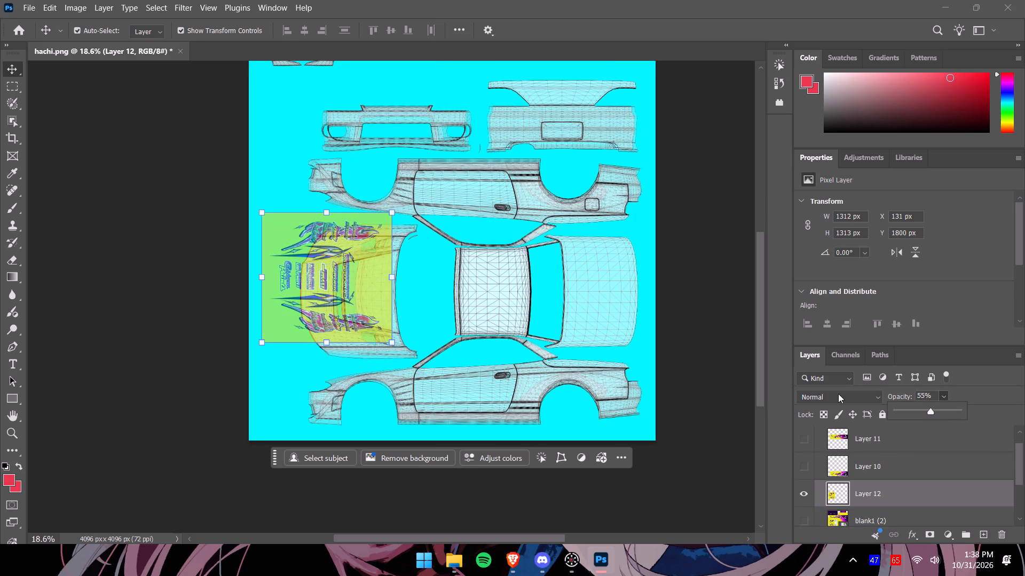
{"action": "left_click_drag", "start_coordinate": [328, 262], "coordinate": [350, 270]}
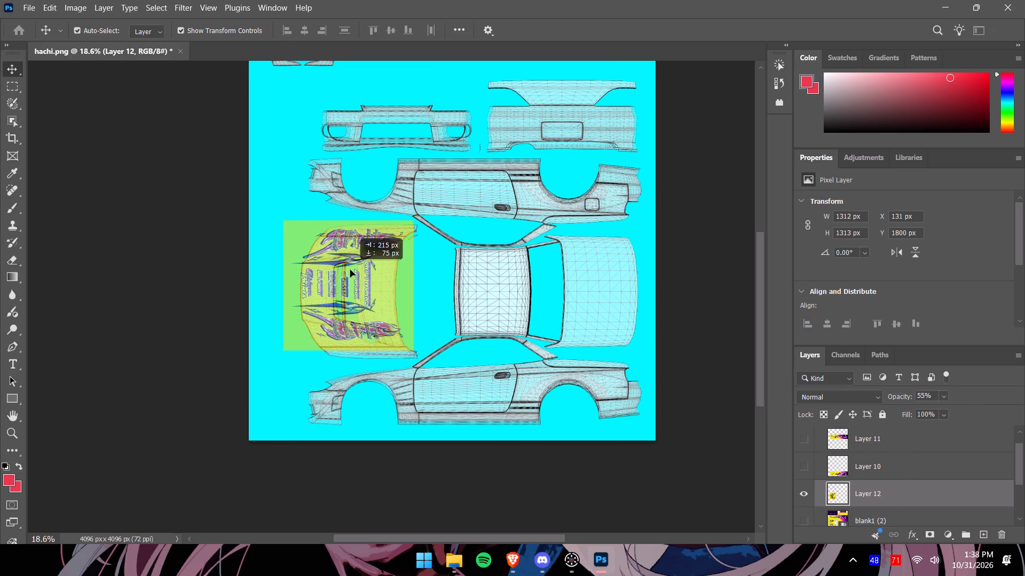
{"action": "left_click_drag", "start_coordinate": [350, 270], "coordinate": [354, 272]}
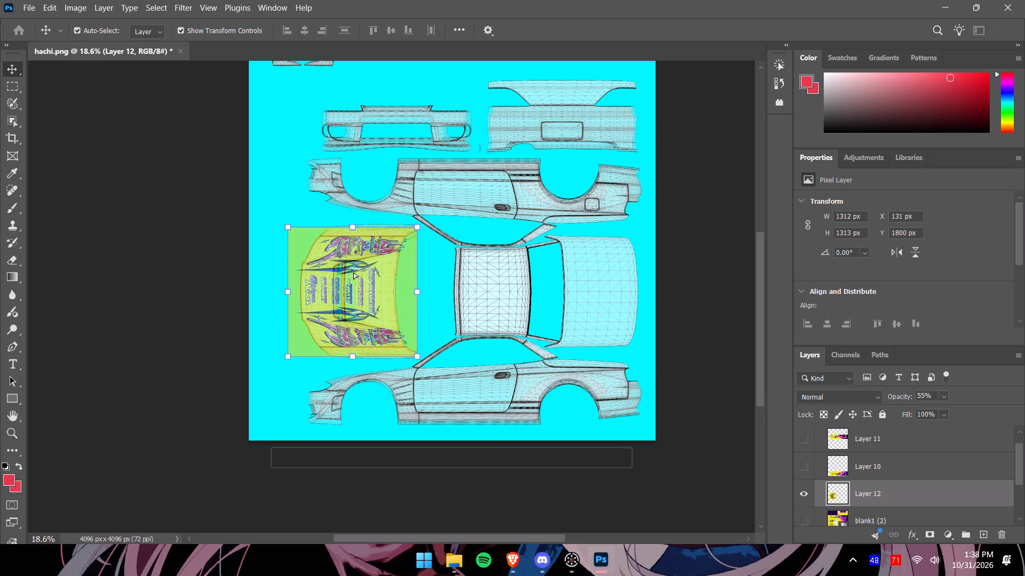
Stretch and shift the Layer 12 hood artwork over the hood wireframe, to about 1312 by 1355 px at X 351, Y 1922 px.
{"action": "scroll", "coordinate": [341, 272], "scroll_direction": "up", "scroll_amount": 7, "text": "alt"}
{"action": "scroll", "coordinate": [376, 320], "scroll_direction": "up", "scroll_amount": 1, "text": "alt"}
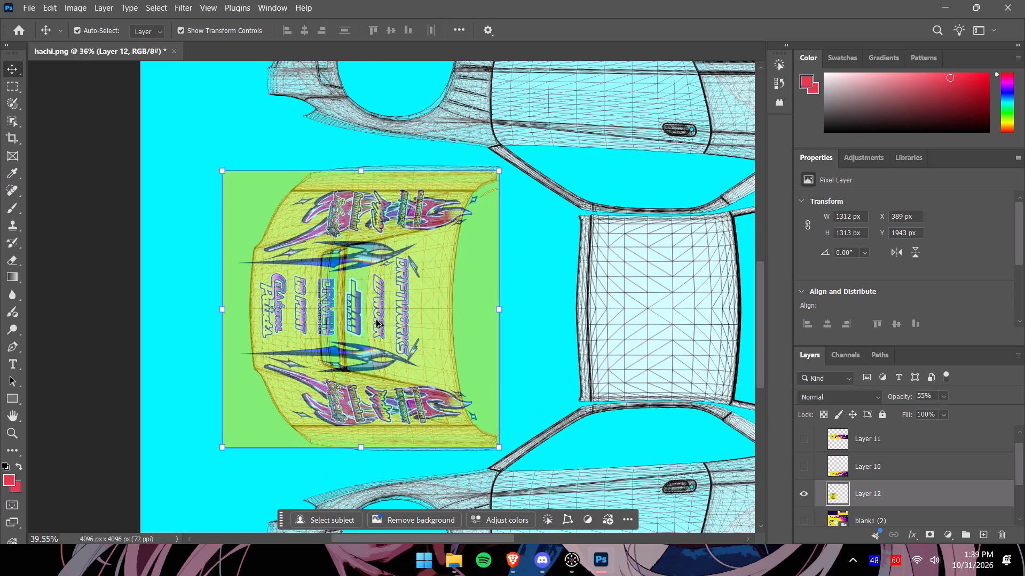
{"action": "scroll", "coordinate": [376, 320], "scroll_direction": "up", "scroll_amount": 2, "text": "alt"}
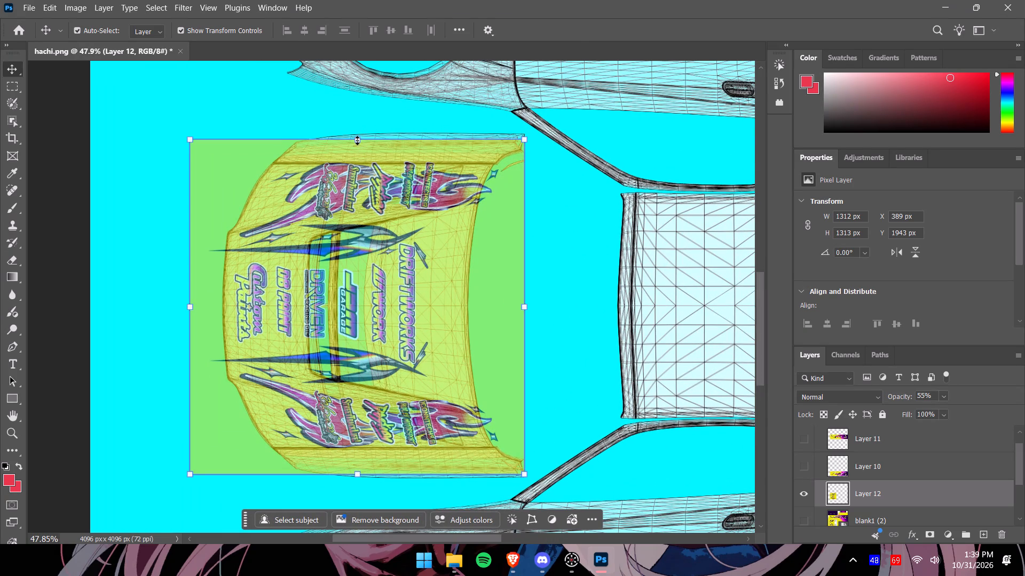
{"action": "left_click_drag", "start_coordinate": [357, 140], "coordinate": [360, 135]}
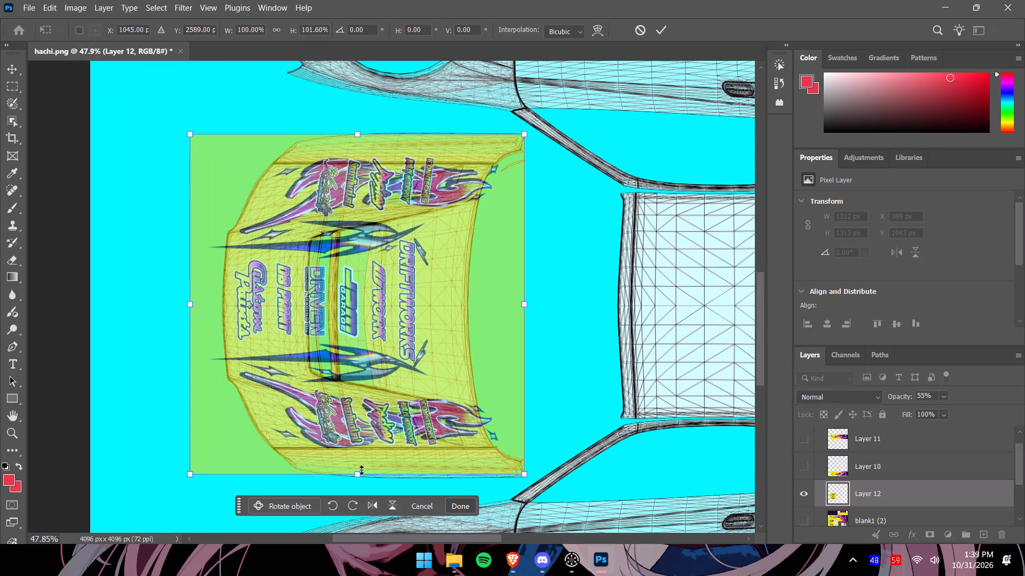
{"action": "left_click_drag", "start_coordinate": [359, 473], "coordinate": [362, 478]}
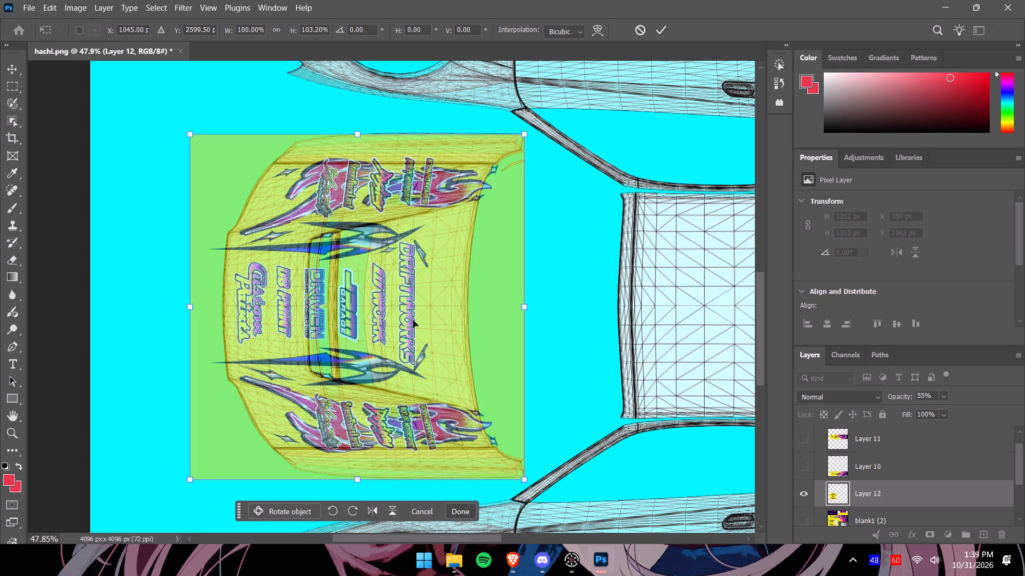
{"action": "left_click_drag", "start_coordinate": [526, 306], "coordinate": [518, 306]}
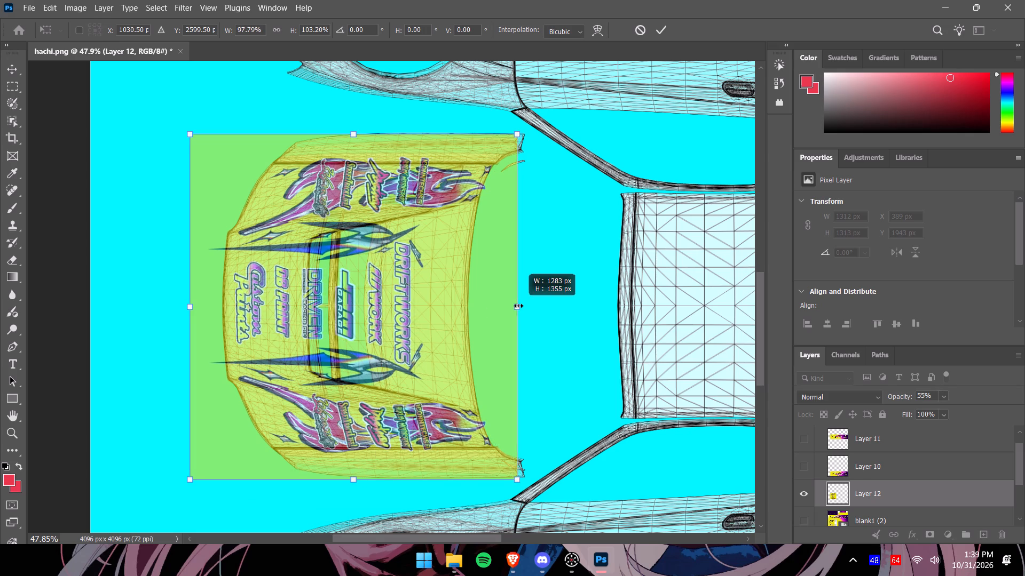
{"action": "left_click_drag", "start_coordinate": [518, 306], "coordinate": [517, 306]}
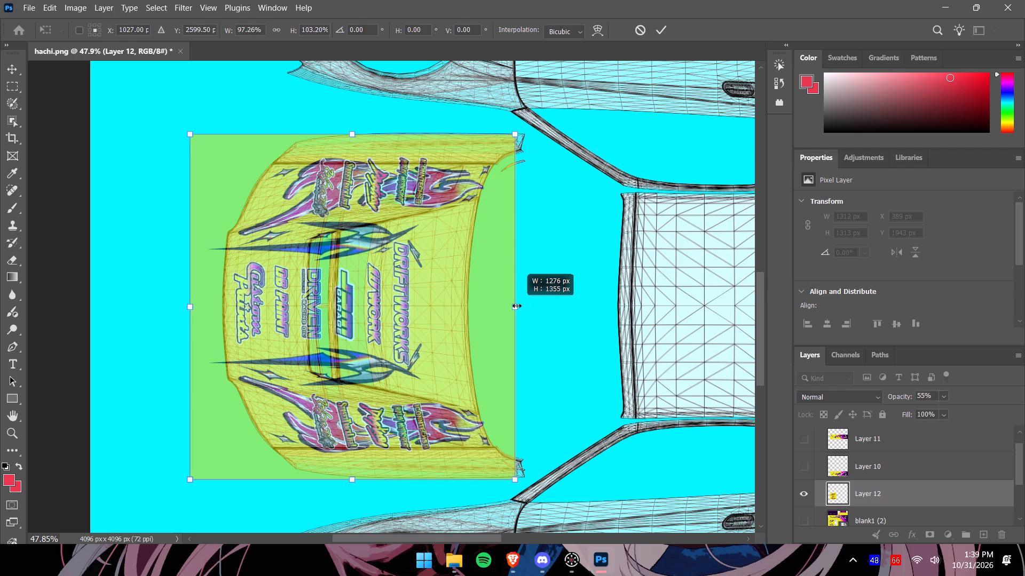
{"action": "left_click_drag", "start_coordinate": [517, 306], "coordinate": [516, 306]}
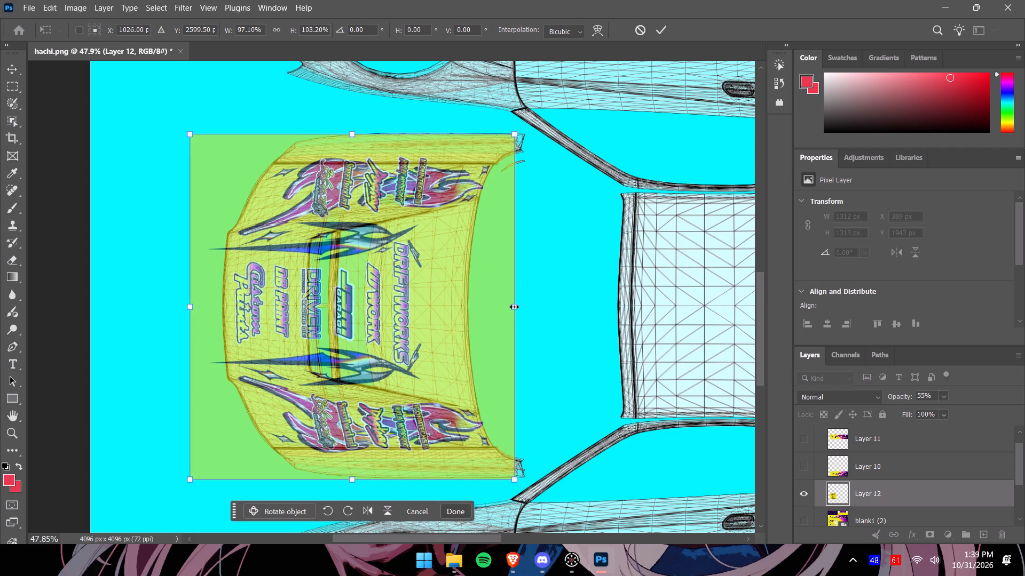
{"action": "left_click_drag", "start_coordinate": [187, 308], "coordinate": [182, 308]}
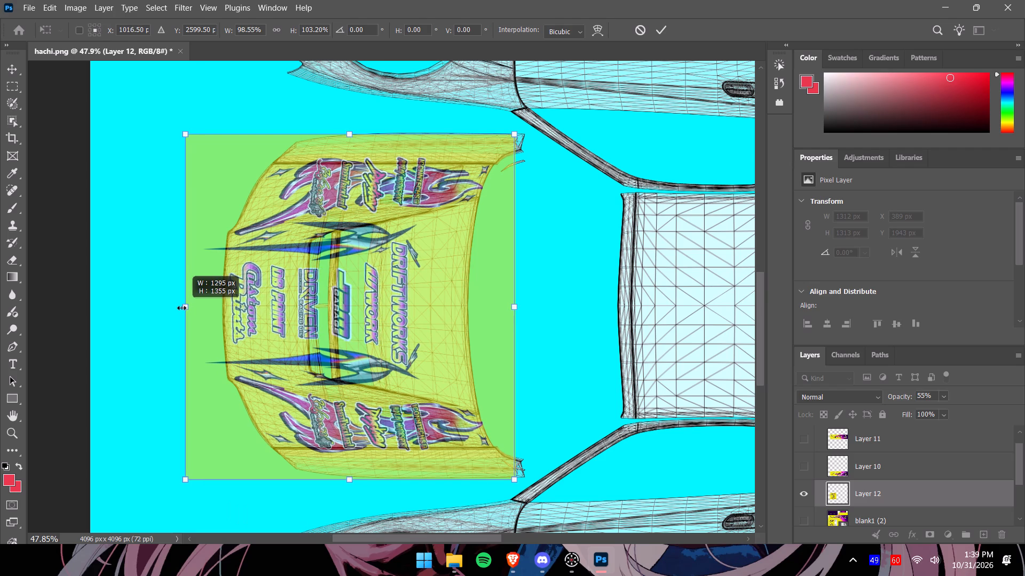
{"action": "left_click_drag", "start_coordinate": [182, 308], "coordinate": [180, 308]}
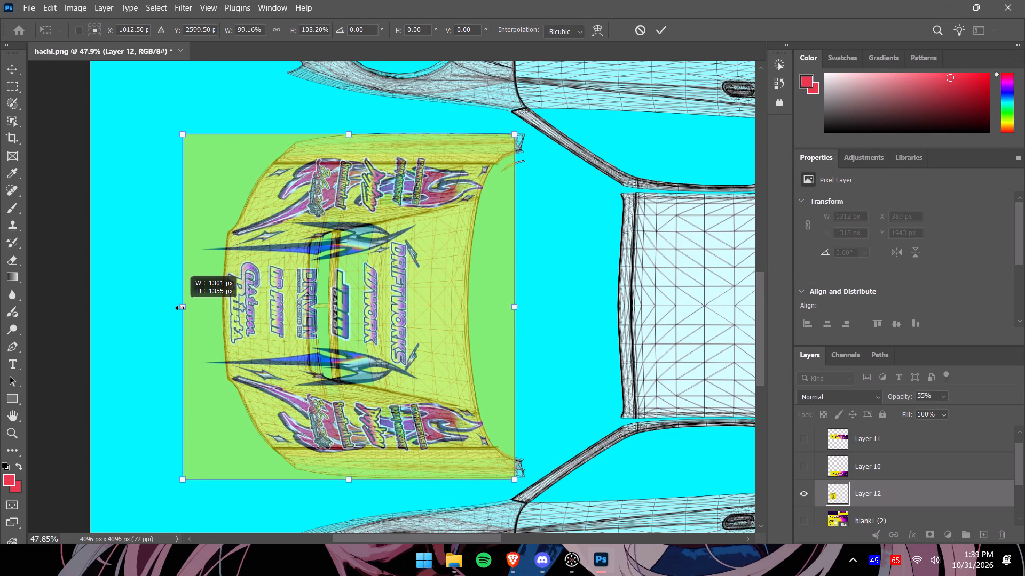
{"action": "left_click_drag", "start_coordinate": [180, 308], "coordinate": [177, 308]}
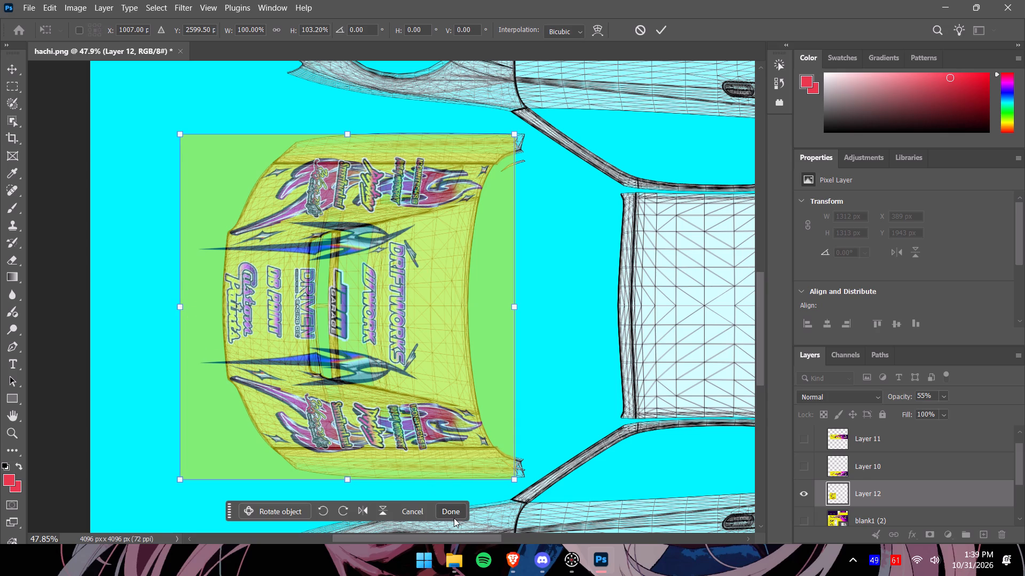
{"action": "left_click", "coordinate": [454, 518]}
Widen the hood artwork slightly toward the windshield edge, to about 1322 px wide.
{"action": "scroll", "coordinate": [600, 450], "scroll_direction": "down", "scroll_amount": 4, "text": "alt"}
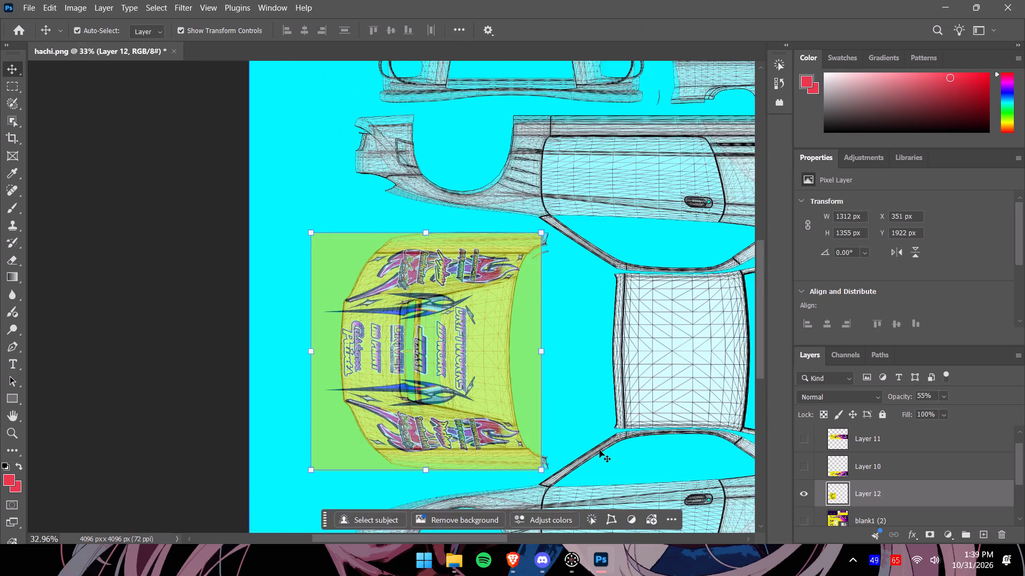
{"action": "scroll", "coordinate": [600, 450], "scroll_direction": "down", "scroll_amount": 2, "text": "alt"}
{"action": "left_click", "coordinate": [148, 351]}
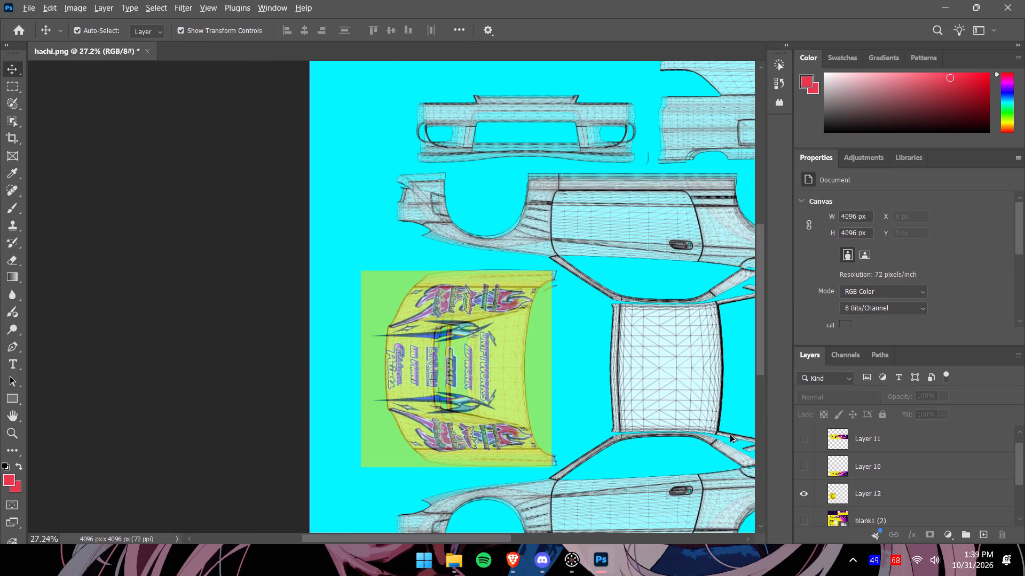
{"action": "scroll", "coordinate": [532, 387], "scroll_direction": "down", "scroll_amount": 2, "text": "alt"}
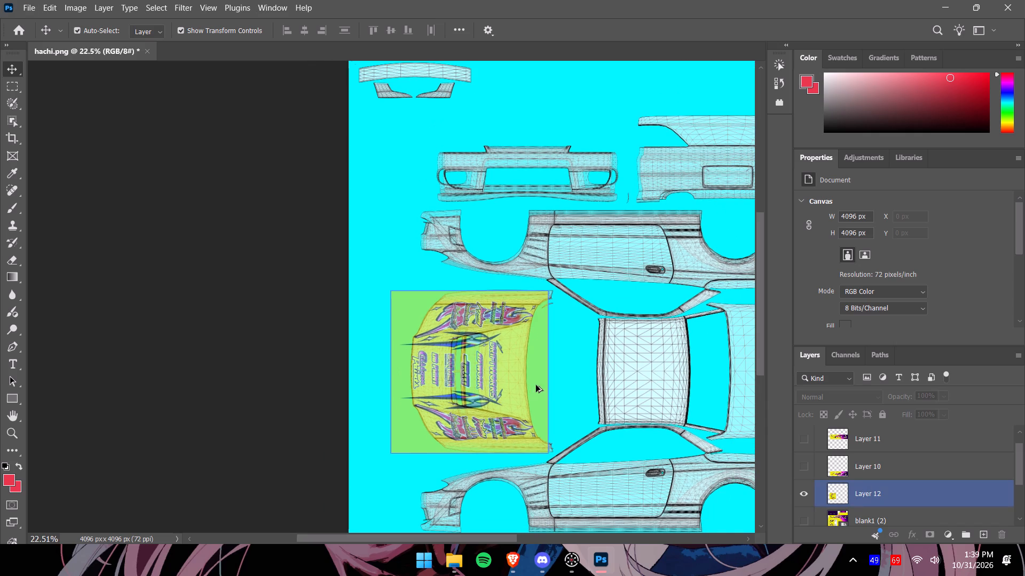
{"action": "scroll", "coordinate": [592, 381], "scroll_direction": "up", "scroll_amount": 10, "text": "alt"}
{"action": "scroll", "coordinate": [590, 380], "scroll_direction": "down", "scroll_amount": 3, "text": "alt"}
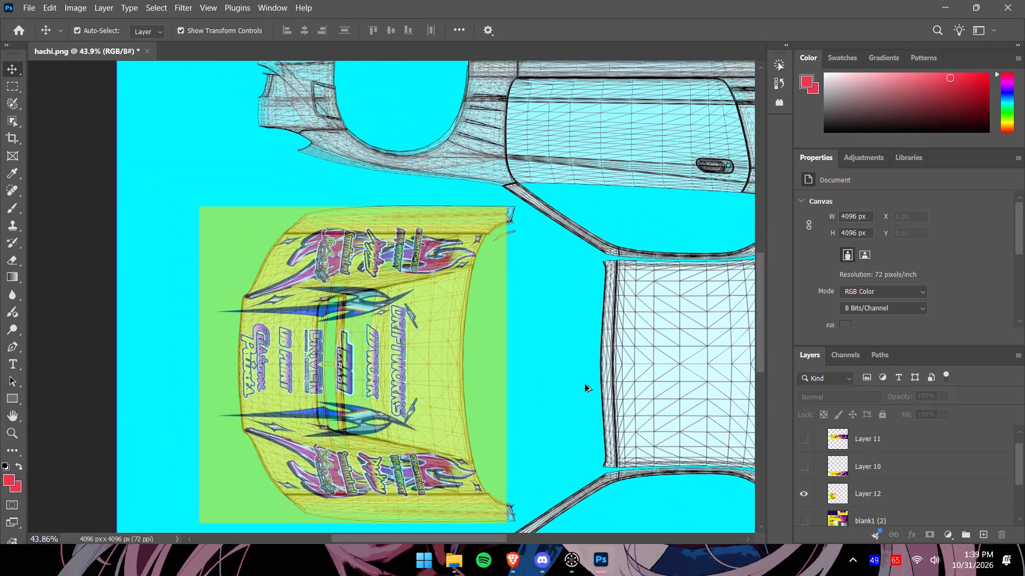
{"action": "scroll", "coordinate": [585, 385], "scroll_direction": "down", "scroll_amount": 2, "text": "alt"}
{"action": "scroll", "coordinate": [585, 384], "scroll_direction": "up", "scroll_amount": 2, "text": "alt"}
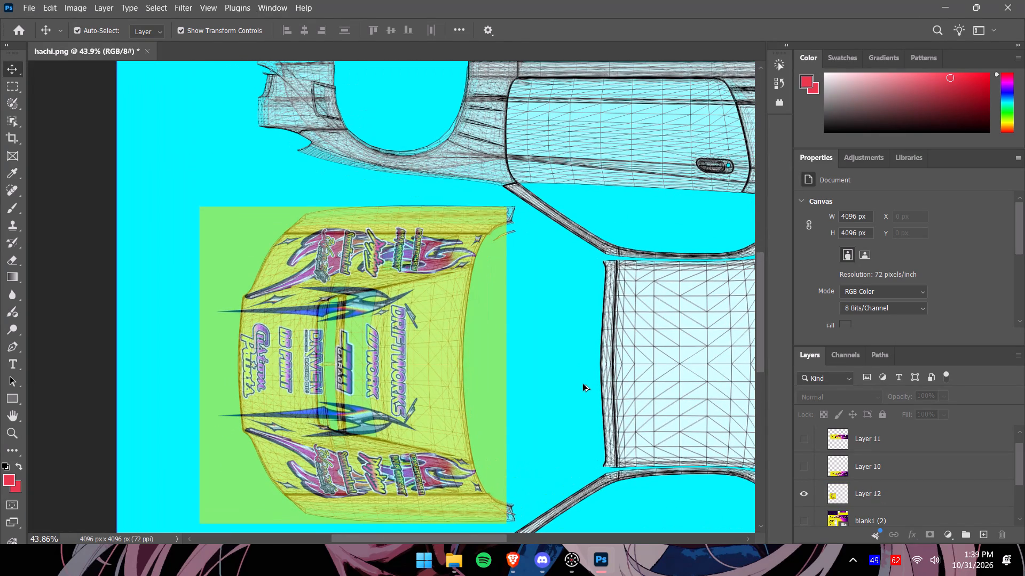
{"action": "scroll", "coordinate": [582, 383], "scroll_direction": "down", "scroll_amount": 1, "text": "alt"}
{"action": "left_click_drag", "start_coordinate": [760, 330], "coordinate": [761, 344]}
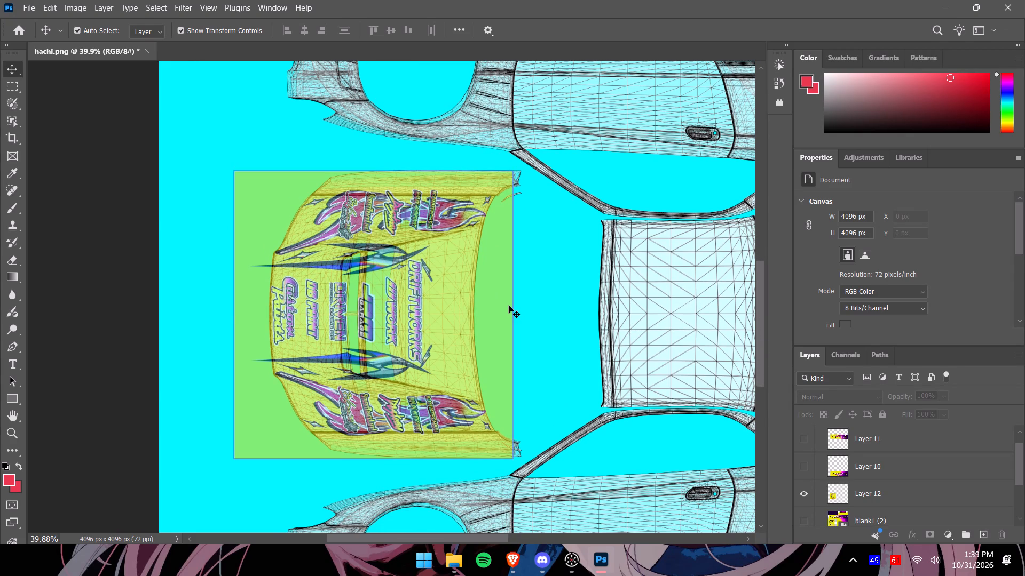
{"action": "left_click", "coordinate": [509, 306]}
{"action": "left_click", "coordinate": [516, 315]}
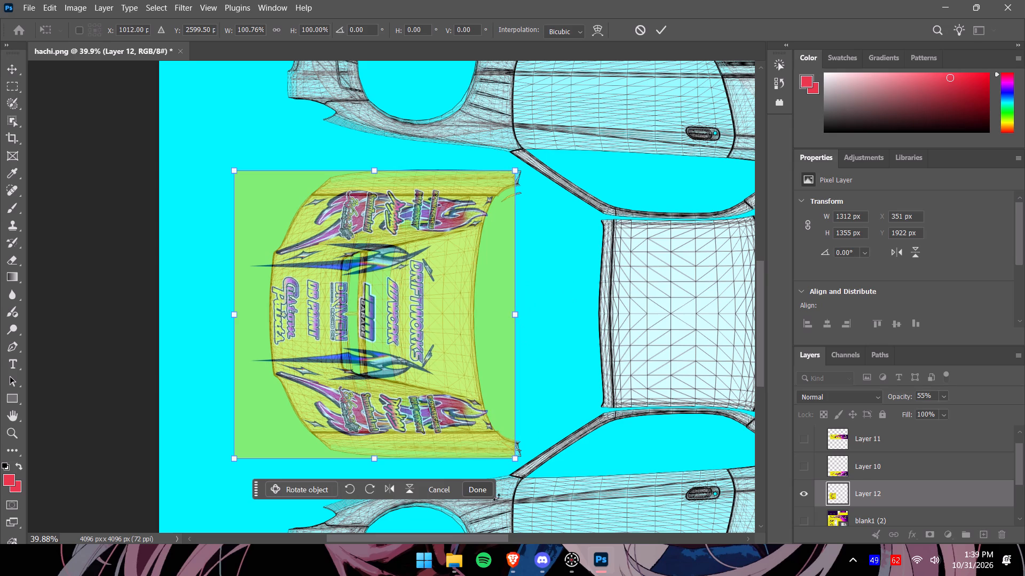
{"action": "left_click", "coordinate": [482, 492]}
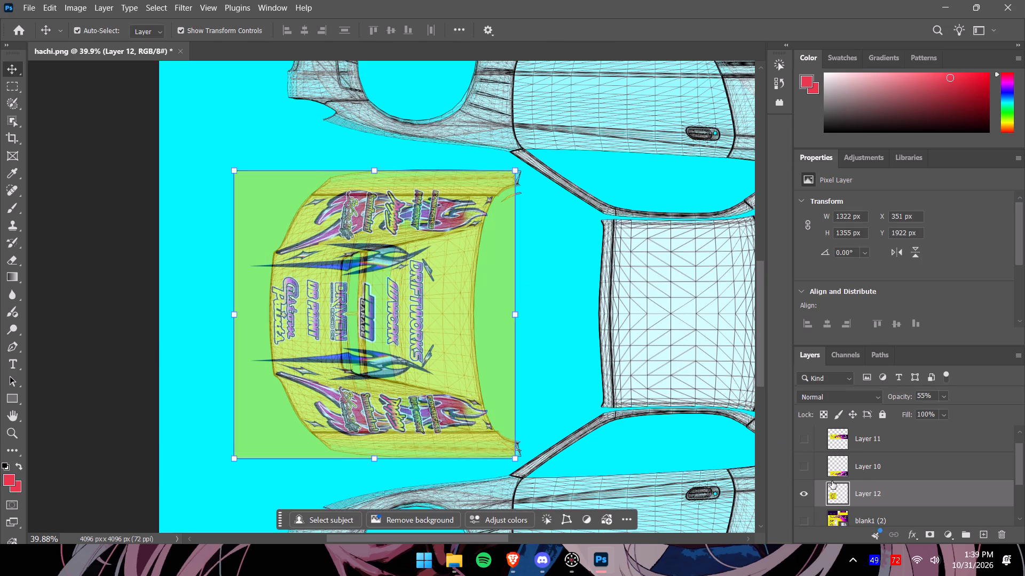
Raise the hood artwork layer's opacity to 100%.
{"action": "left_click", "coordinate": [941, 399]}
{"action": "left_click_drag", "start_coordinate": [955, 411], "coordinate": [1008, 410]}
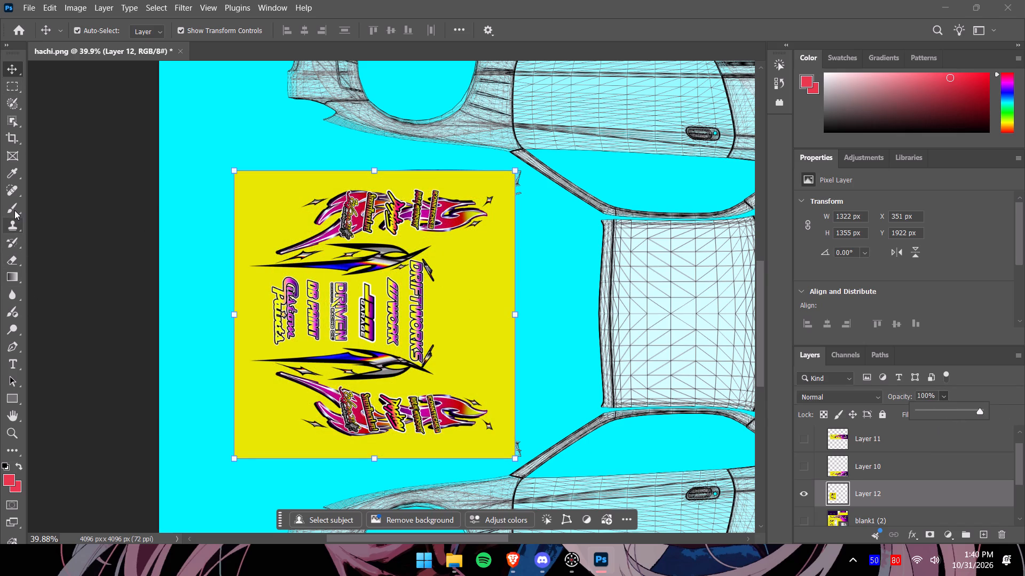
Sample the hood artwork's yellow as the background colour with the Eyedropper.
{"action": "left_click", "coordinate": [15, 310]}
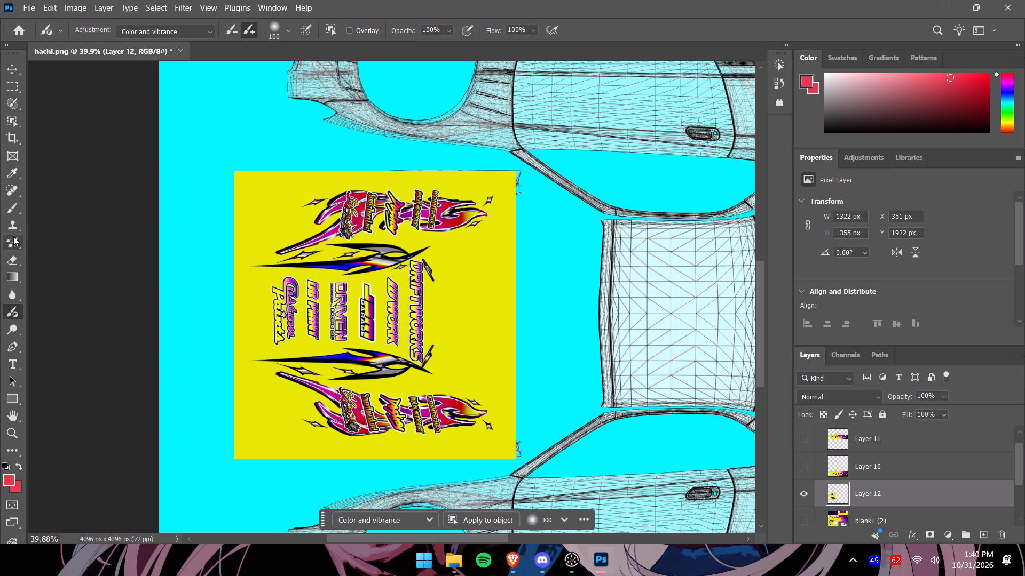
{"action": "left_click", "coordinate": [12, 178]}
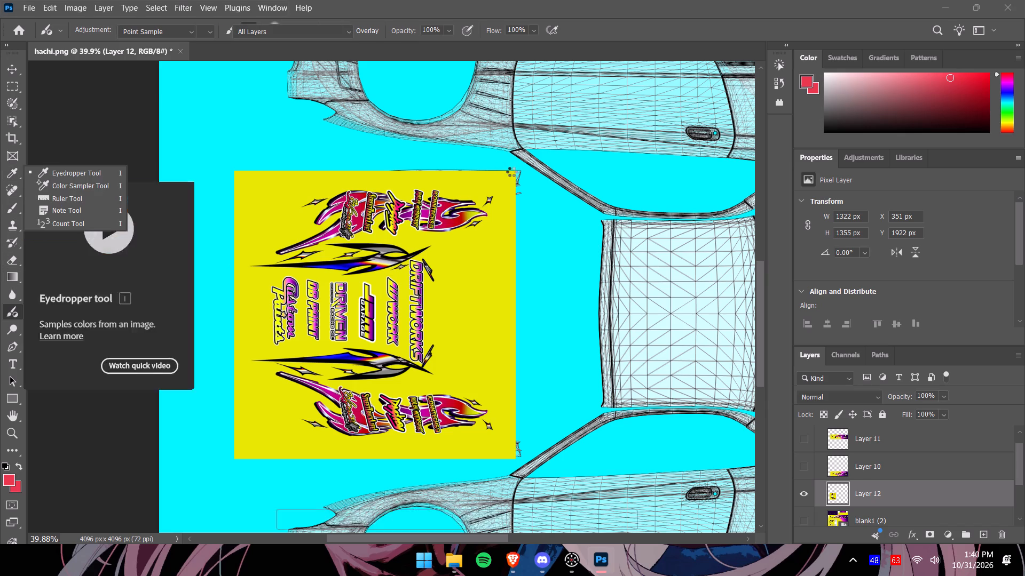
{"action": "left_click", "coordinate": [512, 174], "text": "alt"}
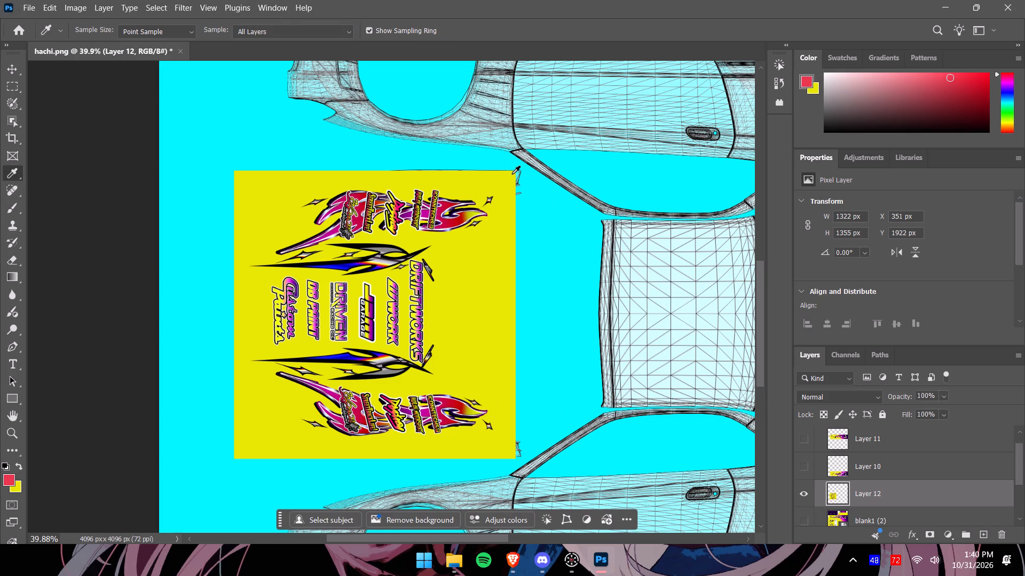
{"action": "left_click", "coordinate": [512, 174], "text": "alt"}
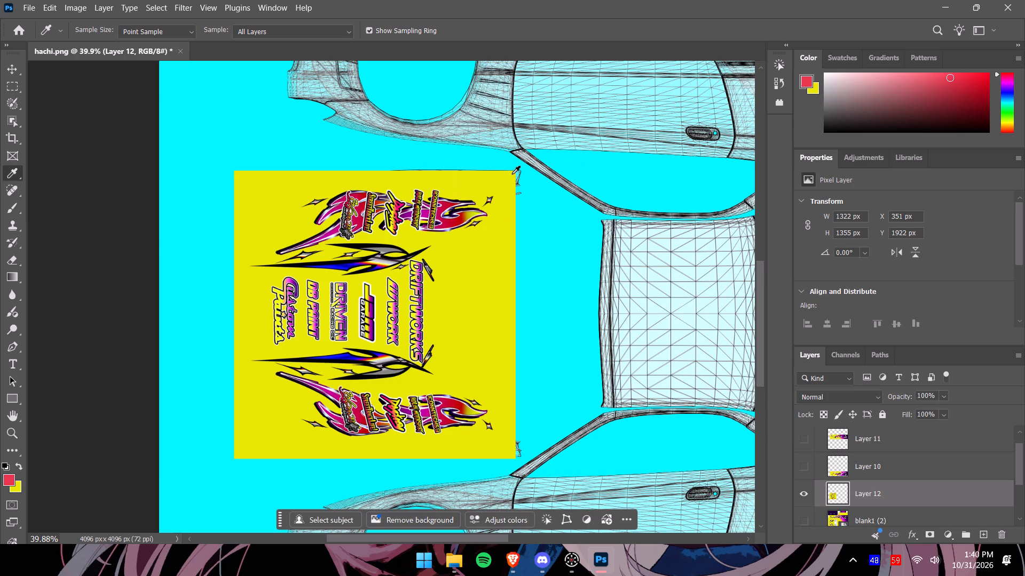
{"action": "left_click", "coordinate": [512, 179], "text": "alt"}
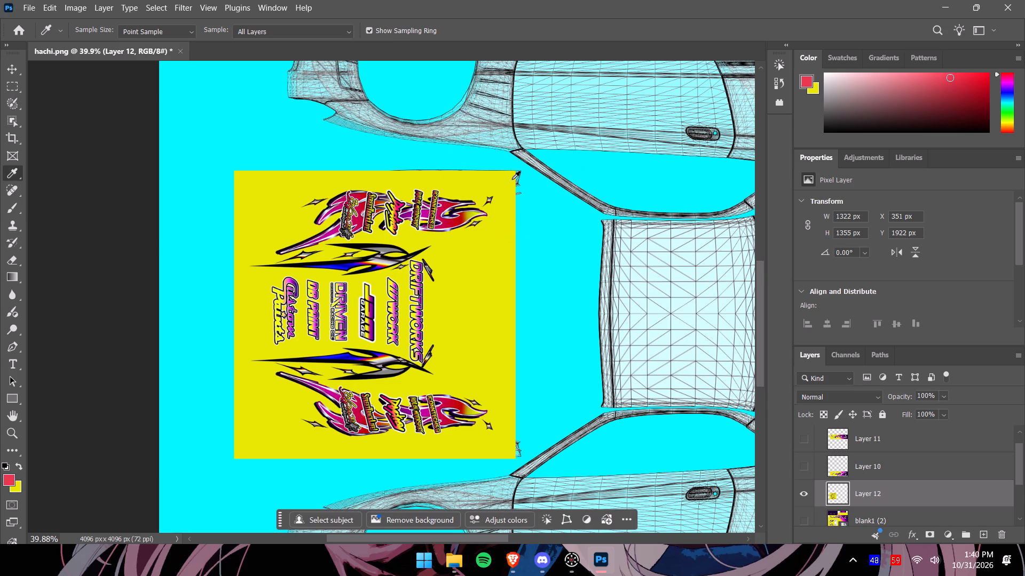
{"action": "left_click", "coordinate": [512, 179], "text": "alt"}
With yellow sampled as the foreground colour, brush over the exposed wireframe tips at the hood artwork's two windshield-side corners on Layer 12.
{"action": "left_click", "coordinate": [18, 206]}
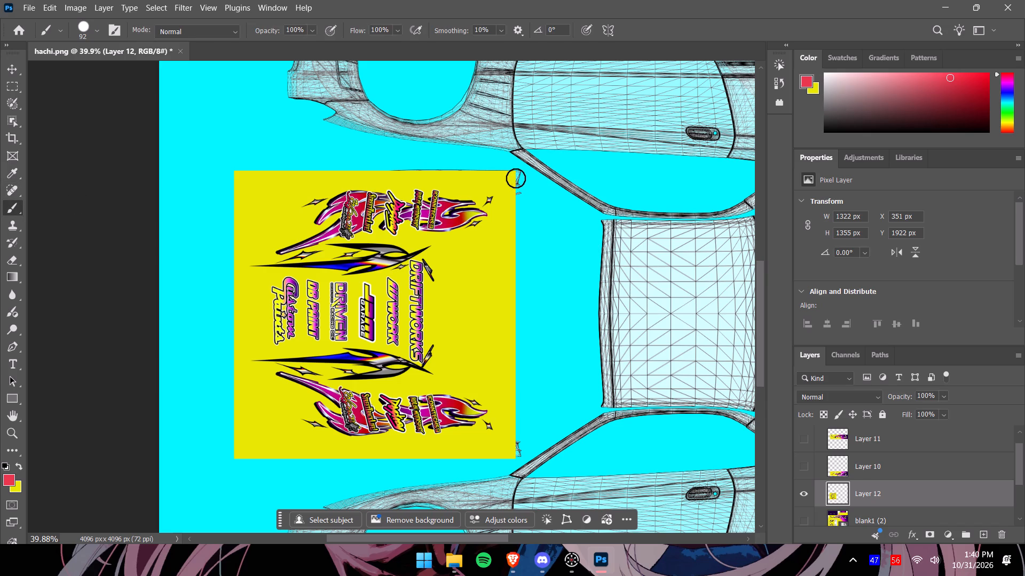
{"action": "left_click", "coordinate": [516, 178]}
{"action": "key", "text": "ctrl+z"}
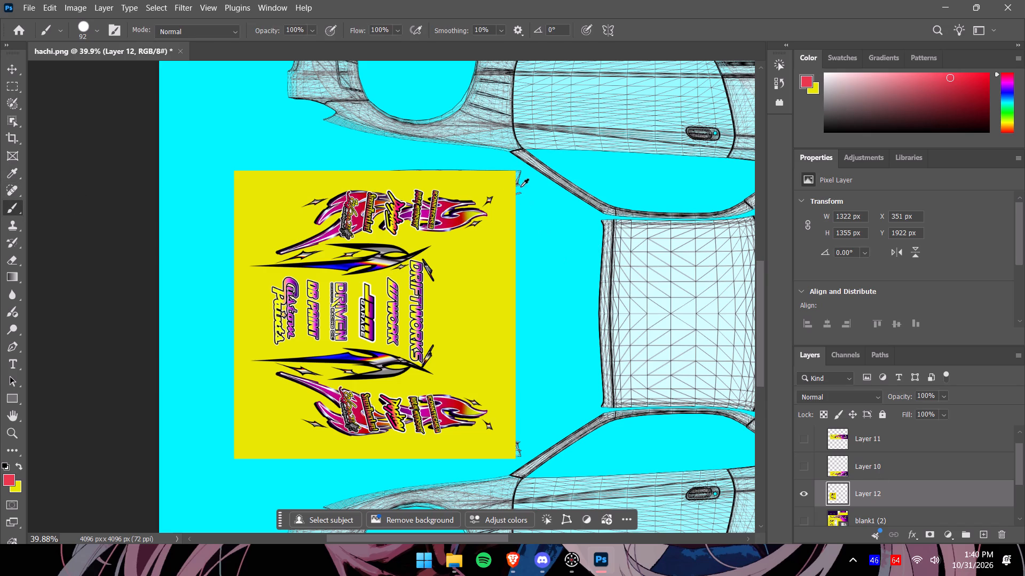
{"action": "left_click", "coordinate": [502, 183], "text": "alt"}
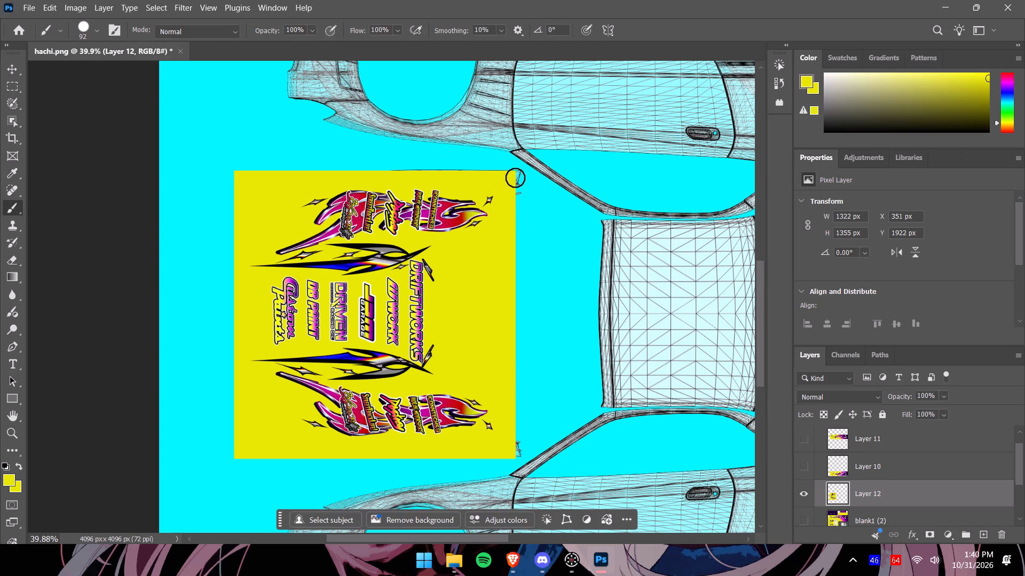
{"action": "left_click", "coordinate": [518, 179]}
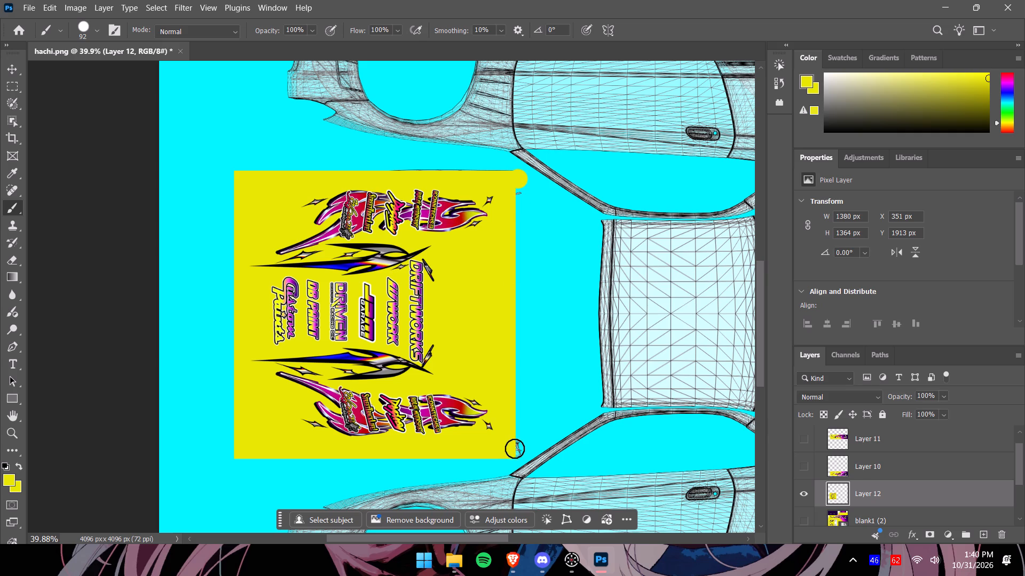
{"action": "left_click", "coordinate": [516, 450]}
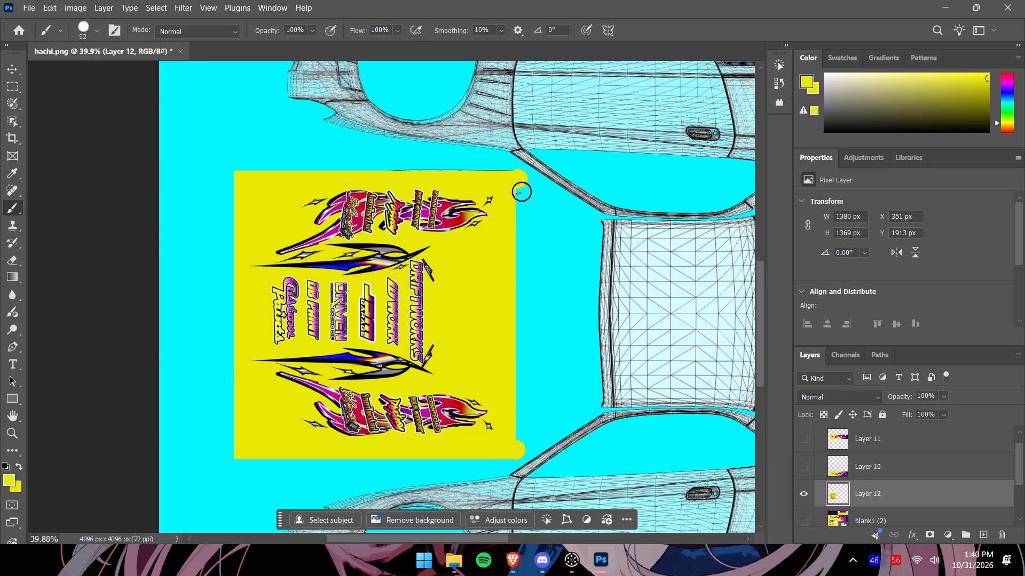
{"action": "left_click", "coordinate": [522, 191]}
Switch to the Move tool and show the blank1 (2) layer again beneath the finished hood artwork.
{"action": "scroll", "coordinate": [534, 233], "scroll_direction": "down", "scroll_amount": 7, "text": "alt"}
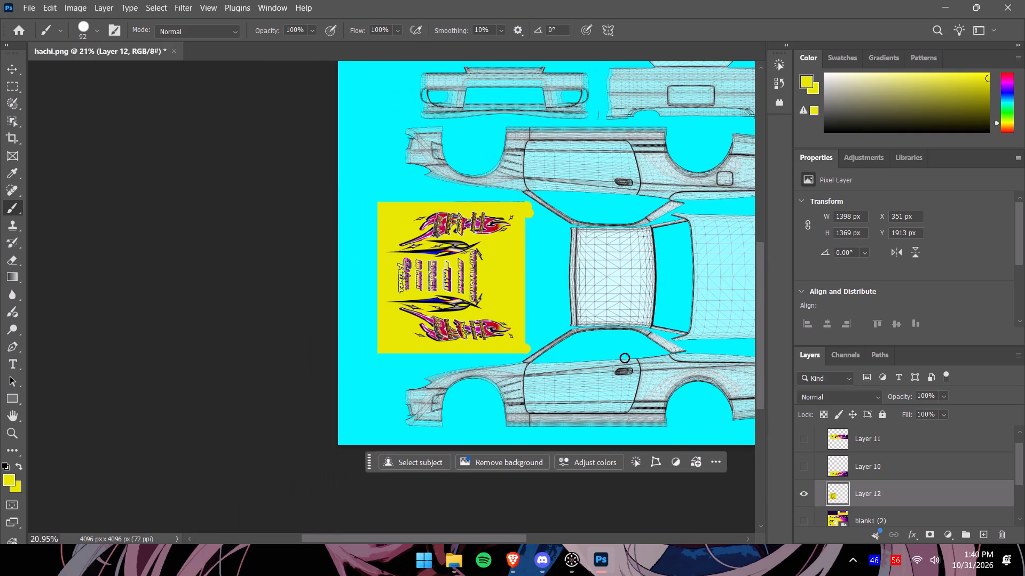
{"action": "left_click", "coordinate": [14, 73]}
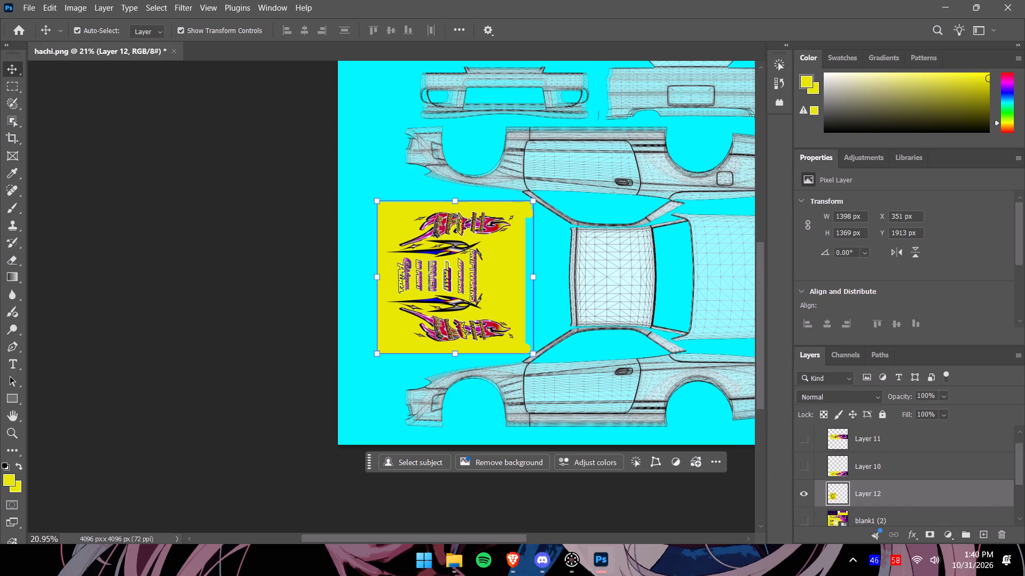
{"action": "scroll", "coordinate": [893, 474], "scroll_direction": "down", "scroll_amount": 1}
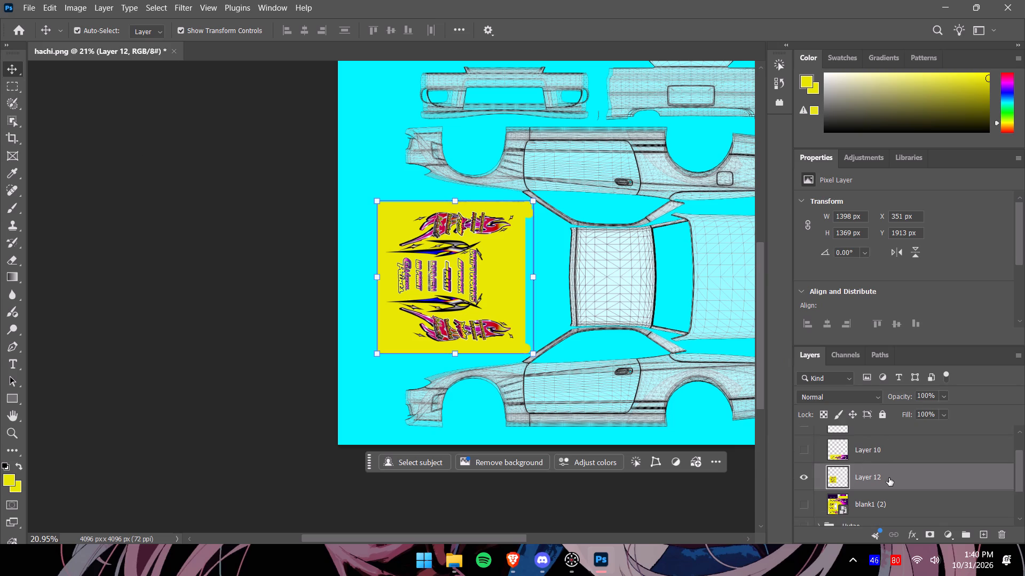
{"action": "scroll", "coordinate": [889, 478], "scroll_direction": "down", "scroll_amount": 3}
{"action": "left_click", "coordinate": [804, 457]}
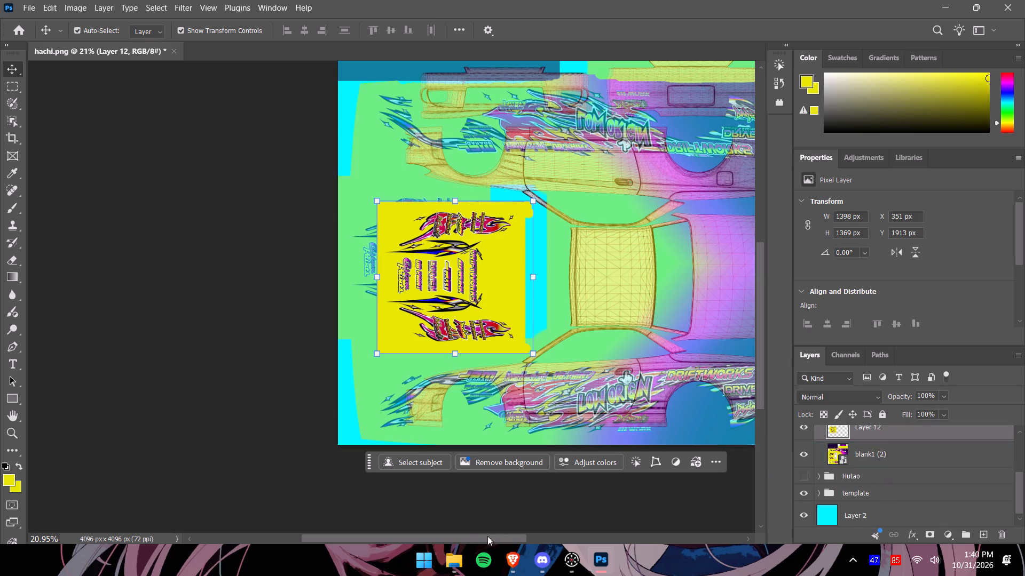
Hide Layer 12 so the blank1 (2) artwork around the hood and roof is exposed.
{"action": "left_click_drag", "start_coordinate": [472, 540], "coordinate": [516, 540]}
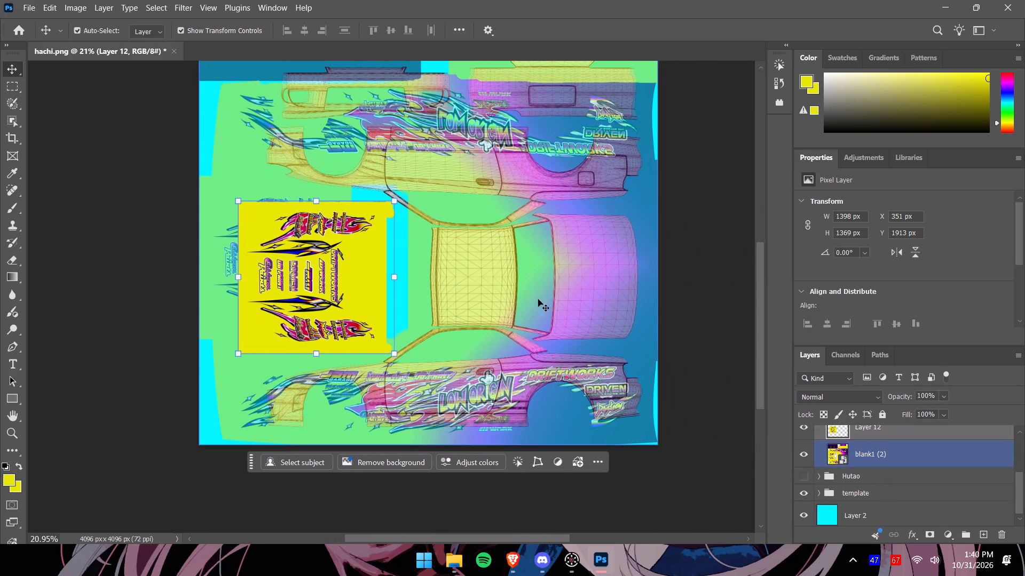
{"action": "scroll", "coordinate": [852, 457], "scroll_direction": "up", "scroll_amount": 1}
{"action": "left_click", "coordinate": [805, 444]}
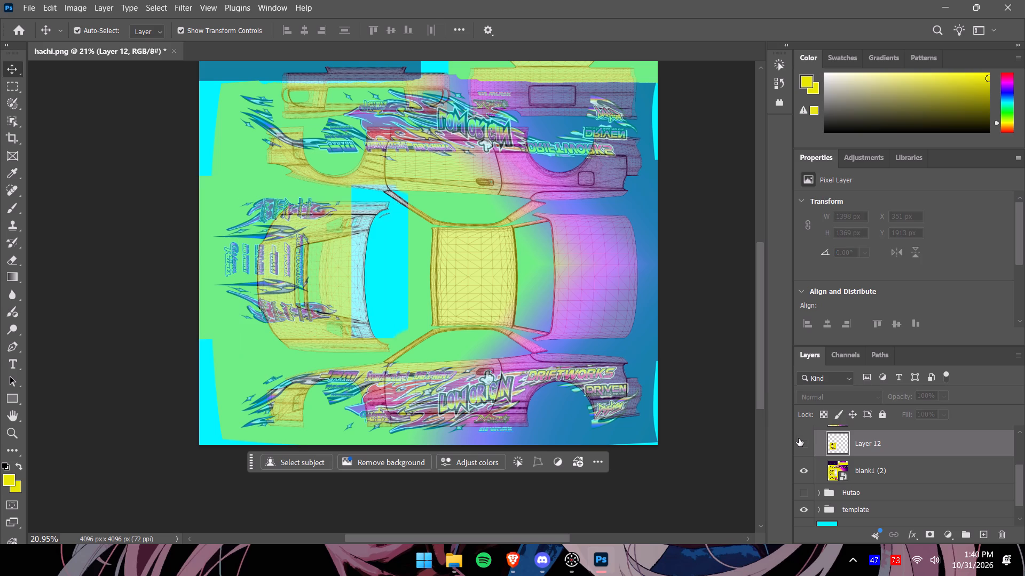
{"action": "left_click_drag", "start_coordinate": [762, 338], "coordinate": [759, 333]}
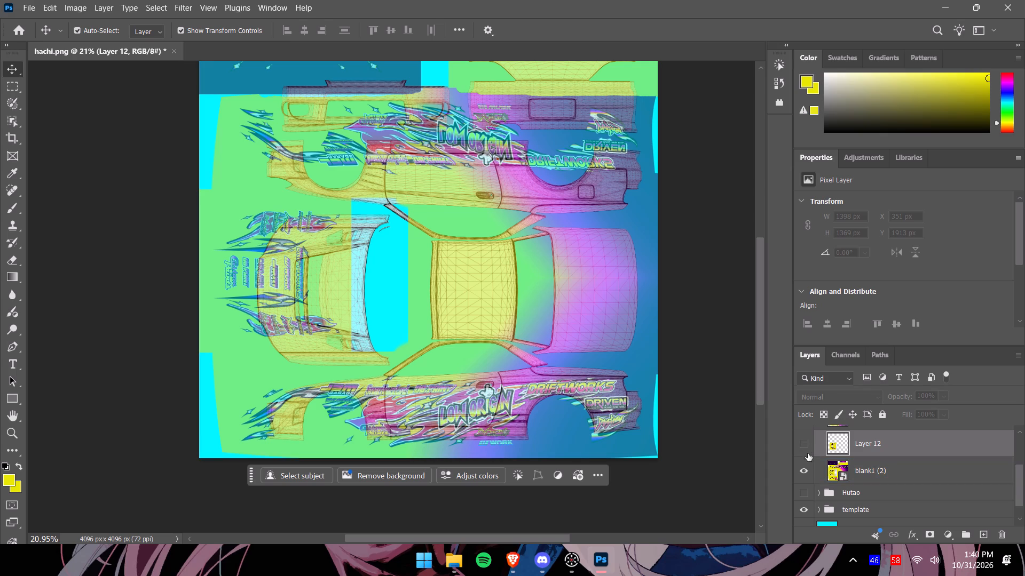
{"action": "left_click", "coordinate": [807, 468]}
{"action": "left_click", "coordinate": [807, 468]}
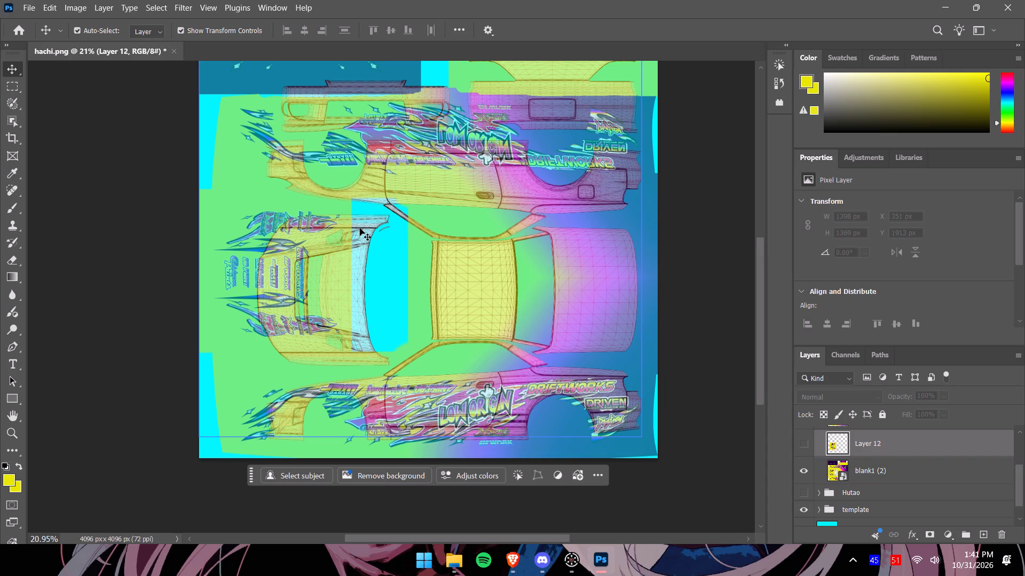
Marquee-select the roof-to-trunk area, about 2593 by 1498 px, and copy it from blank1 (2) onto a new layer.
{"action": "left_click", "coordinate": [11, 86]}
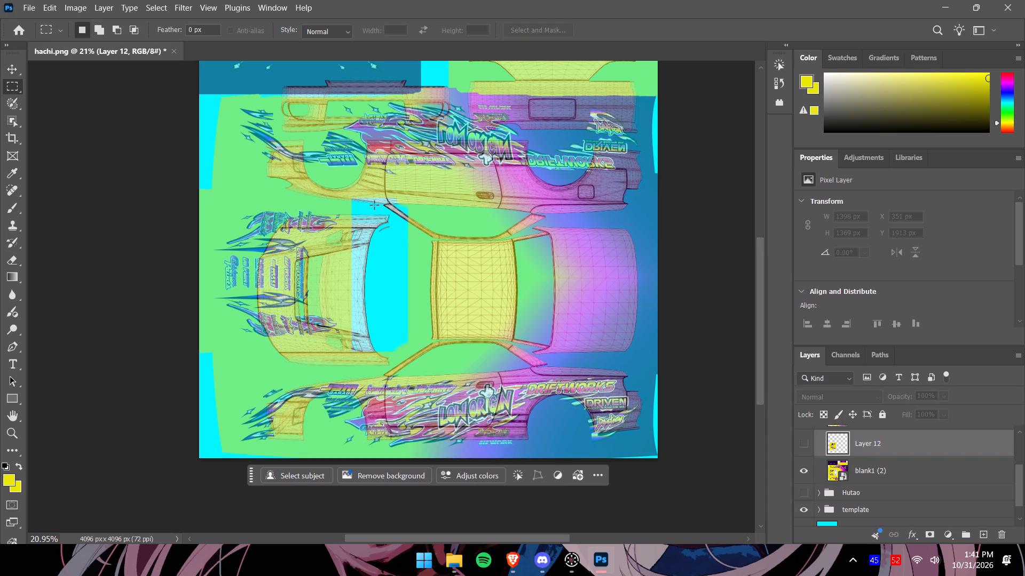
{"action": "left_click_drag", "start_coordinate": [367, 202], "coordinate": [406, 217]}
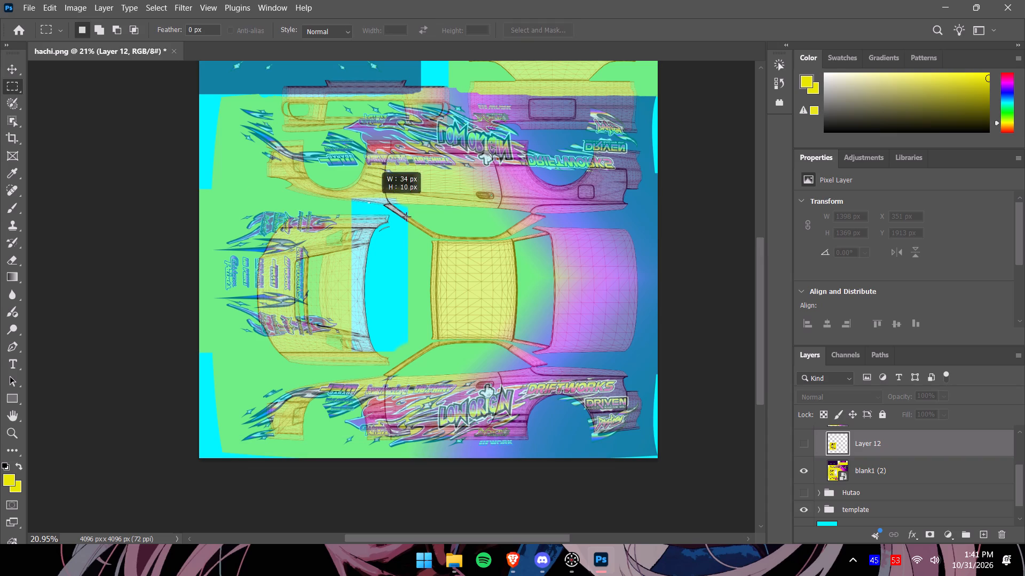
{"action": "left_click_drag", "start_coordinate": [406, 217], "coordinate": [679, 362]}
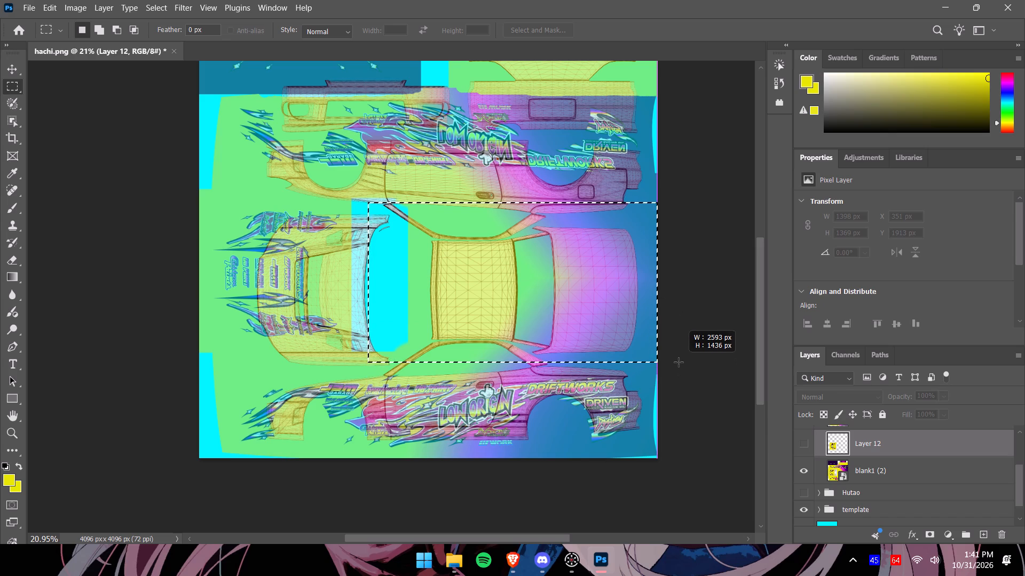
{"action": "left_click_drag", "start_coordinate": [679, 362], "coordinate": [681, 366]}
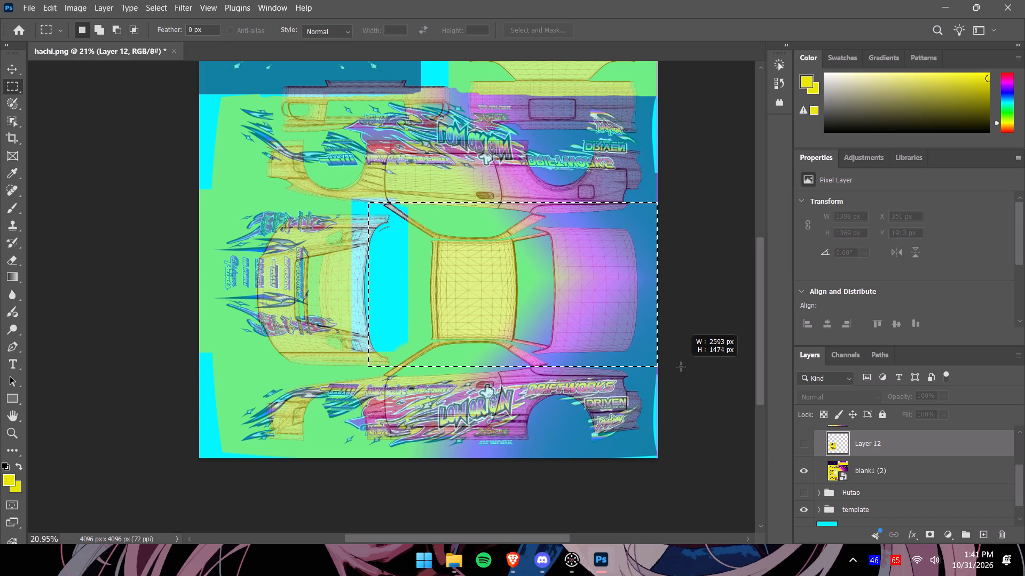
{"action": "left_click_drag", "start_coordinate": [681, 366], "coordinate": [685, 374]}
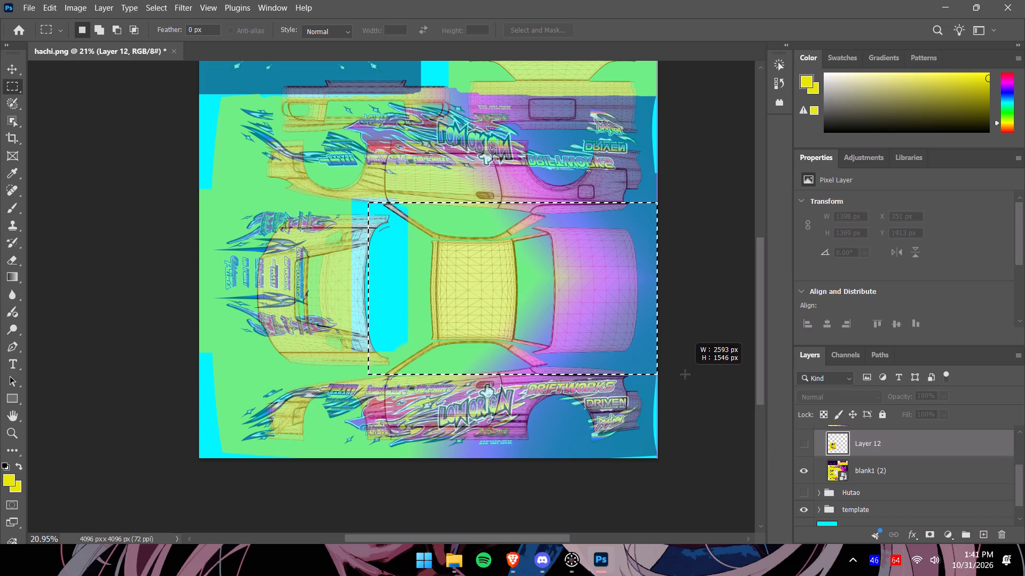
{"action": "left_click_drag", "start_coordinate": [685, 374], "coordinate": [685, 368]}
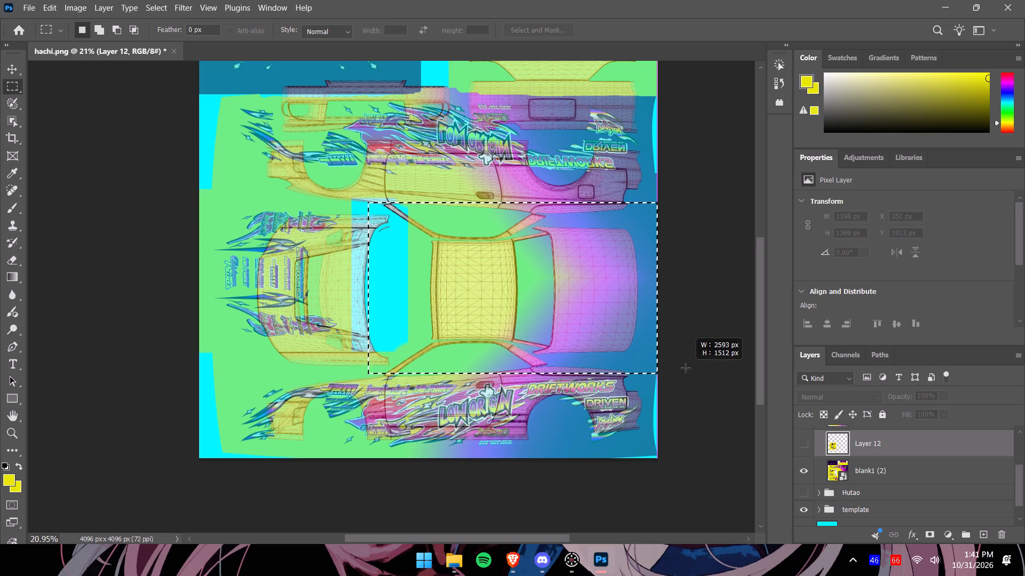
{"action": "left_click_drag", "start_coordinate": [685, 368], "coordinate": [687, 369]}
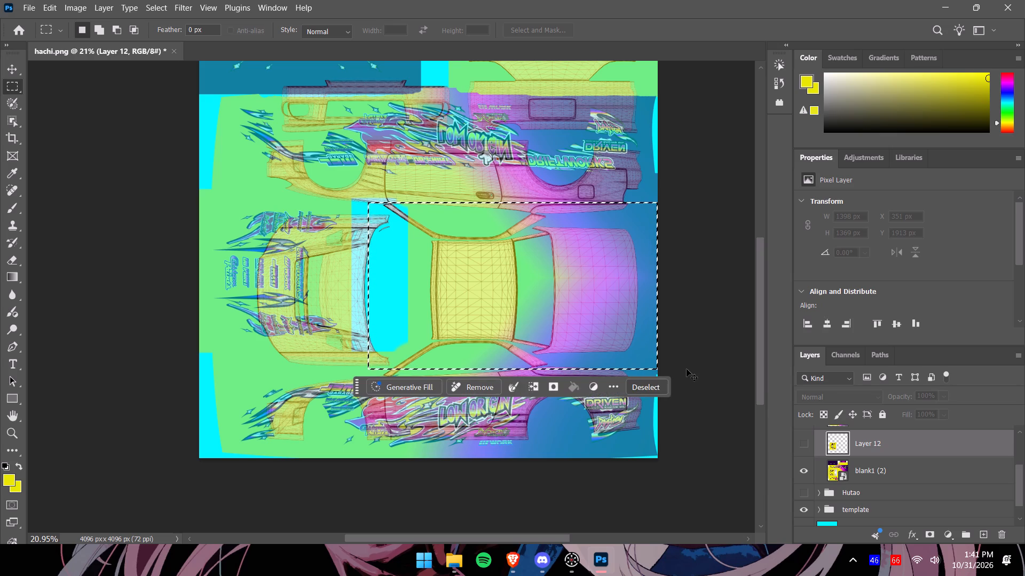
{"action": "left_click", "coordinate": [890, 468]}
{"action": "key", "text": "ctrl+c"}
{"action": "key", "text": "ctrl+v"}
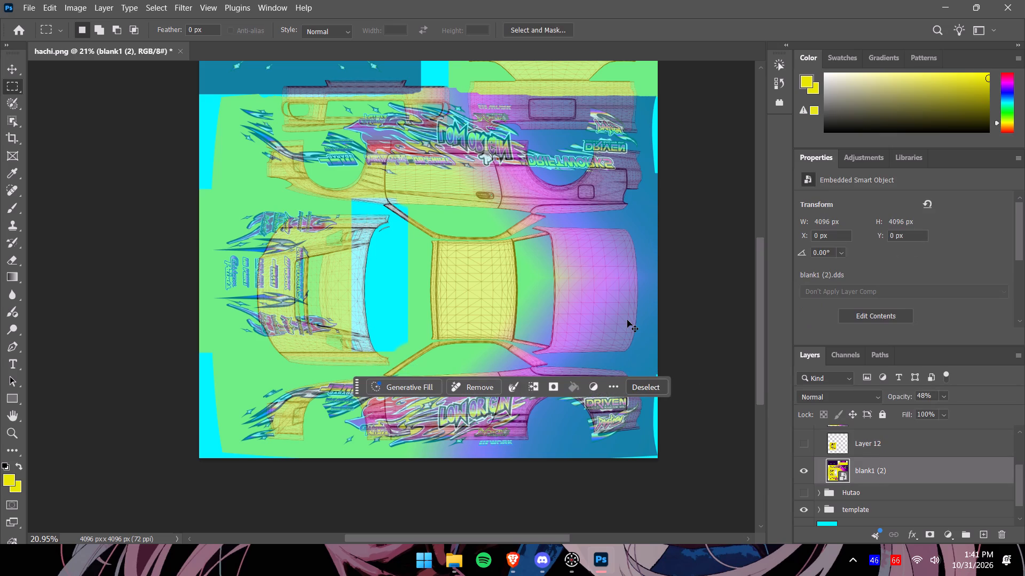
Hide blank1 (2) and show the two side artwork layers, Layer 10 and Layer 11.
{"action": "left_click", "coordinate": [806, 498]}
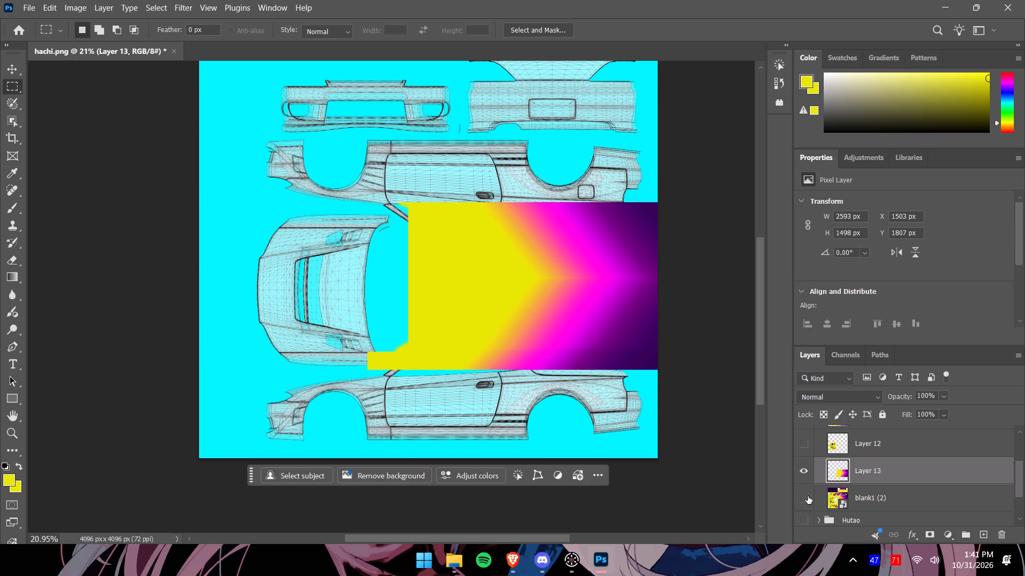
{"action": "scroll", "coordinate": [892, 482], "scroll_direction": "up", "scroll_amount": 2}
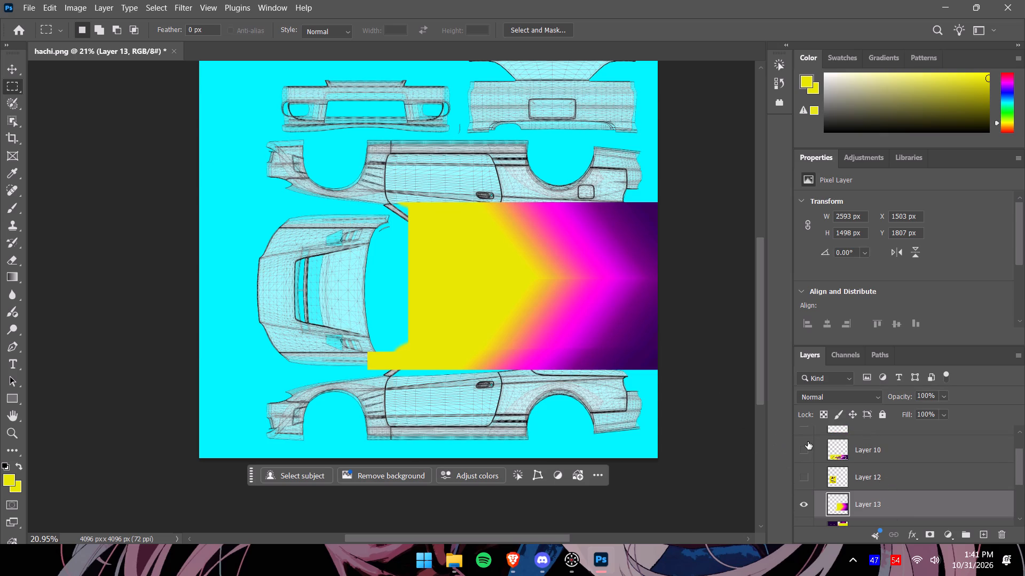
{"action": "left_click", "coordinate": [808, 446]}
{"action": "scroll", "coordinate": [841, 468], "scroll_direction": "up", "scroll_amount": 3}
{"action": "left_click", "coordinate": [804, 455]}
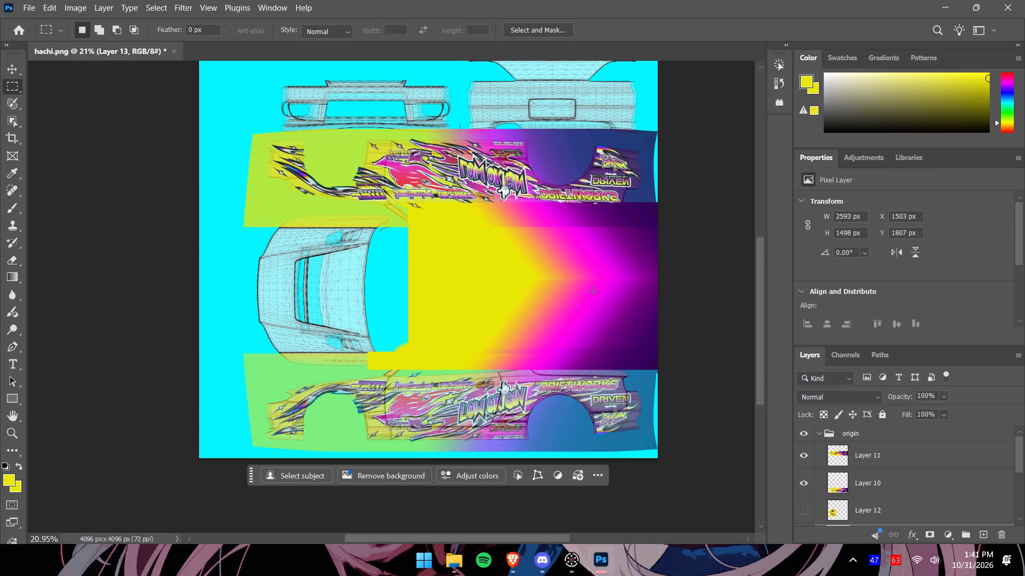
Scale the roof-and-trunk artwork on Layer 13 to about 93% width and 75% height, fitting it between the two side artworks.
{"action": "scroll", "coordinate": [586, 285], "scroll_direction": "down", "scroll_amount": 2, "text": "alt"}
{"action": "scroll", "coordinate": [896, 463], "scroll_direction": "up", "scroll_amount": 1}
{"action": "scroll", "coordinate": [896, 466], "scroll_direction": "down", "scroll_amount": 1}
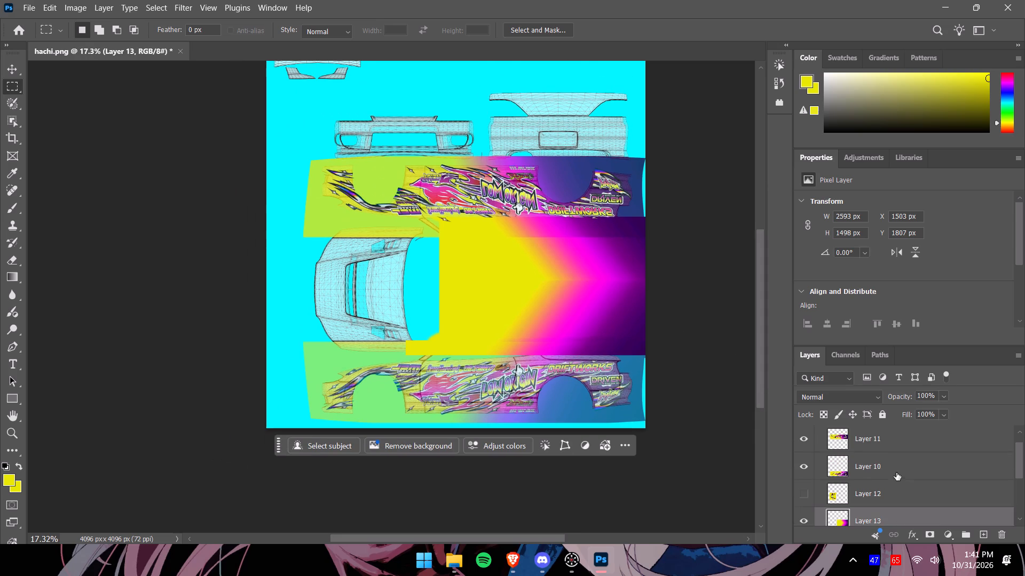
{"action": "scroll", "coordinate": [890, 483], "scroll_direction": "down", "scroll_amount": 1}
{"action": "left_click", "coordinate": [13, 70]}
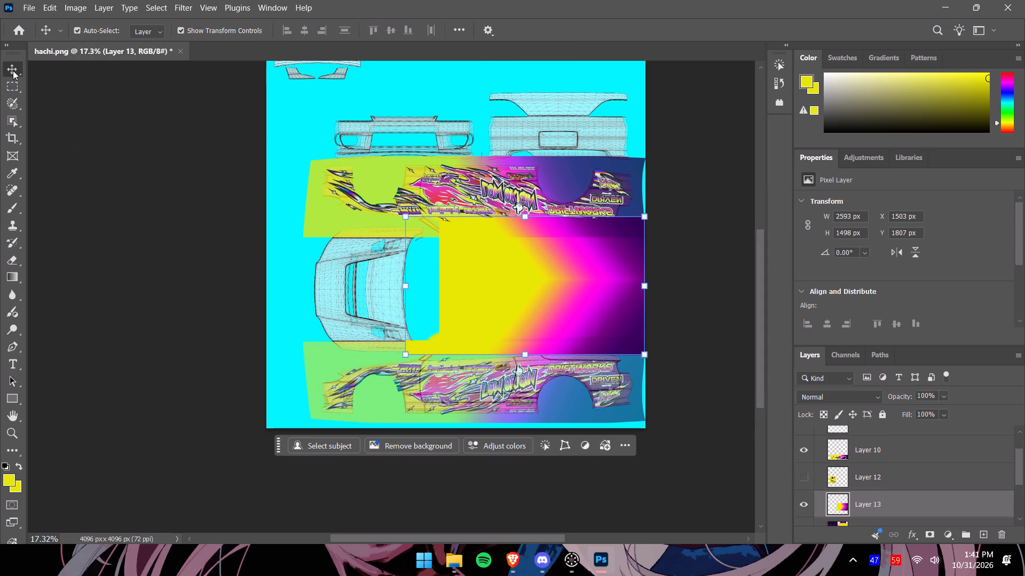
{"action": "left_click_drag", "start_coordinate": [525, 217], "coordinate": [529, 244]}
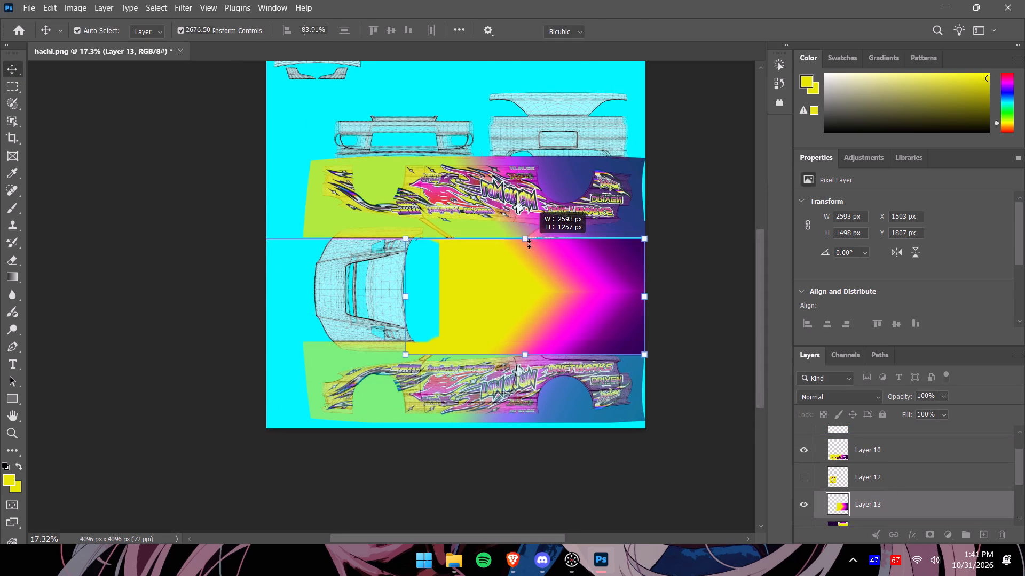
{"action": "left_click_drag", "start_coordinate": [529, 244], "coordinate": [535, 234]}
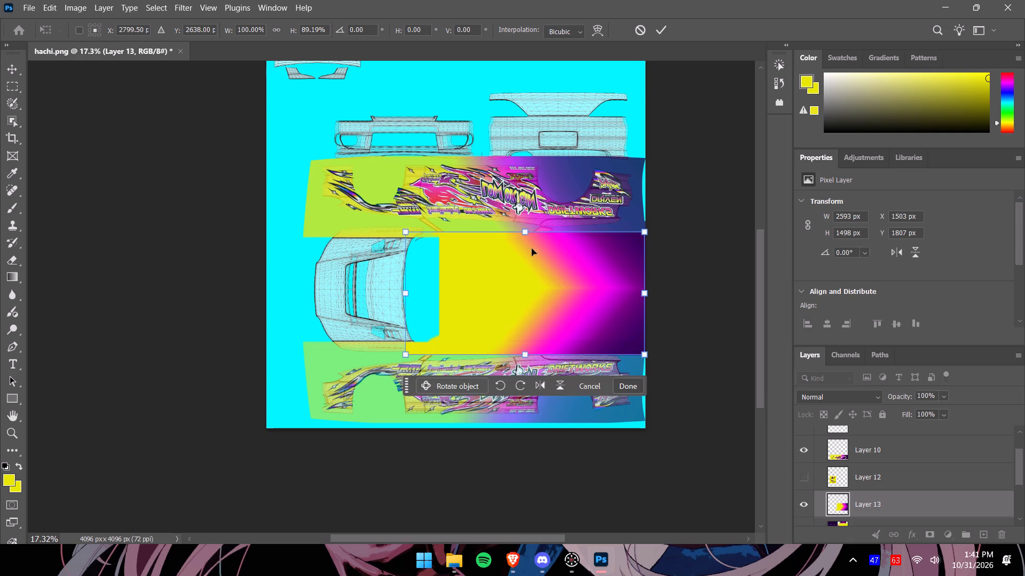
{"action": "left_click_drag", "start_coordinate": [525, 354], "coordinate": [533, 319]}
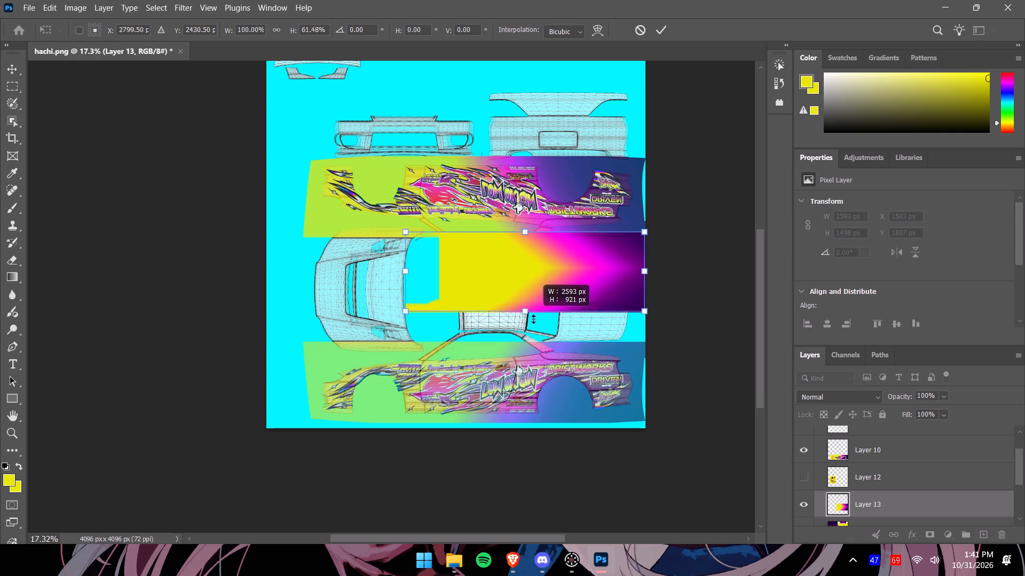
{"action": "left_click_drag", "start_coordinate": [533, 319], "coordinate": [539, 339]}
{"action": "left_click_drag", "start_coordinate": [406, 287], "coordinate": [437, 285]}
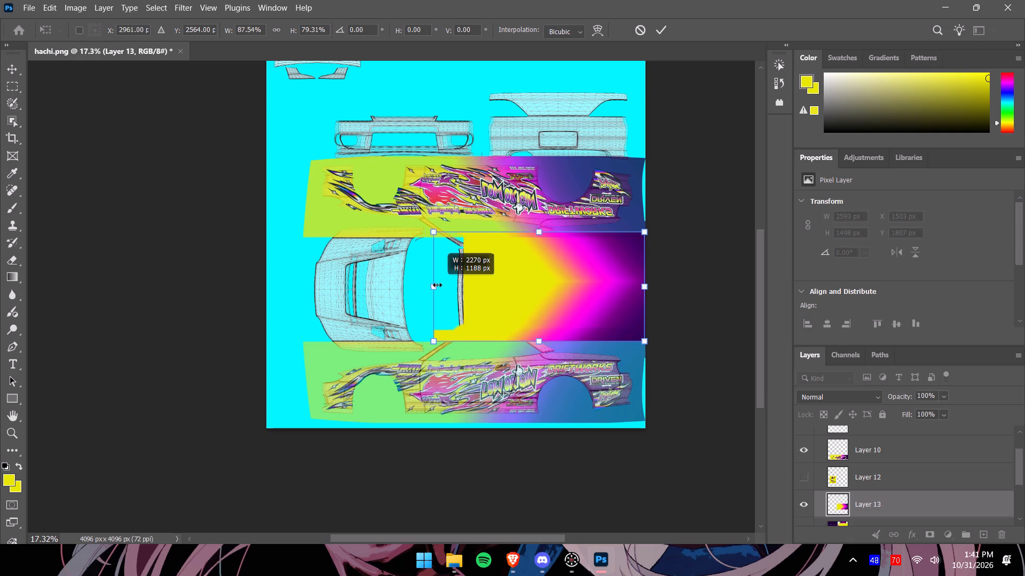
{"action": "left_click_drag", "start_coordinate": [437, 285], "coordinate": [422, 285]}
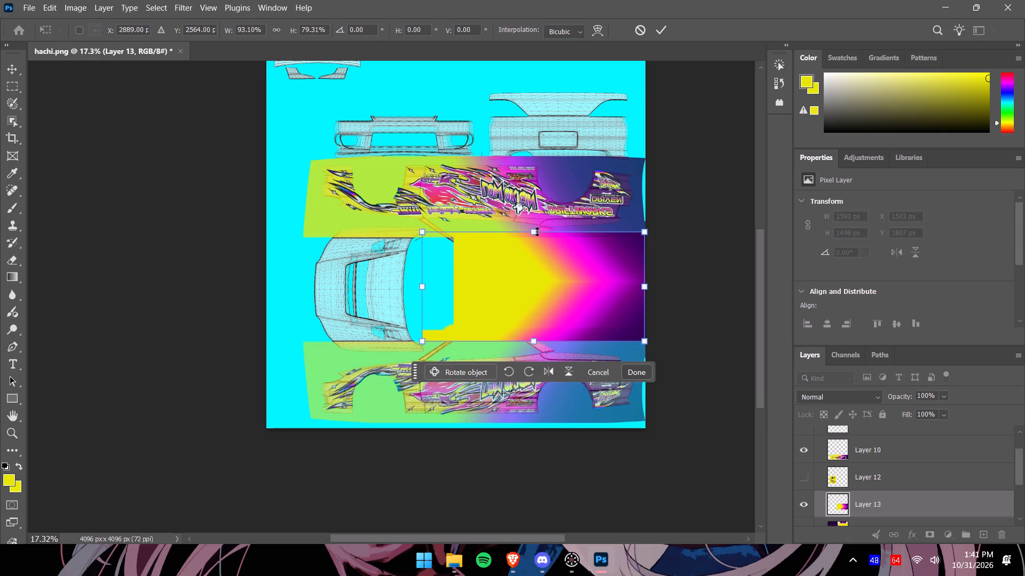
{"action": "left_click_drag", "start_coordinate": [537, 231], "coordinate": [539, 236]}
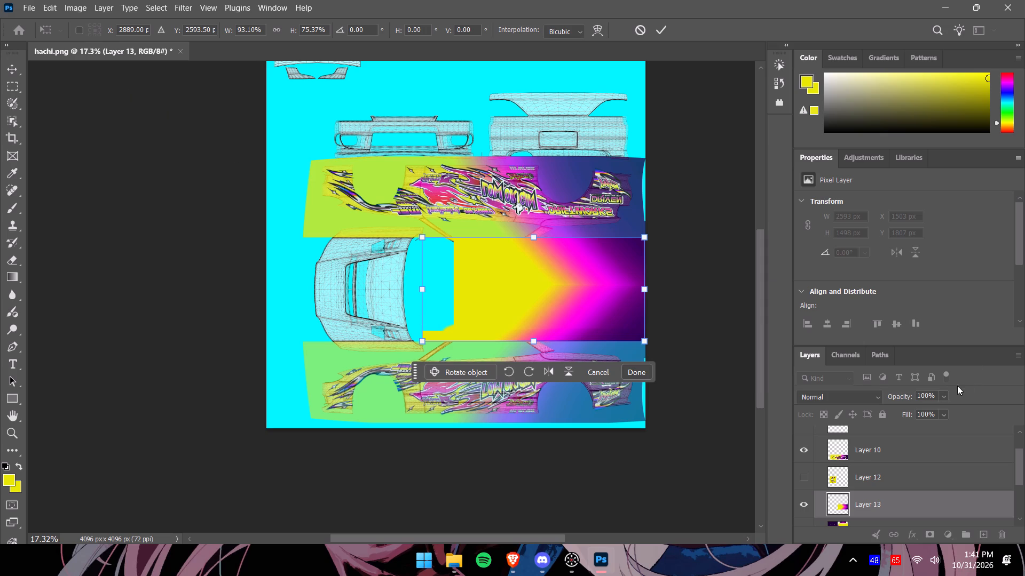
Lower Layer 13's opacity to 53% to check it against the roof and trunk wireframe.
{"action": "left_click", "coordinate": [945, 394]}
{"action": "left_click_drag", "start_coordinate": [955, 413], "coordinate": [929, 417]}
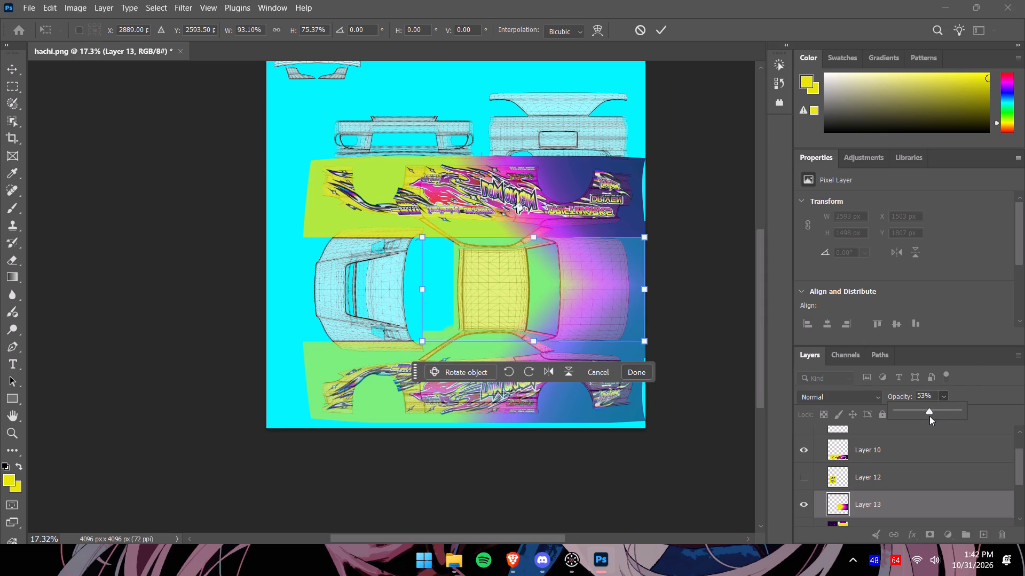
{"action": "left_click_drag", "start_coordinate": [931, 415], "coordinate": [944, 416]}
Extend the roof-and-trunk artwork's windshield-side edge slightly toward the hood, to about 94.7% width.
{"action": "scroll", "coordinate": [640, 300], "scroll_direction": "up", "scroll_amount": 6, "text": "alt"}
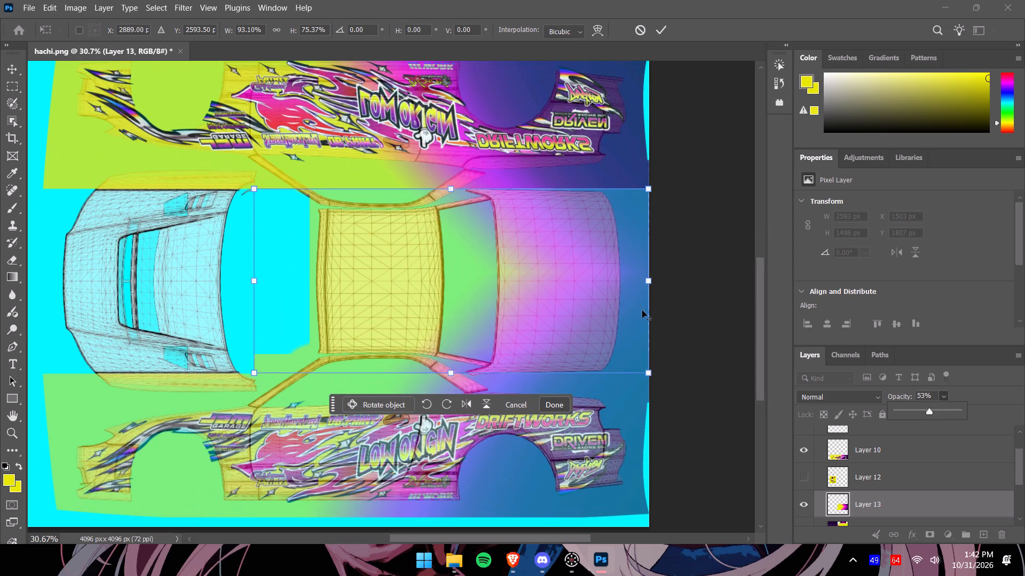
{"action": "scroll", "coordinate": [636, 331], "scroll_direction": "up", "scroll_amount": 1, "text": "alt"}
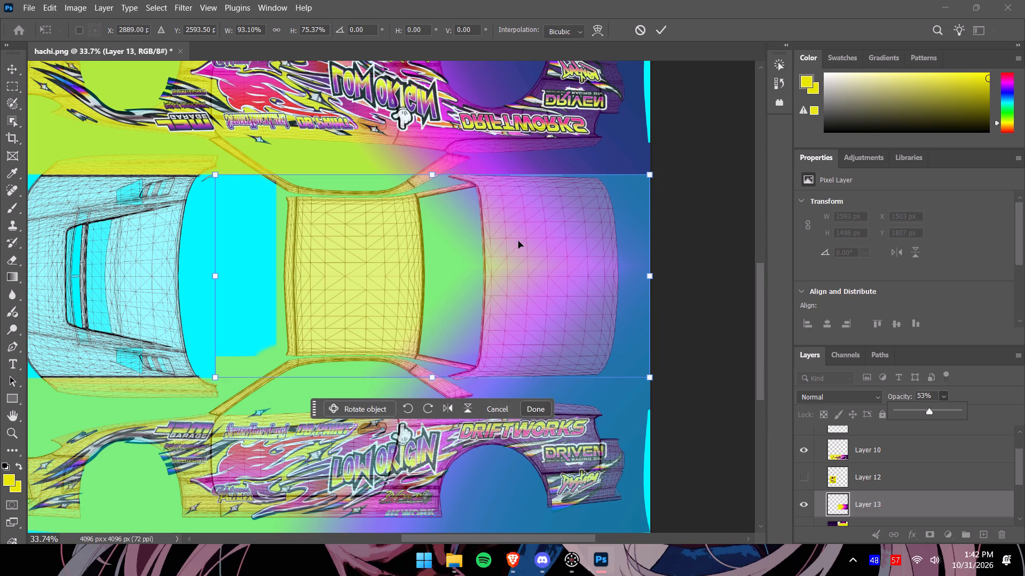
{"action": "left_click_drag", "start_coordinate": [212, 281], "coordinate": [207, 281]}
{"action": "left_click_drag", "start_coordinate": [213, 277], "coordinate": [185, 276]}
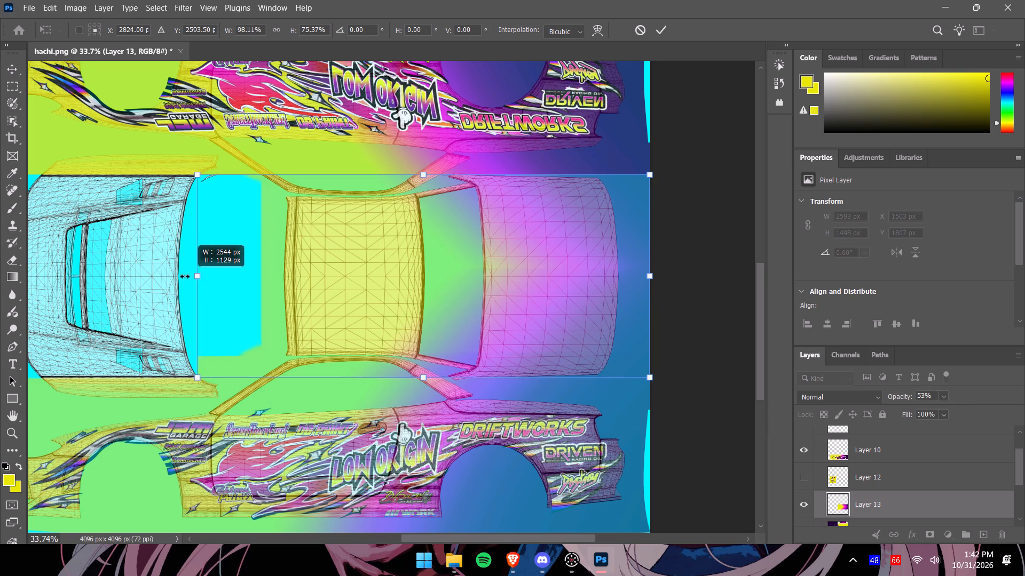
{"action": "left_click_drag", "start_coordinate": [185, 276], "coordinate": [206, 277]}
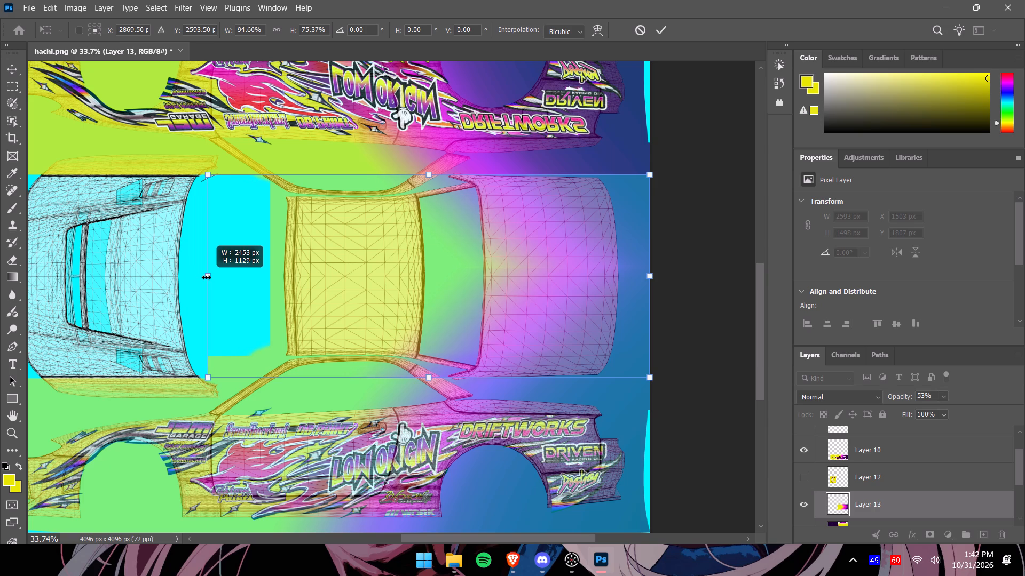
{"action": "left_click_drag", "start_coordinate": [206, 277], "coordinate": [206, 277]}
Raise the opacity of both side artwork layers, Layer 10 and Layer 11, to 100%.
{"action": "scroll", "coordinate": [824, 479], "scroll_direction": "down", "scroll_amount": 2}
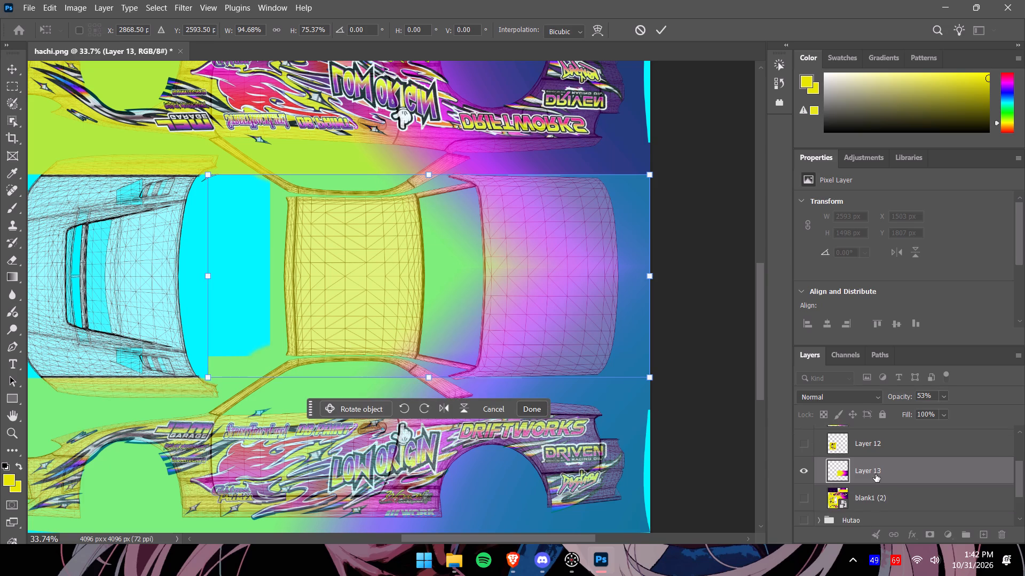
{"action": "scroll", "coordinate": [876, 474], "scroll_direction": "up", "scroll_amount": 2}
{"action": "left_click", "coordinate": [876, 450]}
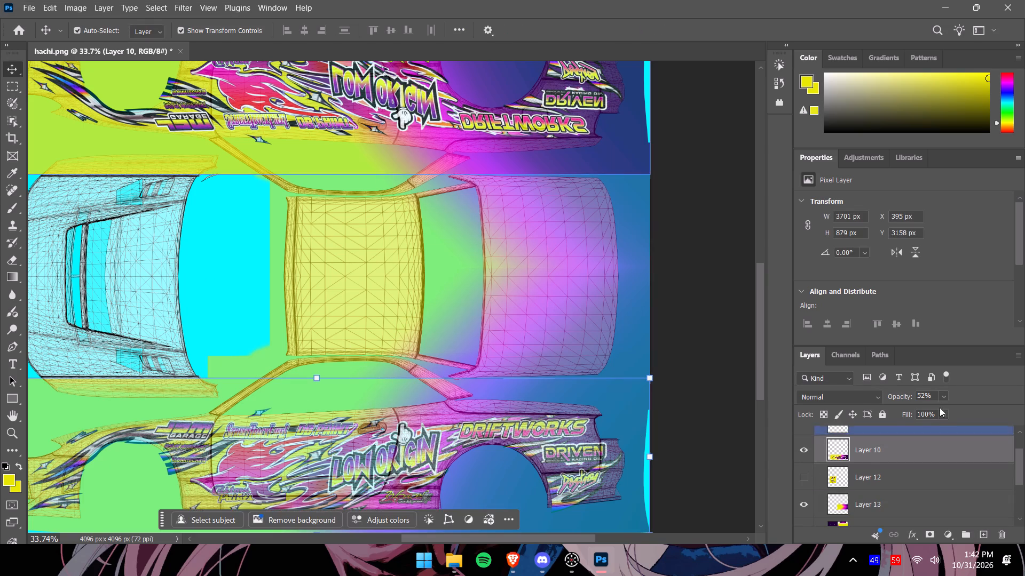
{"action": "left_click", "coordinate": [943, 397]}
{"action": "left_click_drag", "start_coordinate": [951, 412], "coordinate": [1024, 408]}
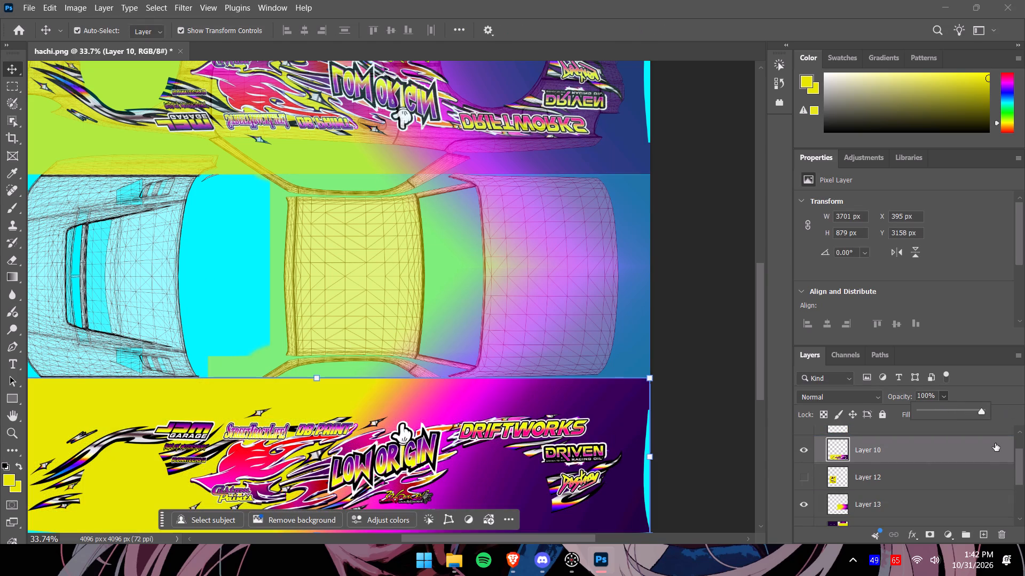
{"action": "left_click_drag", "start_coordinate": [1018, 462], "coordinate": [1016, 453]}
{"action": "left_click", "coordinate": [961, 449]}
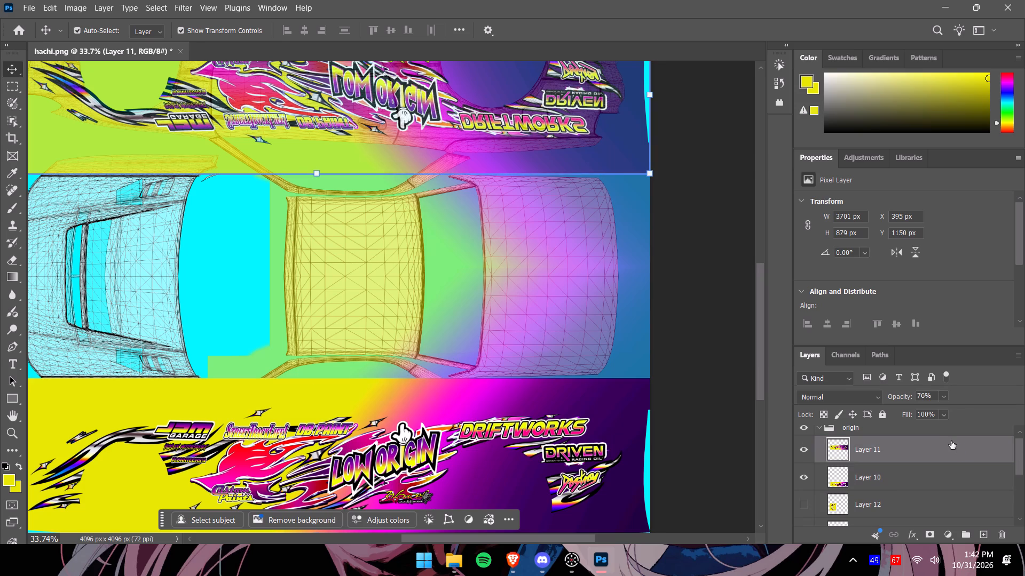
{"action": "left_click", "coordinate": [944, 397]}
{"action": "left_click_drag", "start_coordinate": [957, 413], "coordinate": [1013, 412]}
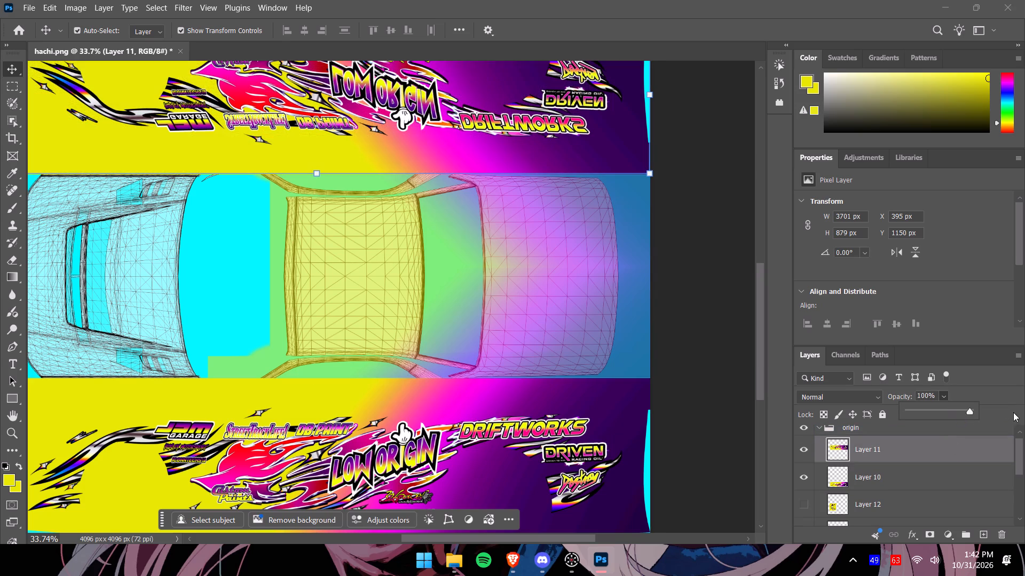
{"action": "left_click_drag", "start_coordinate": [1013, 412], "coordinate": [1014, 413]}
Raise the opacity of the roof-and-trunk artwork, Layer 13, to 100%.
{"action": "left_click_drag", "start_coordinate": [1022, 445], "coordinate": [1019, 464]}
{"action": "left_click", "coordinate": [939, 486]}
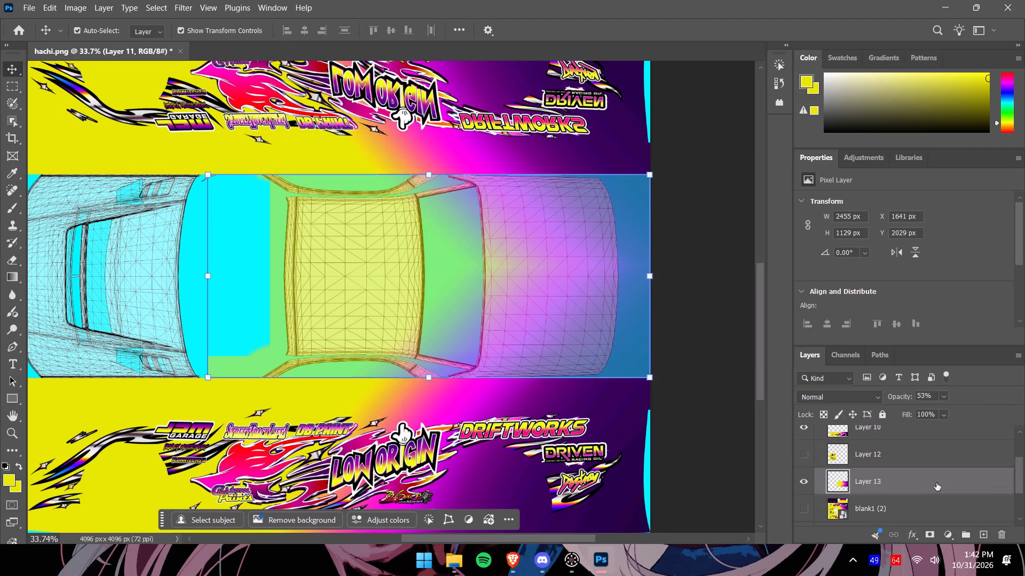
{"action": "left_click", "coordinate": [945, 395]}
{"action": "left_click_drag", "start_coordinate": [952, 412], "coordinate": [1004, 416]}
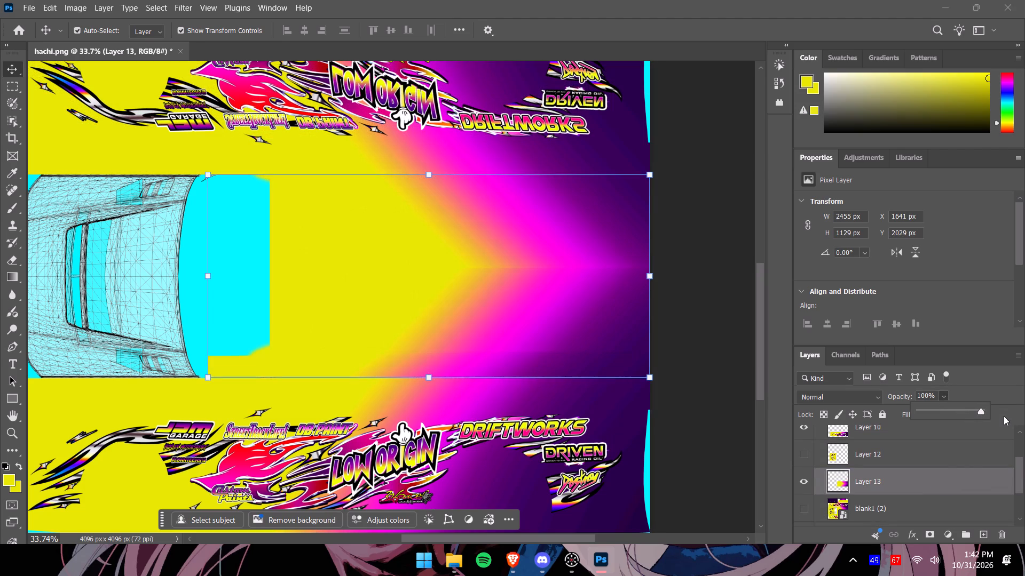
{"action": "left_click_drag", "start_coordinate": [1004, 416], "coordinate": [1010, 417]}
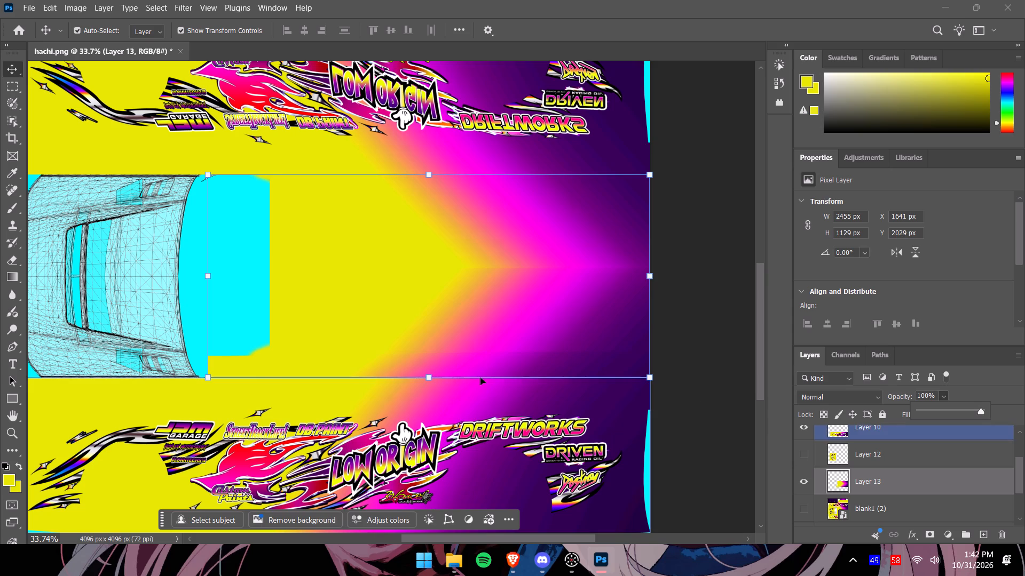
Show the hood artwork on Layer 12 briefly to check it against the surrounding pieces, and hide it again.
{"action": "scroll", "coordinate": [499, 350], "scroll_direction": "down", "scroll_amount": 4, "text": "alt"}
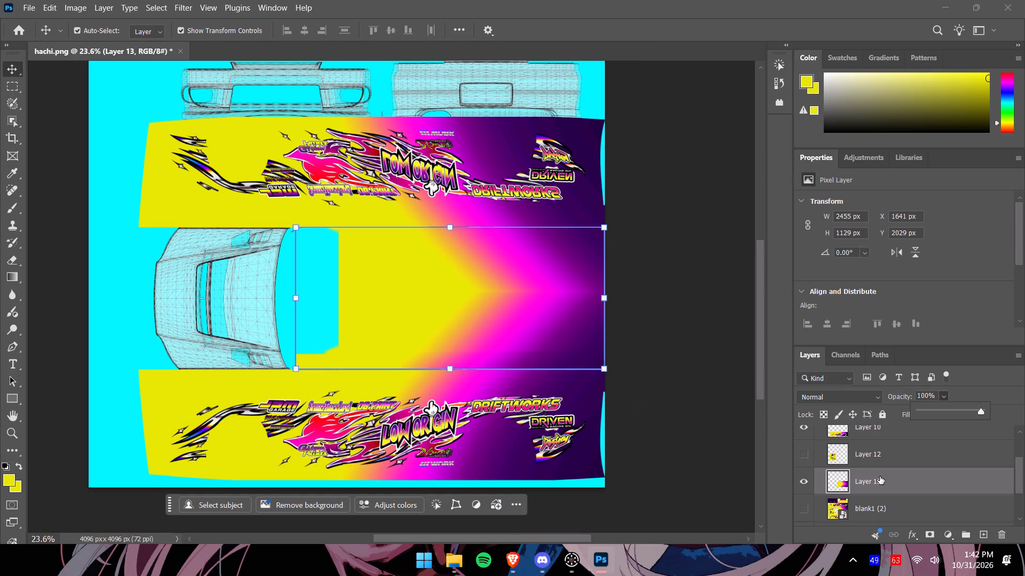
{"action": "left_click", "coordinate": [807, 454]}
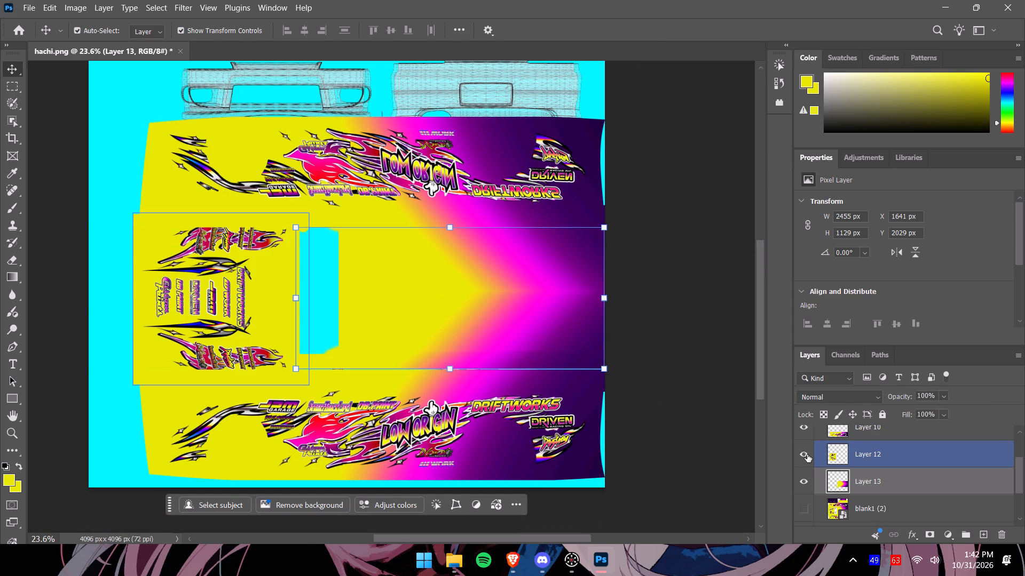
{"action": "left_click", "coordinate": [807, 454]}
Fully lock the roof-and-trunk artwork, Layer 13, and the lower side artwork, Layer 10.
{"action": "left_click_drag", "start_coordinate": [761, 339], "coordinate": [760, 329]}
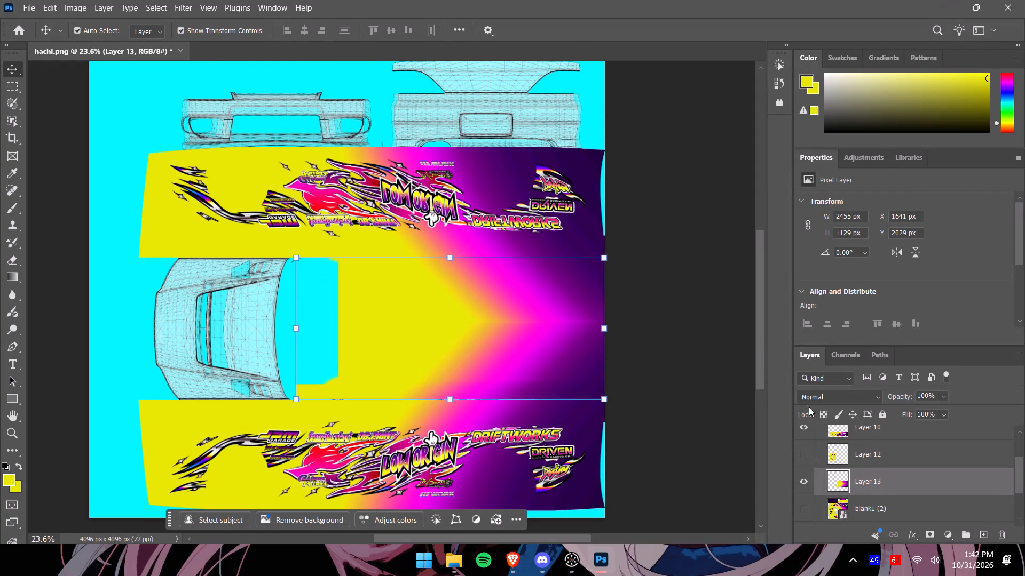
{"action": "scroll", "coordinate": [896, 501], "scroll_direction": "down", "scroll_amount": 1}
{"action": "scroll", "coordinate": [893, 493], "scroll_direction": "up", "scroll_amount": 2}
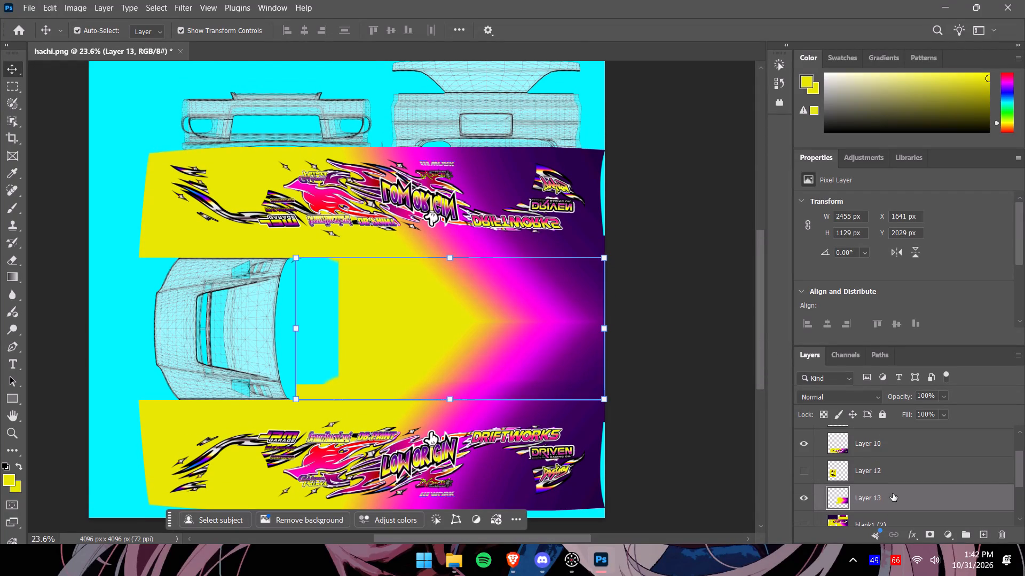
{"action": "left_click", "coordinate": [884, 409]}
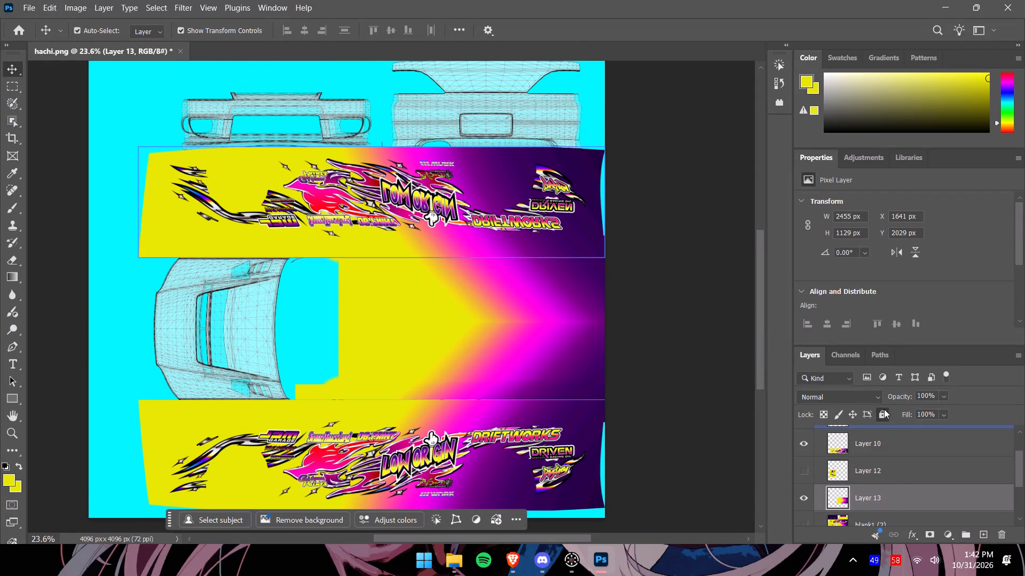
{"action": "scroll", "coordinate": [902, 478], "scroll_direction": "up", "scroll_amount": 1}
{"action": "left_click", "coordinate": [902, 468]}
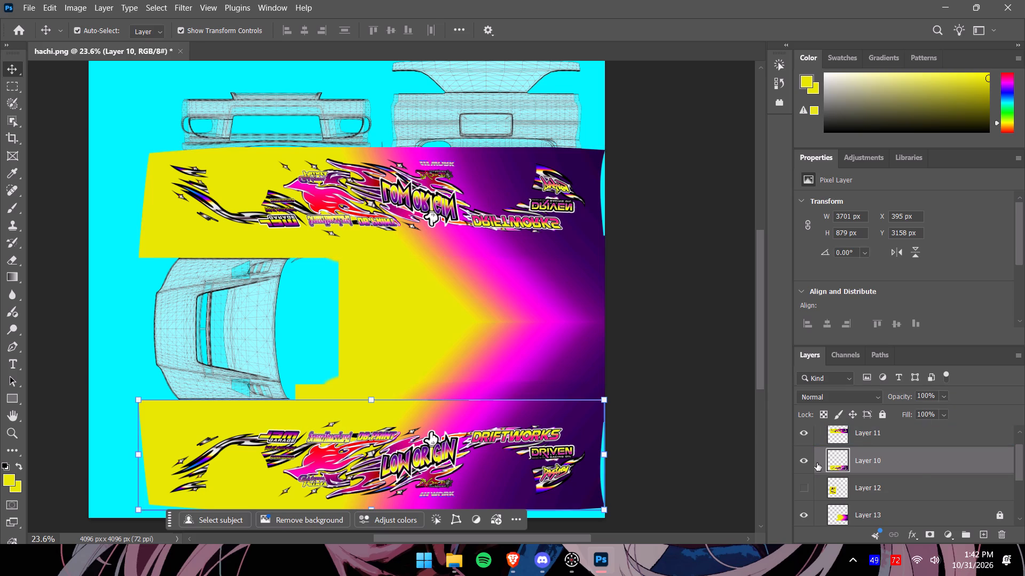
{"action": "left_click", "coordinate": [884, 415]}
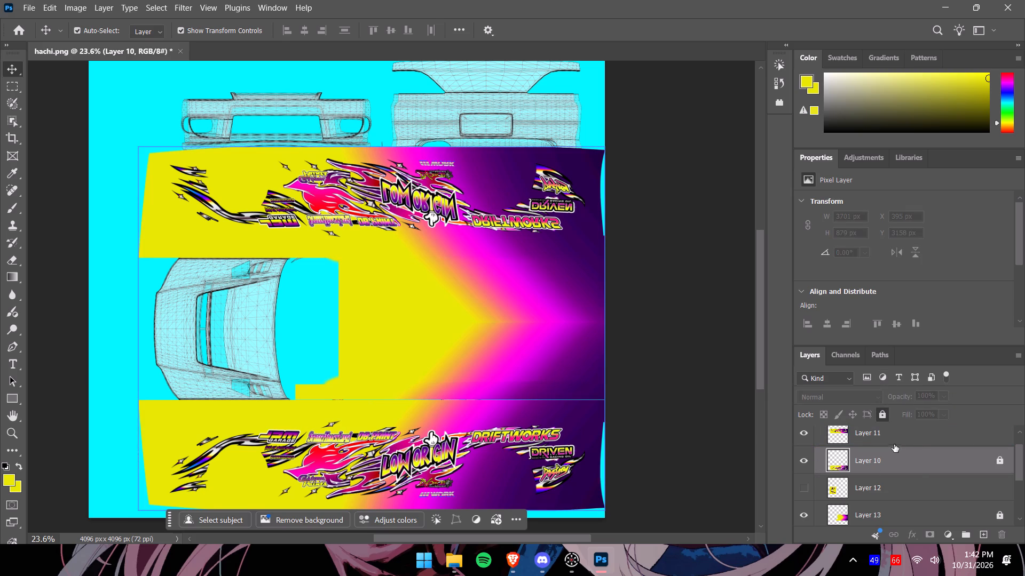
Lower the upper side artwork, Layer 11, to 51% opacity so the wireframe shows through.
{"action": "left_click", "coordinate": [894, 438]}
{"action": "left_click", "coordinate": [941, 399]}
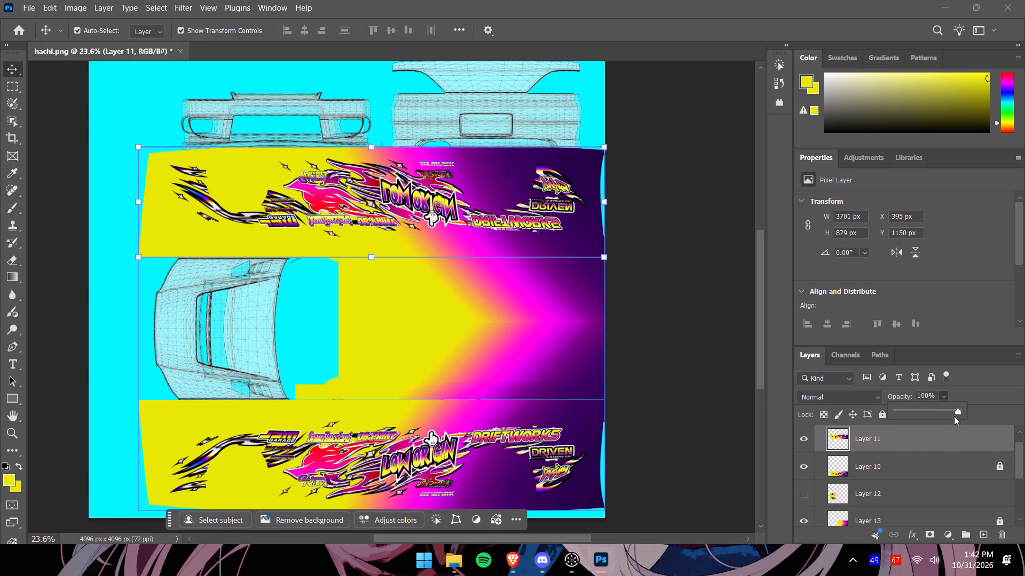
{"action": "left_click_drag", "start_coordinate": [956, 413], "coordinate": [927, 412]}
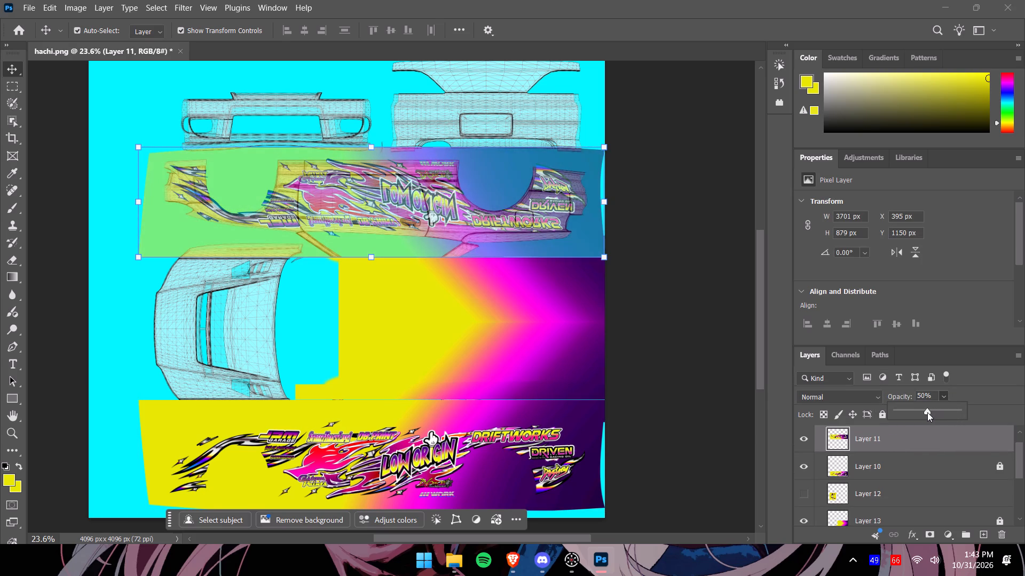
{"action": "left_click_drag", "start_coordinate": [927, 412], "coordinate": [928, 412]}
Erase Layer 11's overlap from the lower edge of the front bumper's left half using the size 42 Eraser.
{"action": "scroll", "coordinate": [132, 70], "scroll_direction": "up", "scroll_amount": 10, "text": "alt"}
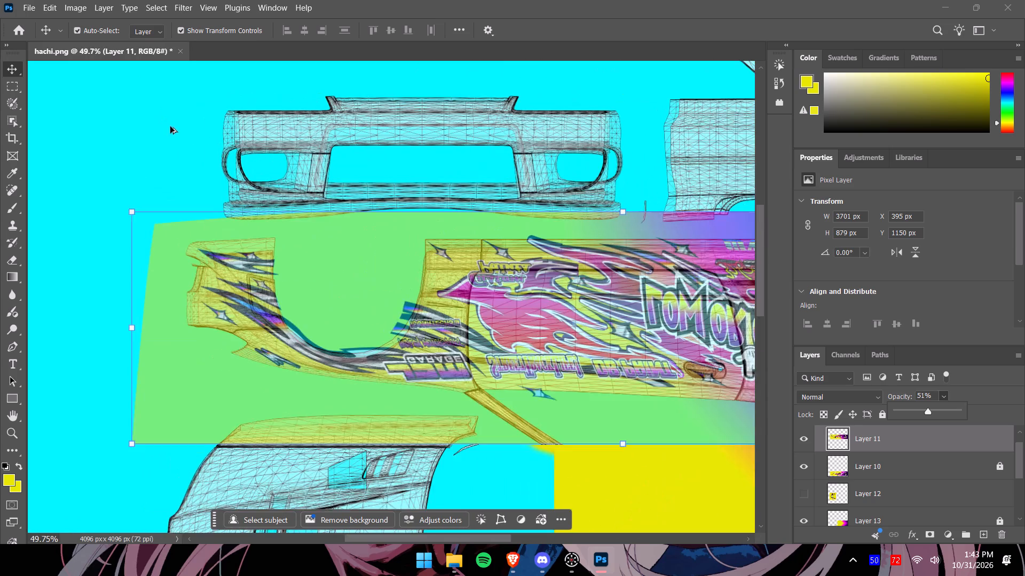
{"action": "scroll", "coordinate": [170, 126], "scroll_direction": "up", "scroll_amount": 1, "text": "alt"}
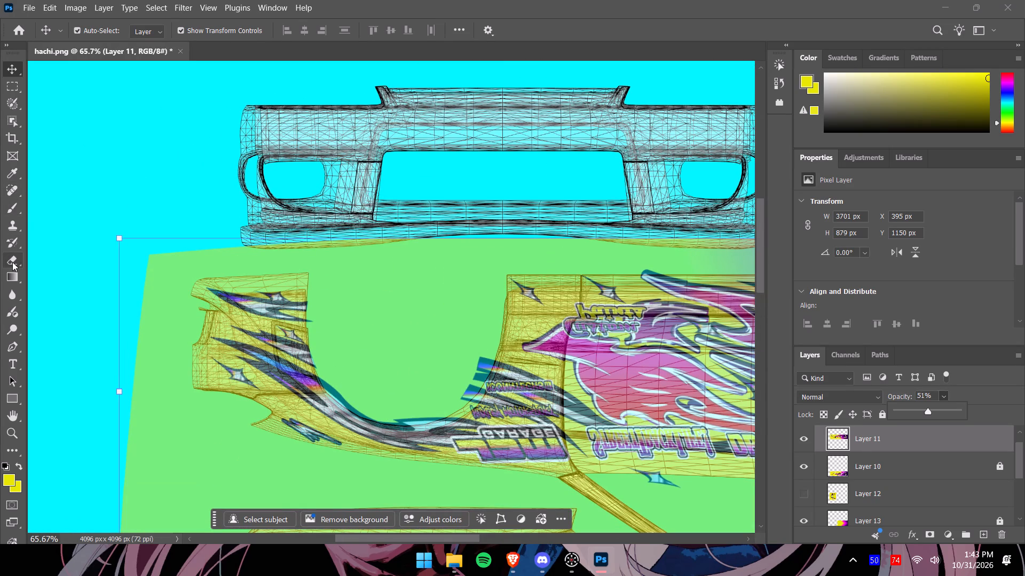
{"action": "left_click", "coordinate": [8, 262]}
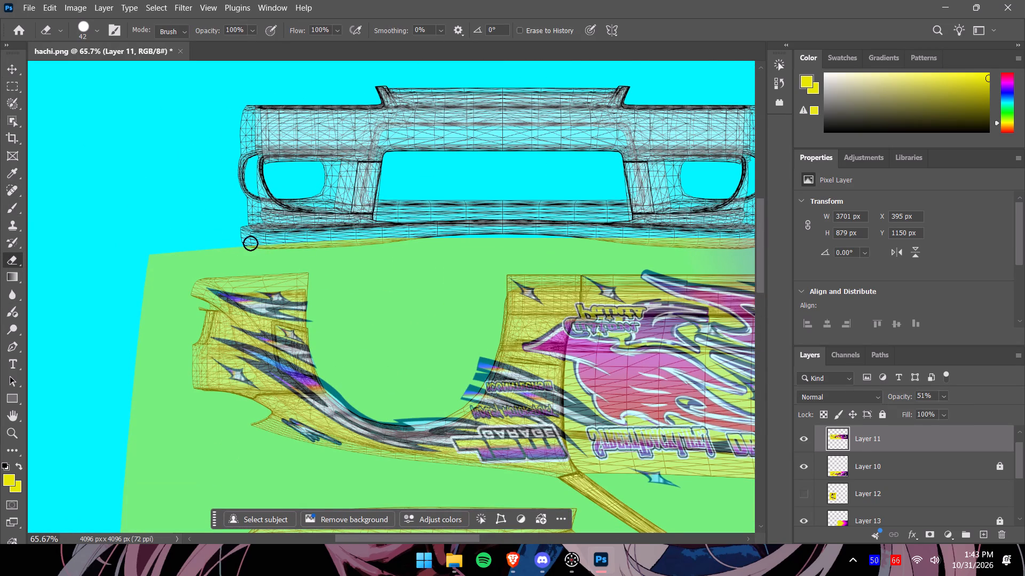
{"action": "scroll", "coordinate": [250, 243], "scroll_direction": "up", "scroll_amount": 7, "text": "alt"}
{"action": "left_click_drag", "start_coordinate": [249, 243], "coordinate": [269, 241]}
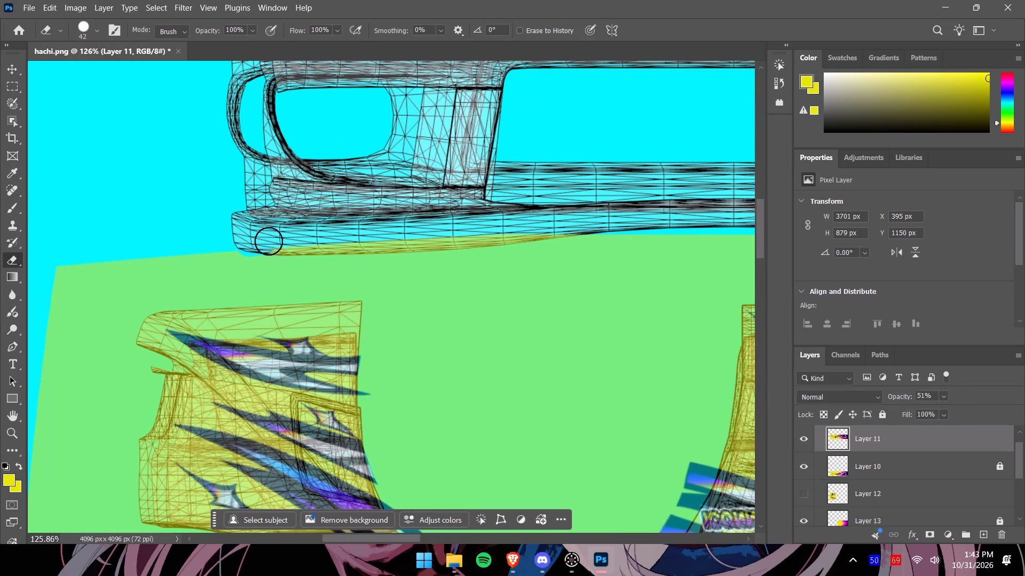
{"action": "left_click_drag", "start_coordinate": [269, 241], "coordinate": [266, 245]}
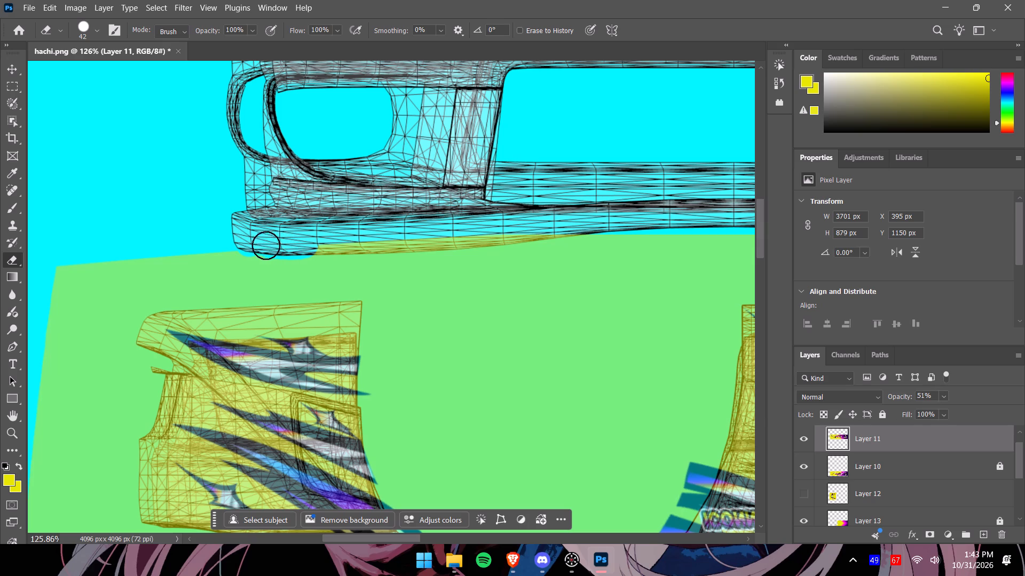
{"action": "left_click_drag", "start_coordinate": [266, 245], "coordinate": [512, 237]}
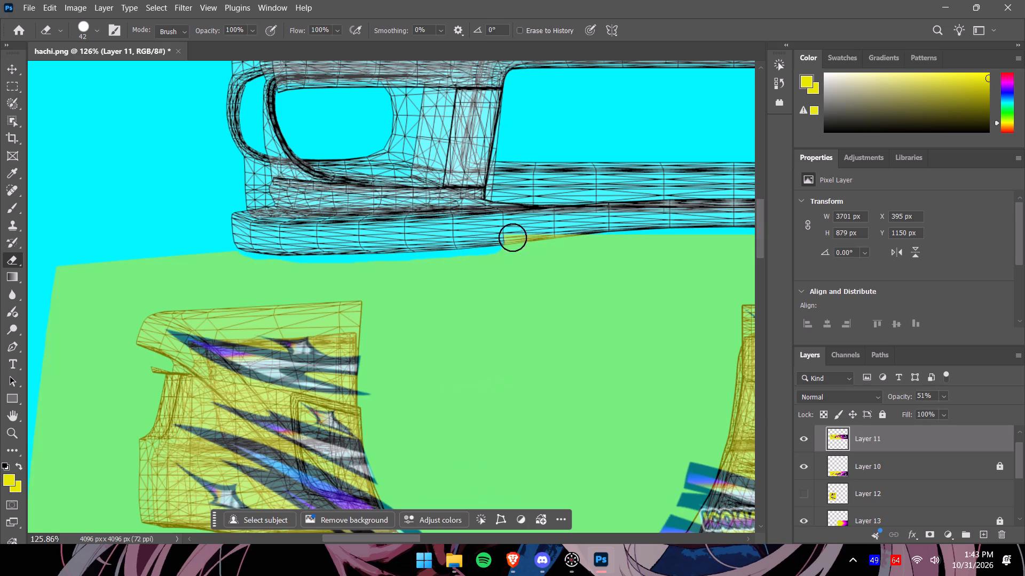
{"action": "left_click_drag", "start_coordinate": [512, 237], "coordinate": [617, 221]}
{"action": "left_click_drag", "start_coordinate": [226, 239], "coordinate": [235, 241]}
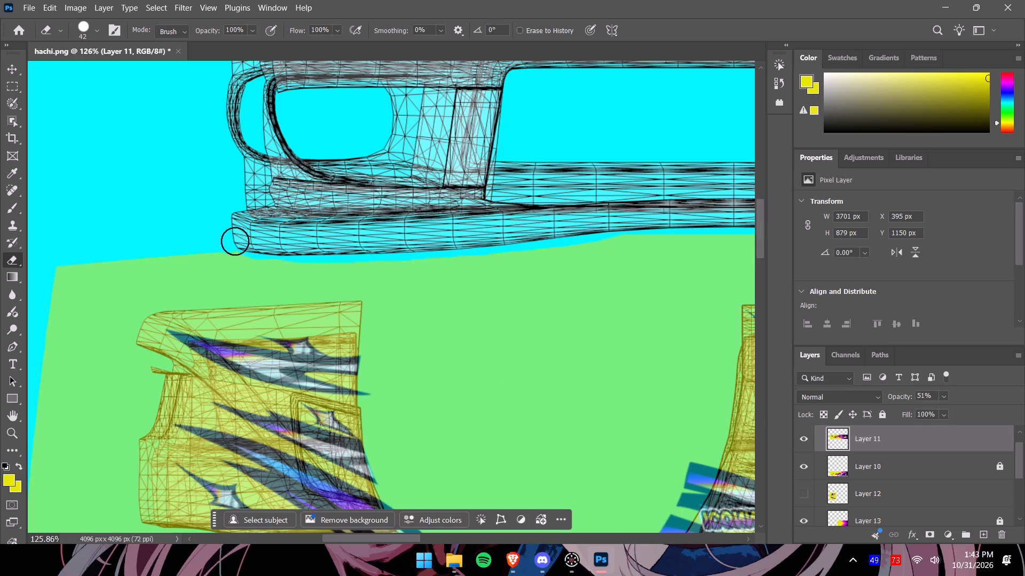
{"action": "left_click_drag", "start_coordinate": [235, 241], "coordinate": [442, 233]}
Erase Layer 11's overlap from the front bumper's right lower edge and the thin strip between the two bumpers.
{"action": "scroll", "coordinate": [633, 268], "scroll_direction": "down", "scroll_amount": 4, "text": "alt"}
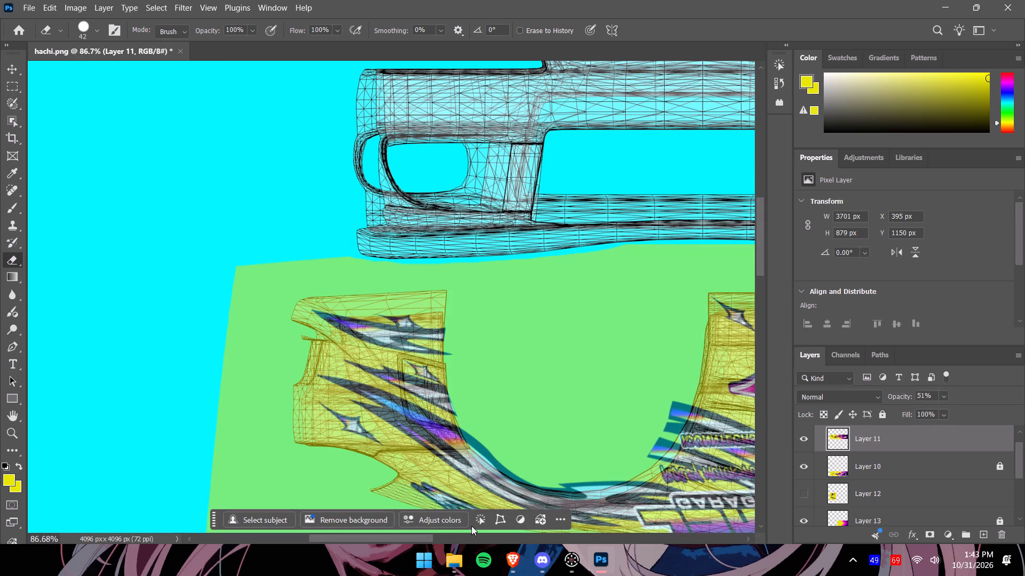
{"action": "left_click_drag", "start_coordinate": [431, 536], "coordinate": [511, 524]}
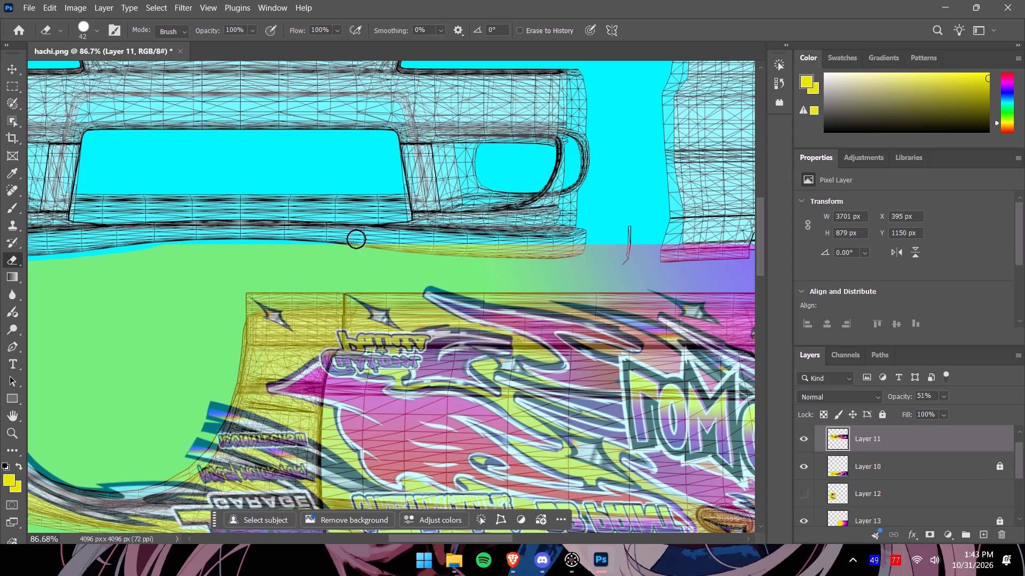
{"action": "left_click_drag", "start_coordinate": [344, 237], "coordinate": [501, 248]}
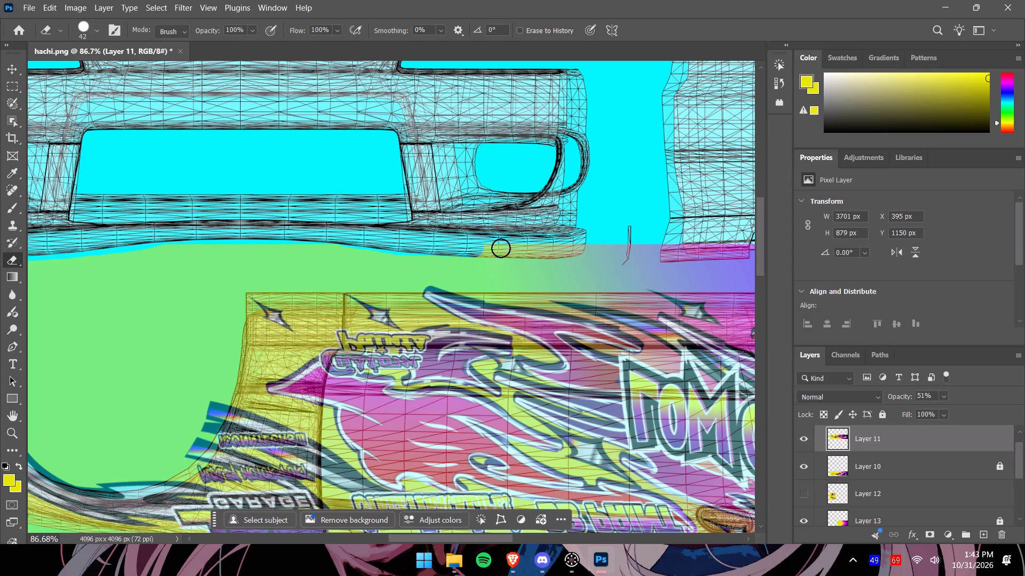
{"action": "left_click_drag", "start_coordinate": [501, 248], "coordinate": [588, 246]}
{"action": "left_click_drag", "start_coordinate": [584, 246], "coordinate": [472, 253]}
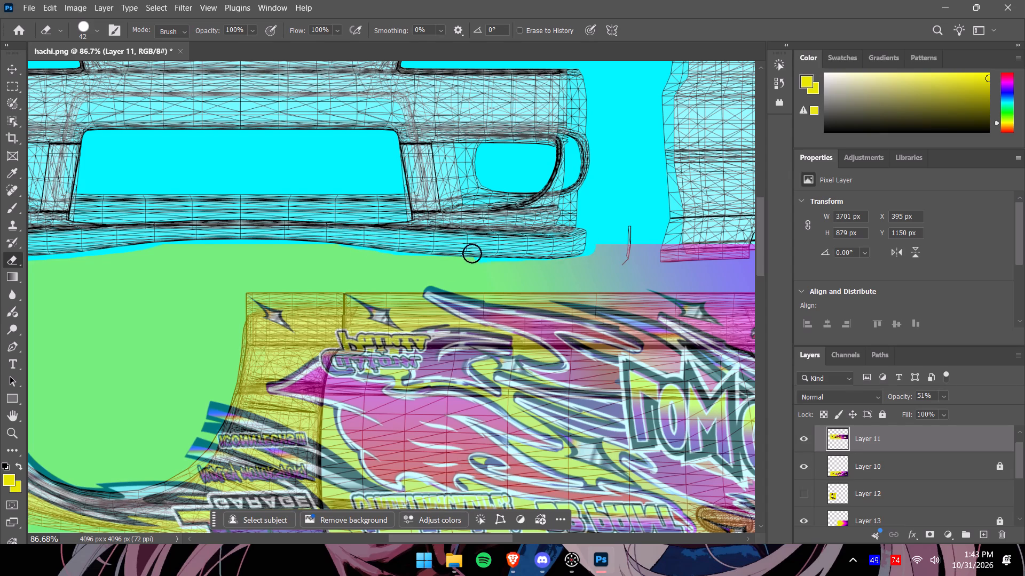
{"action": "left_click_drag", "start_coordinate": [472, 253], "coordinate": [516, 249]}
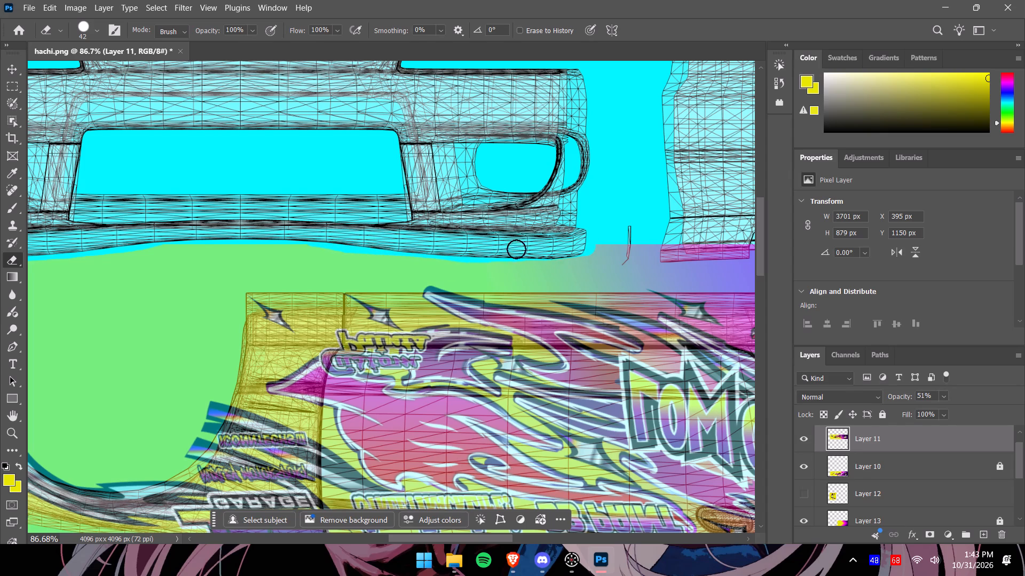
{"action": "left_click_drag", "start_coordinate": [516, 249], "coordinate": [594, 244]}
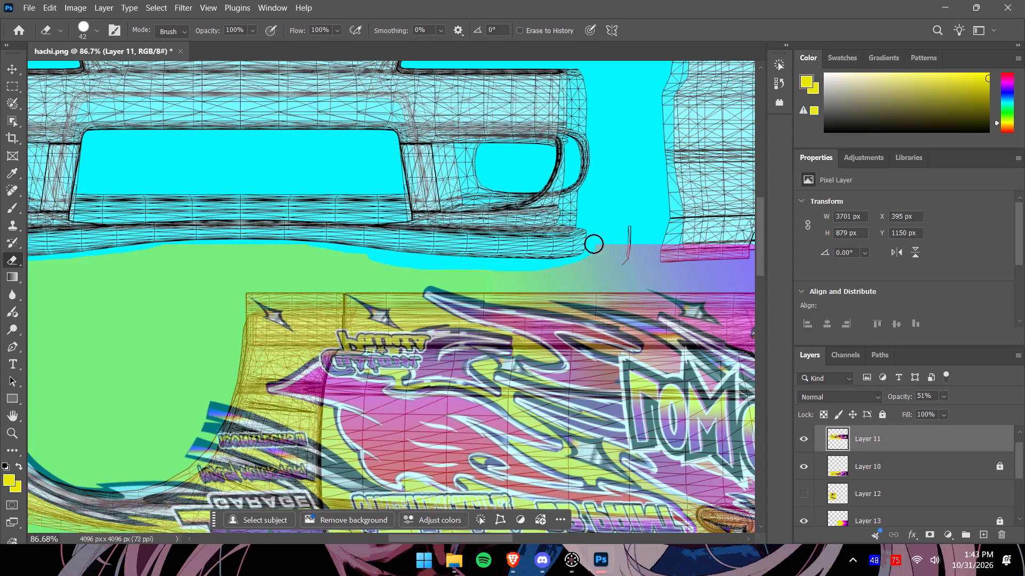
{"action": "left_click_drag", "start_coordinate": [594, 244], "coordinate": [612, 236]}
{"action": "left_click_drag", "start_coordinate": [631, 225], "coordinate": [624, 259]}
Erase Layer 11's overlap along the whole lower edge of the rear bumper, including both bottom corners.
{"action": "left_click_drag", "start_coordinate": [445, 534], "coordinate": [501, 524]}
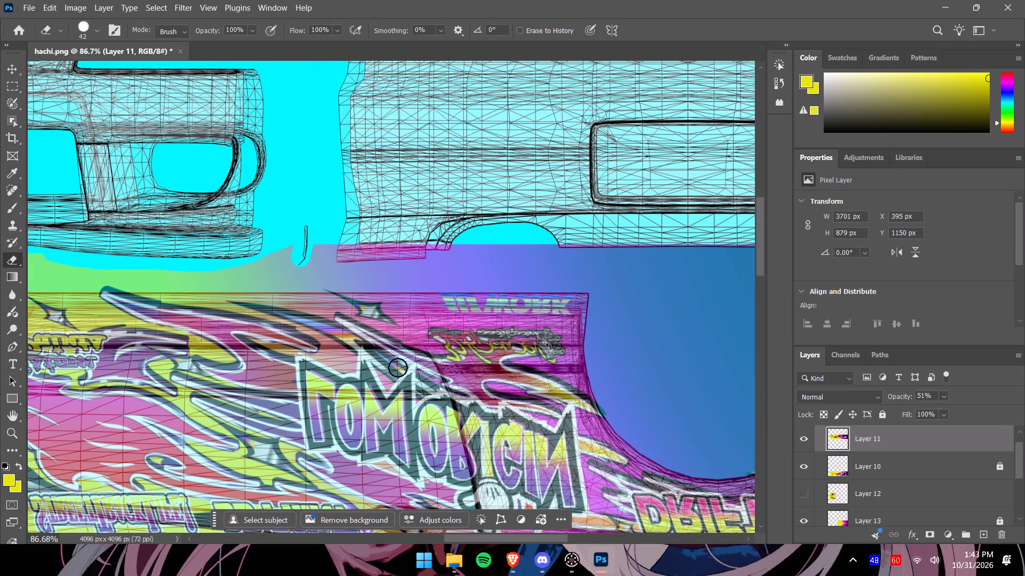
{"action": "left_click_drag", "start_coordinate": [330, 252], "coordinate": [384, 257]}
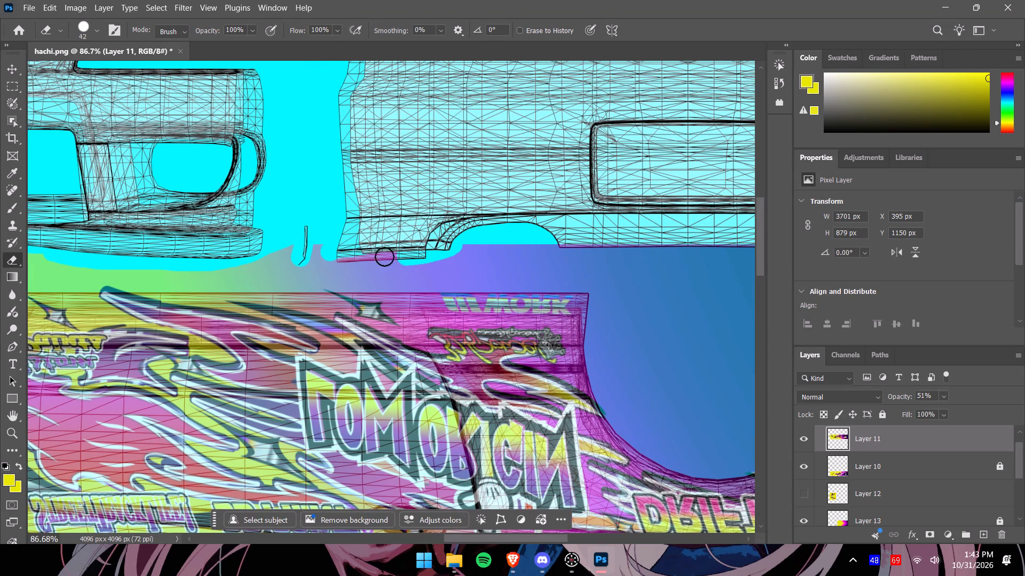
{"action": "left_click_drag", "start_coordinate": [384, 257], "coordinate": [467, 239]}
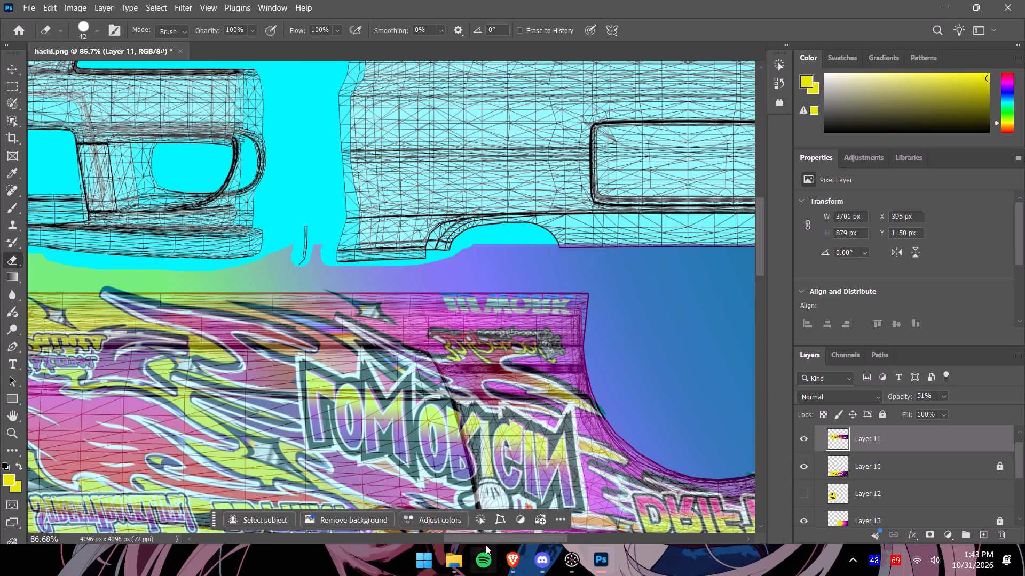
{"action": "left_click_drag", "start_coordinate": [485, 536], "coordinate": [545, 526]}
{"action": "left_click_drag", "start_coordinate": [107, 252], "coordinate": [130, 245]}
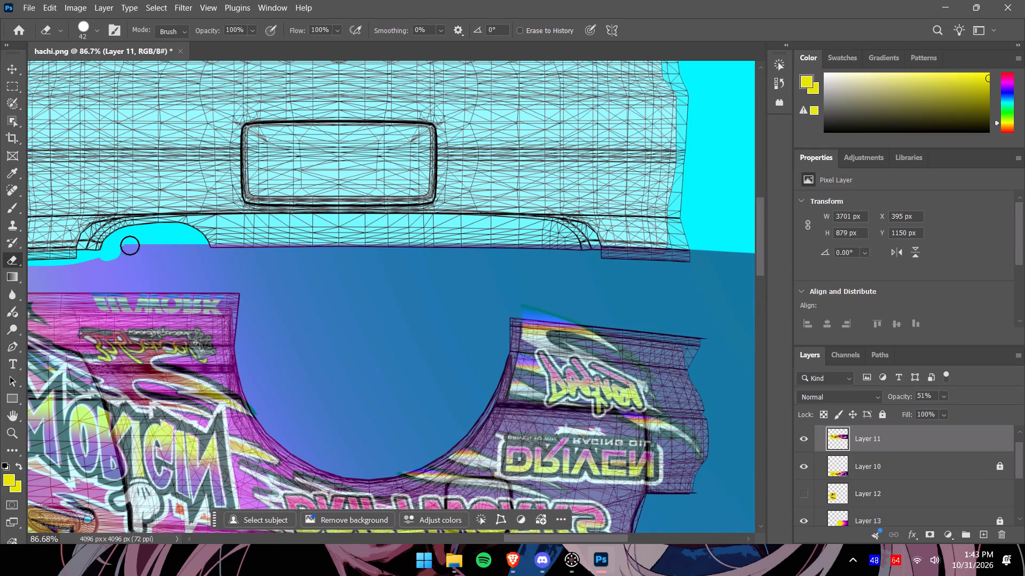
{"action": "left_click_drag", "start_coordinate": [130, 245], "coordinate": [485, 240]}
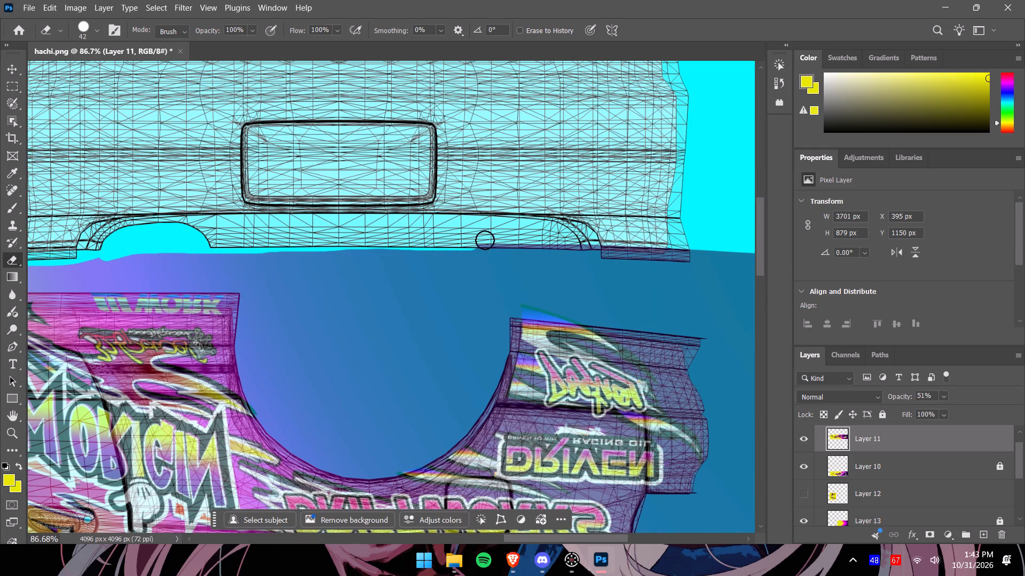
{"action": "left_click_drag", "start_coordinate": [485, 240], "coordinate": [552, 254]}
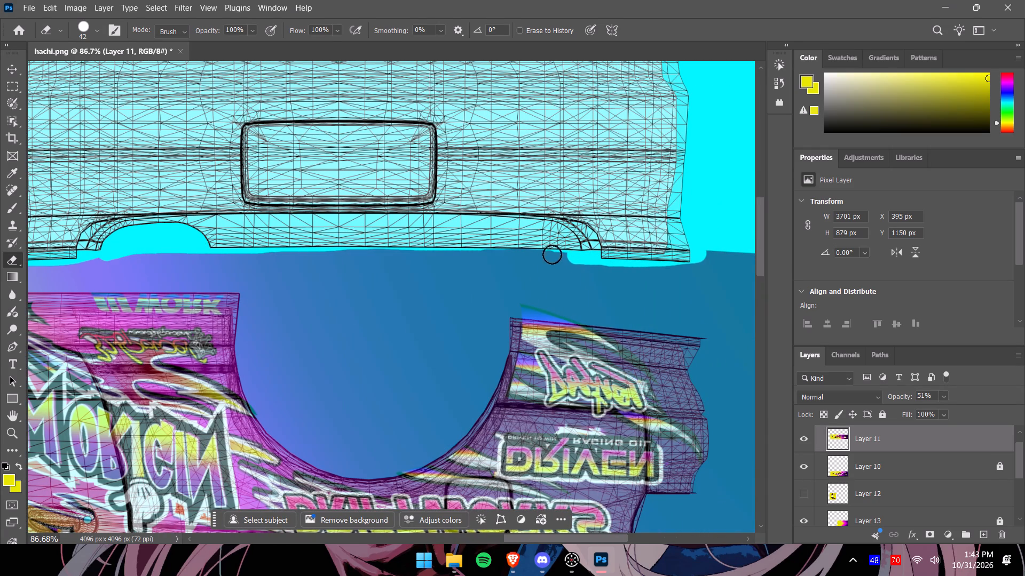
{"action": "left_click_drag", "start_coordinate": [552, 254], "coordinate": [251, 244]}
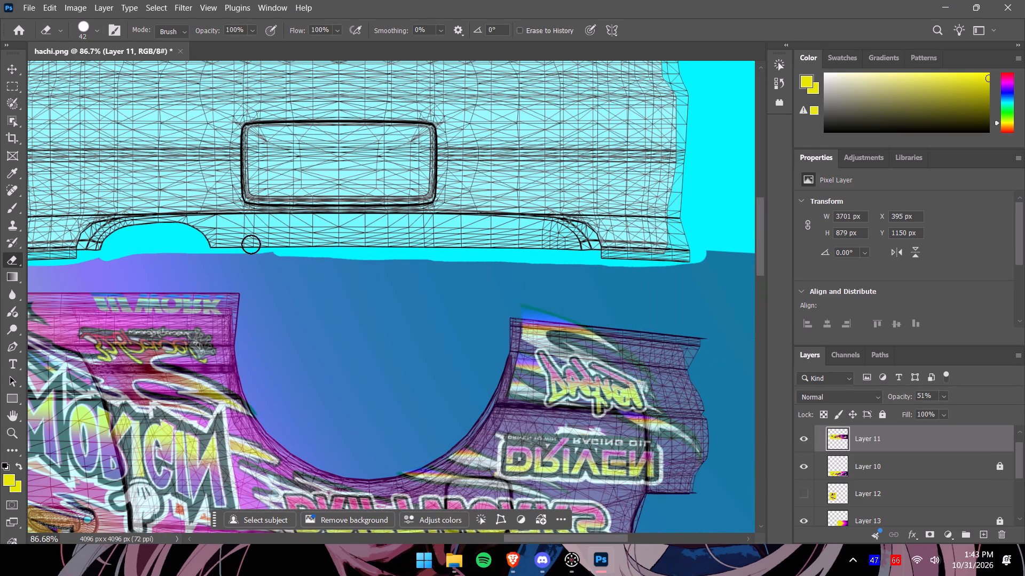
{"action": "left_click_drag", "start_coordinate": [251, 244], "coordinate": [190, 243]}
{"action": "left_click_drag", "start_coordinate": [71, 251], "coordinate": [149, 250]}
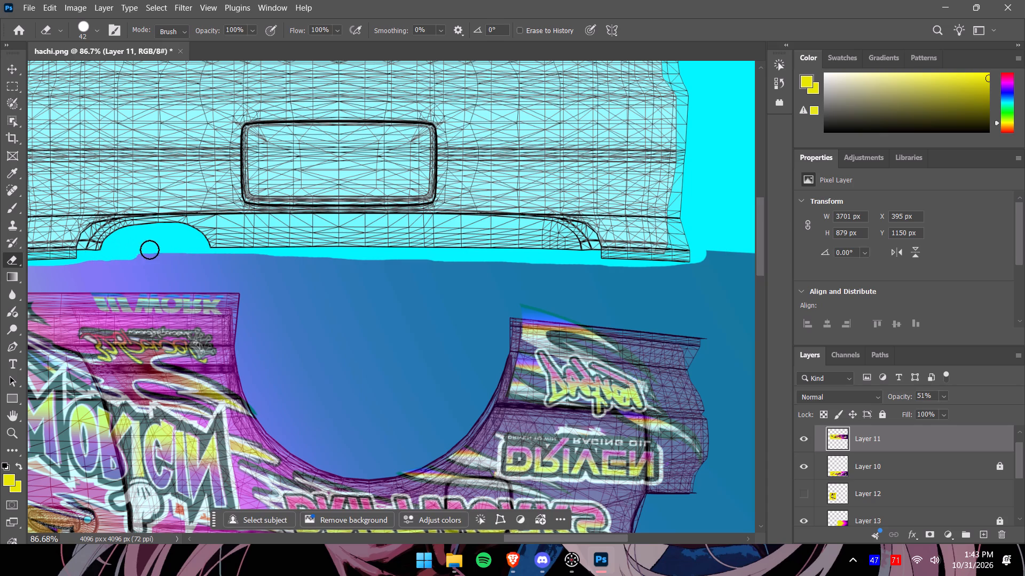
{"action": "left_click_drag", "start_coordinate": [149, 250], "coordinate": [415, 249]}
{"action": "left_click_drag", "start_coordinate": [714, 255], "coordinate": [658, 260]}
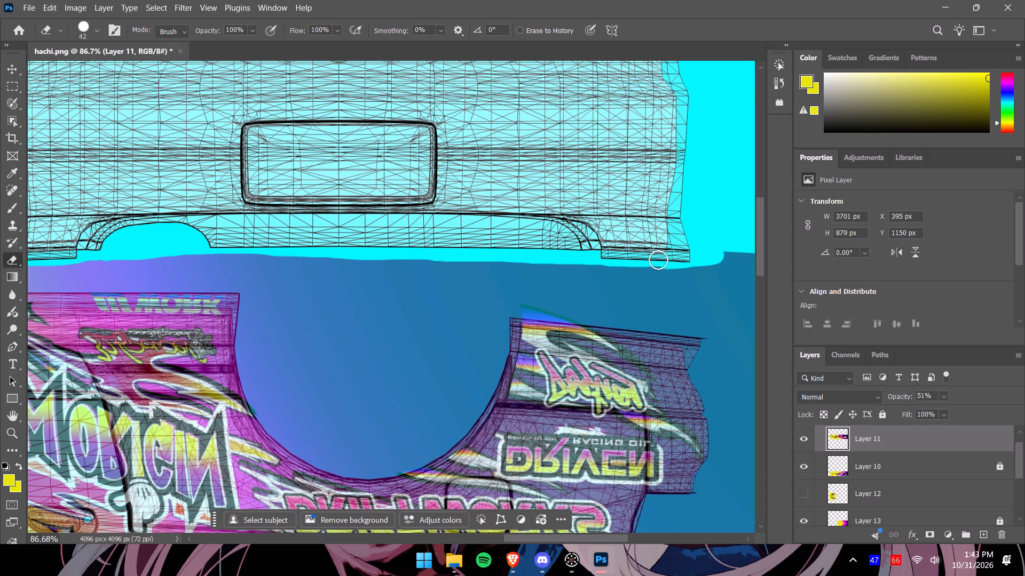
{"action": "left_click_drag", "start_coordinate": [658, 260], "coordinate": [559, 250]}
{"action": "scroll", "coordinate": [552, 247], "scroll_direction": "down", "scroll_amount": 14, "text": "alt"}
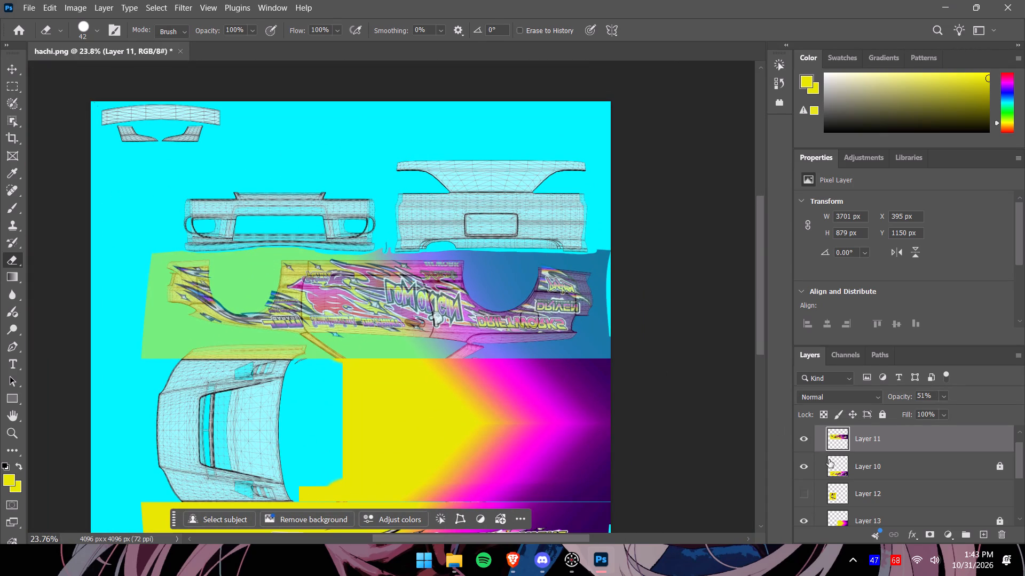
Restore Layer 11 to 100% opacity and lock the layer completely.
{"action": "left_click", "coordinate": [943, 394]}
{"action": "left_click_drag", "start_coordinate": [950, 413], "coordinate": [961, 412]}
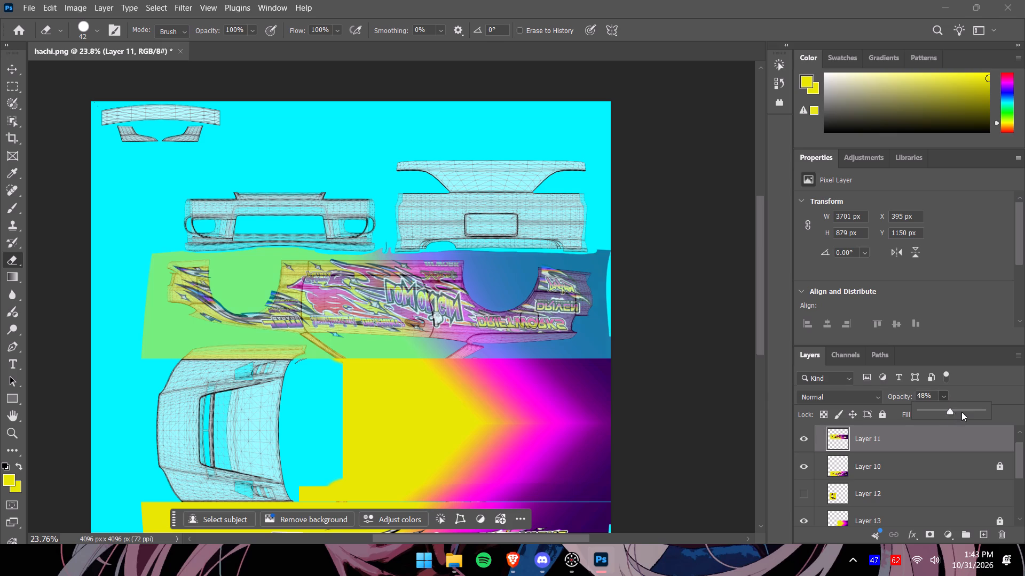
{"action": "left_click_drag", "start_coordinate": [961, 412], "coordinate": [1024, 410]}
{"action": "left_click", "coordinate": [881, 415]}
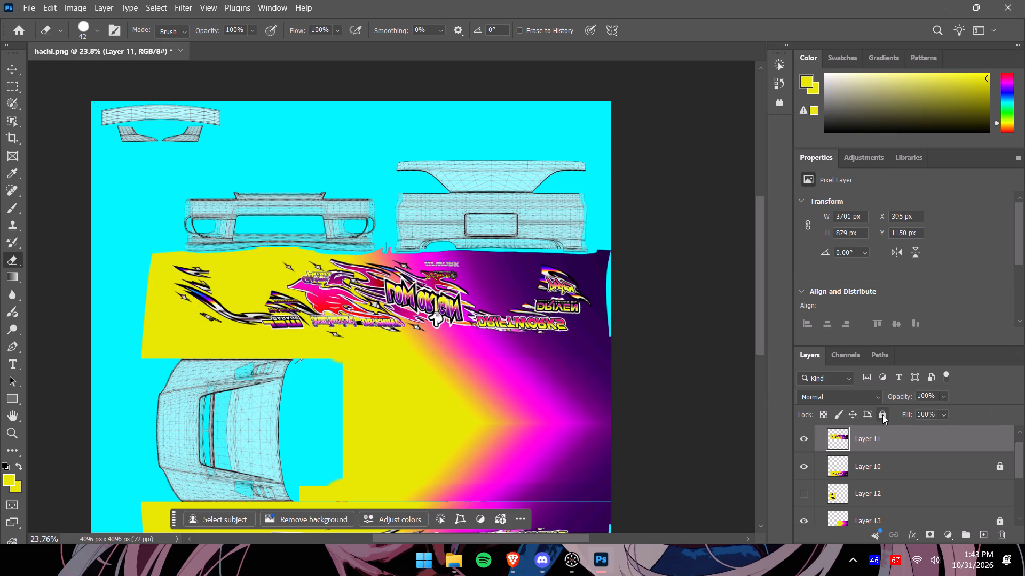
Hide Layers 10, 11 and 13 and show the blank1 (2) livery layer over the template.
{"action": "left_click", "coordinate": [802, 467]}
{"action": "left_click", "coordinate": [806, 438]}
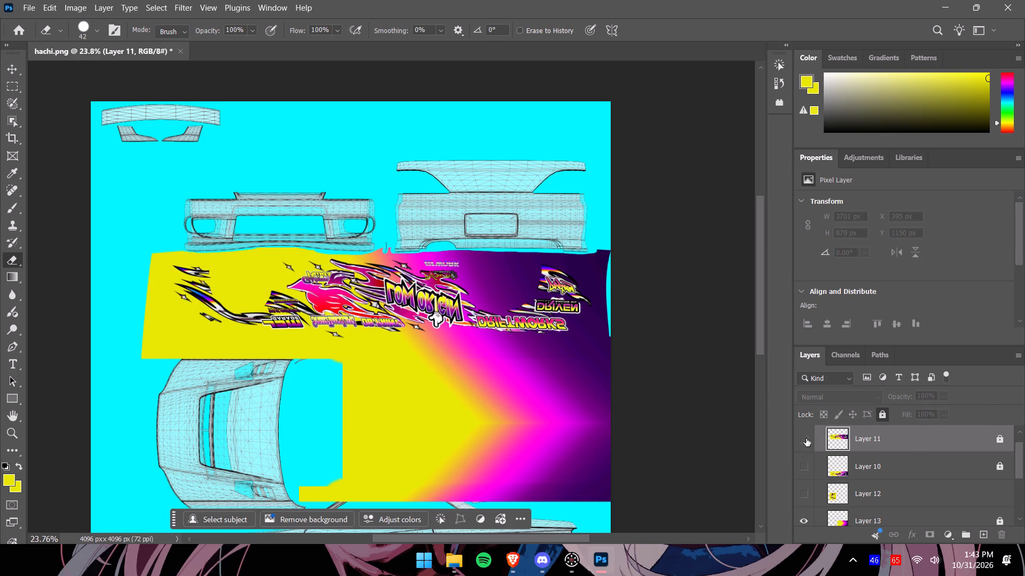
{"action": "scroll", "coordinate": [810, 454], "scroll_direction": "down", "scroll_amount": 2}
{"action": "left_click", "coordinate": [805, 489]}
{"action": "scroll", "coordinate": [806, 489], "scroll_direction": "down", "scroll_amount": 2}
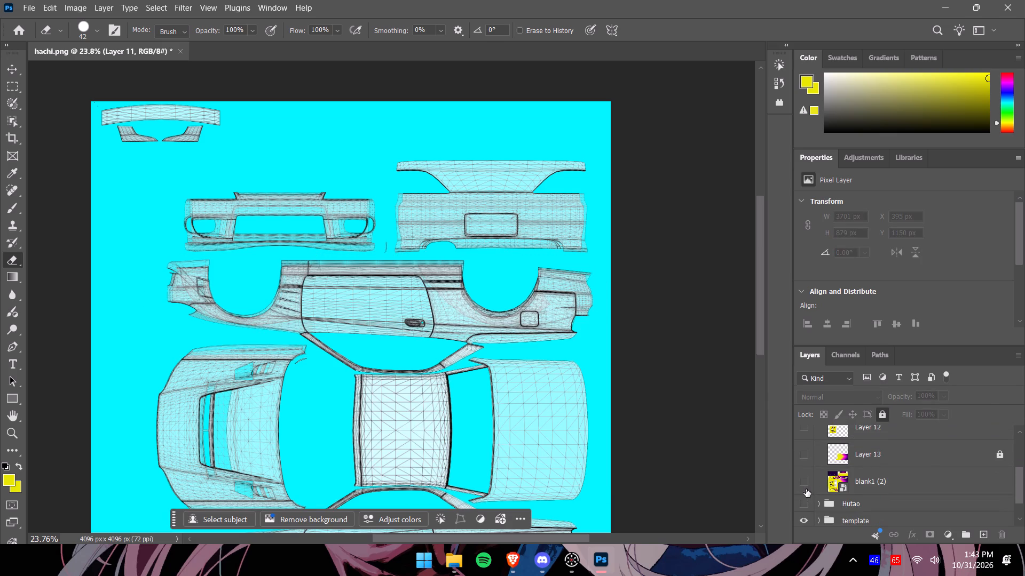
{"action": "left_click", "coordinate": [804, 481]}
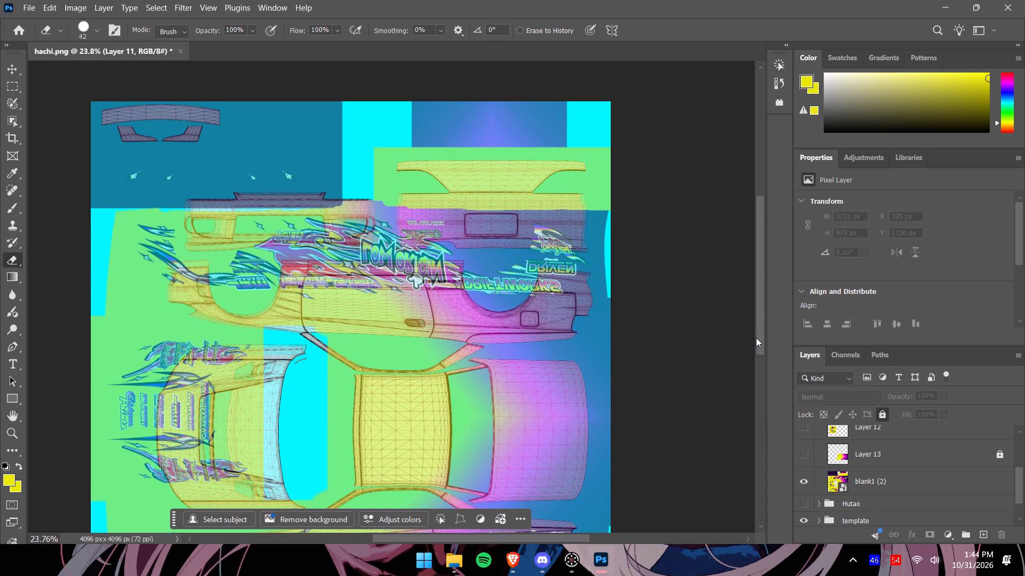
Examine how the blank1 (2) livery lines up with the template wireframes, from the spoiler and bumpers down to the lower side.
{"action": "left_click_drag", "start_coordinate": [762, 340], "coordinate": [762, 322]}
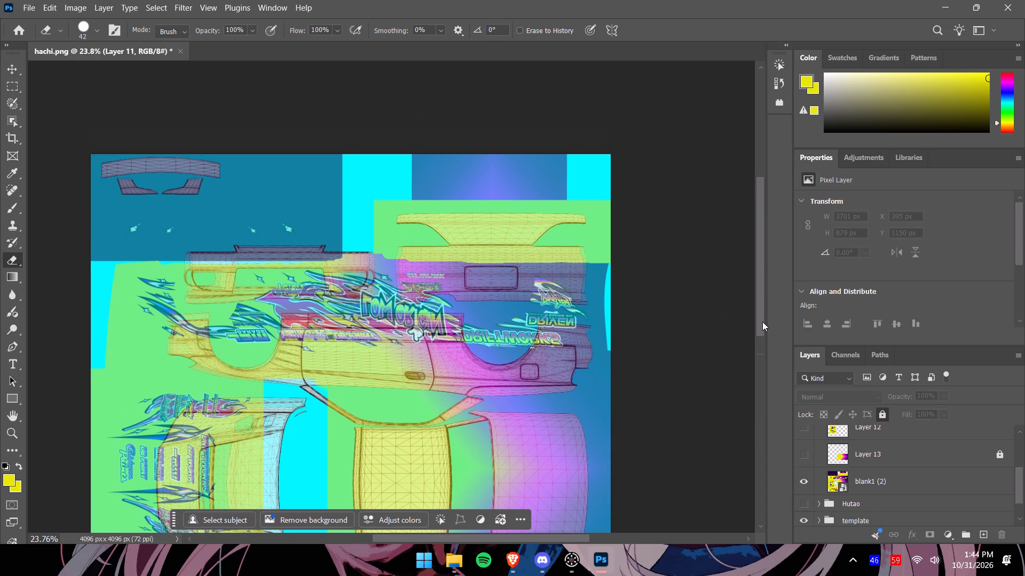
{"action": "left_click_drag", "start_coordinate": [762, 322], "coordinate": [762, 324]}
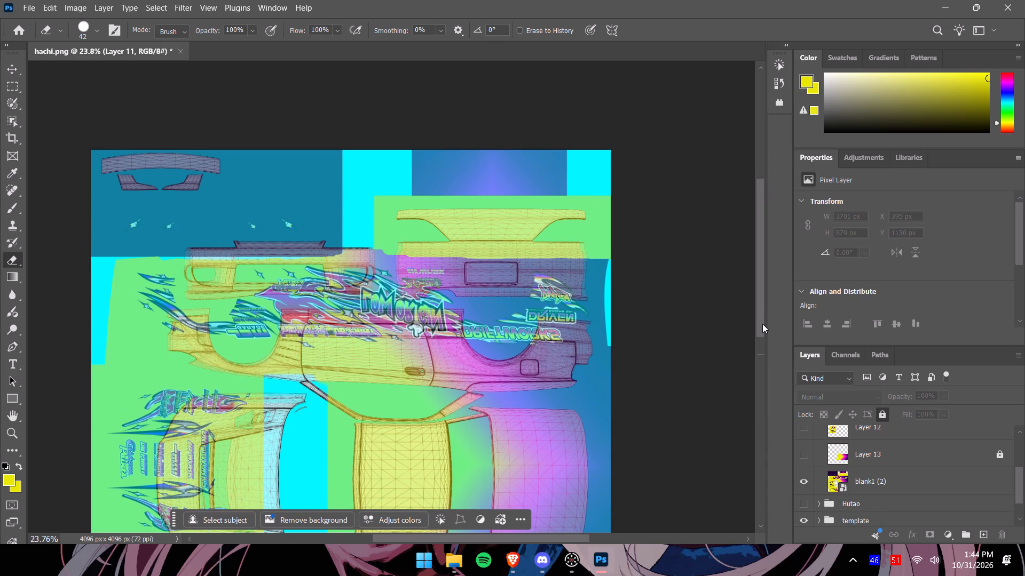
{"action": "left_click_drag", "start_coordinate": [762, 324], "coordinate": [765, 353]}
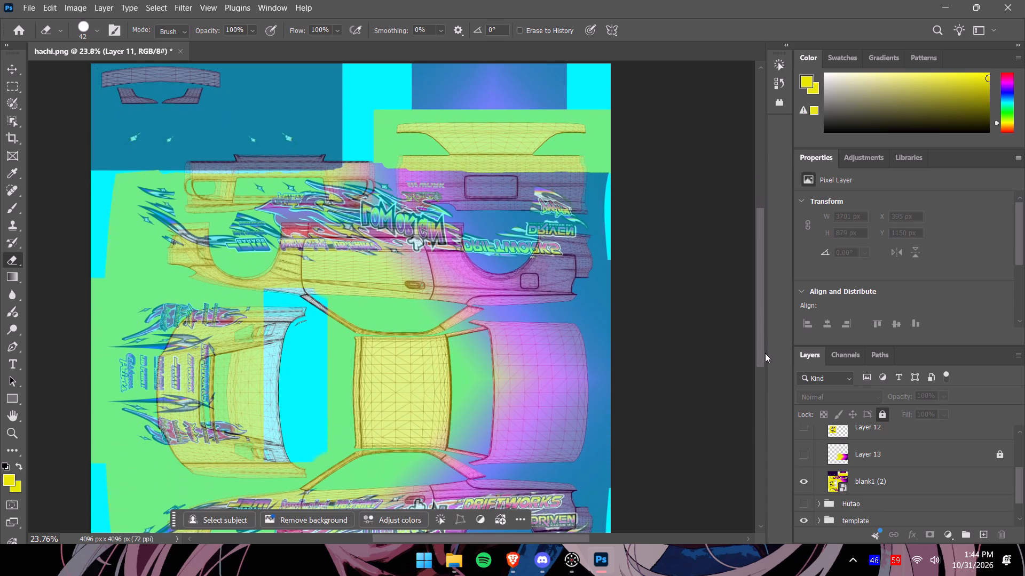
{"action": "left_click_drag", "start_coordinate": [765, 353], "coordinate": [759, 415]}
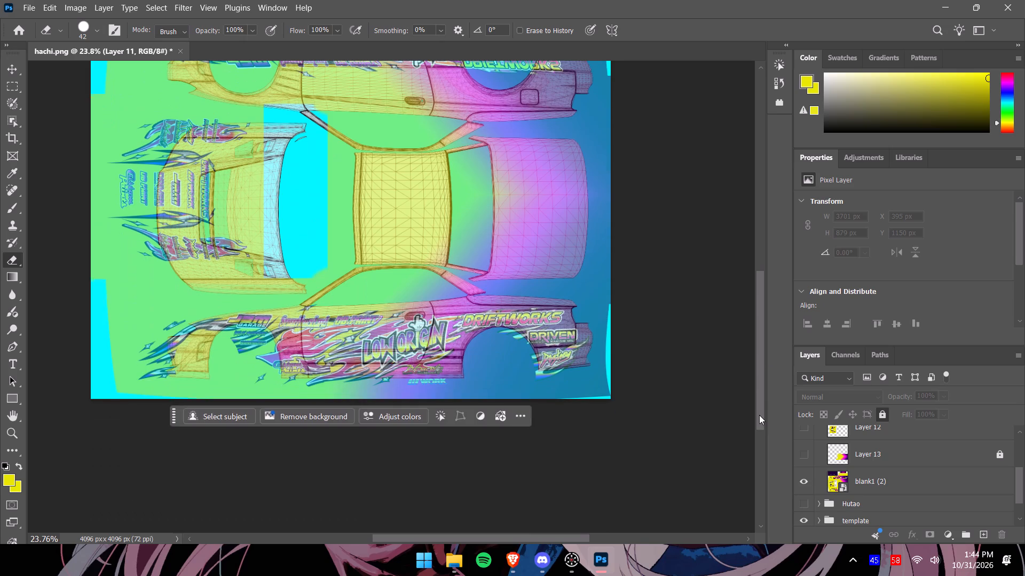
{"action": "left_click_drag", "start_coordinate": [759, 415], "coordinate": [759, 322]}
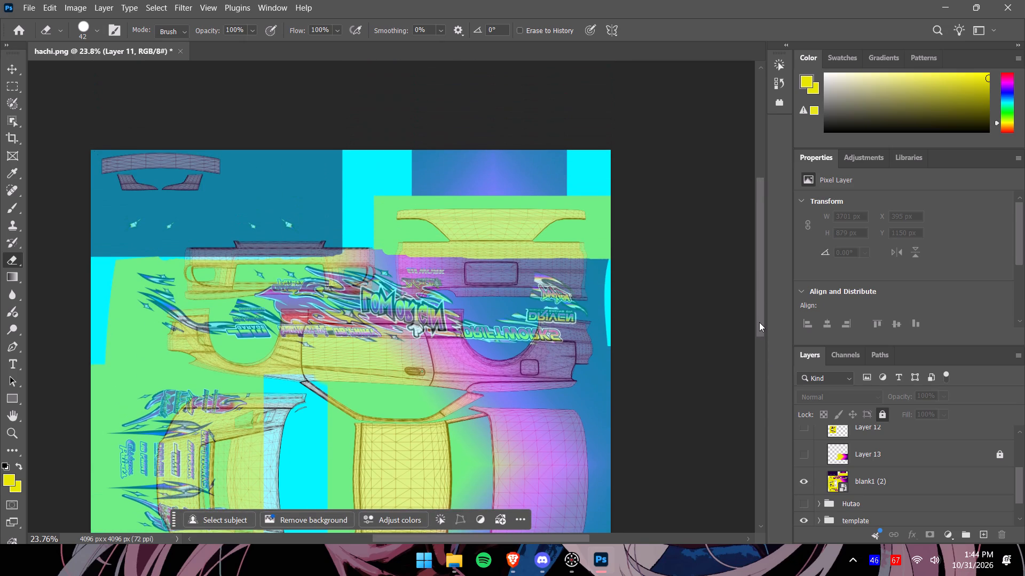
{"action": "left_click_drag", "start_coordinate": [759, 322], "coordinate": [755, 350]}
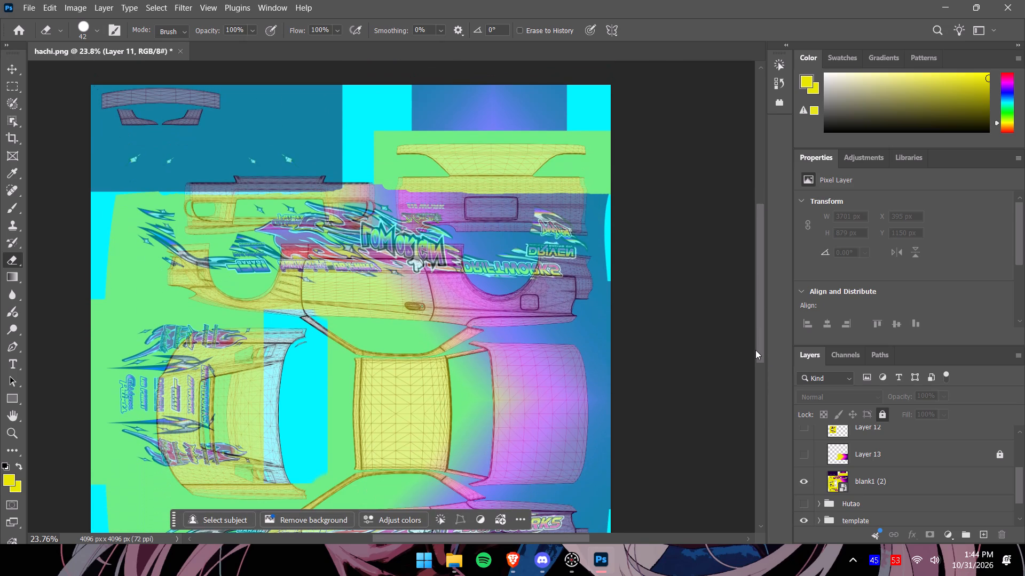
{"action": "left_click_drag", "start_coordinate": [755, 350], "coordinate": [755, 345]}
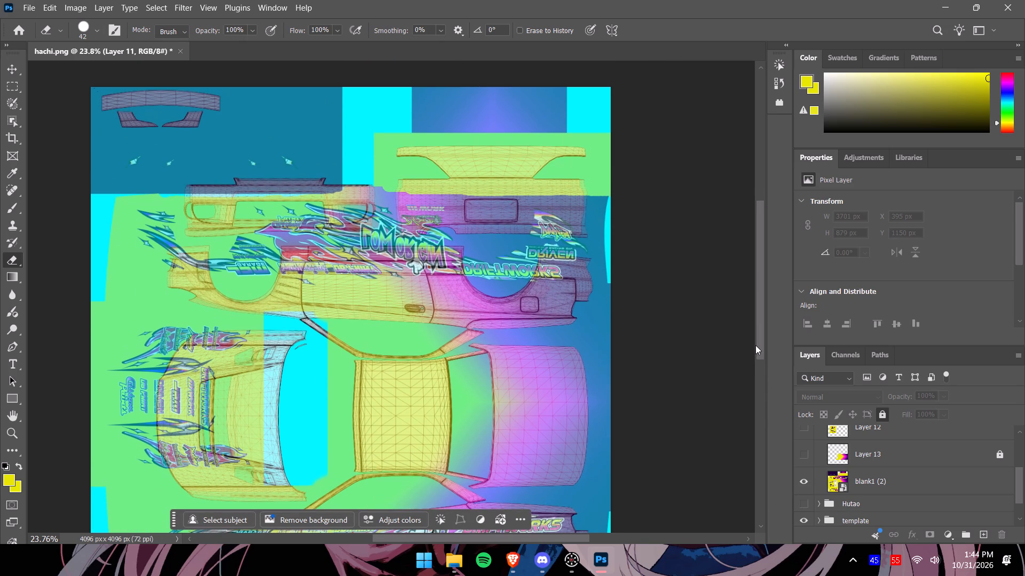
{"action": "left_click_drag", "start_coordinate": [755, 345], "coordinate": [754, 336]}
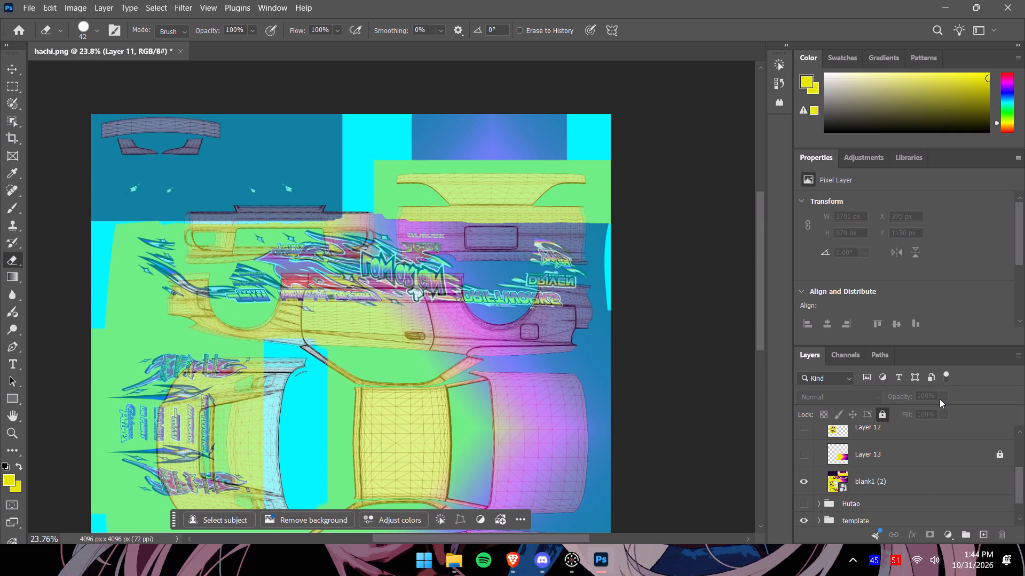
Set the blank1 (2) livery layer's opacity to 55%.
{"action": "left_click", "coordinate": [931, 479]}
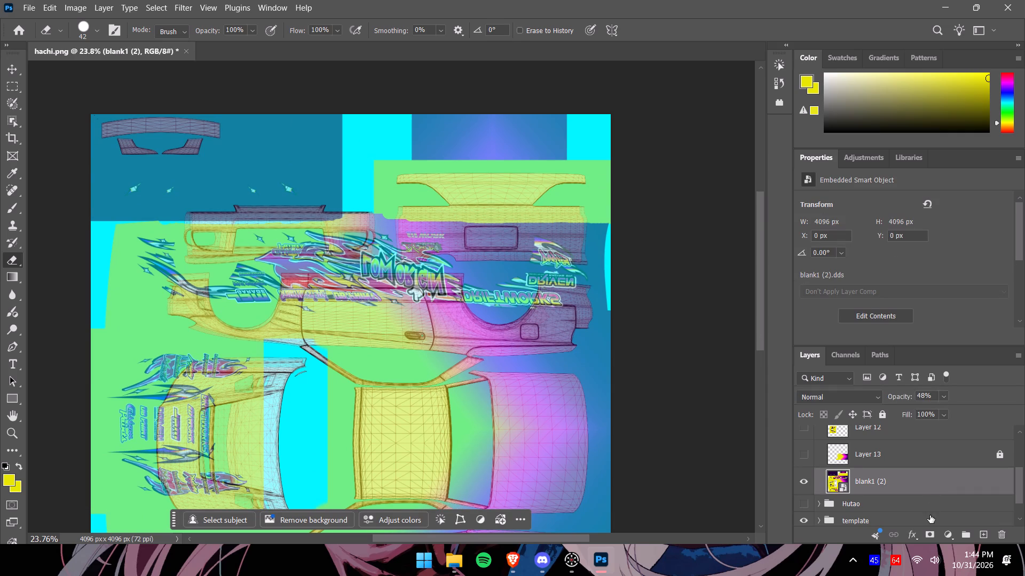
{"action": "left_click", "coordinate": [942, 397]}
{"action": "left_click_drag", "start_coordinate": [953, 410], "coordinate": [955, 410]}
{"action": "left_click_drag", "start_coordinate": [955, 410], "coordinate": [969, 415]}
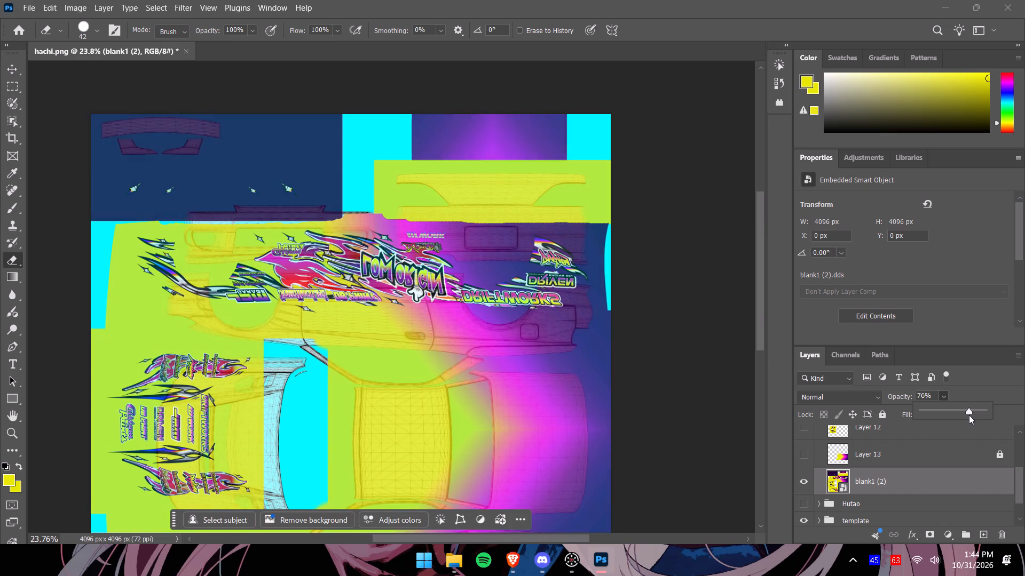
{"action": "left_click_drag", "start_coordinate": [969, 415], "coordinate": [958, 420]}
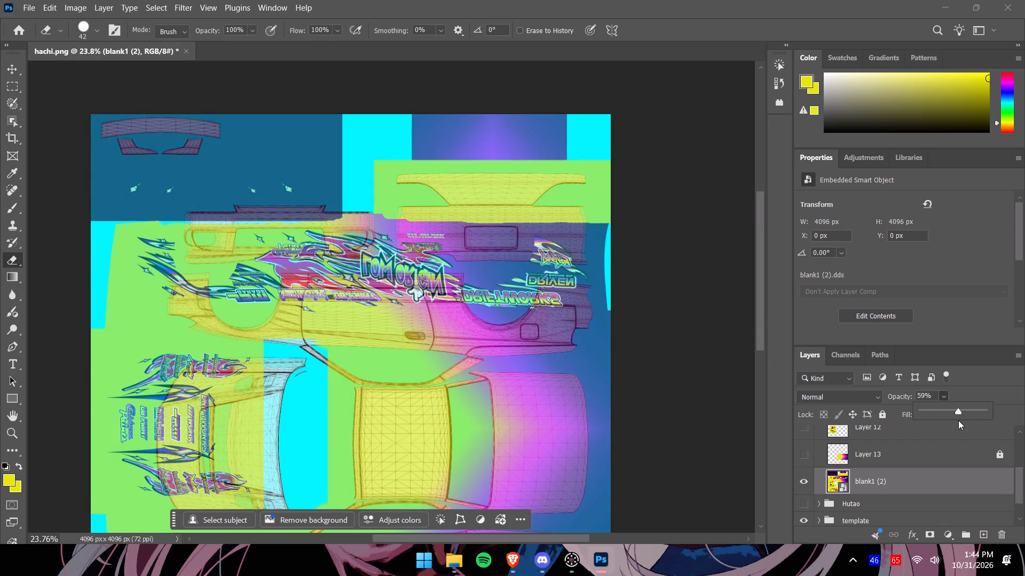
{"action": "left_click_drag", "start_coordinate": [958, 420], "coordinate": [957, 418]}
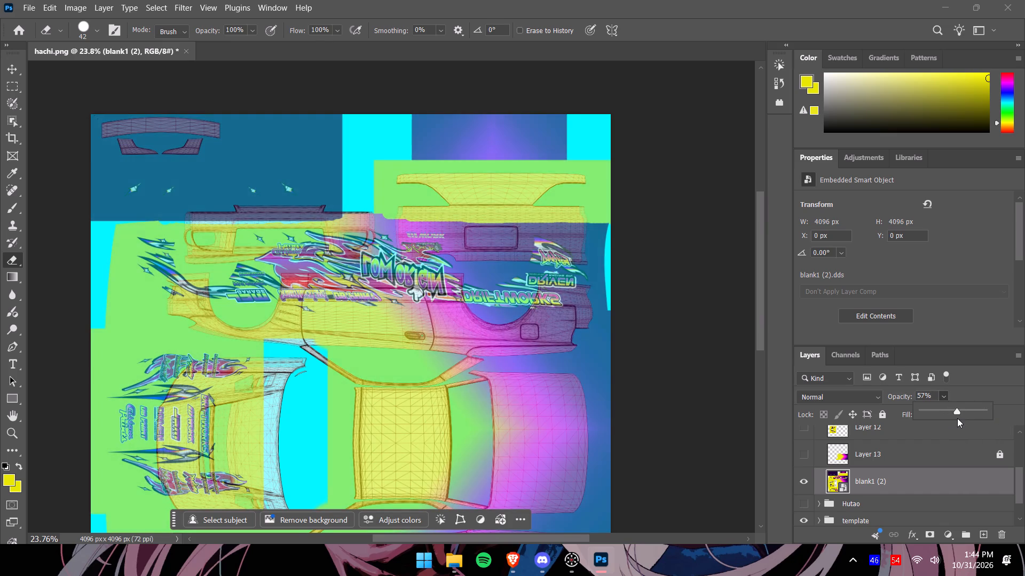
{"action": "left_click_drag", "start_coordinate": [957, 418], "coordinate": [957, 418]}
Copy the plain yellow block, about 1864 × 468 px, from blank1 (2) onto a new layer and hide blank1 (2).
{"action": "left_click", "coordinate": [15, 91]}
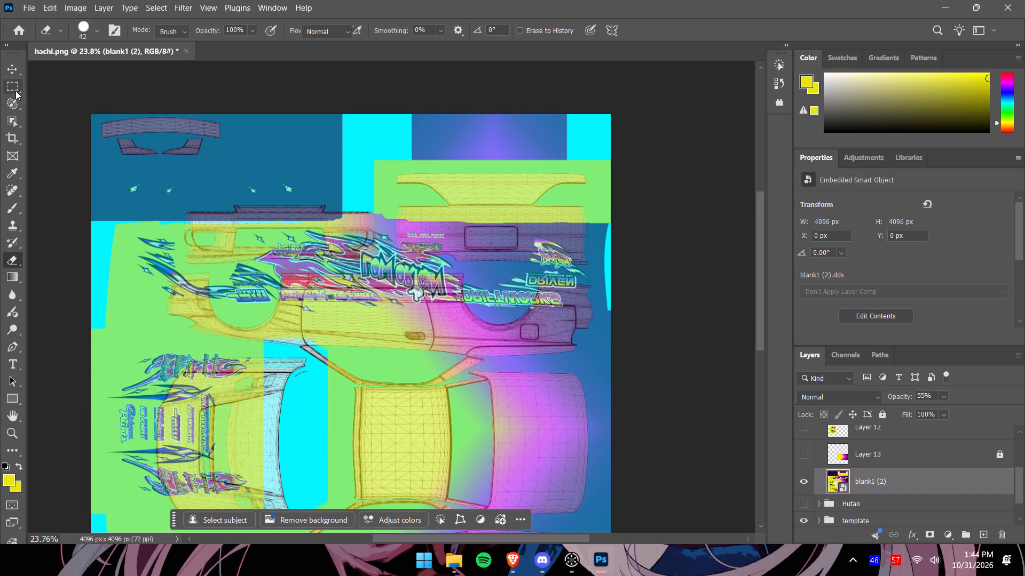
{"action": "left_click_drag", "start_coordinate": [374, 161], "coordinate": [605, 215]}
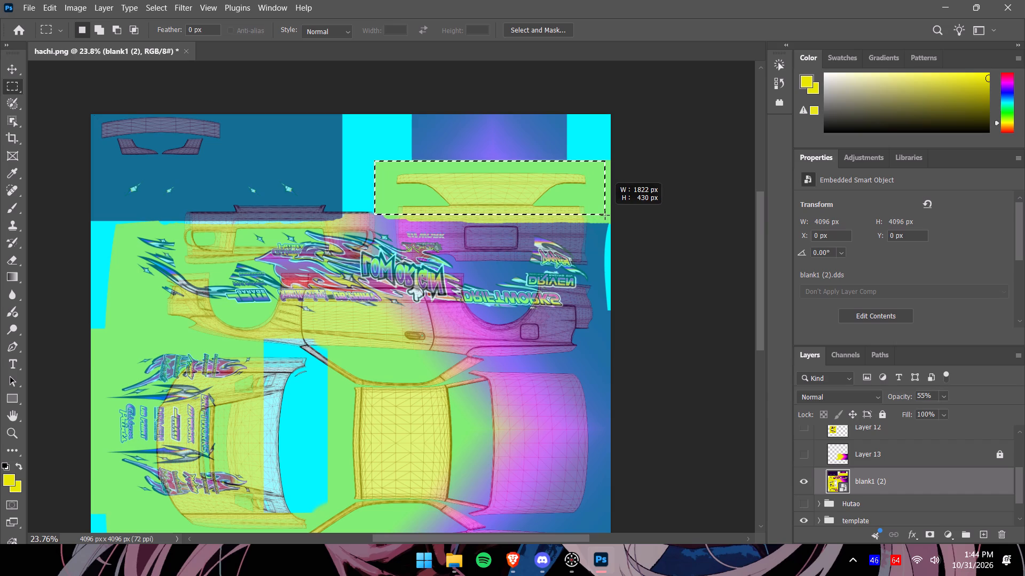
{"action": "left_click_drag", "start_coordinate": [605, 215], "coordinate": [611, 219]}
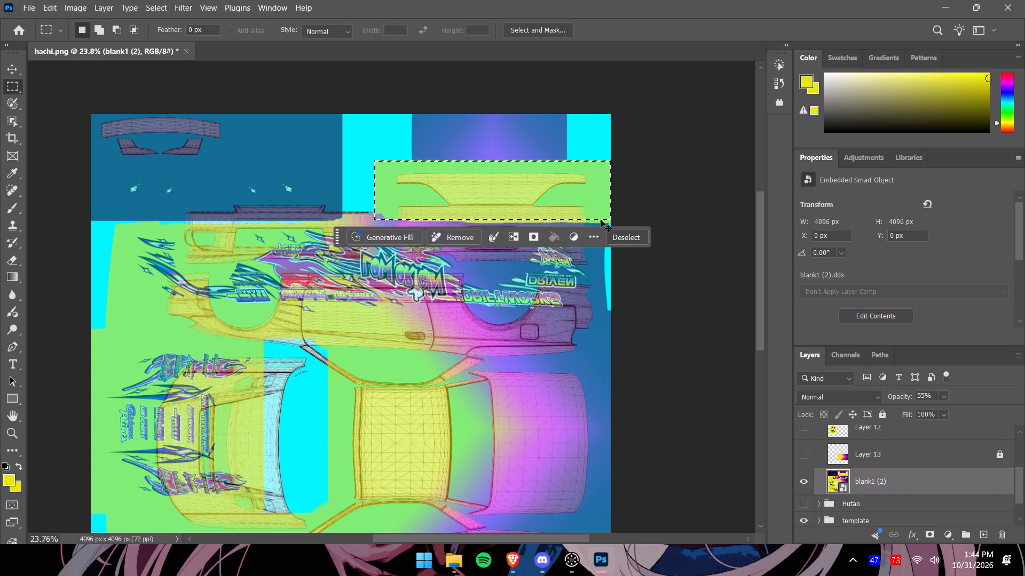
{"action": "key", "text": "ctrl+c"}
{"action": "key", "text": "ctrl+v"}
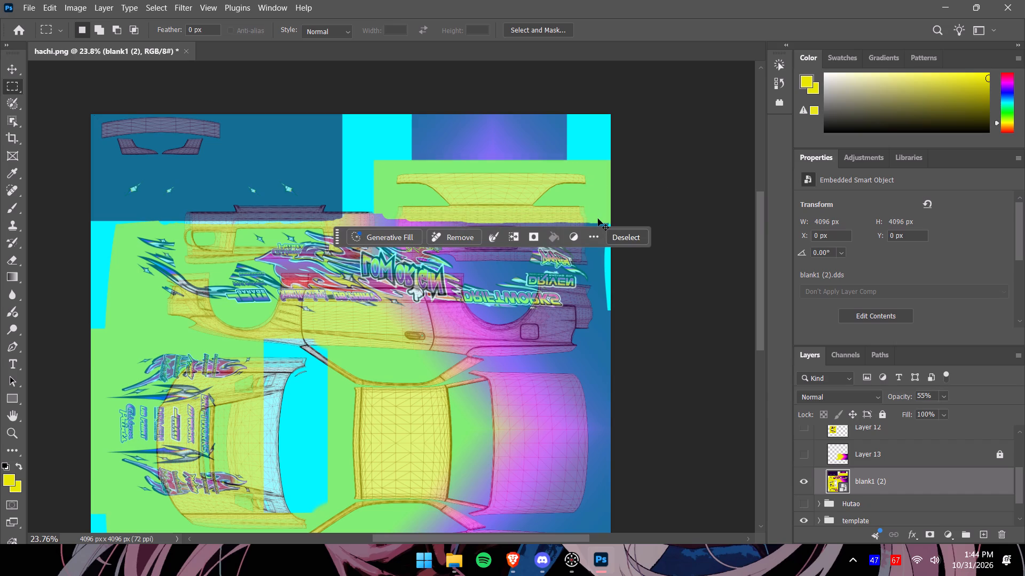
{"action": "left_click", "coordinate": [805, 508]}
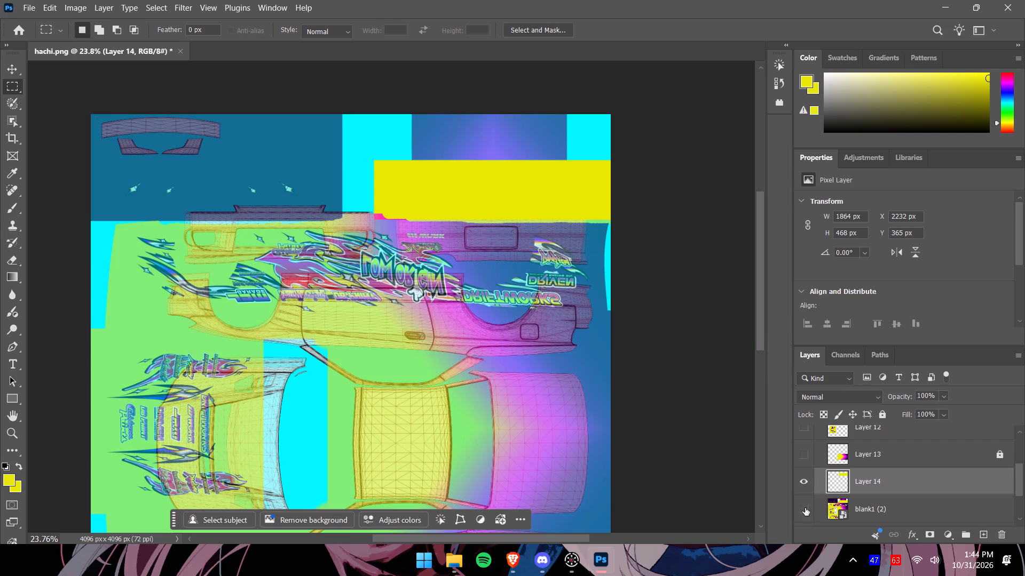
Move the yellow block over the front bumper wireframe, lower its opacity to 72%, and resize it to about 1771 × 506 px.
{"action": "left_click", "coordinate": [19, 68]}
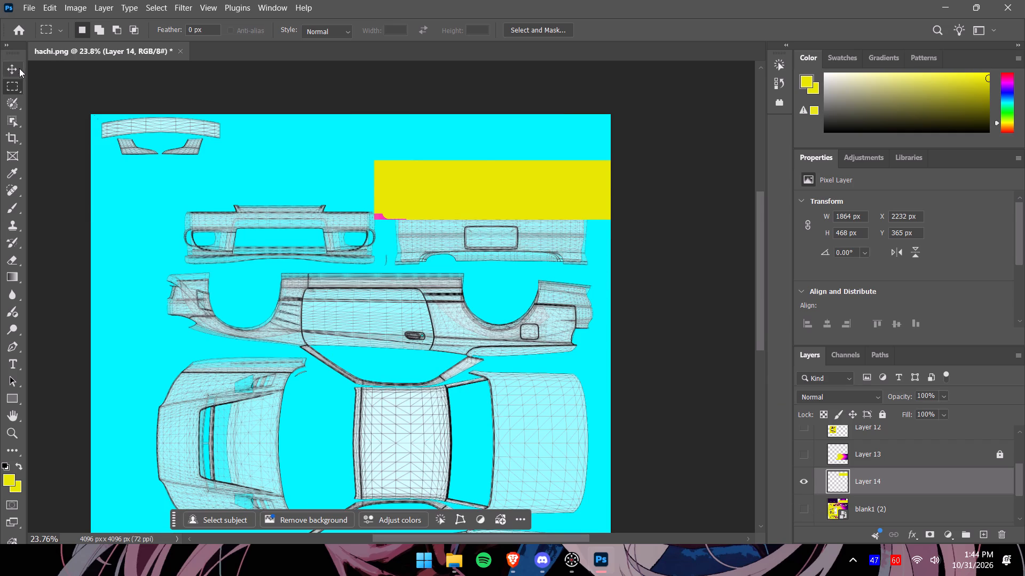
{"action": "left_click_drag", "start_coordinate": [494, 185], "coordinate": [274, 229]}
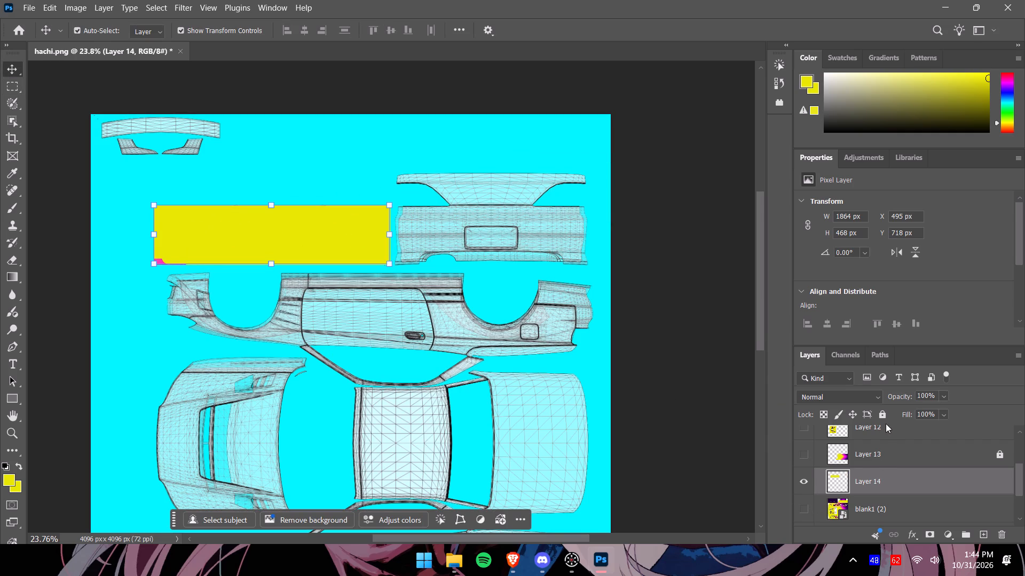
{"action": "left_click", "coordinate": [944, 395]}
{"action": "left_click_drag", "start_coordinate": [955, 411], "coordinate": [953, 411]}
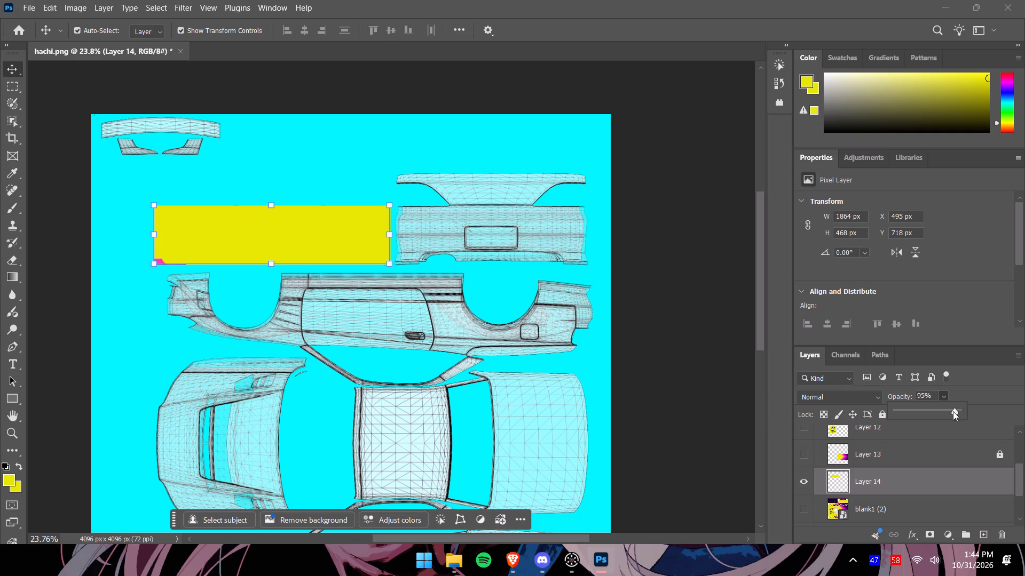
{"action": "left_click_drag", "start_coordinate": [953, 411], "coordinate": [941, 412]}
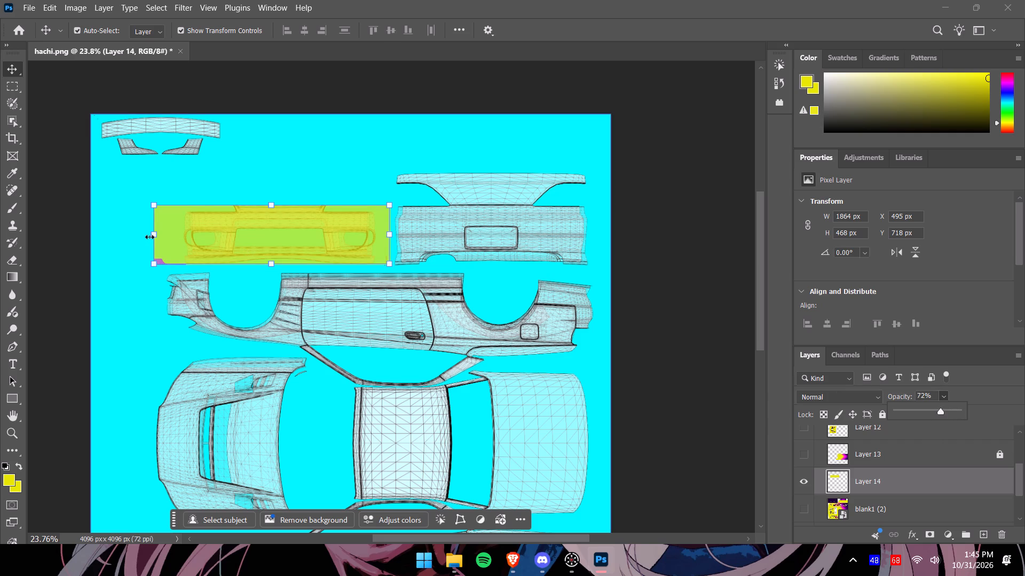
{"action": "left_click_drag", "start_coordinate": [153, 237], "coordinate": [164, 236]}
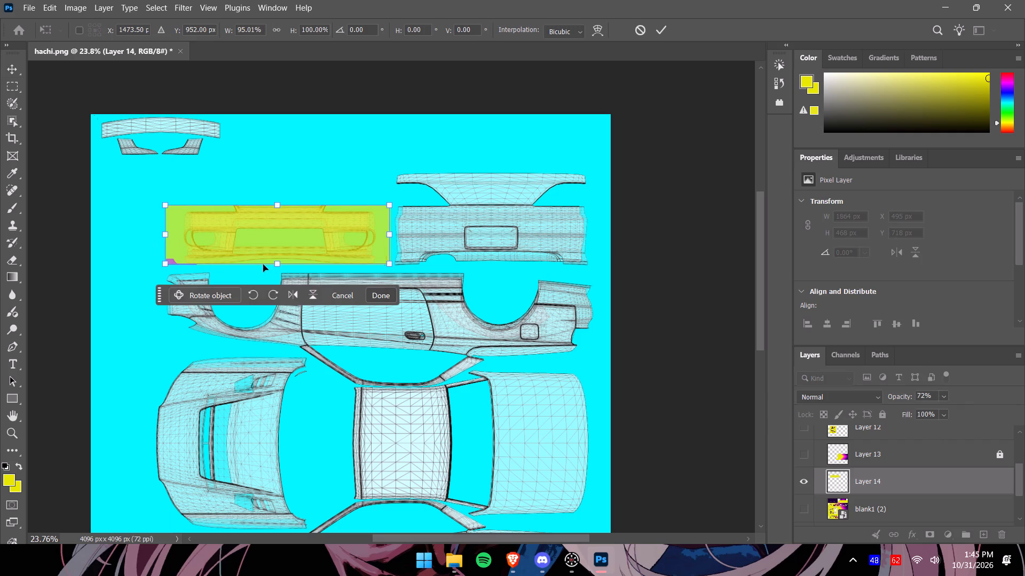
{"action": "left_click", "coordinate": [278, 265]}
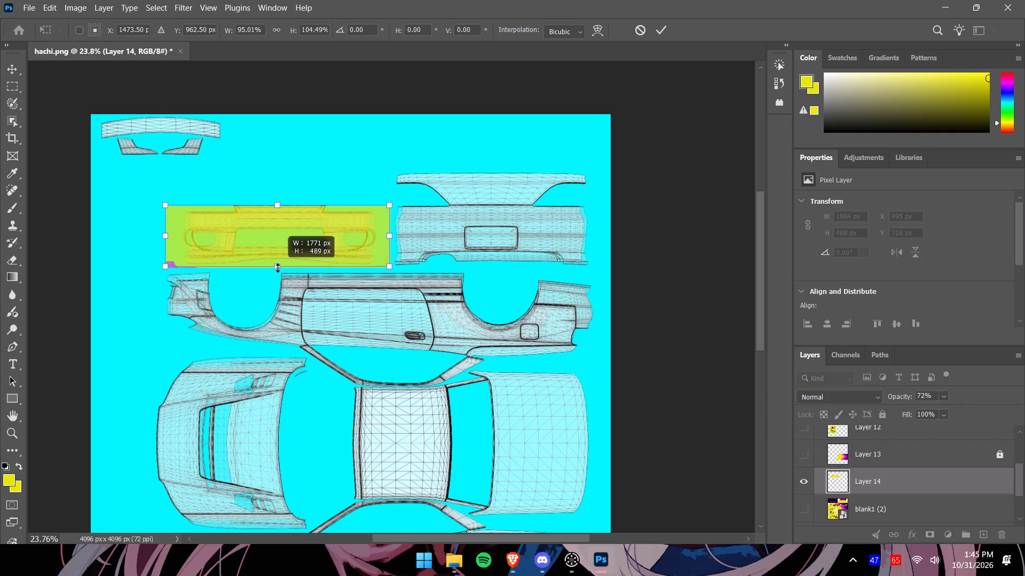
{"action": "left_click", "coordinate": [278, 205]}
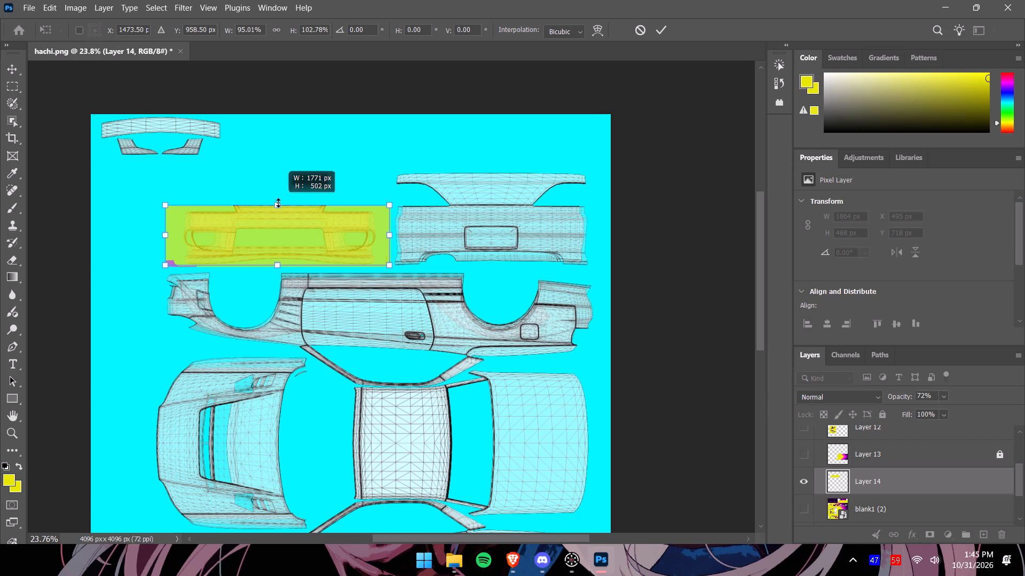
{"action": "left_click", "coordinate": [380, 293]}
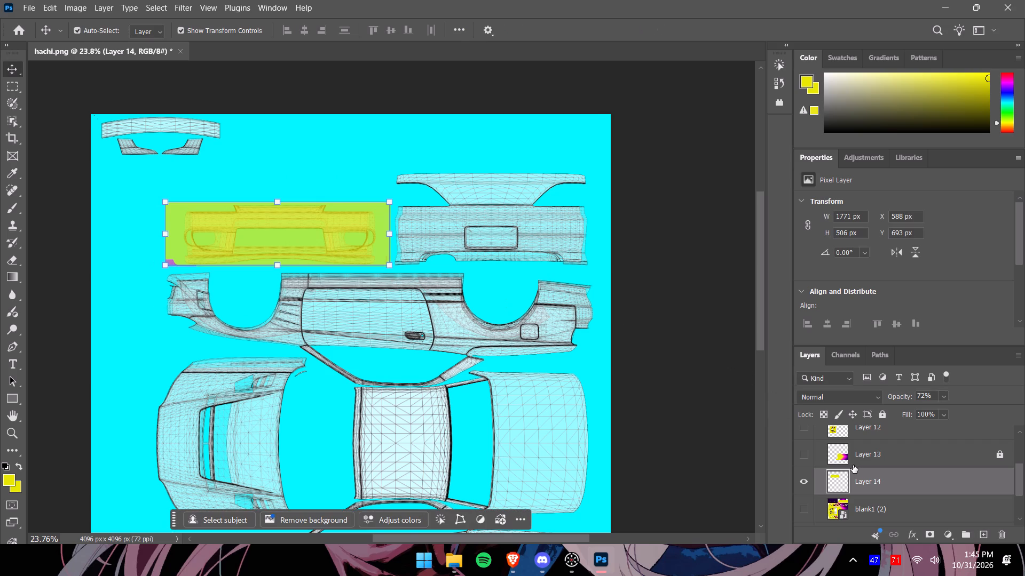
Restore the front bumper's yellow layer to 100% opacity, lock it completely and hide it.
{"action": "left_click", "coordinate": [719, 394]}
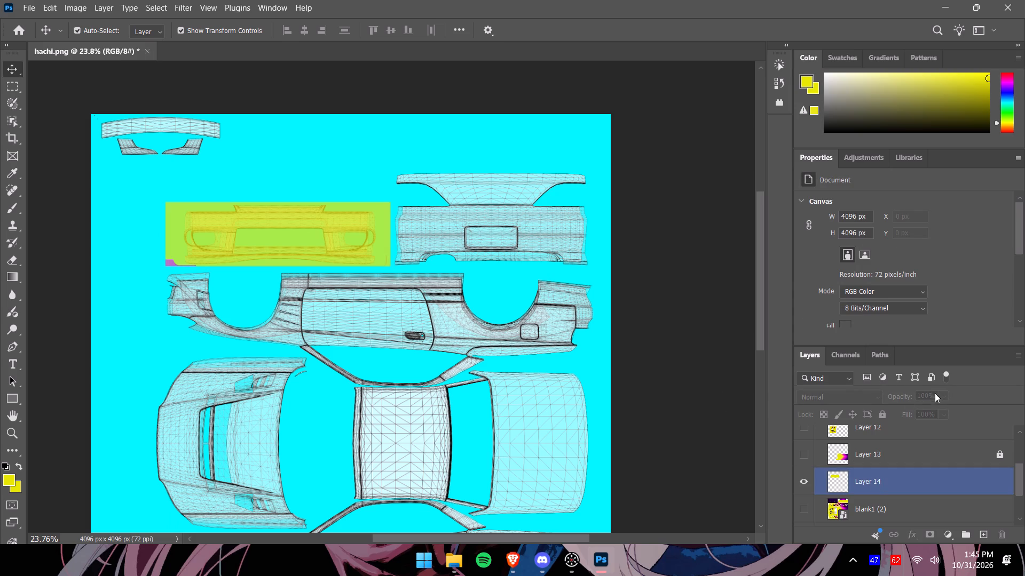
{"action": "left_click", "coordinate": [917, 479]}
{"action": "left_click", "coordinate": [947, 392]}
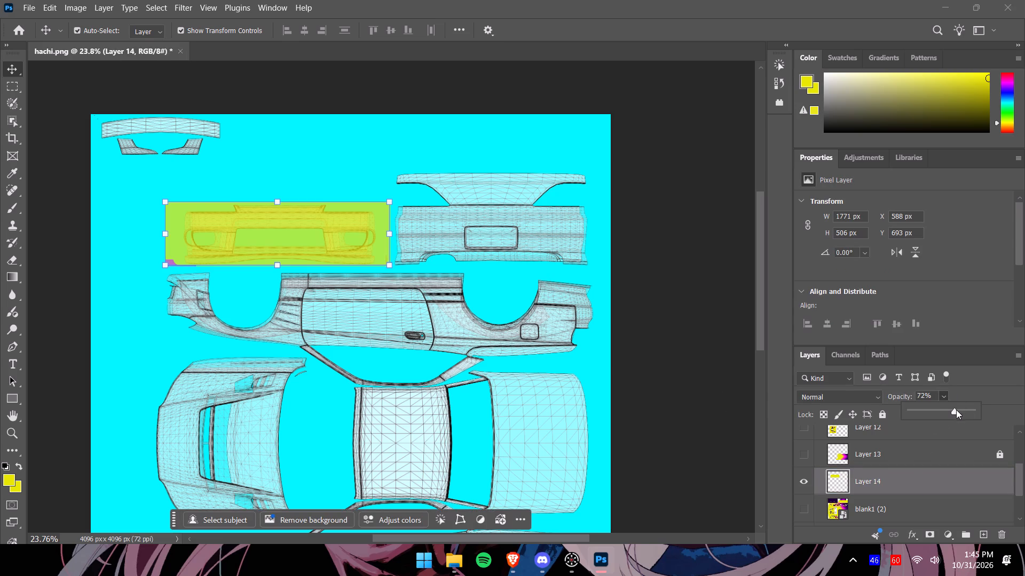
{"action": "left_click_drag", "start_coordinate": [956, 410], "coordinate": [1003, 419]}
{"action": "left_click", "coordinate": [882, 413]}
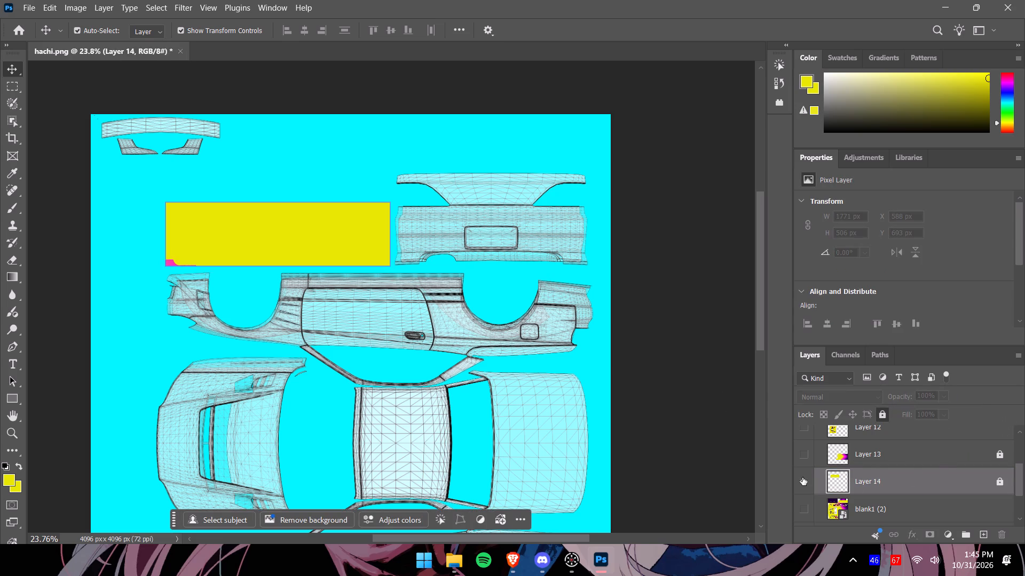
{"action": "left_click", "coordinate": [807, 483]}
Show blank1 (2) again and copy its dark purple block, about 1964 × 816 px, onto a new layer.
{"action": "left_click", "coordinate": [894, 512]}
{"action": "left_click", "coordinate": [802, 509]}
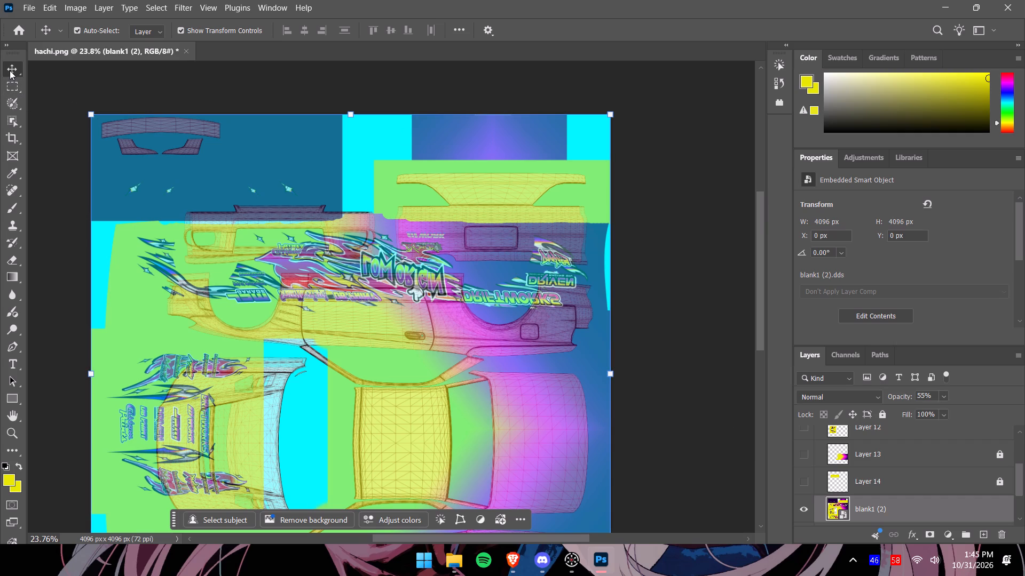
{"action": "left_click", "coordinate": [14, 84]}
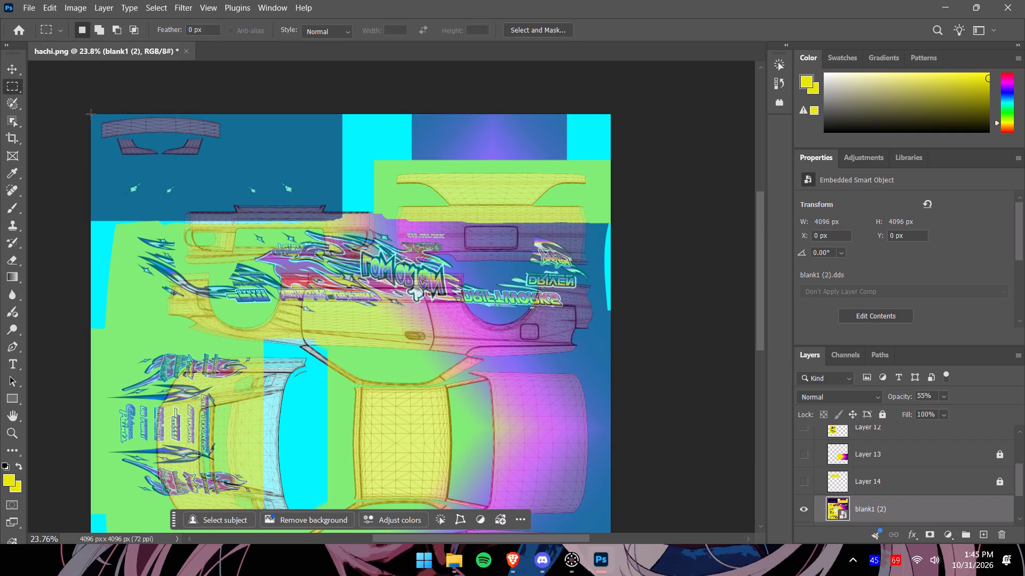
{"action": "left_click_drag", "start_coordinate": [90, 114], "coordinate": [338, 216]}
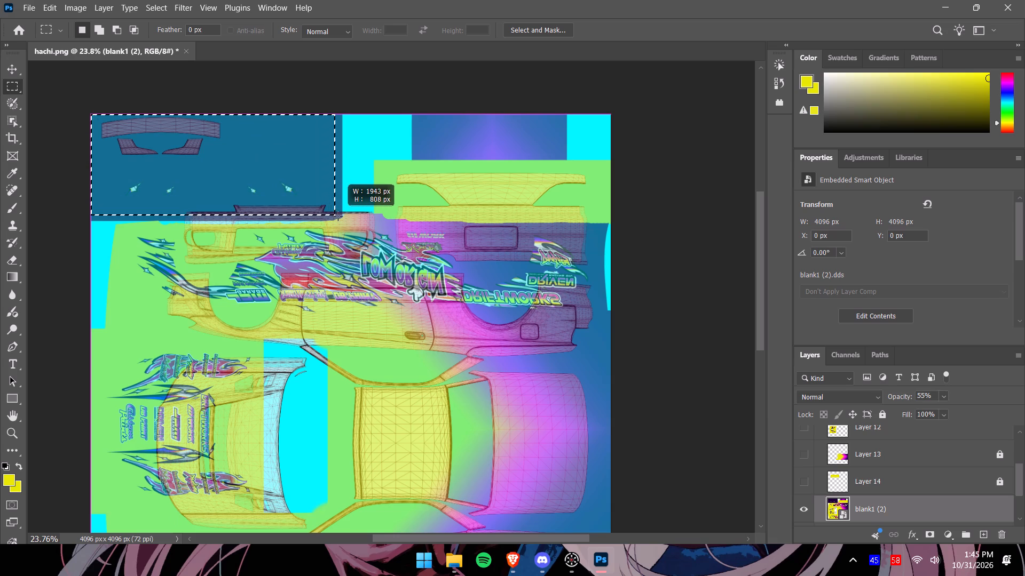
{"action": "left_click_drag", "start_coordinate": [338, 216], "coordinate": [340, 217]}
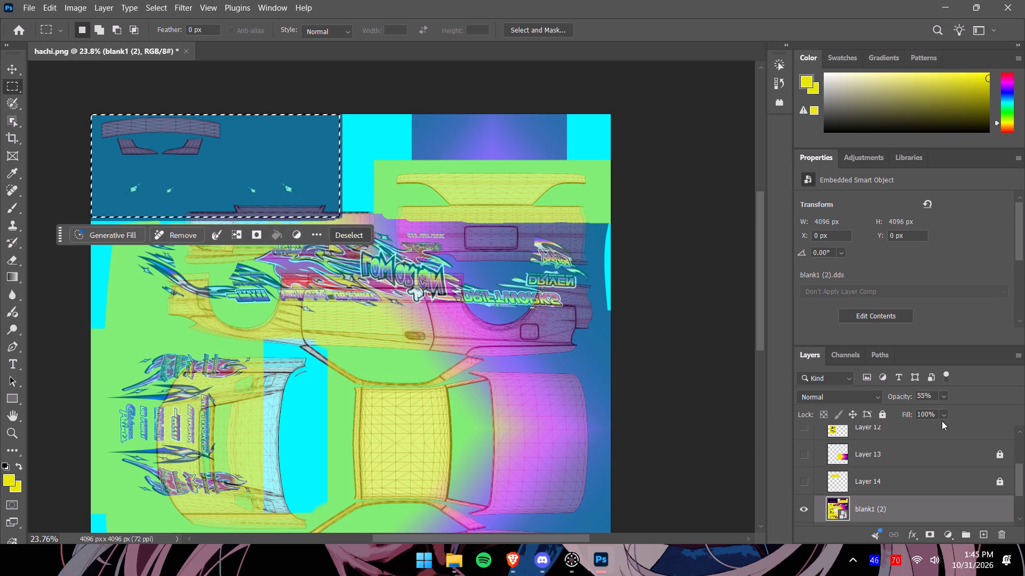
{"action": "key", "text": "ctrl+c"}
{"action": "key", "text": "ctrl+v"}
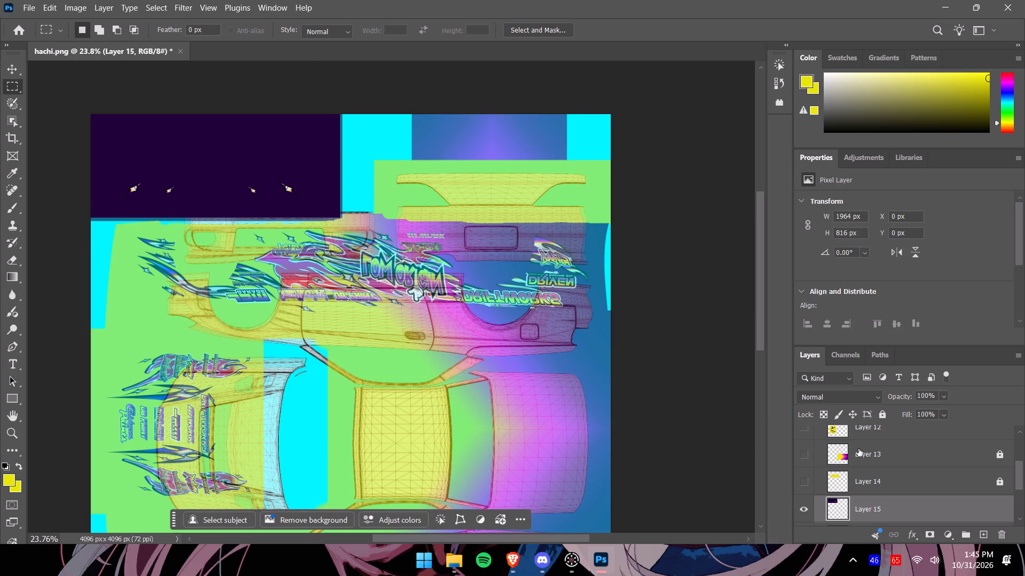
Hide blank1 (2) and lower the dark purple block's opacity to 68%.
{"action": "scroll", "coordinate": [815, 506], "scroll_direction": "down", "scroll_amount": 2}
{"action": "left_click", "coordinate": [806, 501]}
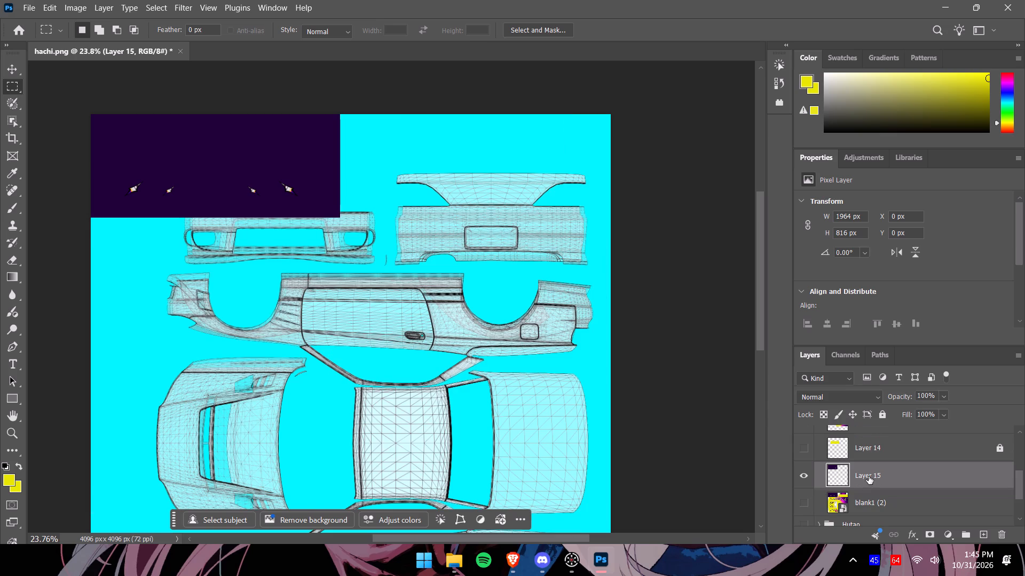
{"action": "left_click", "coordinate": [882, 478]}
{"action": "left_click", "coordinate": [941, 398]}
{"action": "left_click_drag", "start_coordinate": [959, 411], "coordinate": [947, 411]}
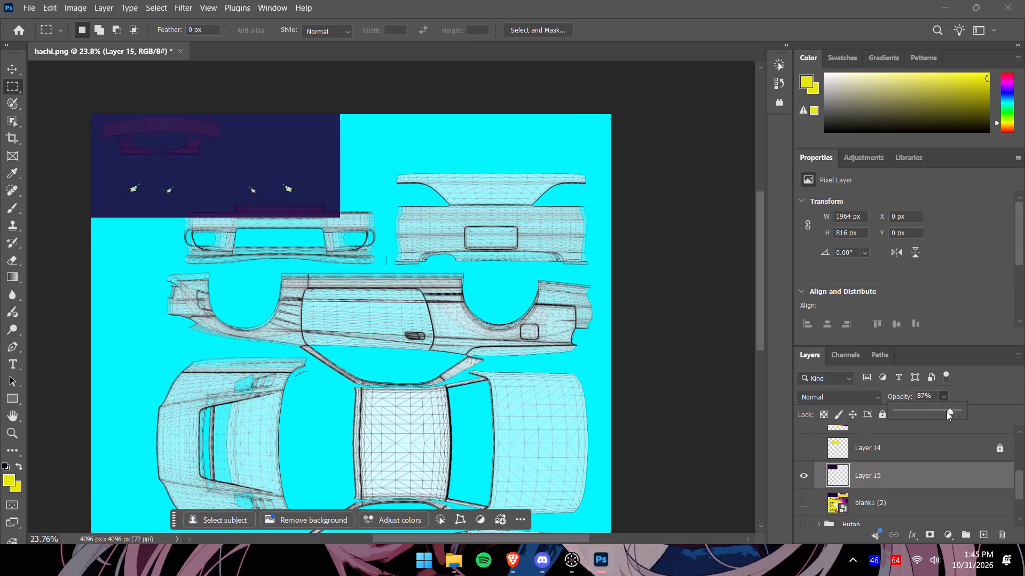
{"action": "left_click_drag", "start_coordinate": [947, 411], "coordinate": [939, 412]}
Move the dark purple block over the rear bumper and trunk wireframe and resize it to about 1640 × 1111 px.
{"action": "left_click", "coordinate": [10, 64]}
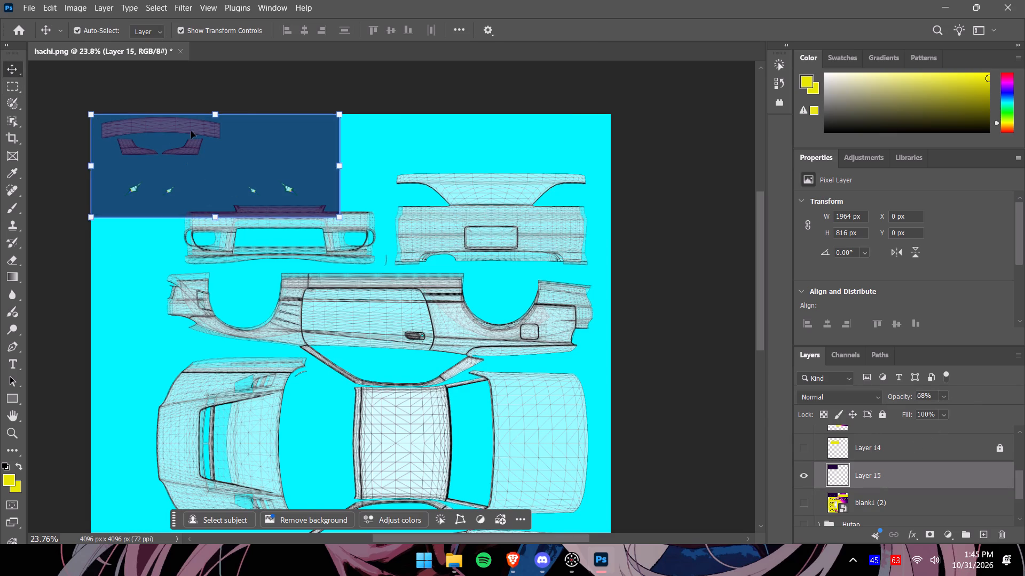
{"action": "left_click_drag", "start_coordinate": [196, 132], "coordinate": [476, 167]}
{"action": "left_click_drag", "start_coordinate": [369, 200], "coordinate": [390, 201]}
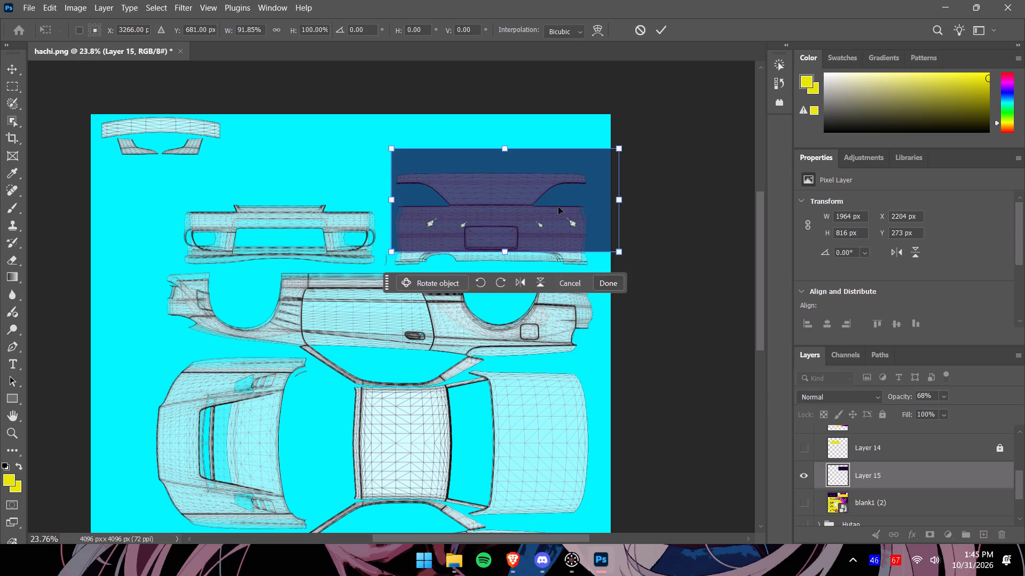
{"action": "left_click_drag", "start_coordinate": [617, 203], "coordinate": [599, 202]}
{"action": "left_click_drag", "start_coordinate": [498, 251], "coordinate": [495, 259]}
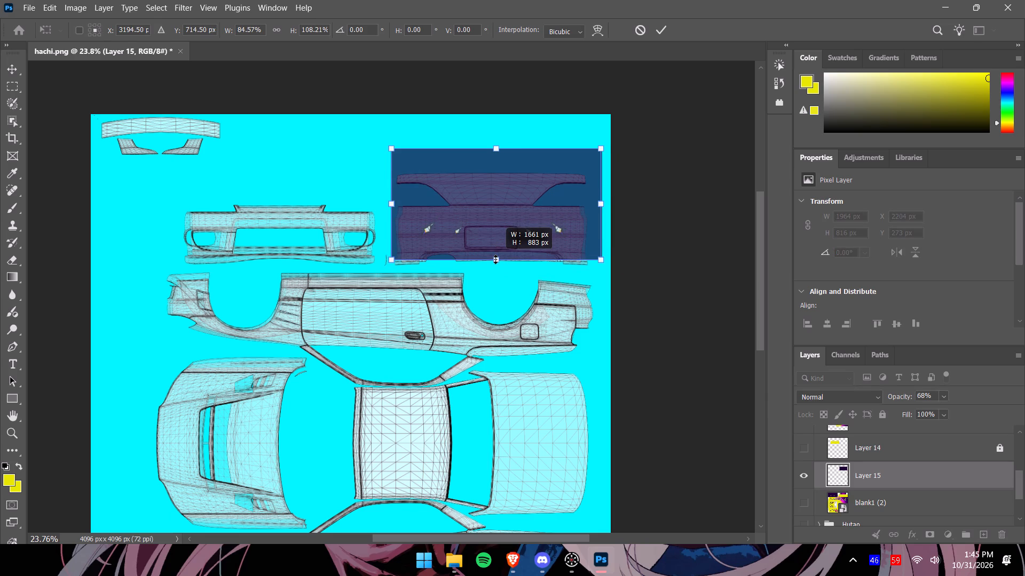
{"action": "left_click_drag", "start_coordinate": [495, 259], "coordinate": [496, 260]}
{"action": "left_click_drag", "start_coordinate": [495, 230], "coordinate": [494, 236]}
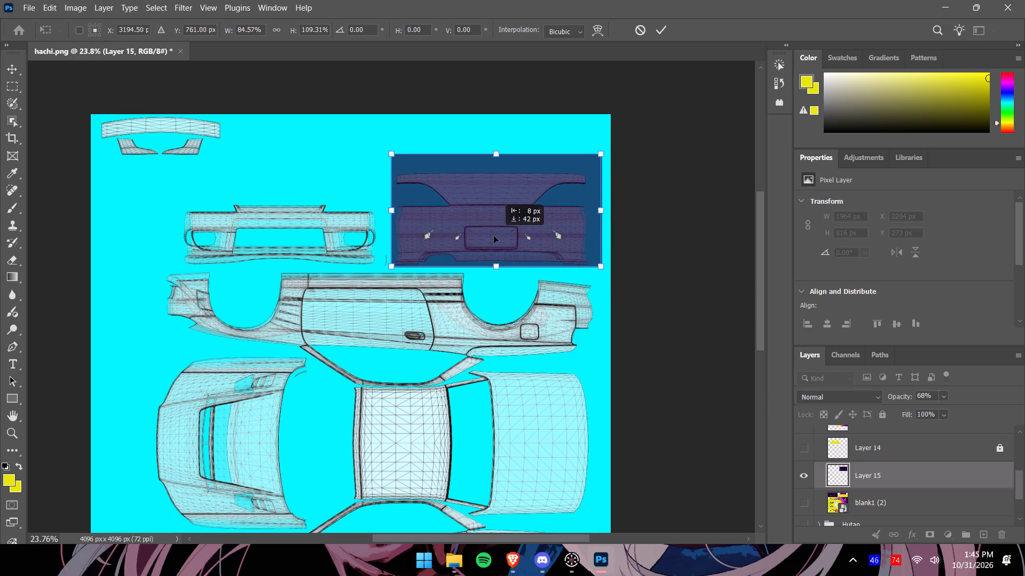
{"action": "left_click_drag", "start_coordinate": [494, 236], "coordinate": [492, 237]}
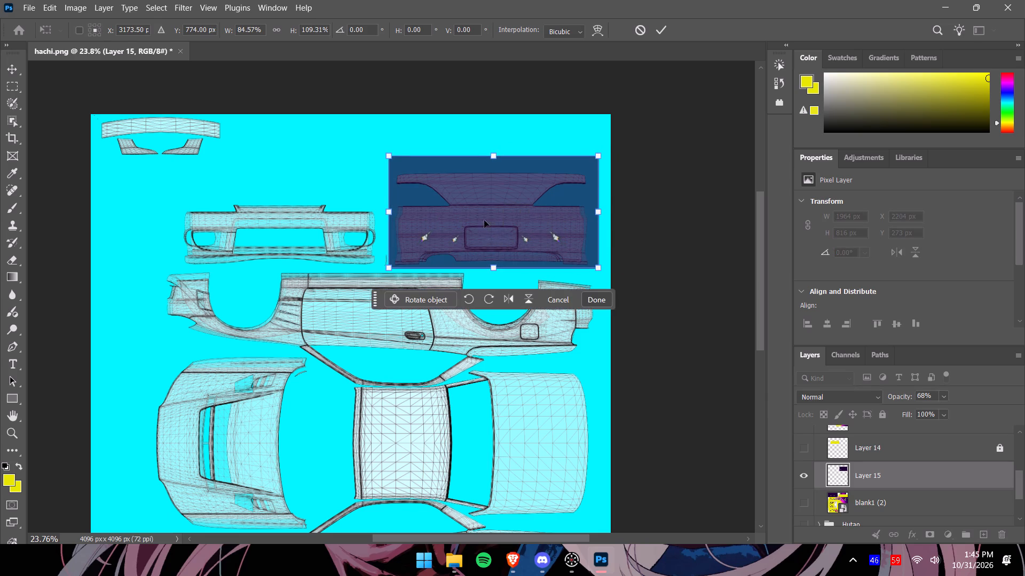
{"action": "left_click_drag", "start_coordinate": [493, 156], "coordinate": [491, 174]}
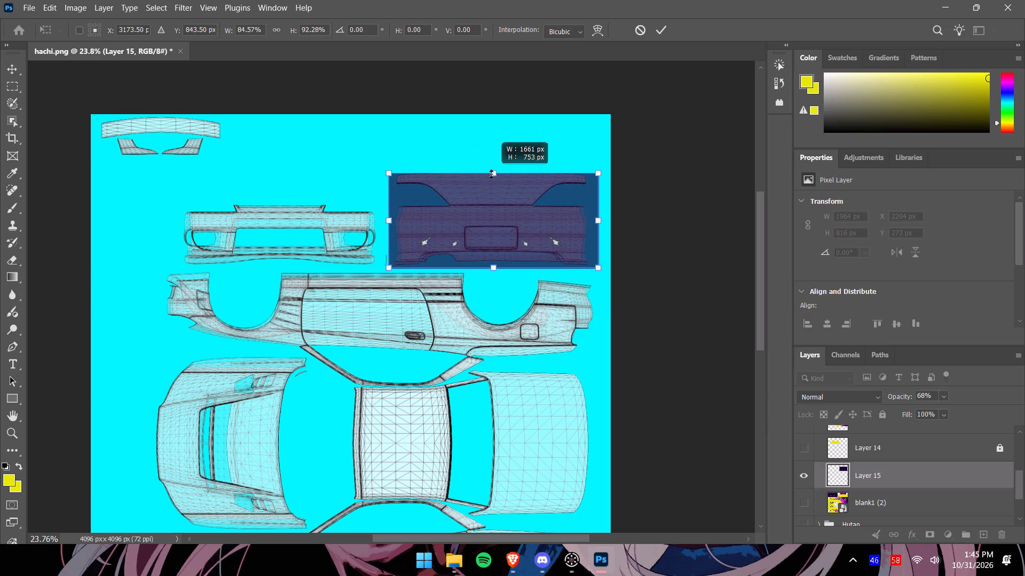
{"action": "left_click_drag", "start_coordinate": [491, 174], "coordinate": [491, 165]}
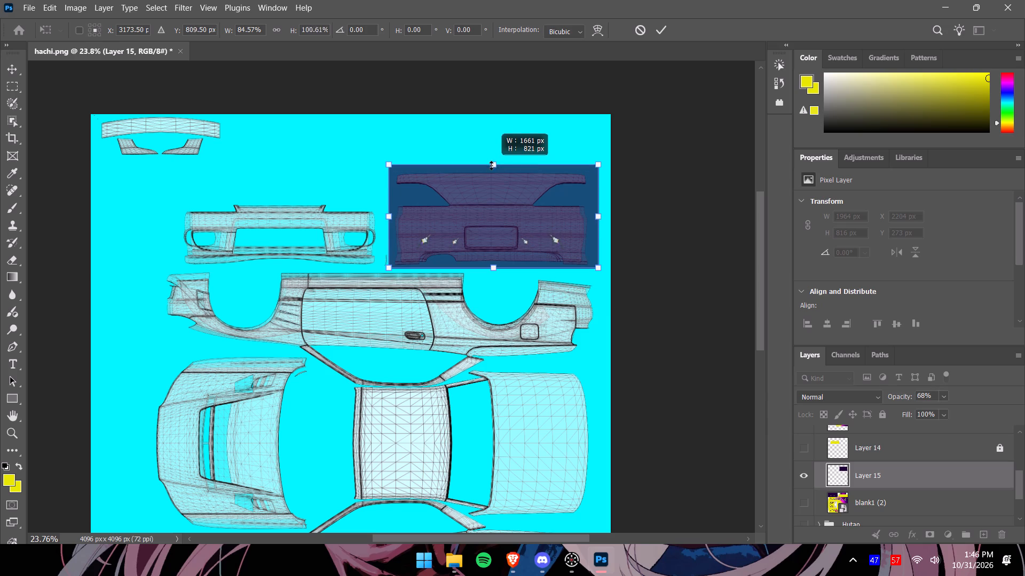
{"action": "left_click_drag", "start_coordinate": [491, 165], "coordinate": [492, 129]}
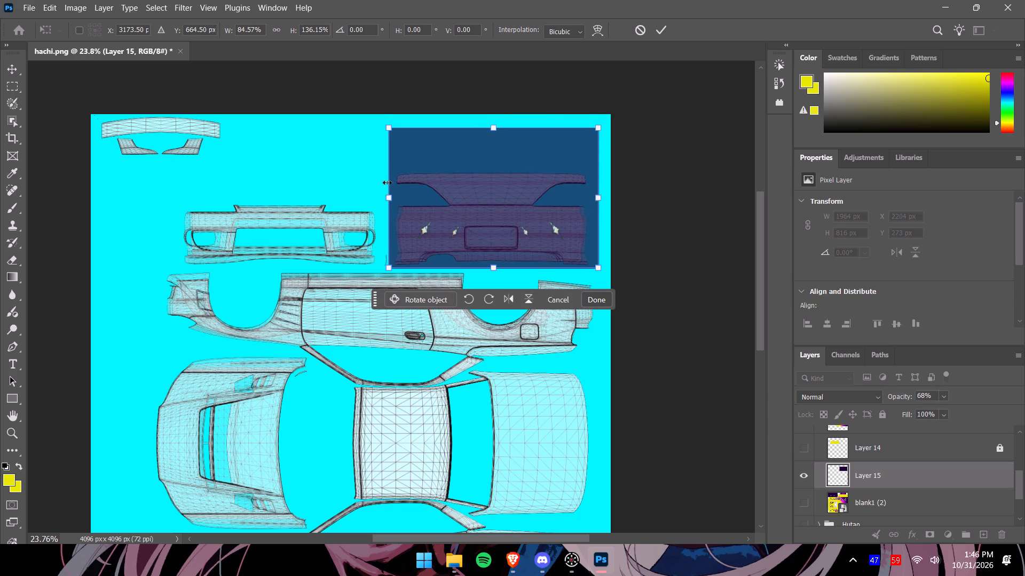
{"action": "left_click", "coordinate": [390, 197]}
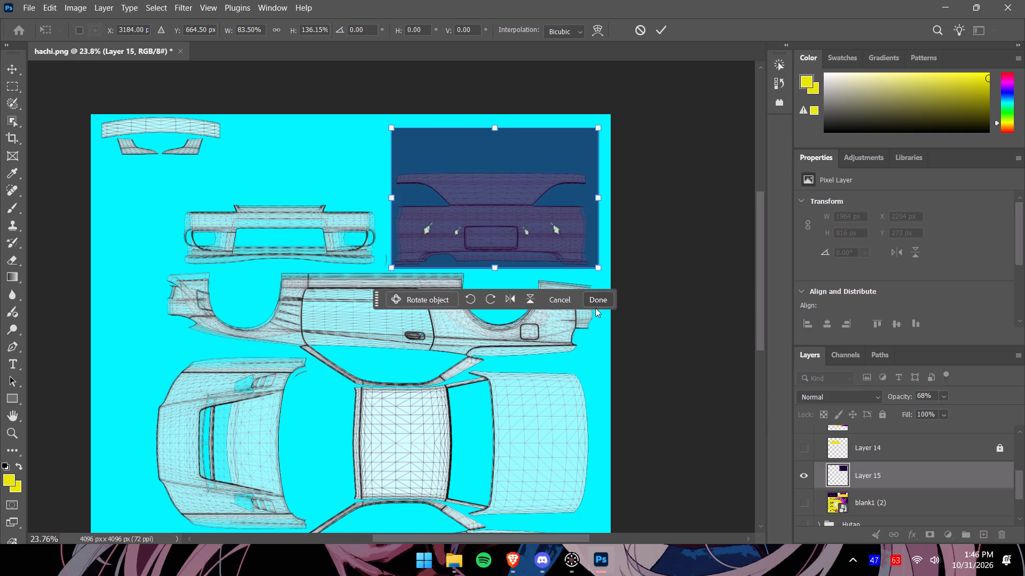
{"action": "left_click", "coordinate": [600, 296]}
{"action": "left_click", "coordinate": [722, 306]}
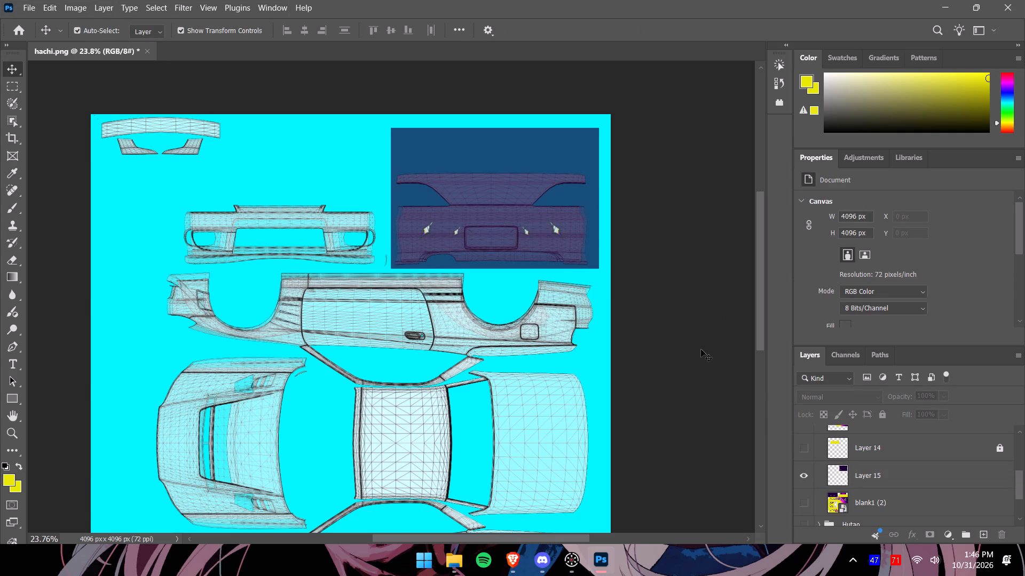
Restore the dark purple block on Layer 15 to 100% opacity.
{"action": "scroll", "coordinate": [701, 349], "scroll_direction": "down", "scroll_amount": 1}
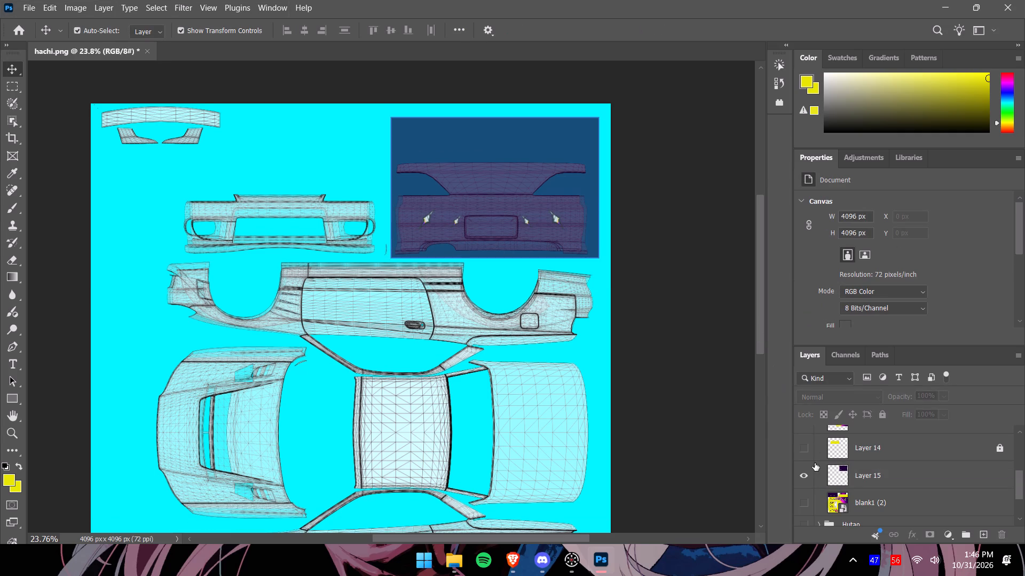
{"action": "left_click", "coordinate": [940, 473]}
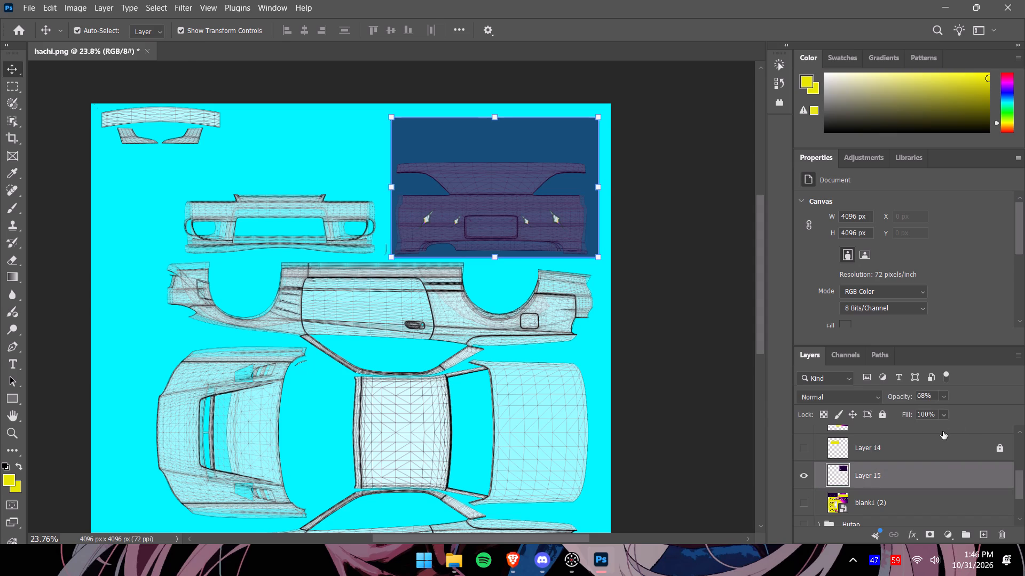
{"action": "left_click", "coordinate": [942, 399]}
{"action": "left_click_drag", "start_coordinate": [953, 411], "coordinate": [1010, 420]}
Show the hidden livery pieces in the origin group: Layers 14, 13, 12, 10 and 11.
{"action": "scroll", "coordinate": [936, 488], "scroll_direction": "down", "scroll_amount": 1}
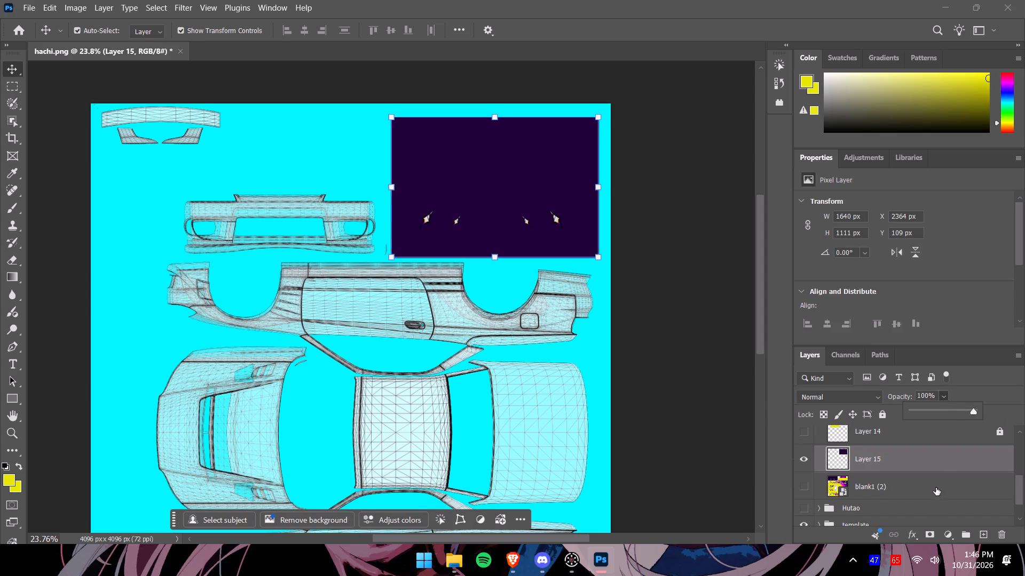
{"action": "scroll", "coordinate": [866, 476], "scroll_direction": "up", "scroll_amount": 1}
{"action": "scroll", "coordinate": [821, 464], "scroll_direction": "up", "scroll_amount": 1}
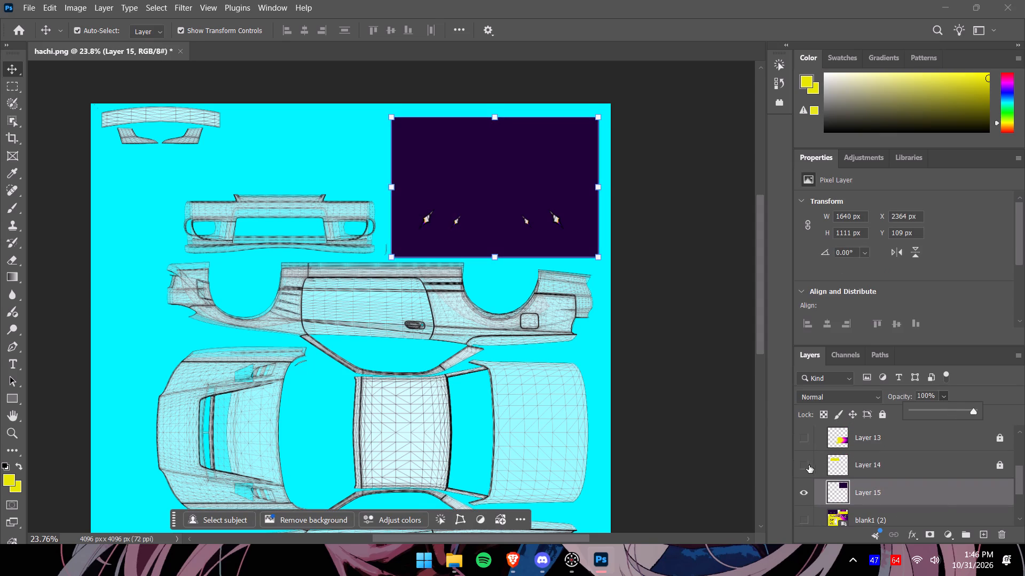
{"action": "left_click", "coordinate": [805, 465]}
{"action": "left_click", "coordinate": [802, 437]}
{"action": "scroll", "coordinate": [807, 440], "scroll_direction": "up", "scroll_amount": 1}
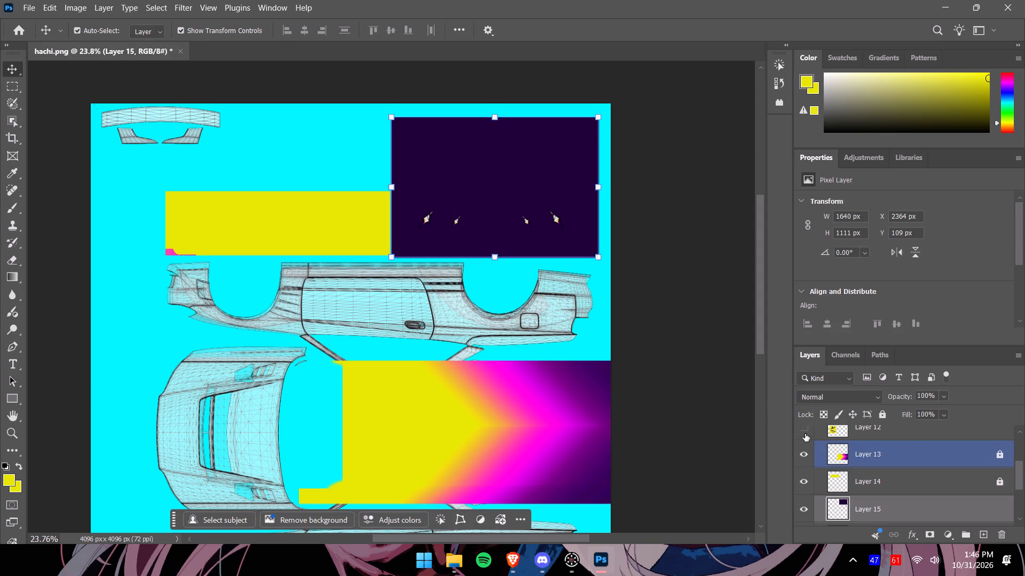
{"action": "left_click", "coordinate": [805, 429]}
{"action": "scroll", "coordinate": [809, 444], "scroll_direction": "down", "scroll_amount": 3, "text": "alt"}
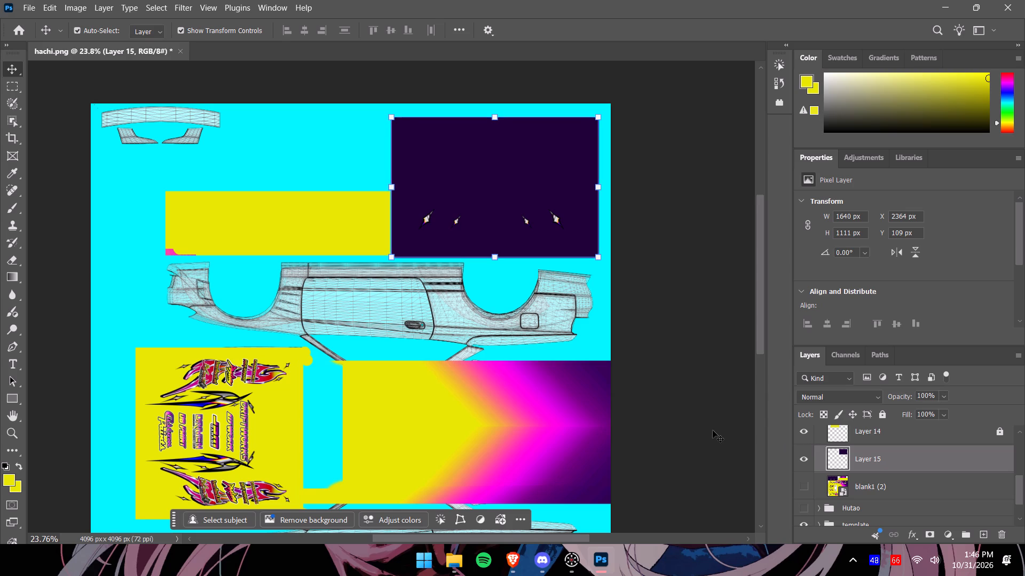
{"action": "scroll", "coordinate": [711, 429], "scroll_direction": "down", "scroll_amount": 6, "text": "alt"}
{"action": "scroll", "coordinate": [880, 469], "scroll_direction": "up", "scroll_amount": 5}
{"action": "left_click", "coordinate": [806, 433]}
{"action": "scroll", "coordinate": [806, 433], "scroll_direction": "up", "scroll_amount": 3}
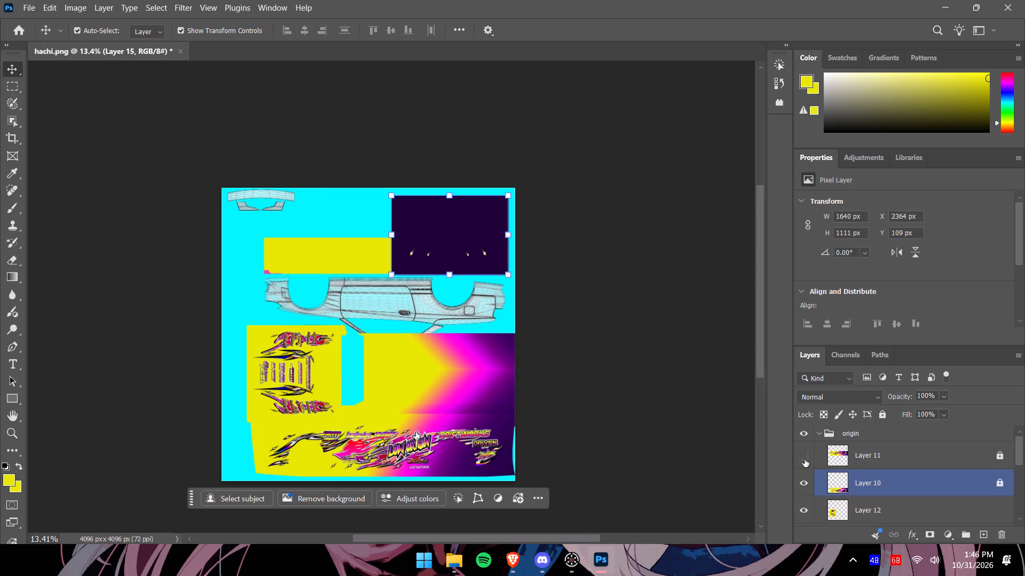
{"action": "left_click", "coordinate": [805, 459]}
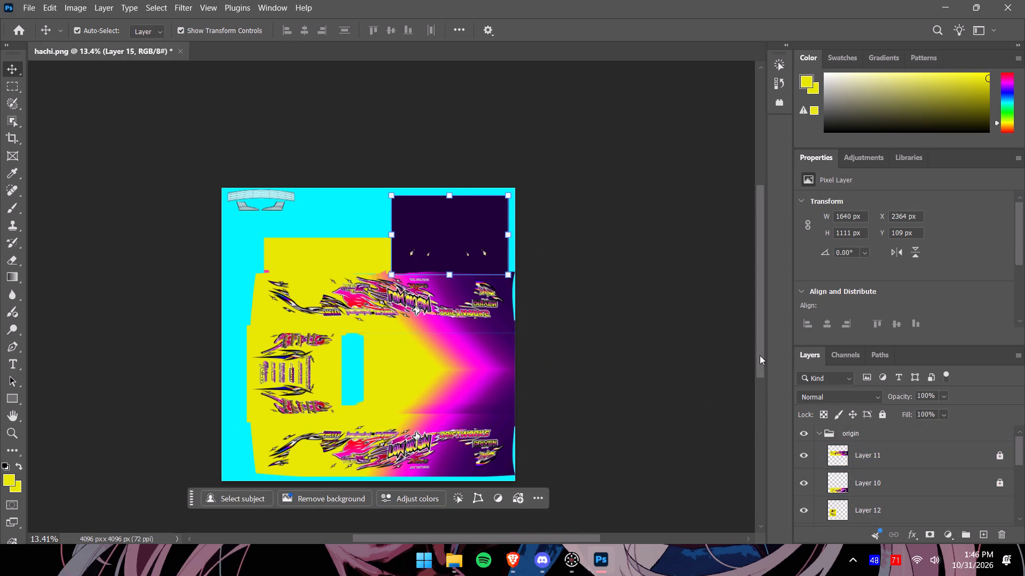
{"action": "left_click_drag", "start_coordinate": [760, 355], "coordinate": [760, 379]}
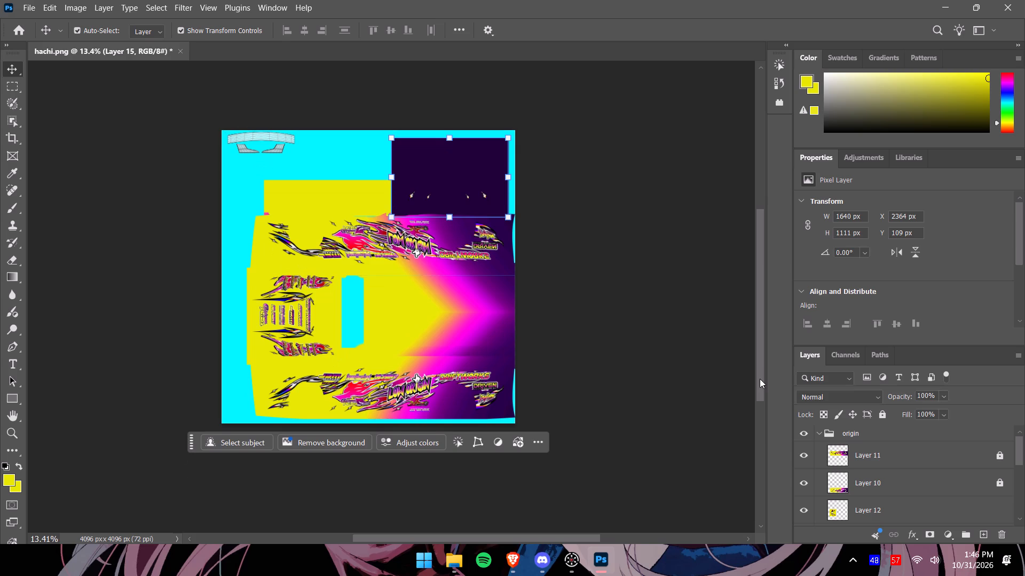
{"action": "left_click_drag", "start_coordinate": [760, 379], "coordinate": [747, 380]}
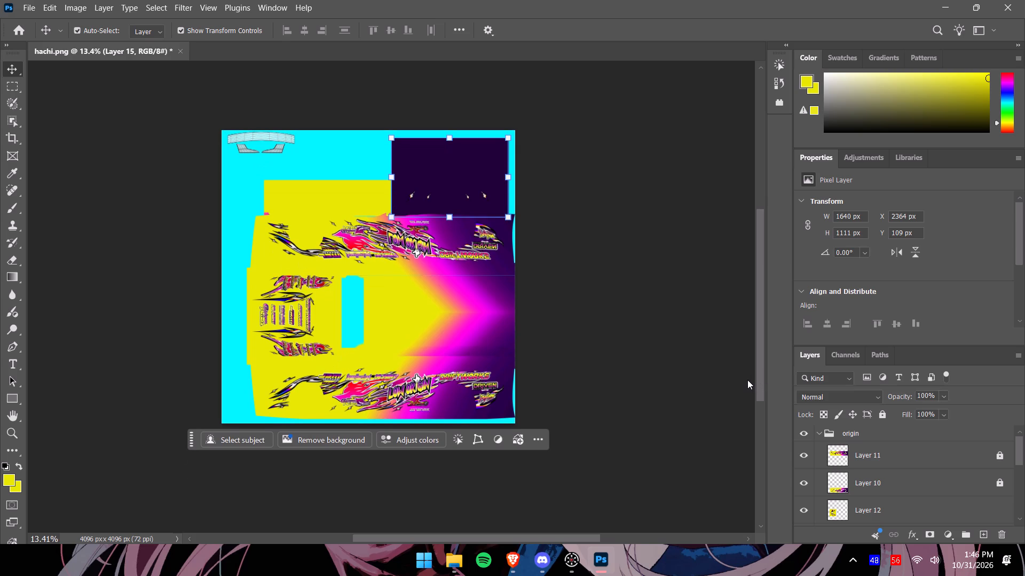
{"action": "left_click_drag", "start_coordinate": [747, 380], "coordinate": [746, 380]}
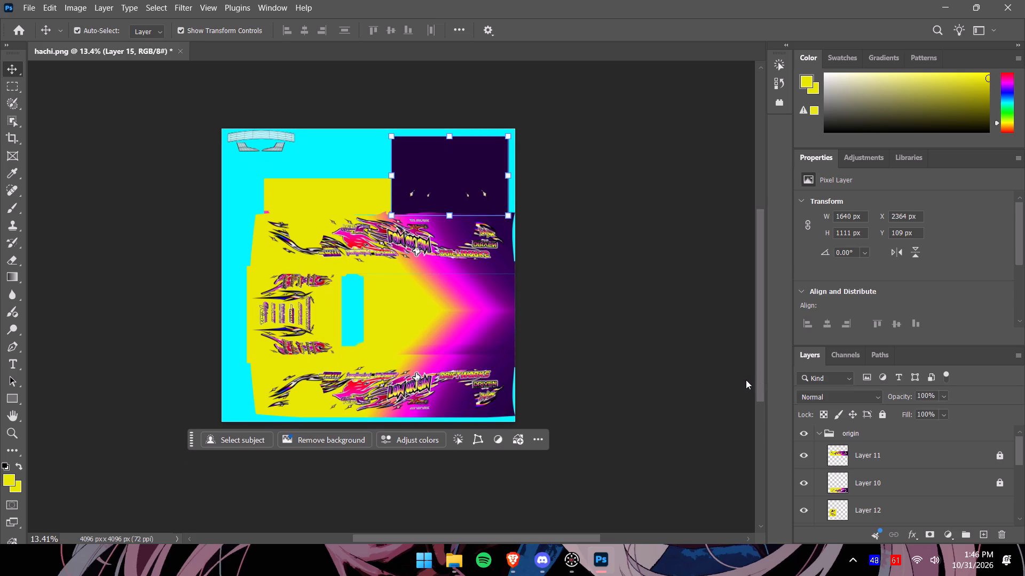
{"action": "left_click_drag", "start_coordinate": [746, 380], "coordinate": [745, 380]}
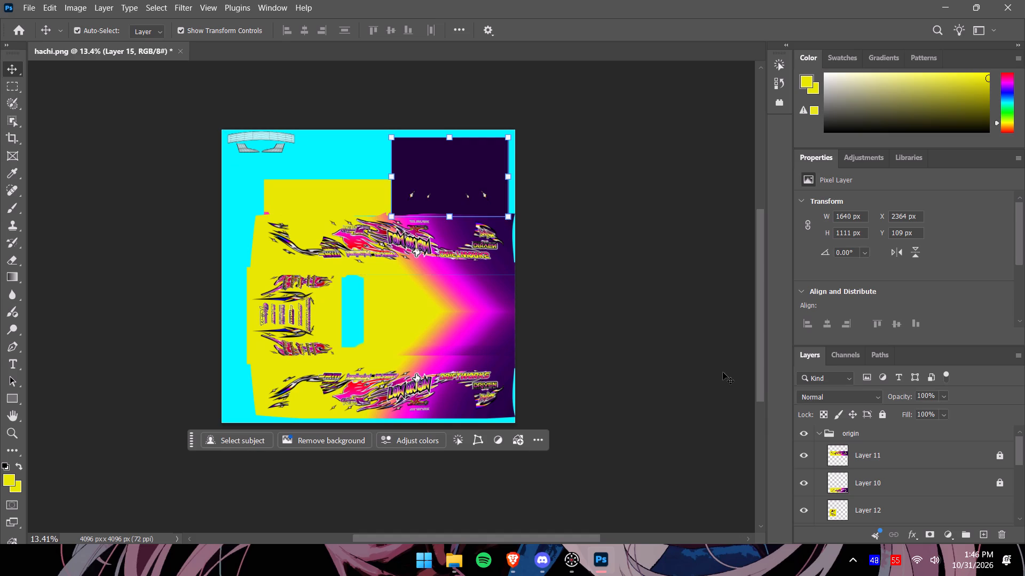
Collapse the origin group and hide it.
{"action": "left_click", "coordinate": [715, 370]}
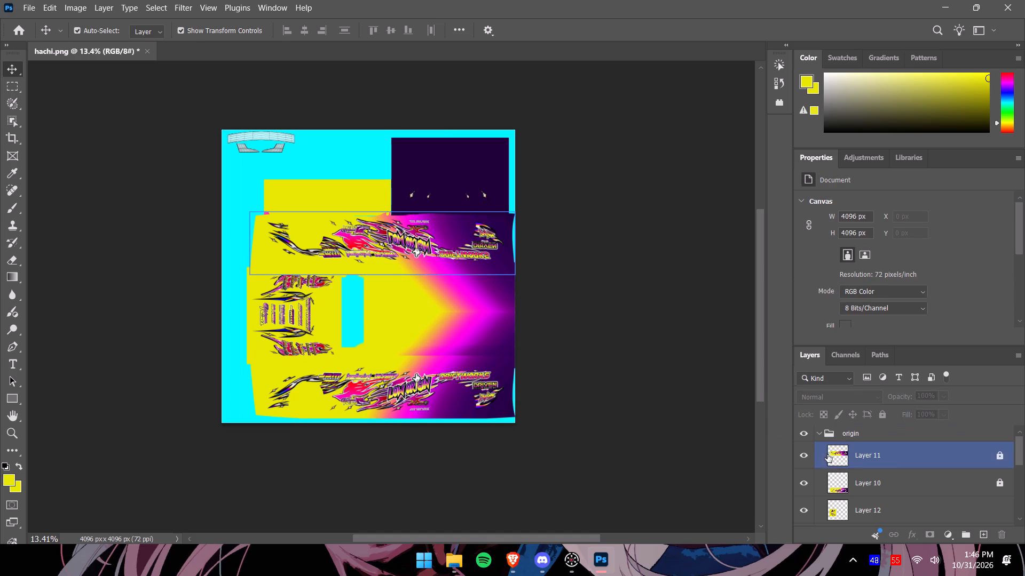
{"action": "left_click", "coordinate": [890, 460]}
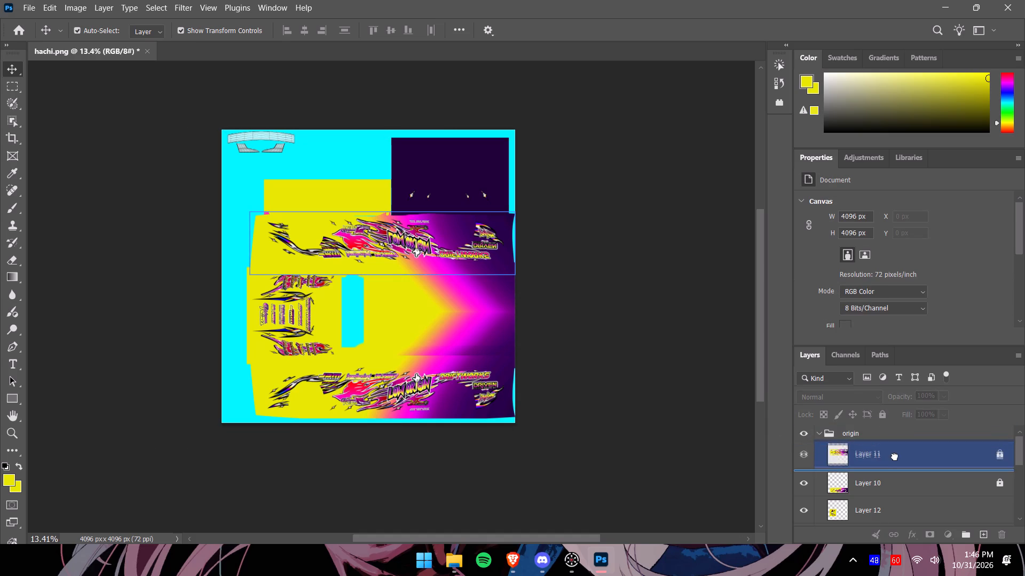
{"action": "left_click", "coordinate": [818, 437]}
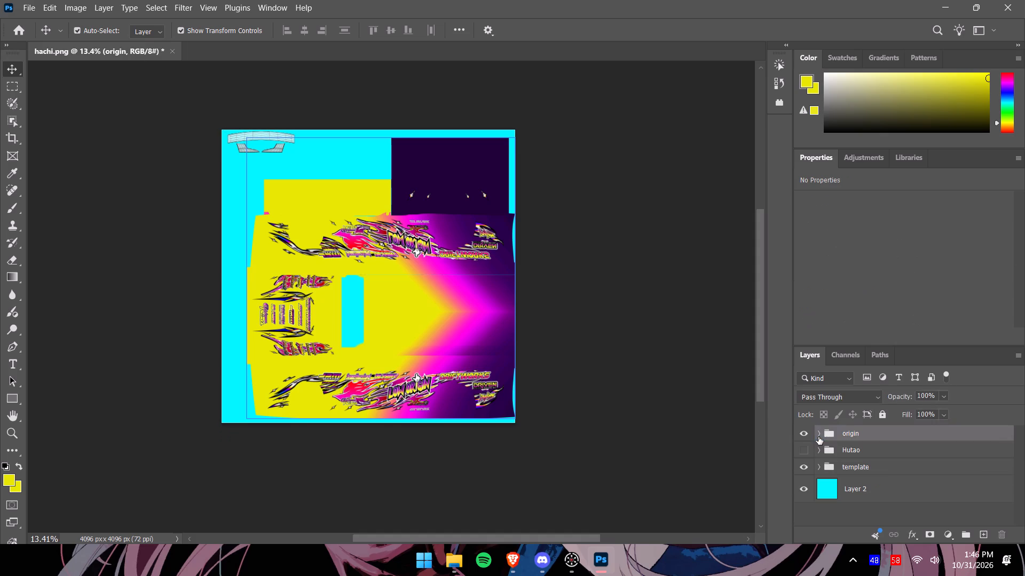
{"action": "left_click", "coordinate": [801, 429]}
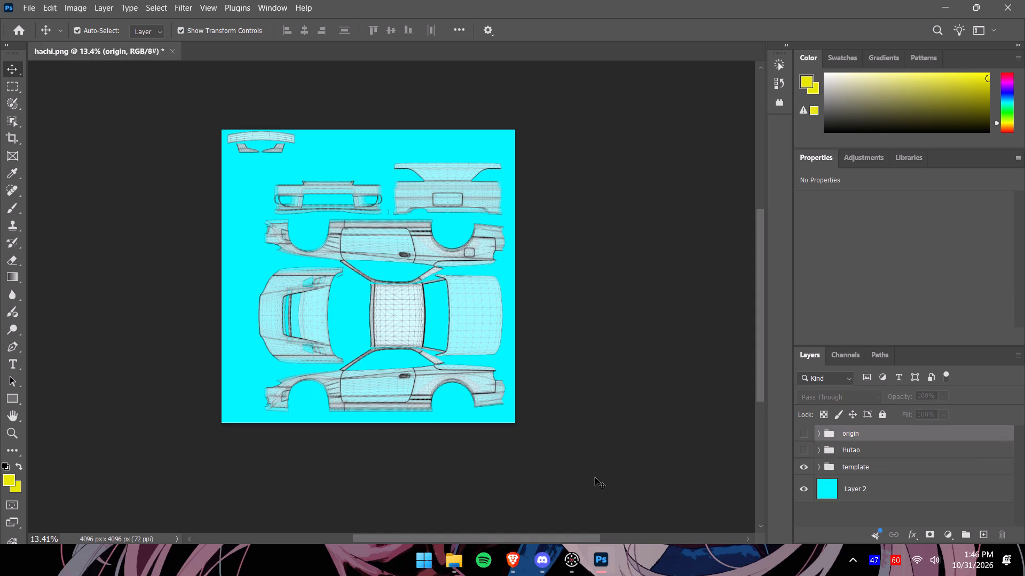
Place the lunar3 image from the nis15 Livery Template folder into hachi.png at its full canvas size.
{"action": "left_click", "coordinate": [453, 563]}
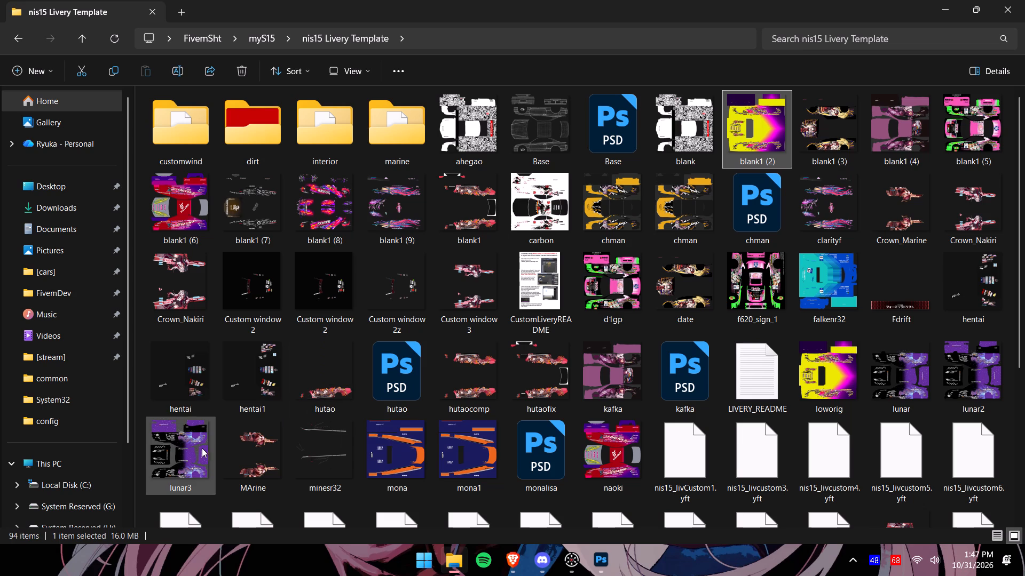
{"action": "left_click_drag", "start_coordinate": [176, 443], "coordinate": [177, 443]}
{"action": "left_click_drag", "start_coordinate": [177, 443], "coordinate": [391, 386]}
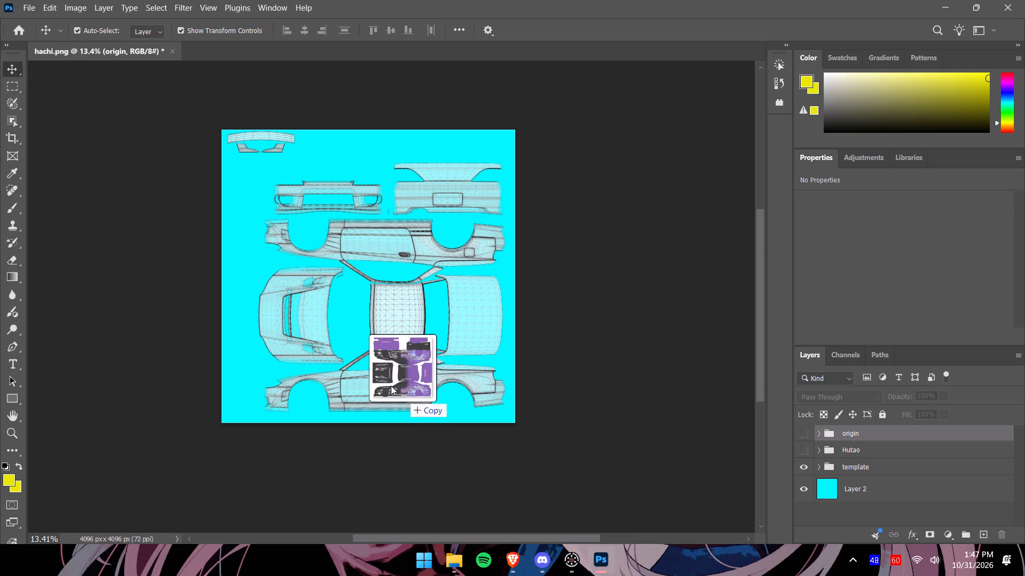
{"action": "left_click_drag", "start_coordinate": [391, 386], "coordinate": [380, 375]}
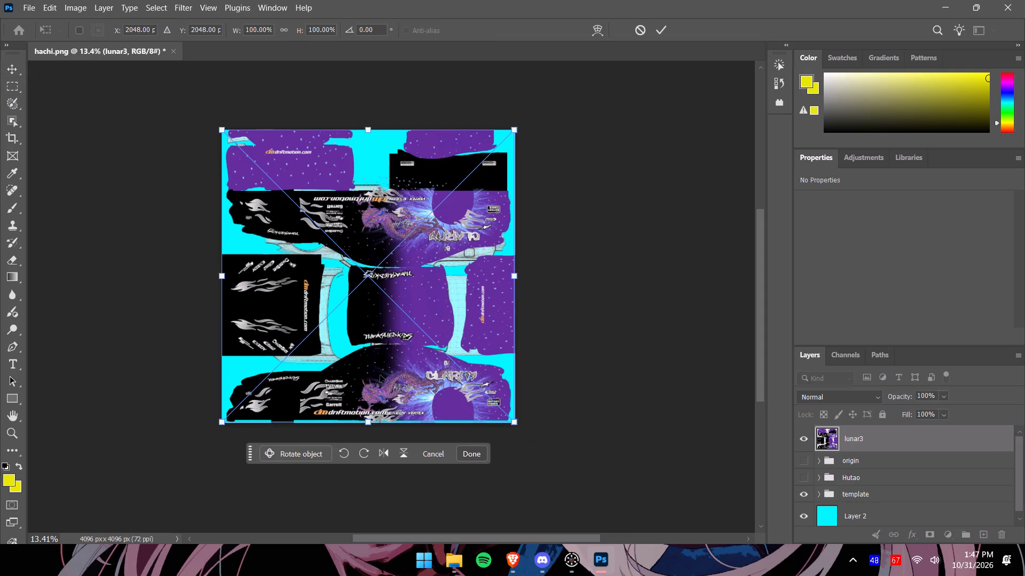
{"action": "right_click", "coordinate": [896, 459]}
Create a new layer group named clarity1 above the origin group.
{"action": "right_click", "coordinate": [896, 459]}
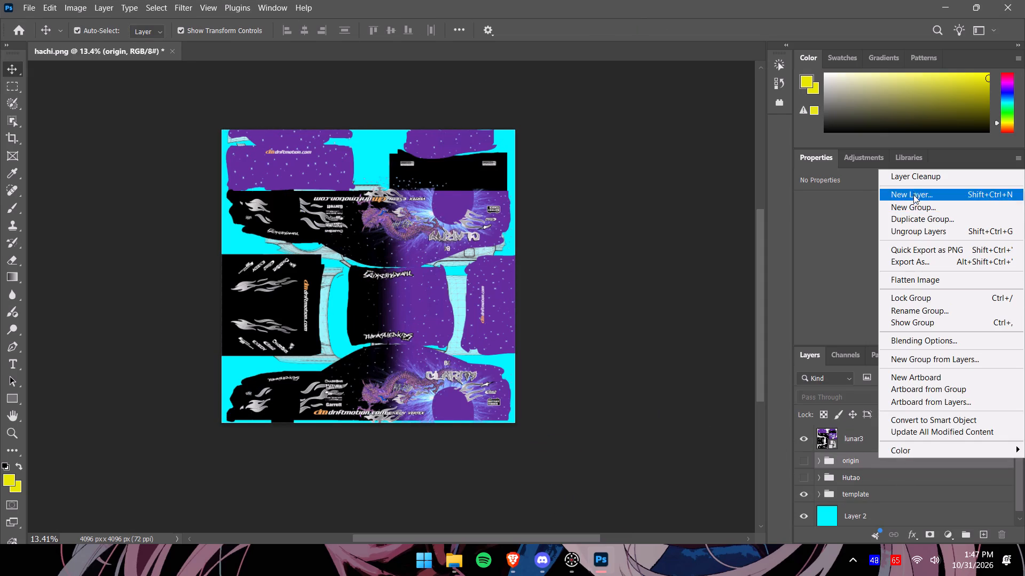
{"action": "left_click", "coordinate": [914, 211]}
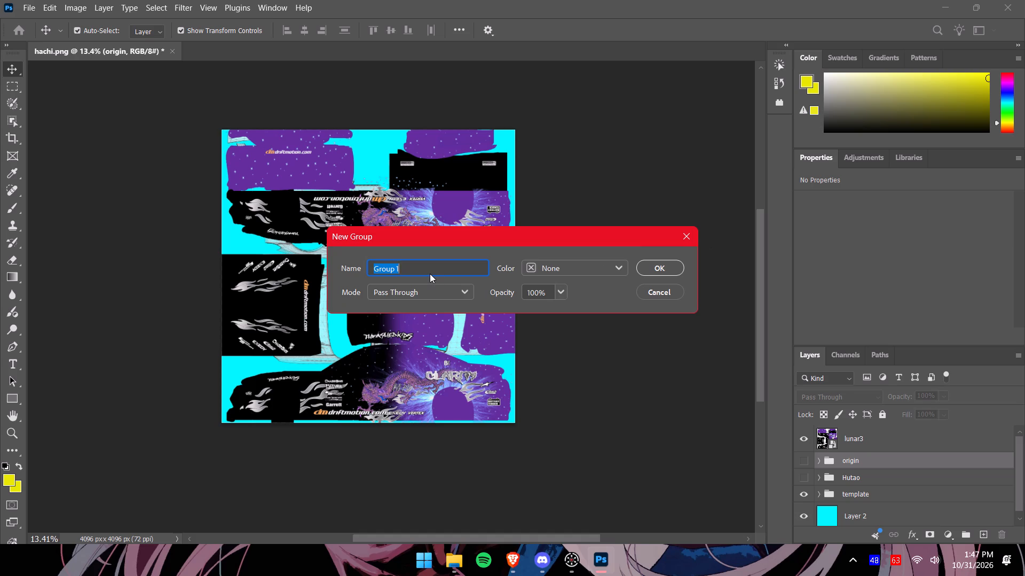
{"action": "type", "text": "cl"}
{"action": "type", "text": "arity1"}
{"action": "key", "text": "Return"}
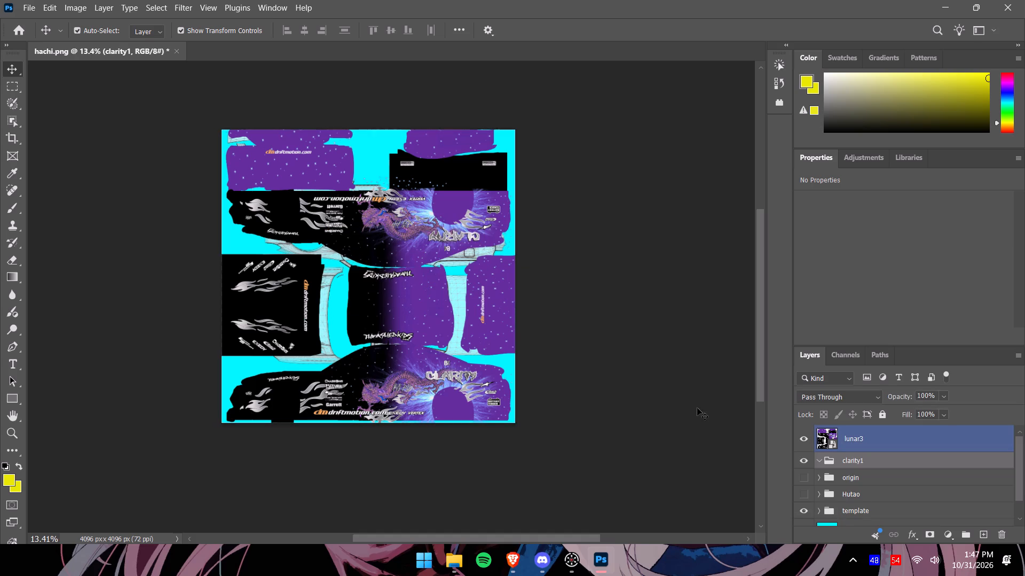
Move the lunar3 layer into the clarity1 group.
{"action": "left_click_drag", "start_coordinate": [866, 431], "coordinate": [871, 460]}
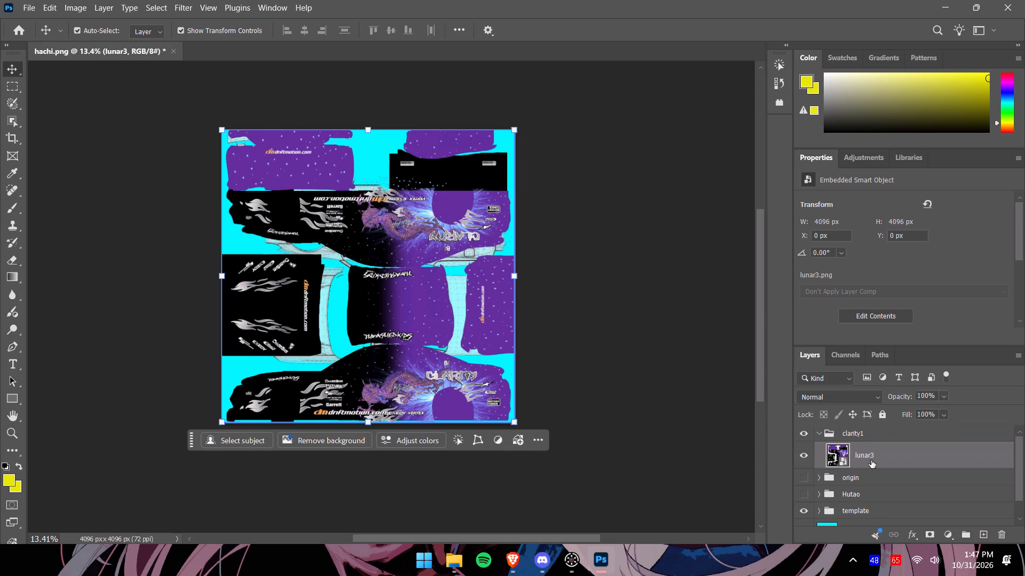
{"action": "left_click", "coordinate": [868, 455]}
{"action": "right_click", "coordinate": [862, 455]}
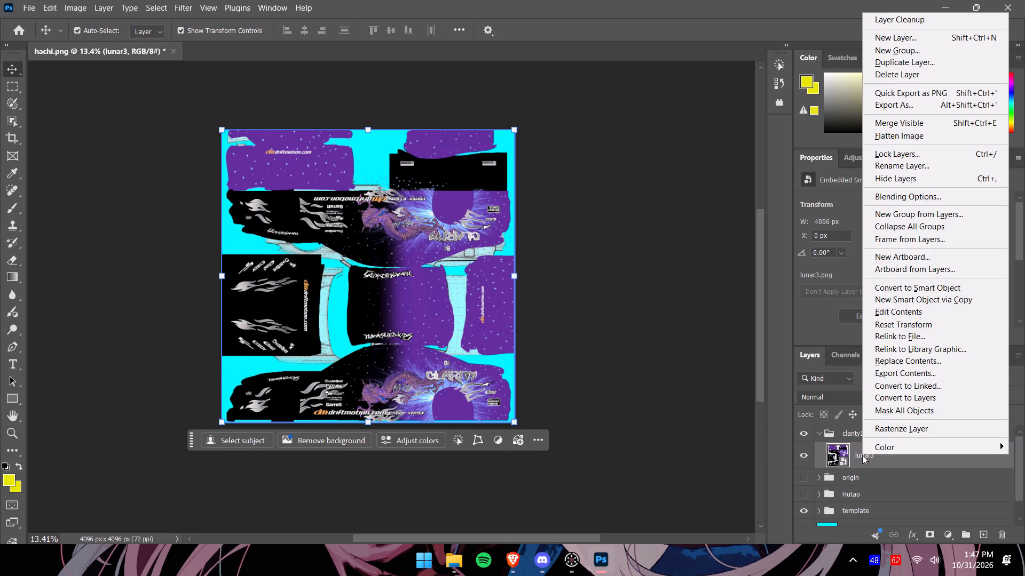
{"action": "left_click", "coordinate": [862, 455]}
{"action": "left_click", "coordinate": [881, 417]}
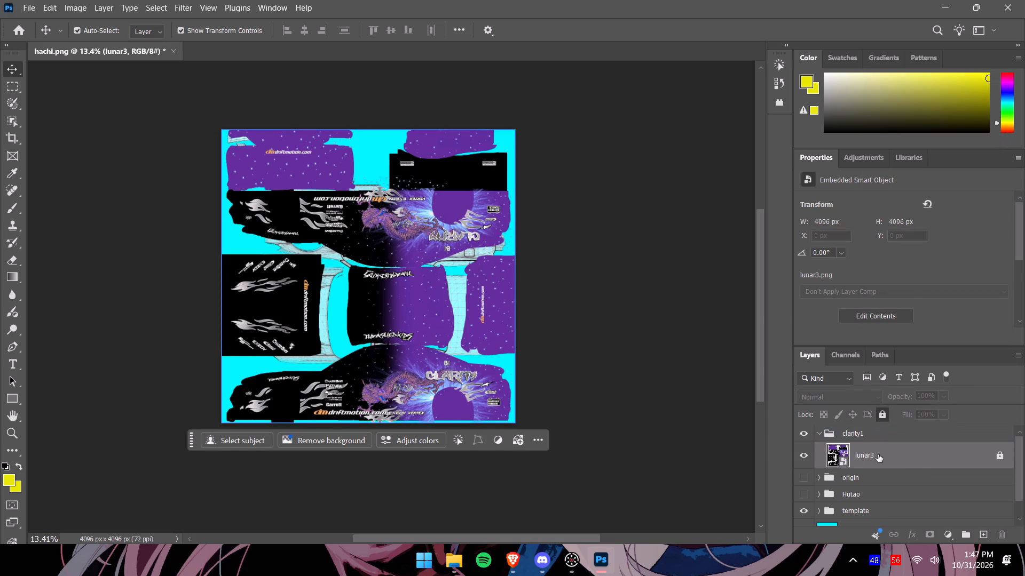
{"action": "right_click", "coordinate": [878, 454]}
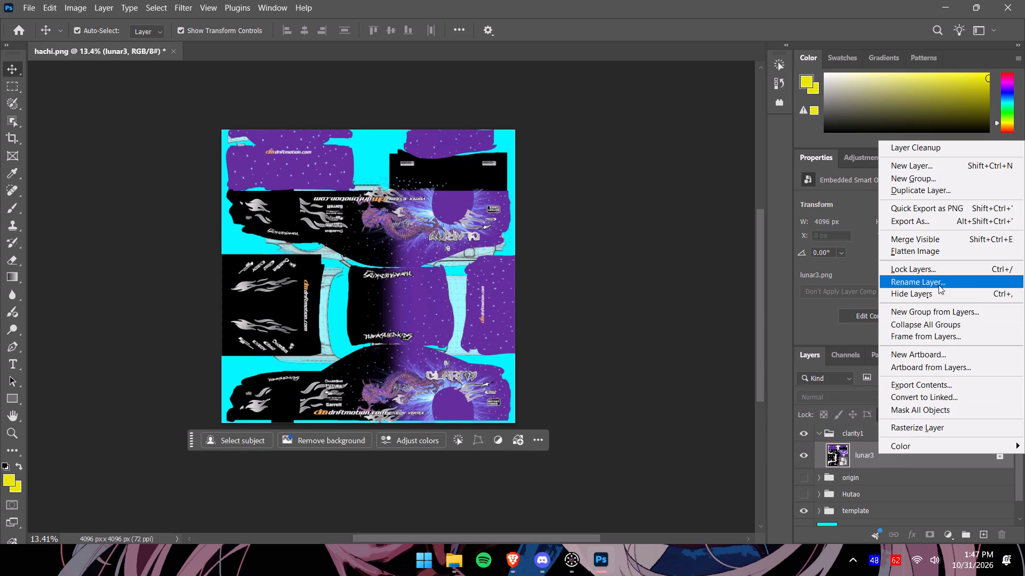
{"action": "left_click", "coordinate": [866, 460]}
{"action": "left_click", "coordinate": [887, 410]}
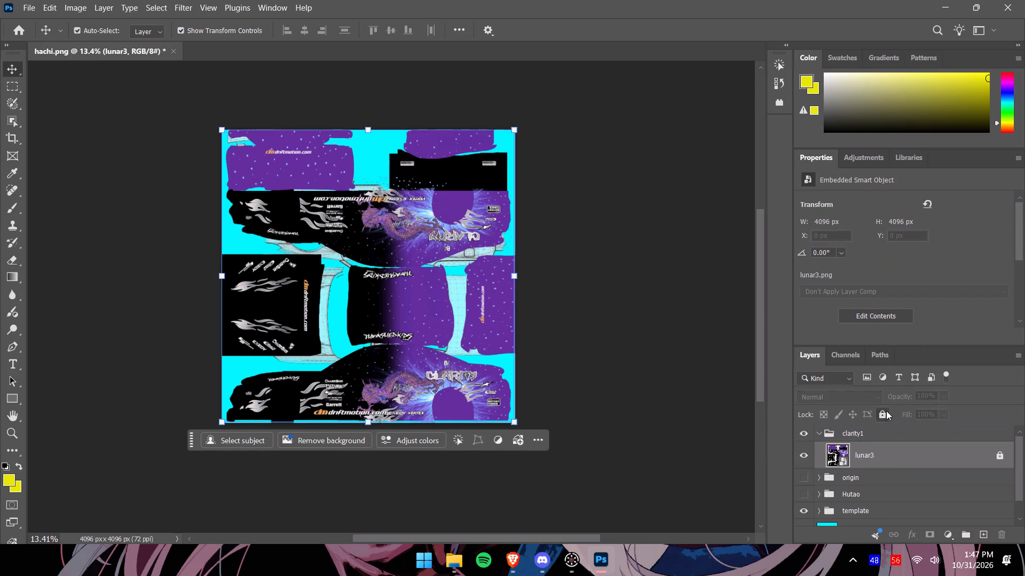
Lower the lunar3 layer's opacity to 71%.
{"action": "left_click", "coordinate": [947, 395]}
{"action": "left_click_drag", "start_coordinate": [956, 411], "coordinate": [936, 412]}
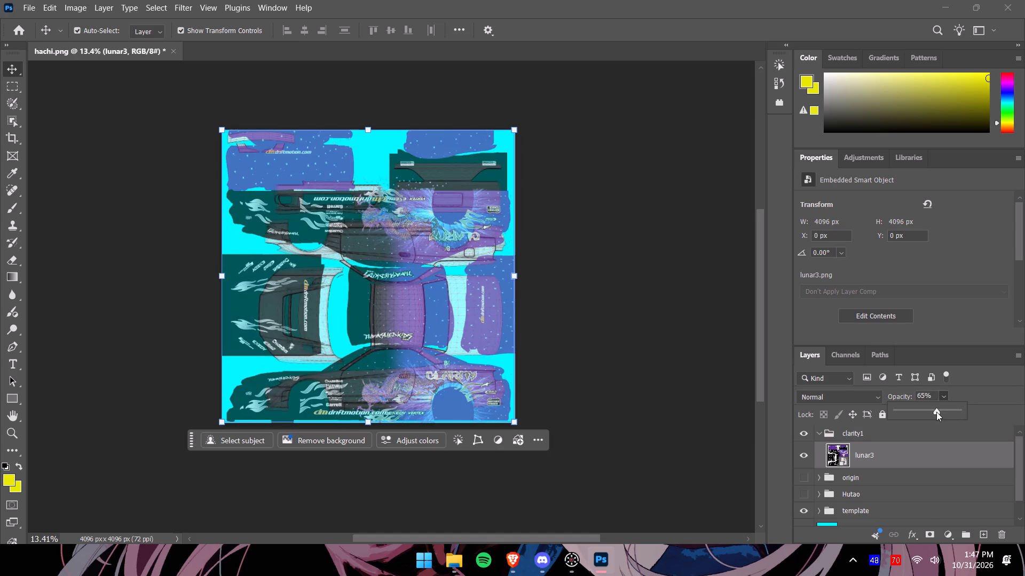
{"action": "left_click_drag", "start_coordinate": [936, 412], "coordinate": [940, 414]}
Copy the full-width strip with the lower car side from lunar3 onto a new layer, and hide lunar3.
{"action": "scroll", "coordinate": [396, 402], "scroll_direction": "up", "scroll_amount": 8, "text": "alt"}
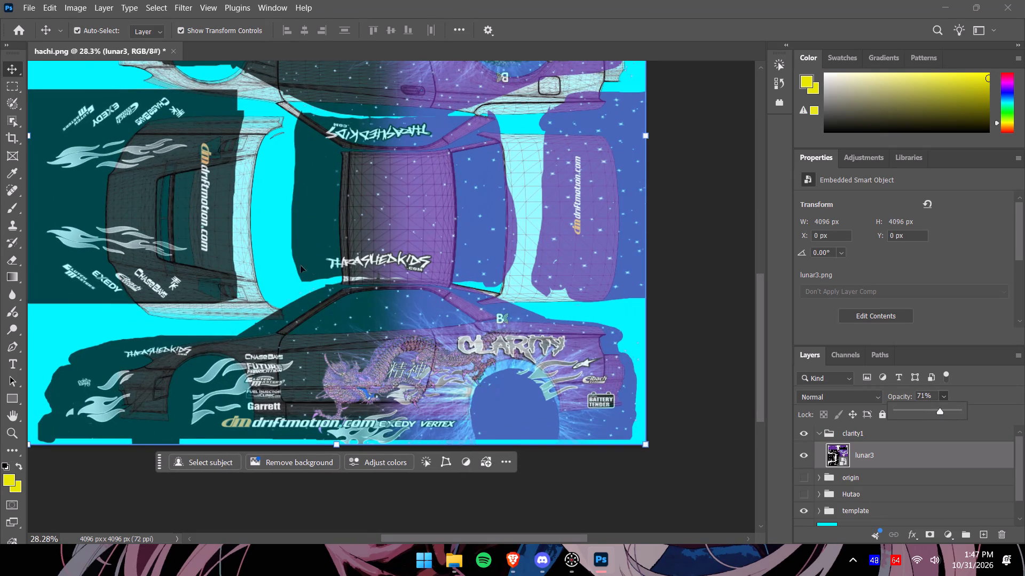
{"action": "scroll", "coordinate": [315, 267], "scroll_direction": "down", "scroll_amount": 1, "text": "alt"}
{"action": "left_click", "coordinate": [21, 83]}
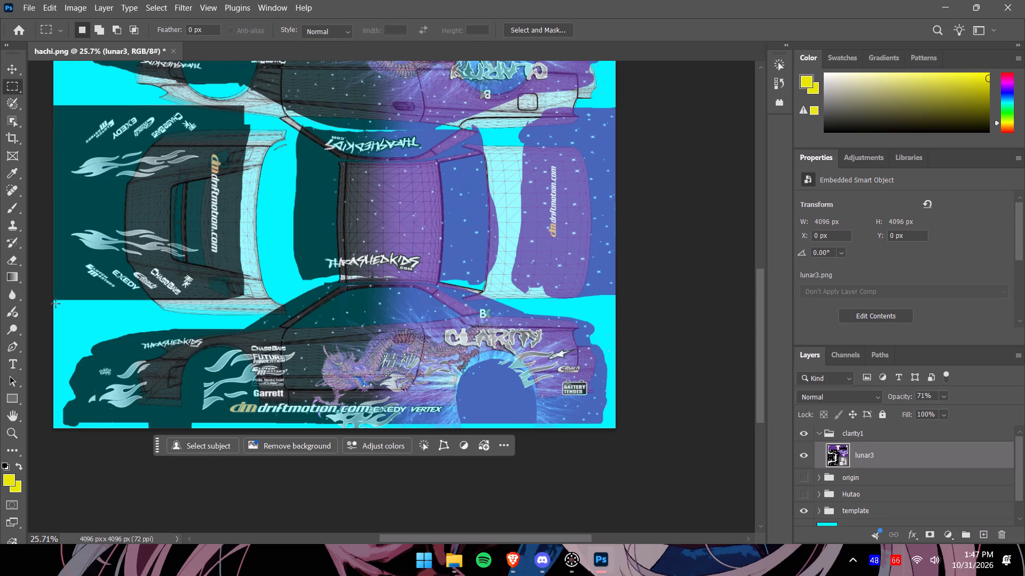
{"action": "left_click_drag", "start_coordinate": [55, 301], "coordinate": [515, 406]}
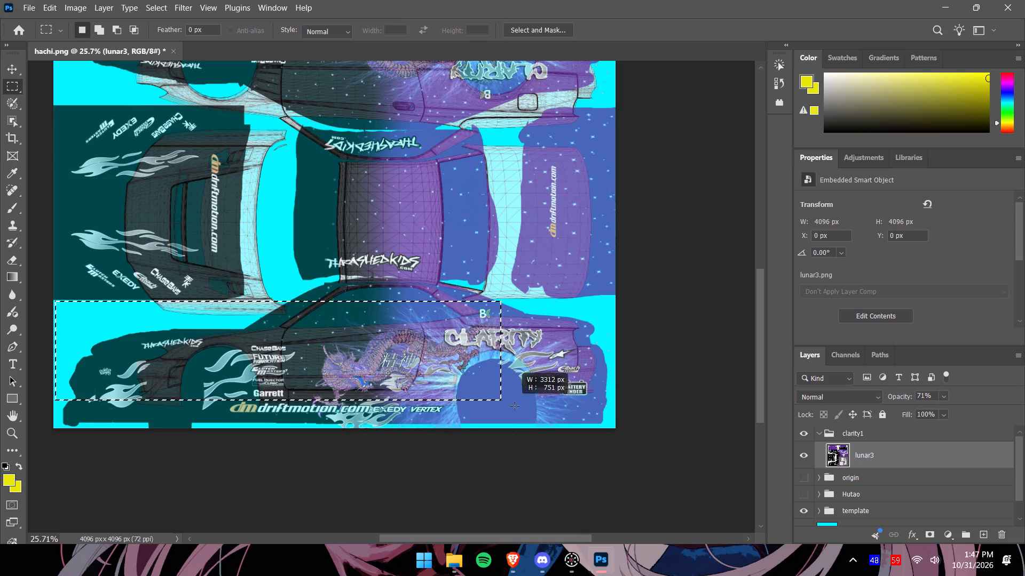
{"action": "left_click_drag", "start_coordinate": [515, 406], "coordinate": [621, 428]}
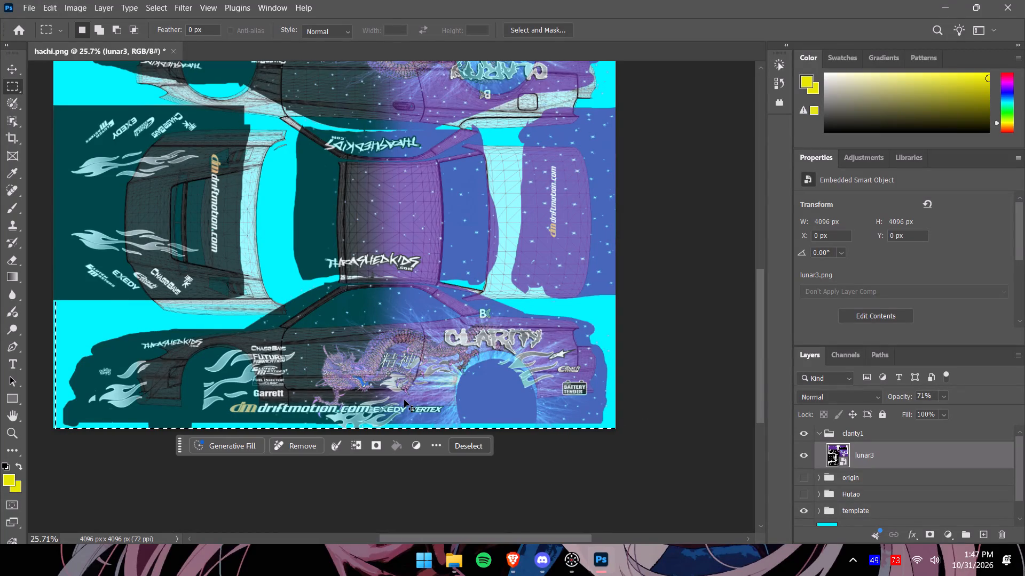
{"action": "key", "text": "ctrl+c"}
{"action": "key", "text": "ctrl+v"}
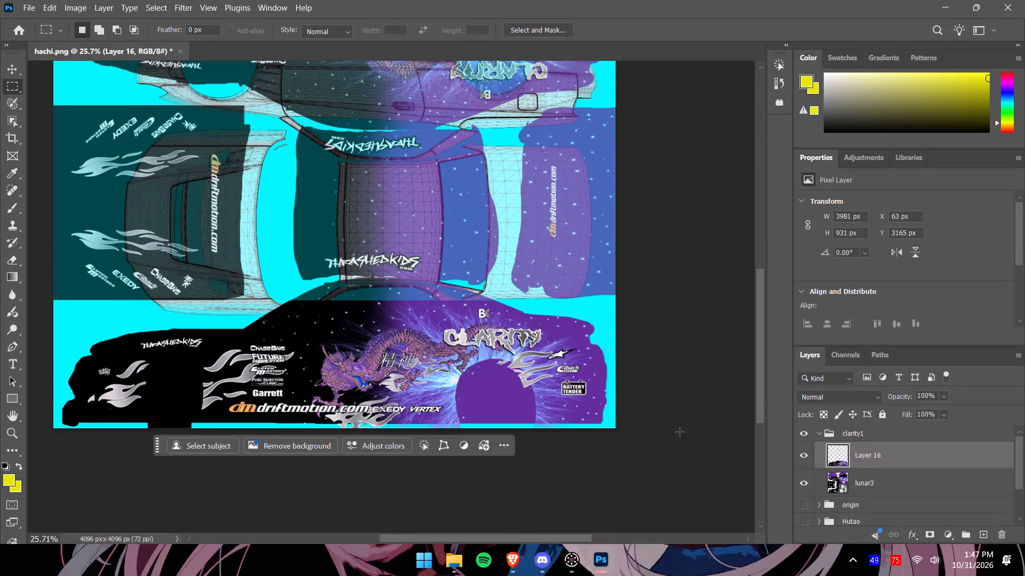
{"action": "left_click", "coordinate": [805, 484]}
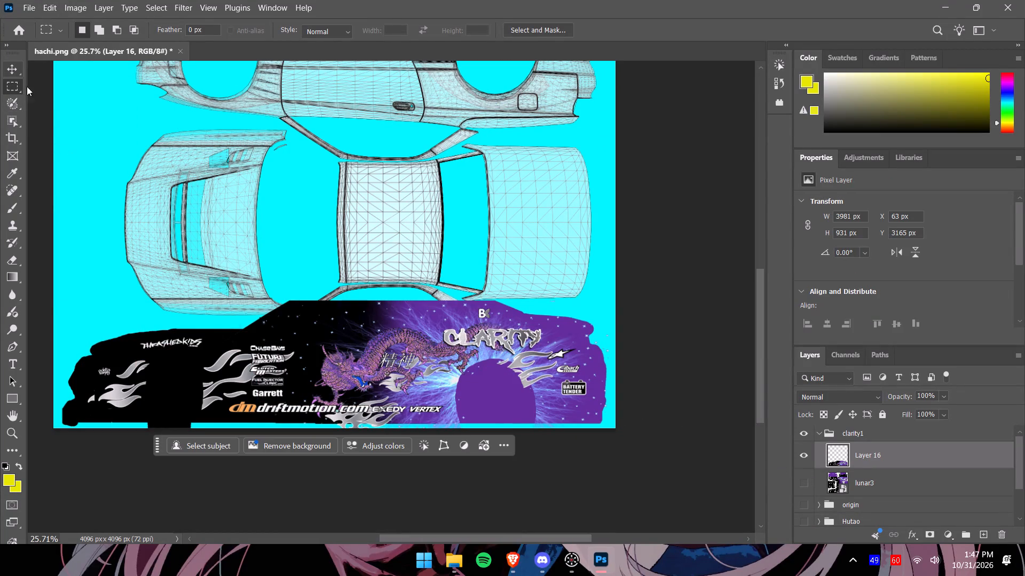
Lower the opacity of the copied car-side layer to 72%.
{"action": "left_click", "coordinate": [943, 396]}
{"action": "left_click_drag", "start_coordinate": [953, 411], "coordinate": [946, 411]}
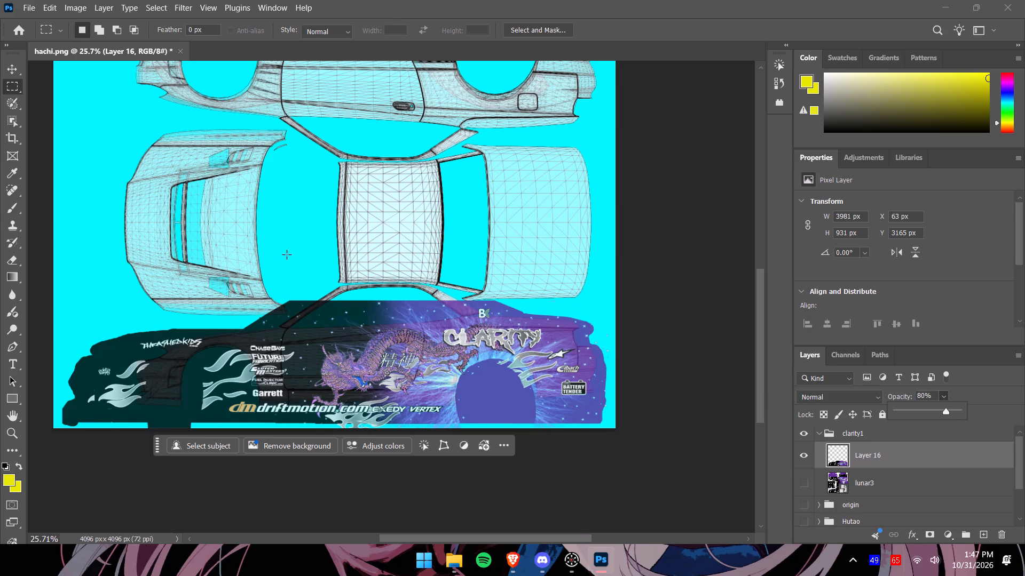
{"action": "left_click_drag", "start_coordinate": [947, 410], "coordinate": [941, 411]}
Scale the copied car side to about 90% width and 82% height over the template's lower side view.
{"action": "left_click", "coordinate": [14, 71]}
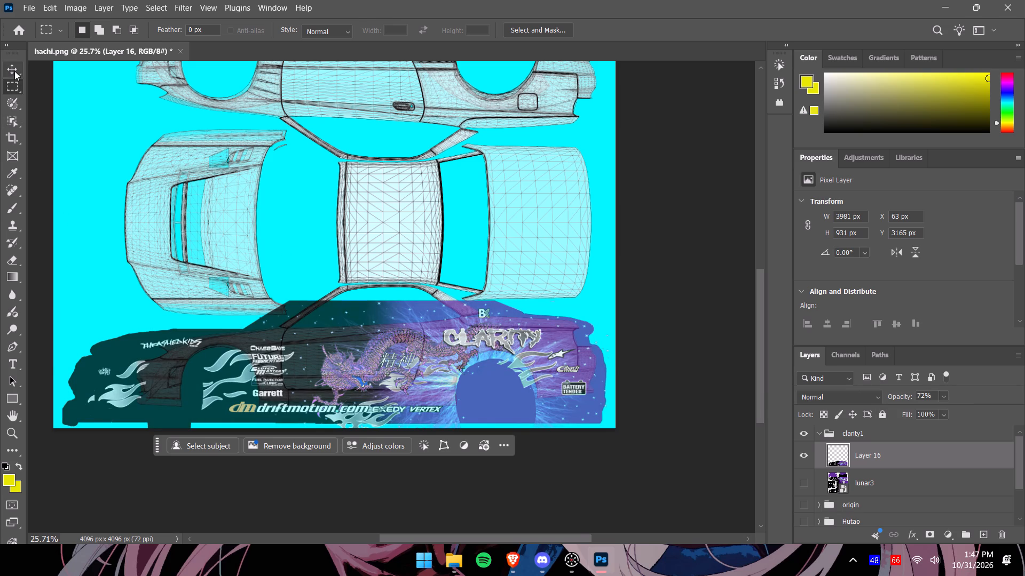
{"action": "left_click_drag", "start_coordinate": [64, 364], "coordinate": [103, 364]}
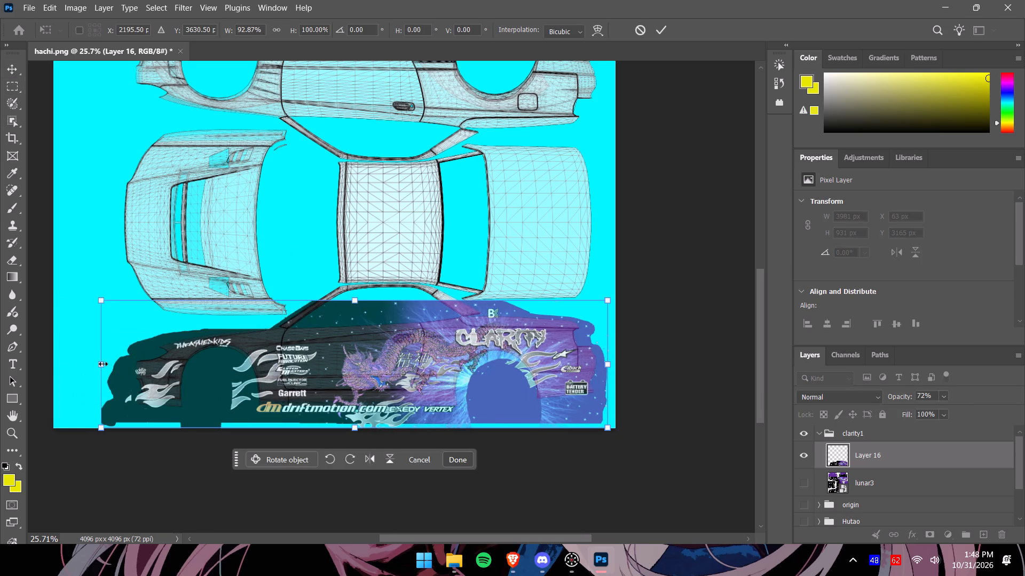
{"action": "left_click_drag", "start_coordinate": [101, 365], "coordinate": [116, 365]}
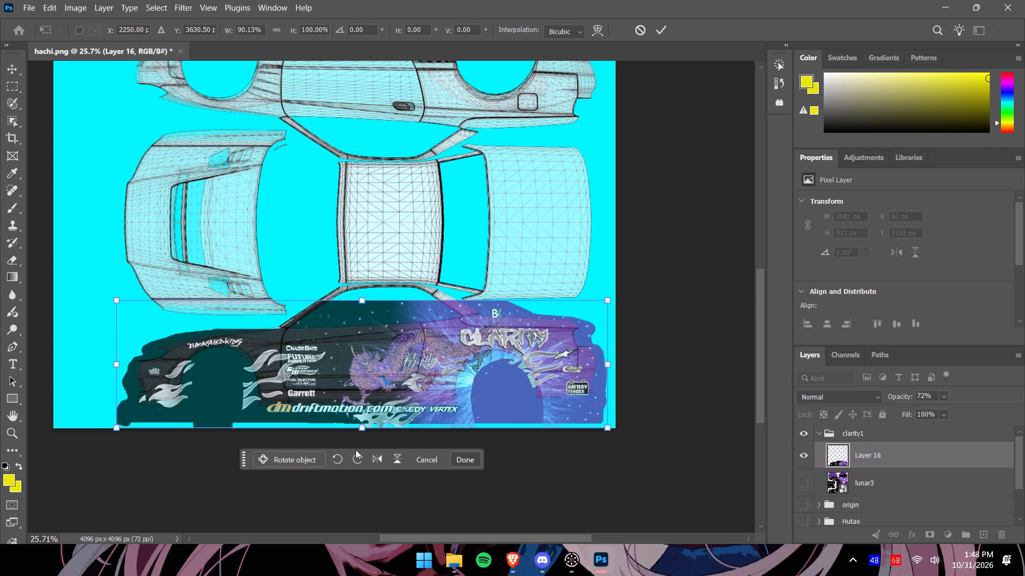
{"action": "left_click_drag", "start_coordinate": [363, 430], "coordinate": [367, 416]}
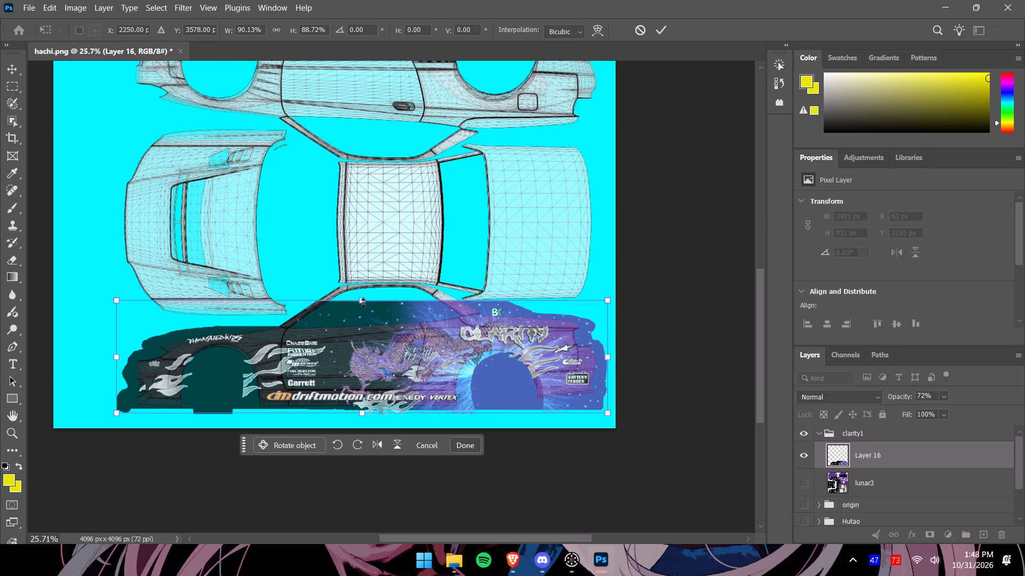
{"action": "left_click_drag", "start_coordinate": [364, 303], "coordinate": [365, 310]}
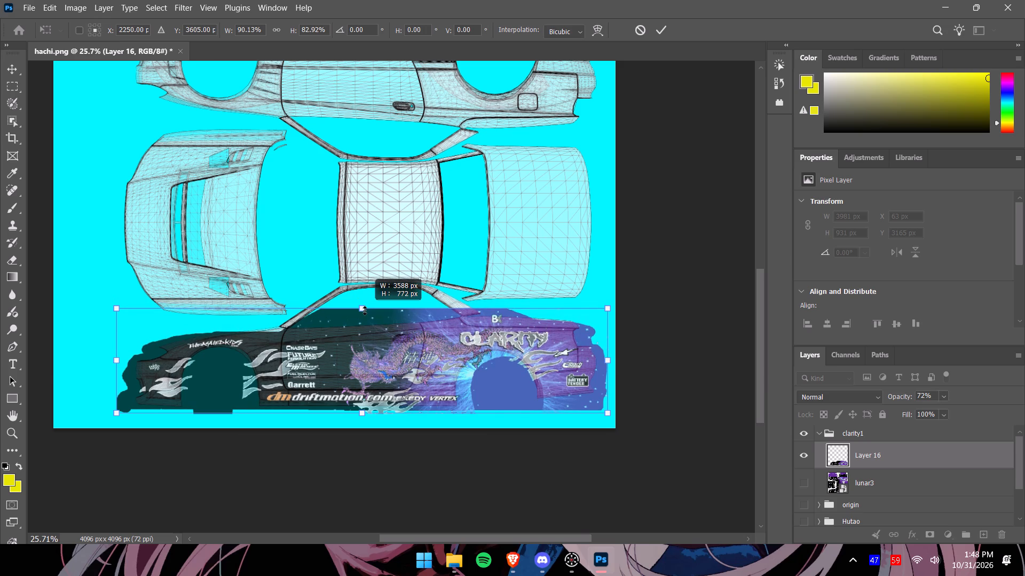
{"action": "left_click_drag", "start_coordinate": [365, 310], "coordinate": [365, 311]}
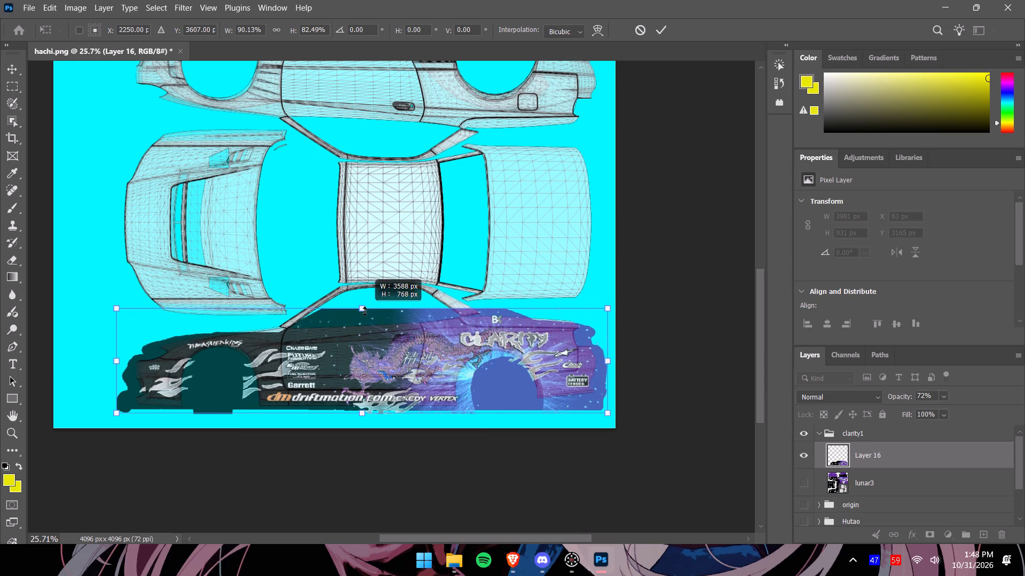
{"action": "left_click_drag", "start_coordinate": [365, 311], "coordinate": [365, 312]}
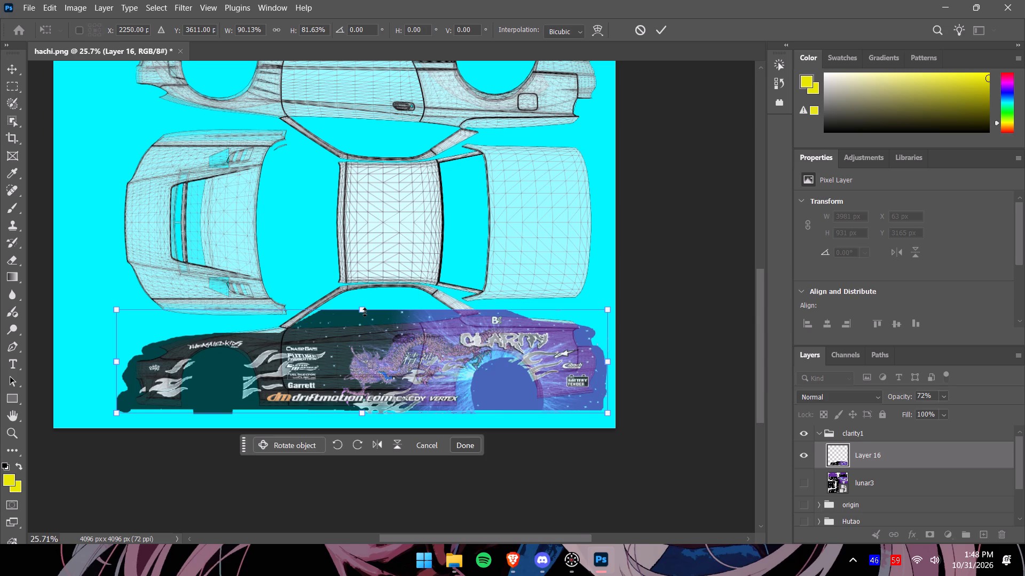
Narrow the copied car side further from its front end to about 89.6% width, checking its fit against the wireframe.
{"action": "scroll", "coordinate": [276, 367], "scroll_direction": "up", "scroll_amount": 5, "text": "alt"}
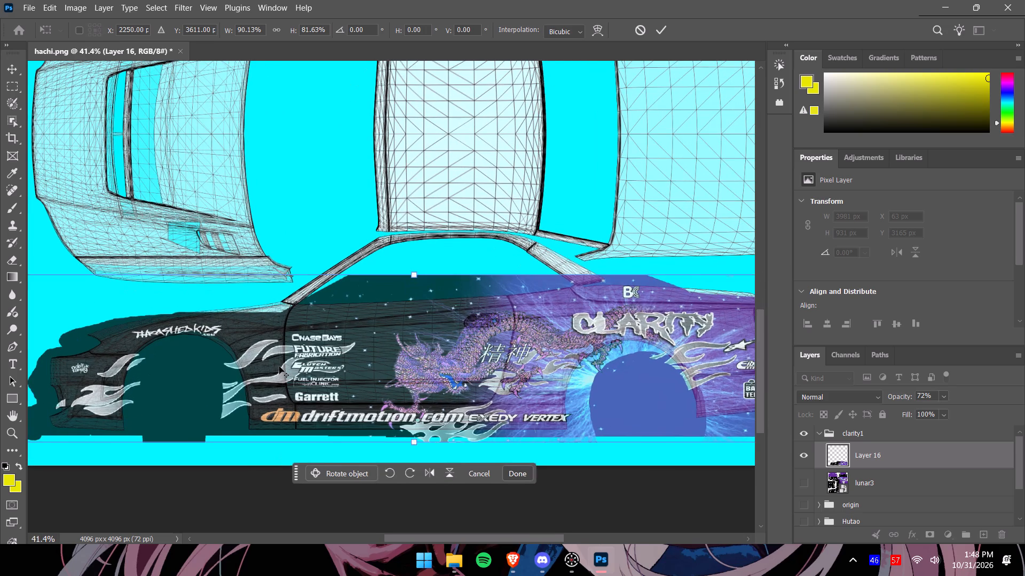
{"action": "scroll", "coordinate": [279, 366], "scroll_direction": "down", "scroll_amount": 1, "text": "alt"}
{"action": "left_click_drag", "start_coordinate": [41, 357], "coordinate": [49, 358]}
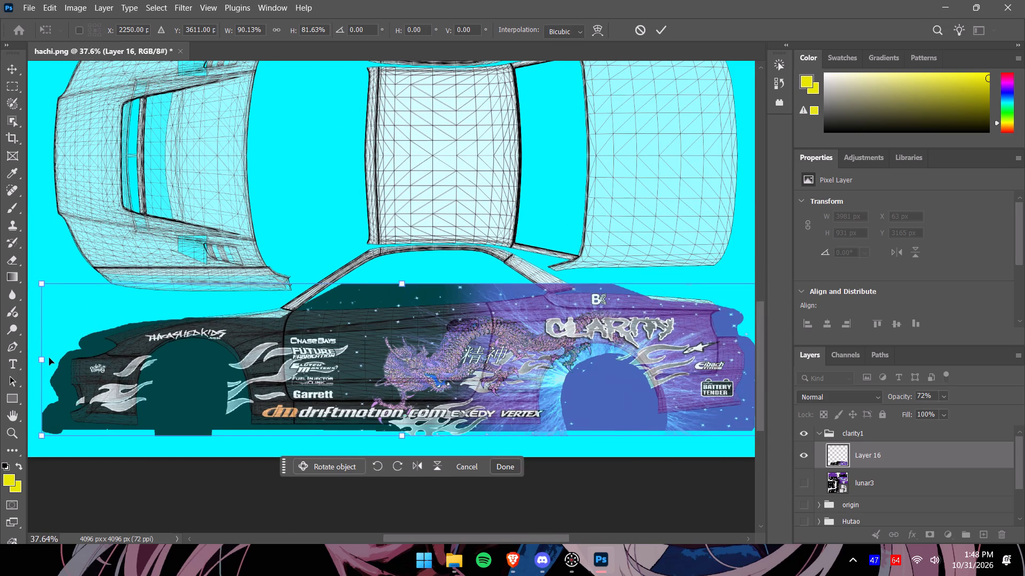
{"action": "left_click_drag", "start_coordinate": [49, 358], "coordinate": [51, 358]}
{"action": "left_click_drag", "start_coordinate": [42, 361], "coordinate": [49, 360]}
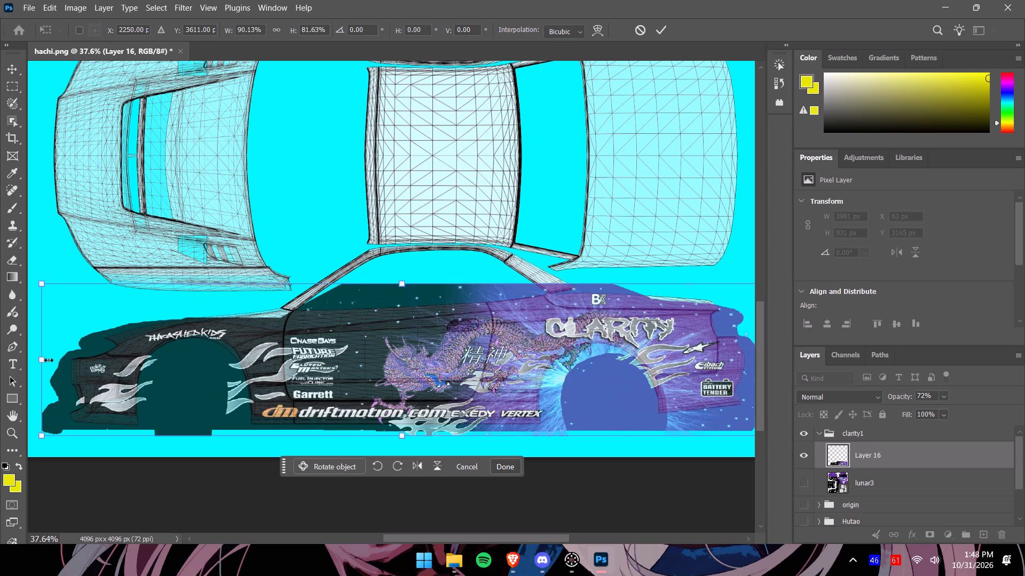
{"action": "left_click_drag", "start_coordinate": [49, 360], "coordinate": [51, 360]}
{"action": "left_click", "coordinate": [42, 359]}
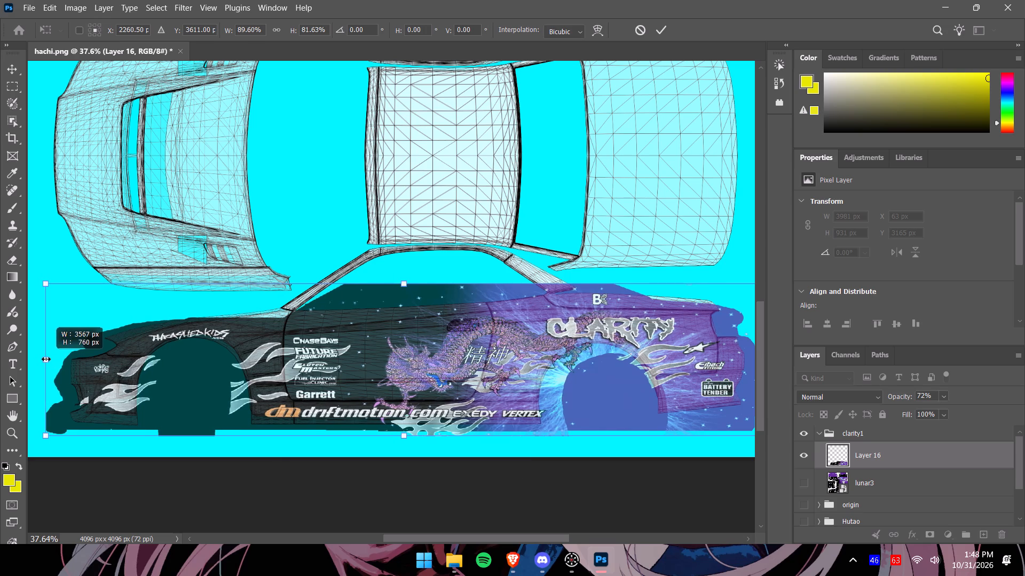
{"action": "scroll", "coordinate": [70, 415], "scroll_direction": "up", "scroll_amount": 7, "text": "alt"}
{"action": "scroll", "coordinate": [110, 433], "scroll_direction": "up", "scroll_amount": 3, "text": "alt"}
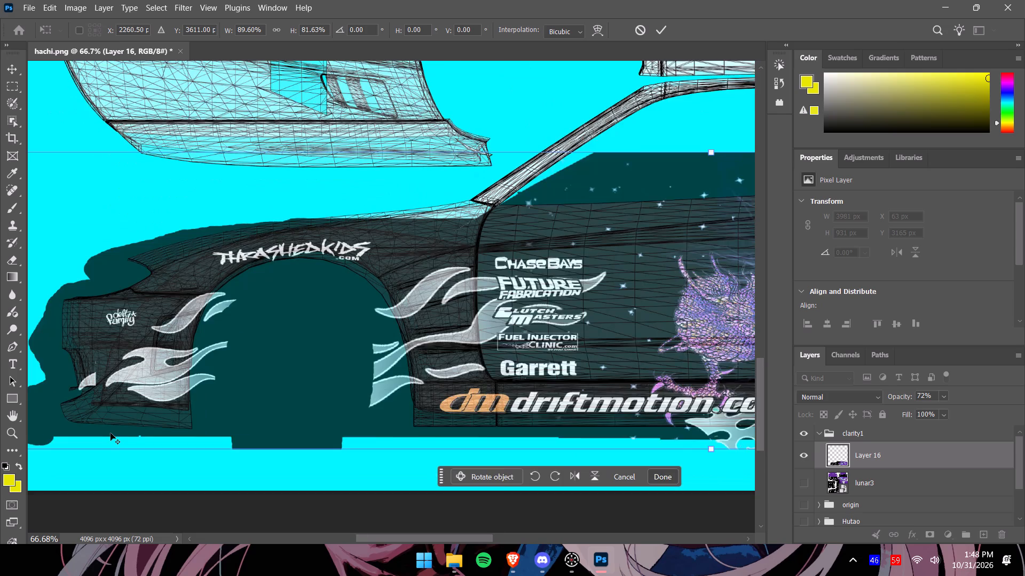
{"action": "scroll", "coordinate": [109, 433], "scroll_direction": "down", "scroll_amount": 4, "text": "alt"}
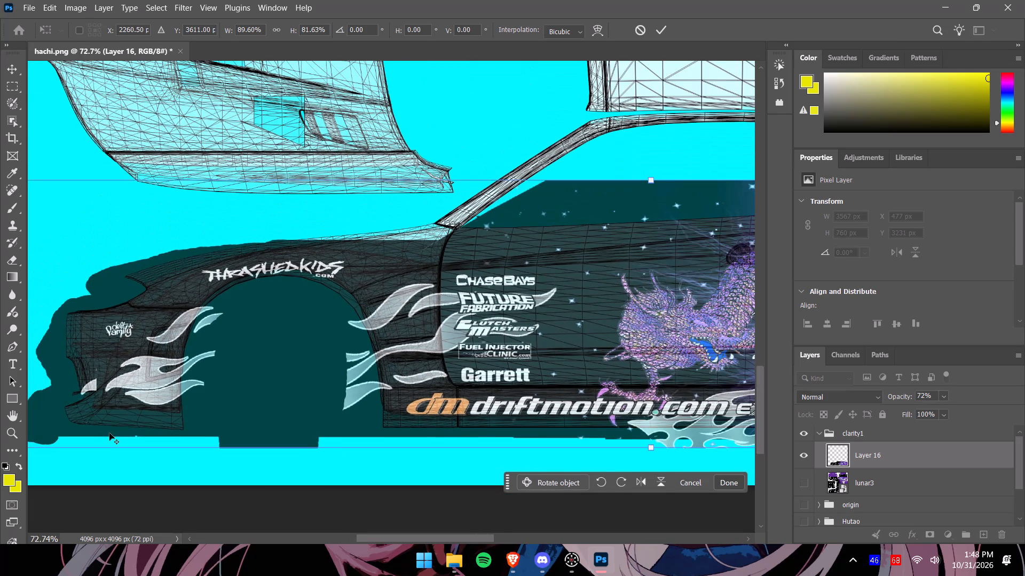
{"action": "scroll", "coordinate": [109, 433], "scroll_direction": "down", "scroll_amount": 3, "text": "alt"}
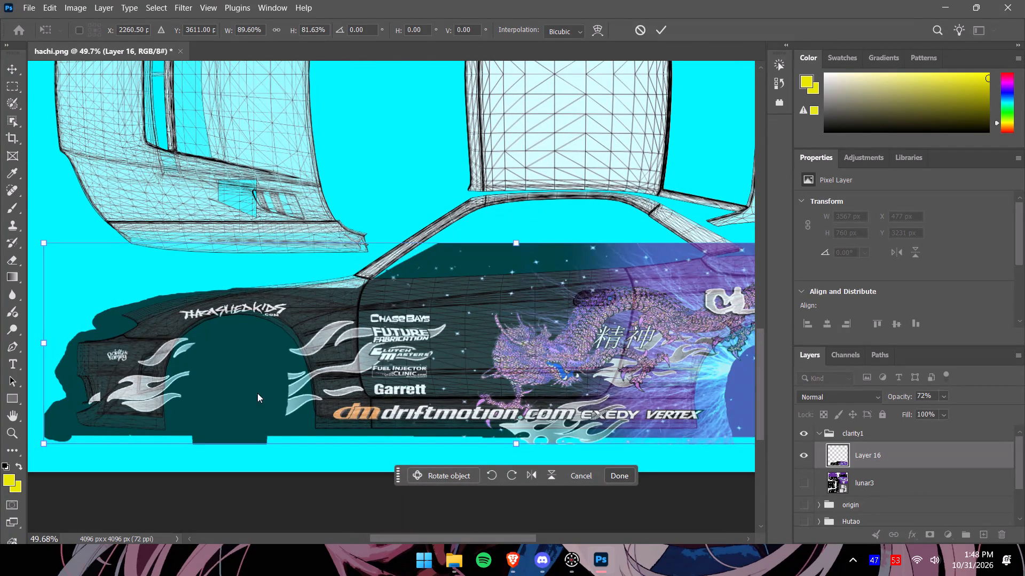
Set the car-side layer to 100% opacity and sample its black from the front wheel area as the foreground colour.
{"action": "left_click", "coordinate": [11, 171]}
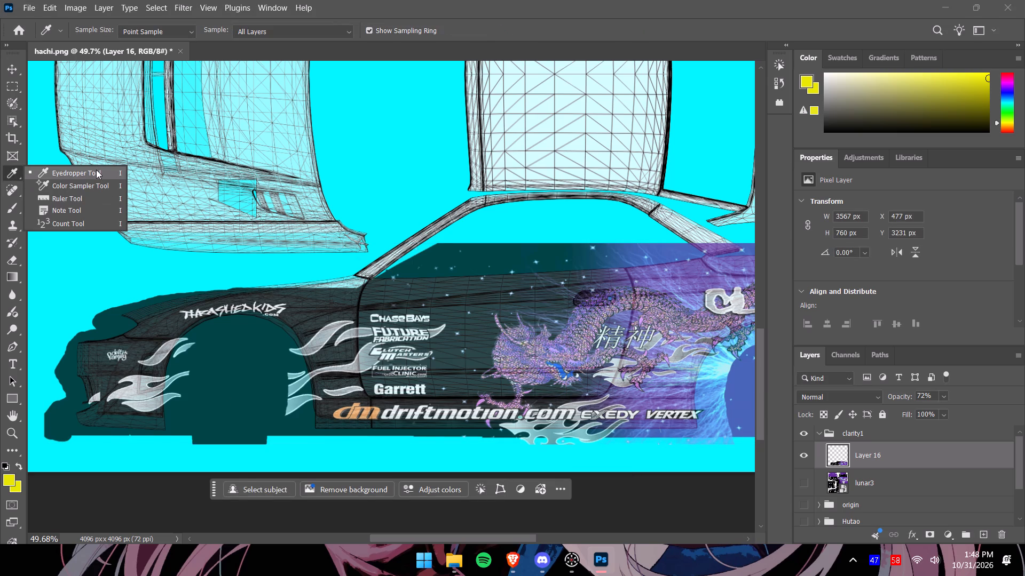
{"action": "left_click", "coordinate": [96, 170]}
{"action": "left_click", "coordinate": [212, 386]}
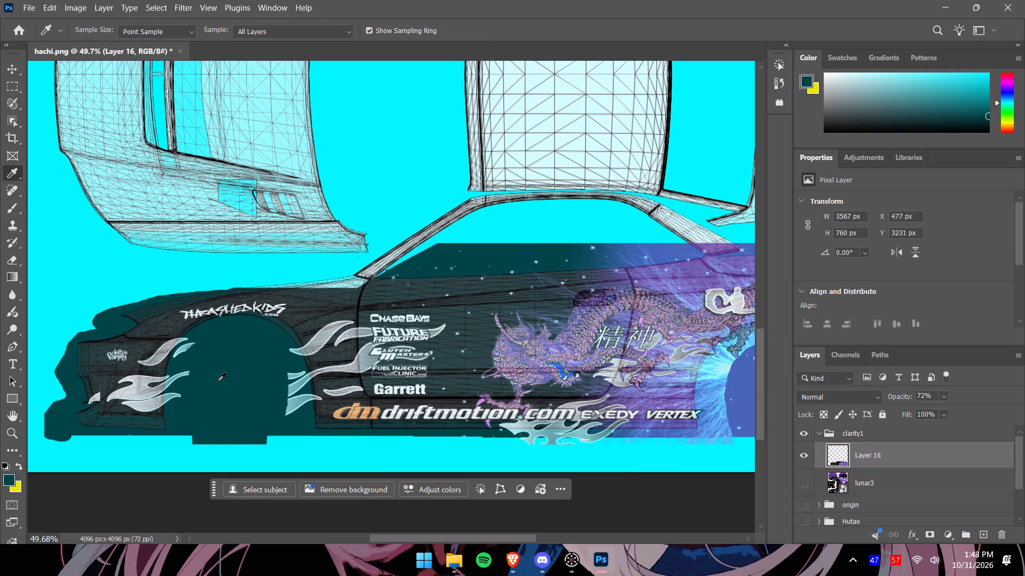
{"action": "left_click", "coordinate": [945, 397]}
{"action": "left_click_drag", "start_coordinate": [956, 412], "coordinate": [998, 411]}
{"action": "left_click", "coordinate": [233, 370]}
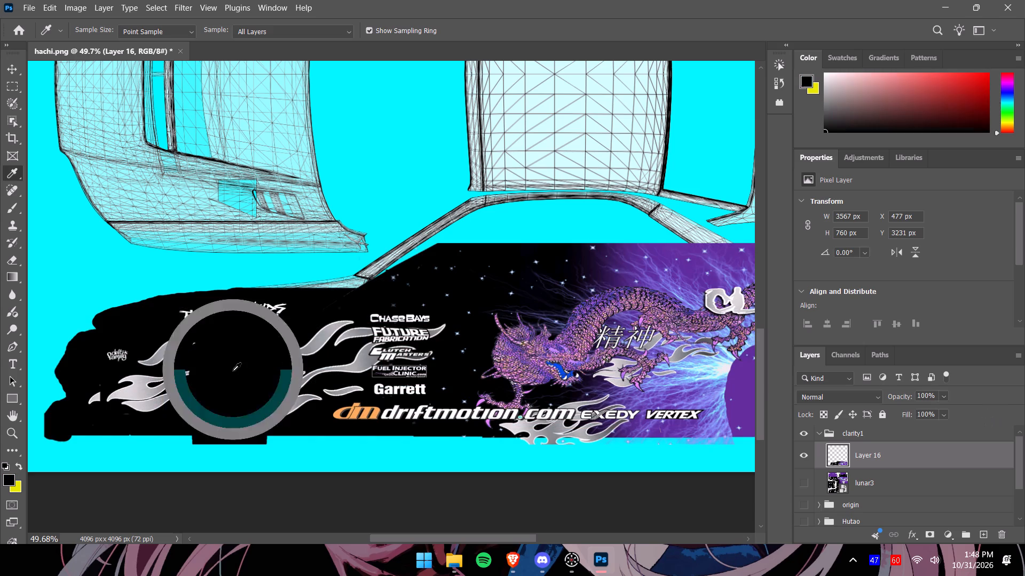
Lower the car-side layer's opacity to 74%.
{"action": "left_click", "coordinate": [945, 394]}
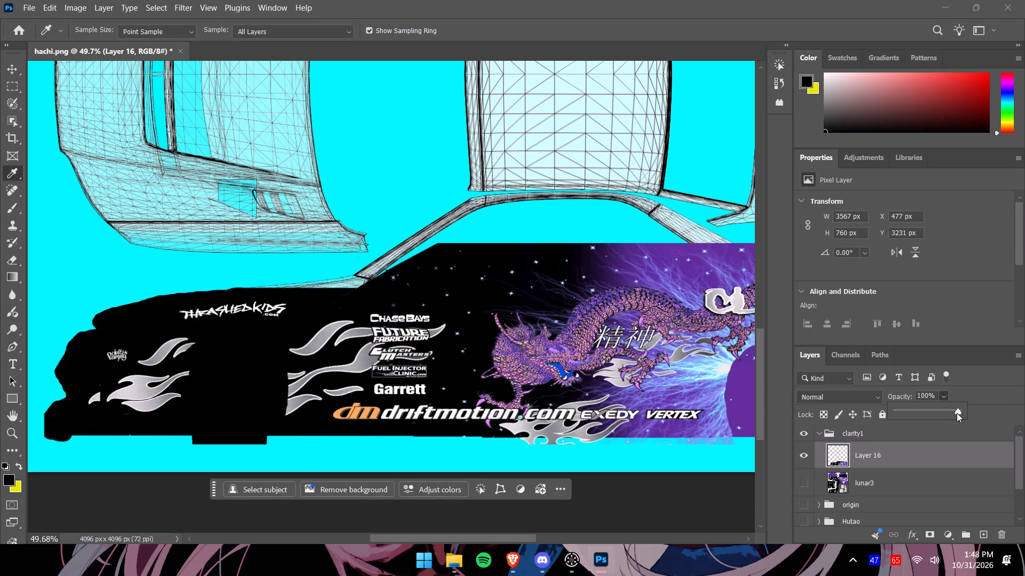
{"action": "left_click_drag", "start_coordinate": [957, 413], "coordinate": [942, 413]}
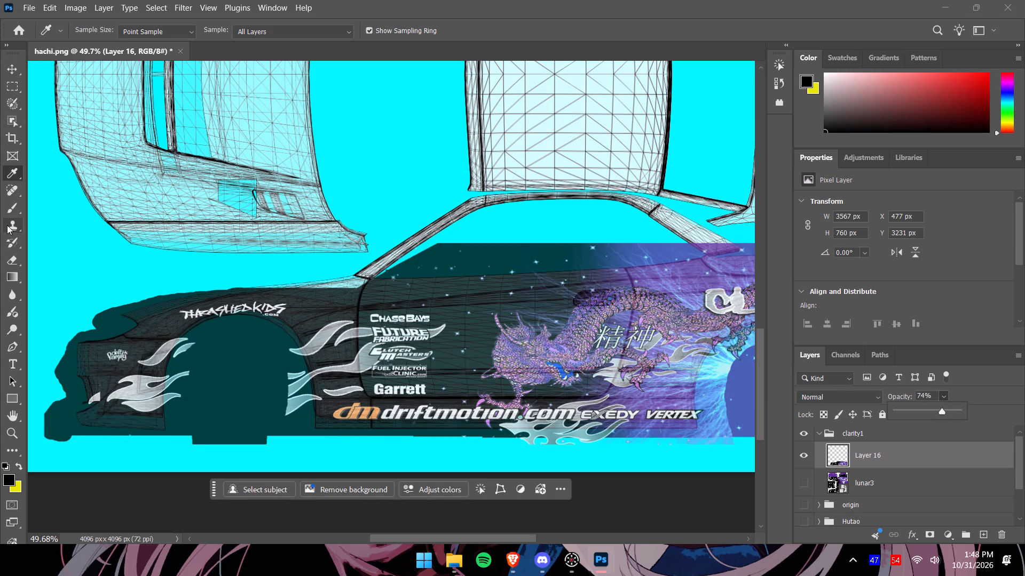
Brush black along the front fender's uncovered upper edge up to the base of the windshield pillar on the car-side layer.
{"action": "left_click", "coordinate": [10, 210]}
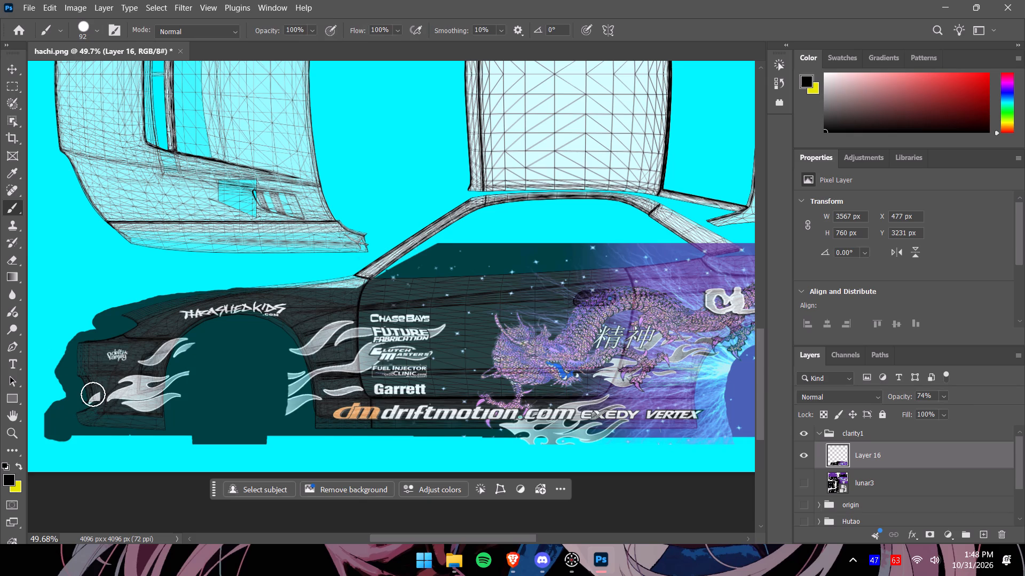
{"action": "left_click", "coordinate": [92, 393]}
{"action": "scroll", "coordinate": [290, 288], "scroll_direction": "up", "scroll_amount": 9, "text": "alt"}
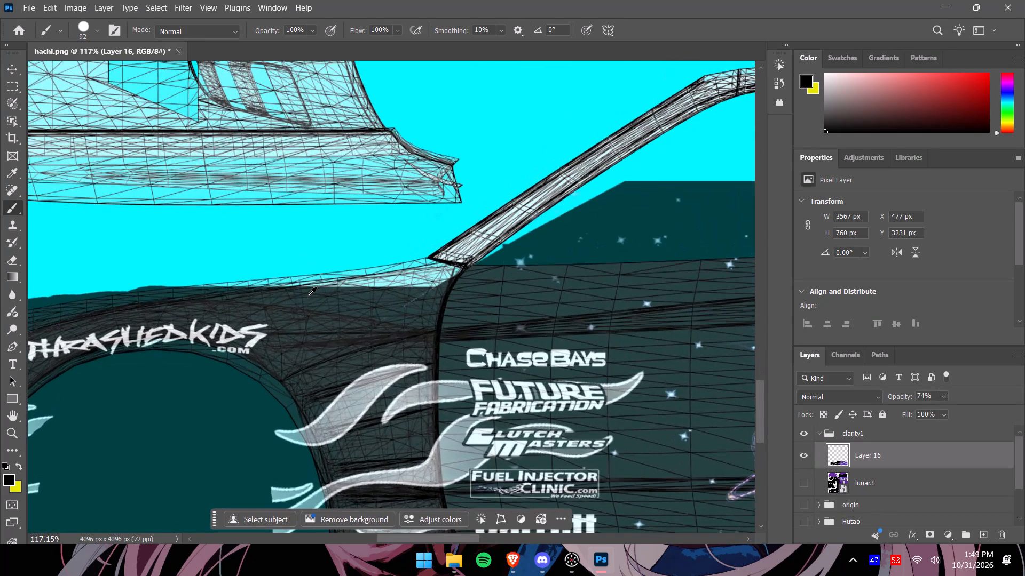
{"action": "left_click_drag", "start_coordinate": [186, 280], "coordinate": [272, 277]}
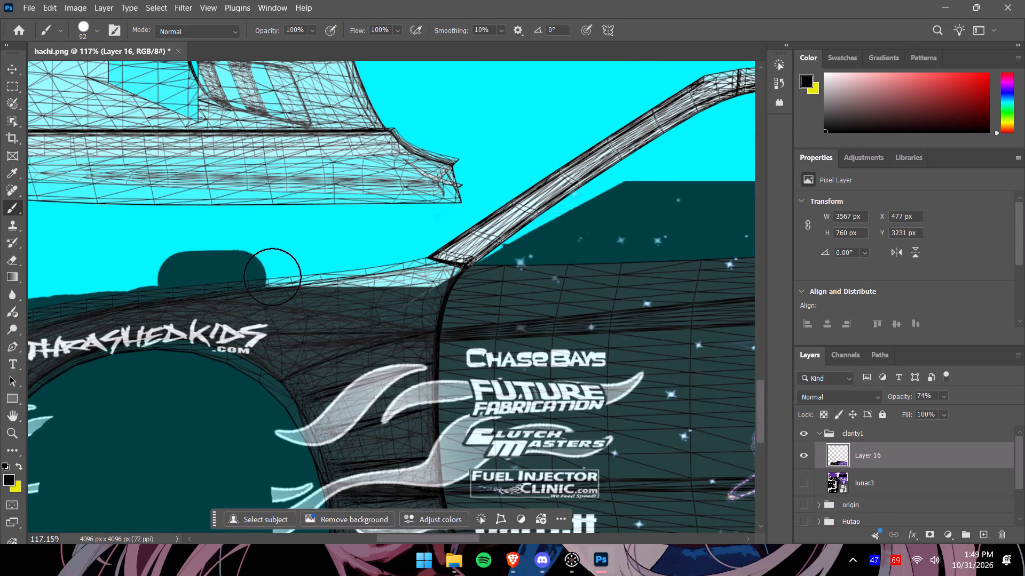
{"action": "left_click_drag", "start_coordinate": [272, 277], "coordinate": [438, 257]}
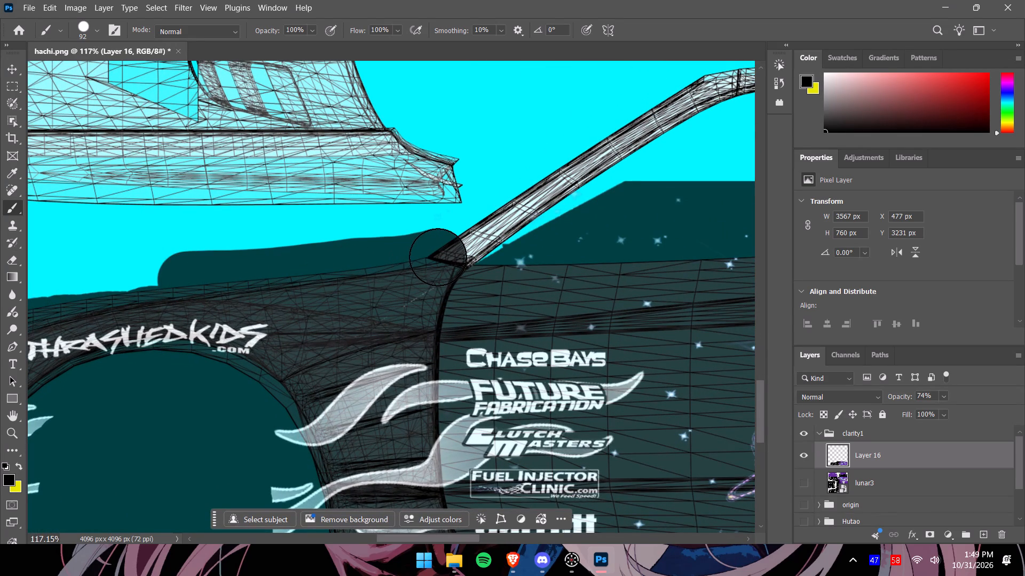
{"action": "left_click_drag", "start_coordinate": [438, 257], "coordinate": [349, 313]}
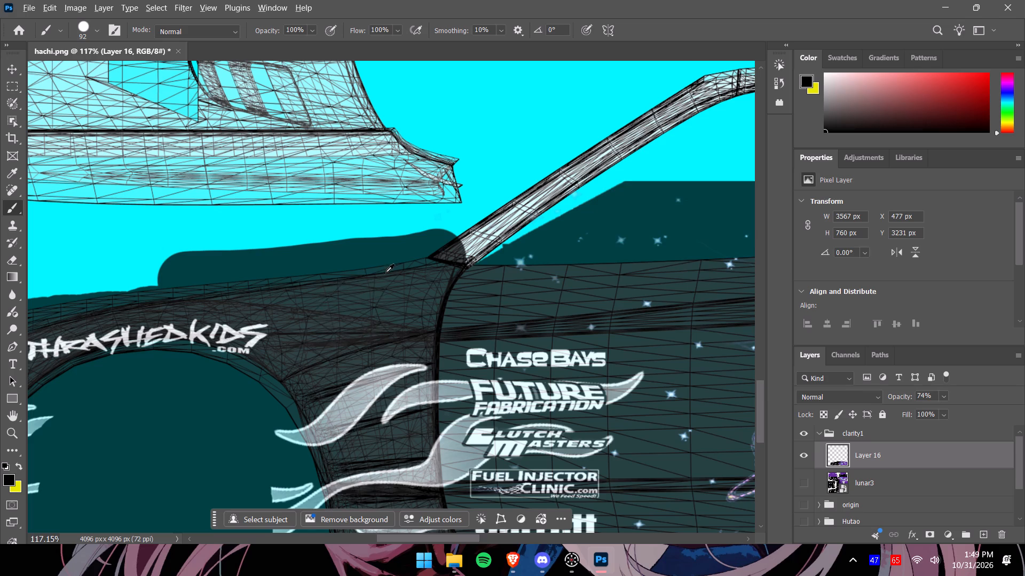
Extend the black brushwork up the lower part of the windshield pillar.
{"action": "scroll", "coordinate": [390, 270], "scroll_direction": "down", "scroll_amount": 7, "text": "alt"}
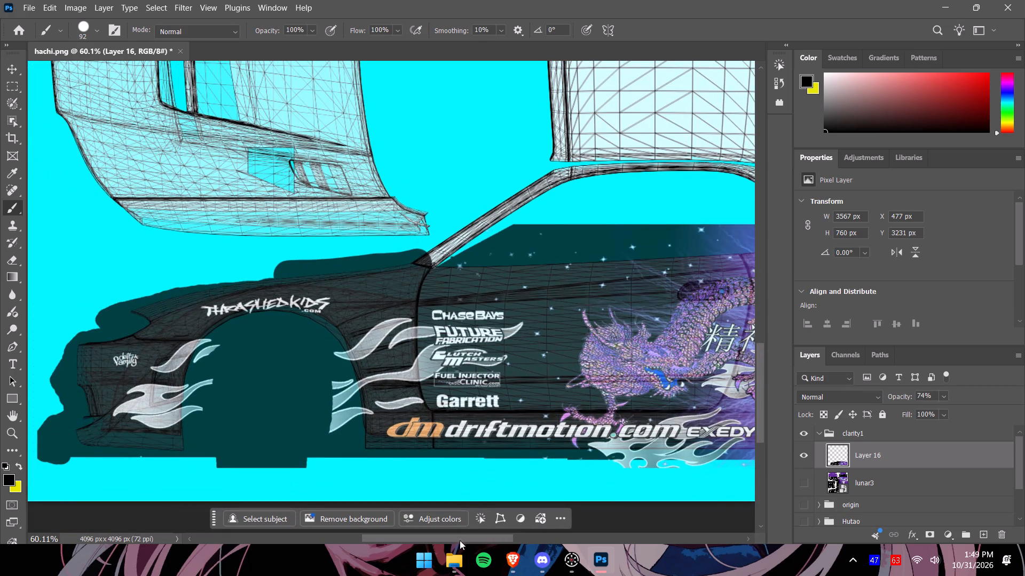
{"action": "left_click_drag", "start_coordinate": [458, 540], "coordinate": [494, 533]}
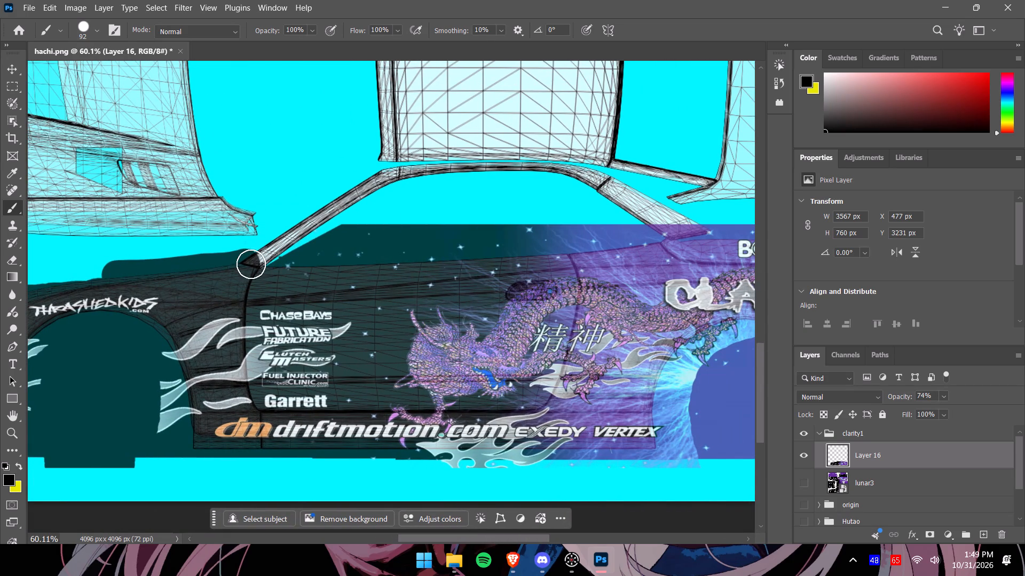
{"action": "left_click_drag", "start_coordinate": [249, 261], "coordinate": [298, 231]}
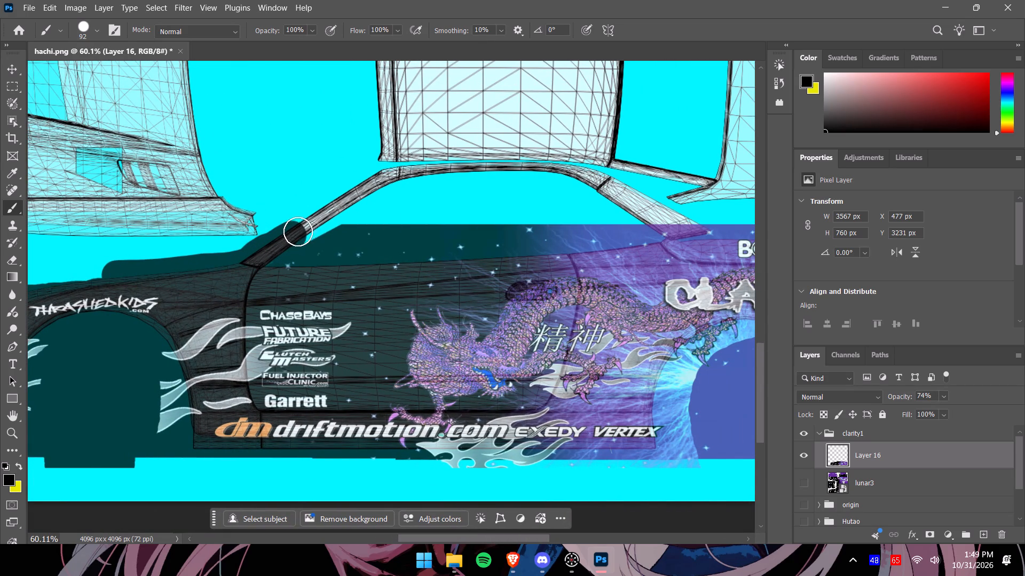
{"action": "left_click_drag", "start_coordinate": [298, 231], "coordinate": [328, 215]}
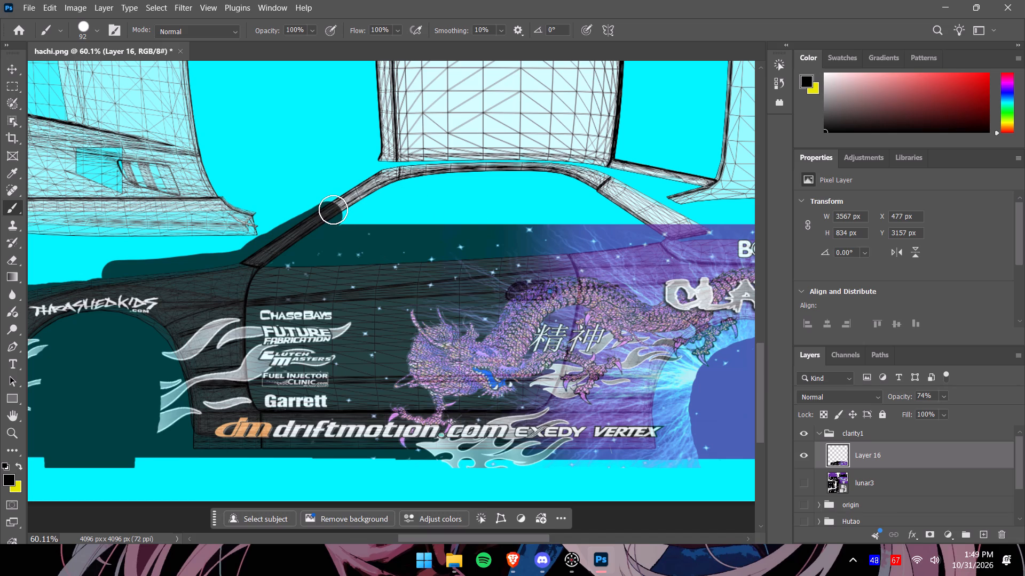
Examine the rear half of the car side against the wireframe, including the roof pillar and rear wheel area.
{"action": "scroll", "coordinate": [436, 257], "scroll_direction": "down", "scroll_amount": 6, "text": "alt"}
{"action": "scroll", "coordinate": [484, 311], "scroll_direction": "down", "scroll_amount": 2, "text": "alt"}
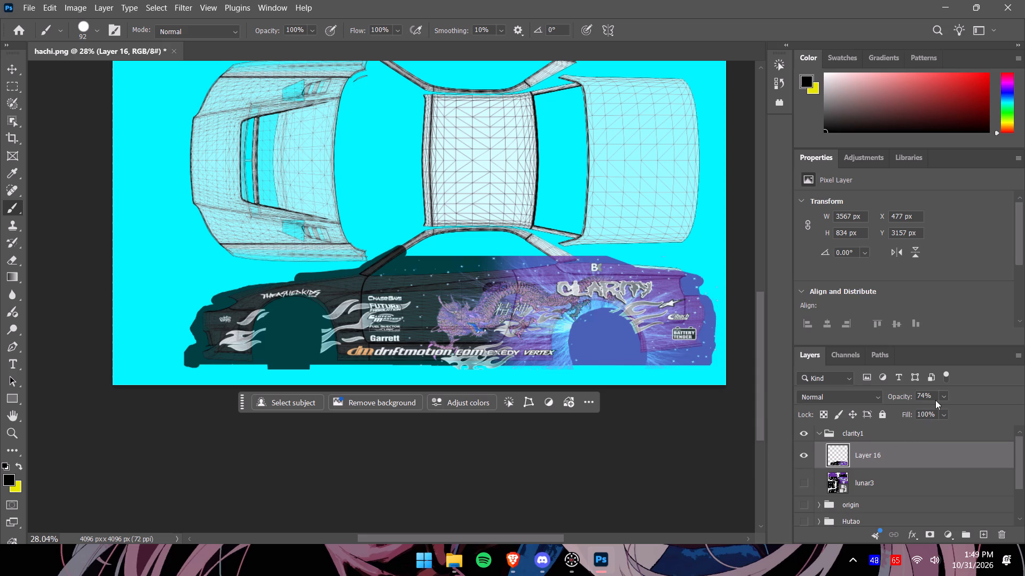
{"action": "scroll", "coordinate": [719, 382], "scroll_direction": "up", "scroll_amount": 2, "text": "alt"}
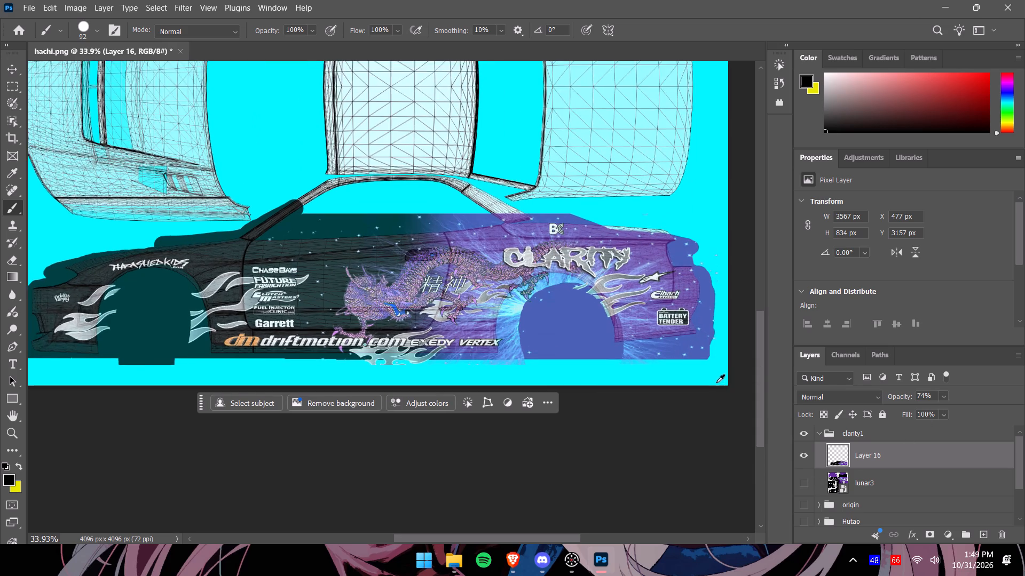
{"action": "scroll", "coordinate": [716, 382], "scroll_direction": "up", "scroll_amount": 2, "text": "alt"}
{"action": "scroll", "coordinate": [652, 375], "scroll_direction": "up", "scroll_amount": 3, "text": "alt"}
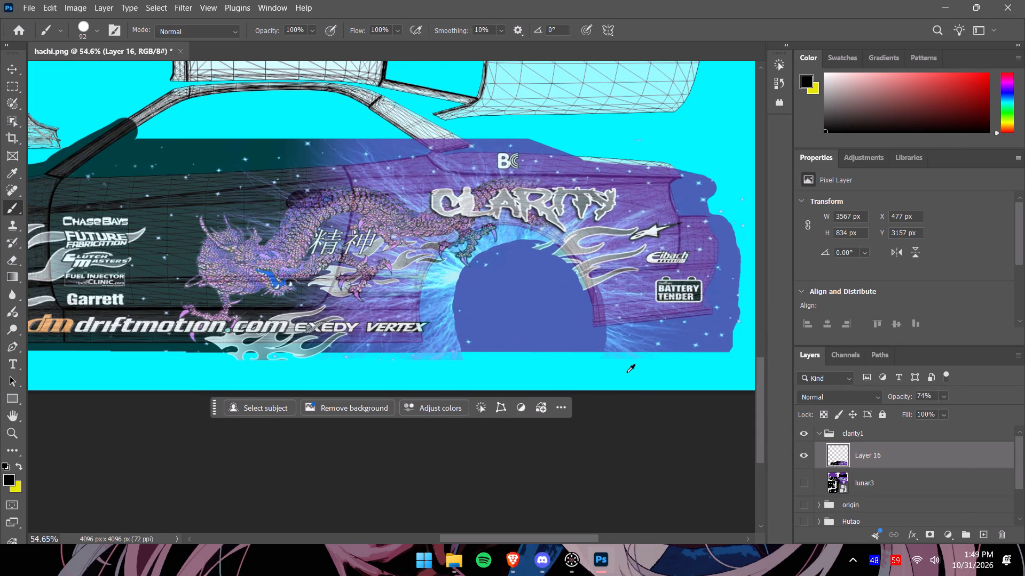
{"action": "scroll", "coordinate": [627, 372], "scroll_direction": "down", "scroll_amount": 3, "text": "alt"}
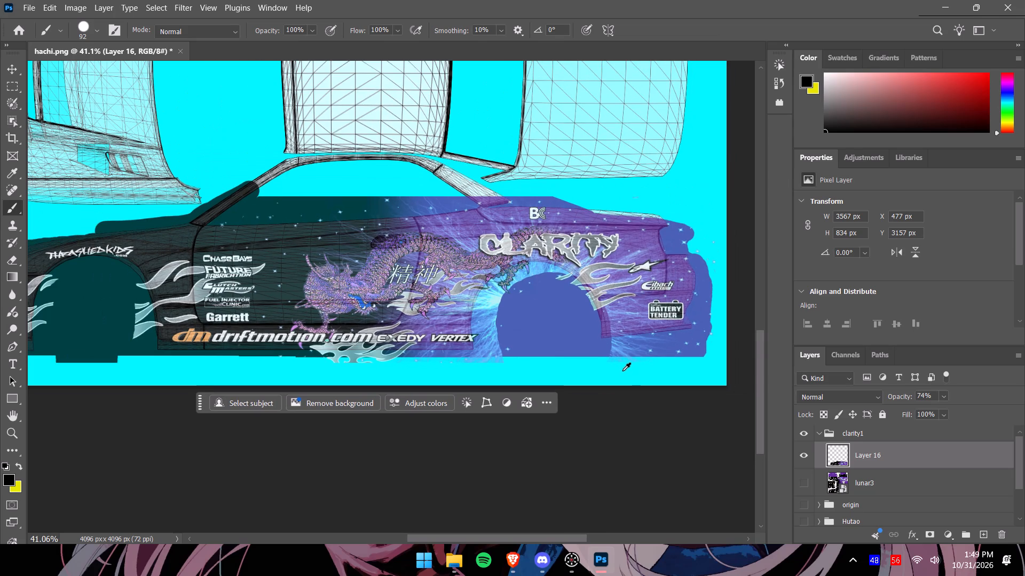
{"action": "scroll", "coordinate": [621, 370], "scroll_direction": "down", "scroll_amount": 5, "text": "alt"}
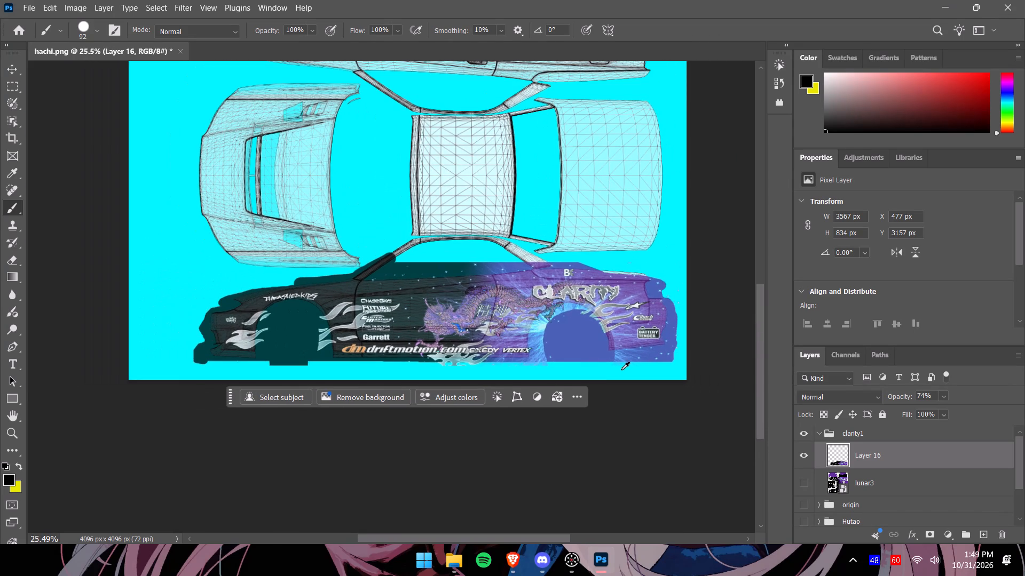
Select the whole lower car side with a rectangular marquee and copy it to a new layer.
{"action": "left_click", "coordinate": [14, 79]}
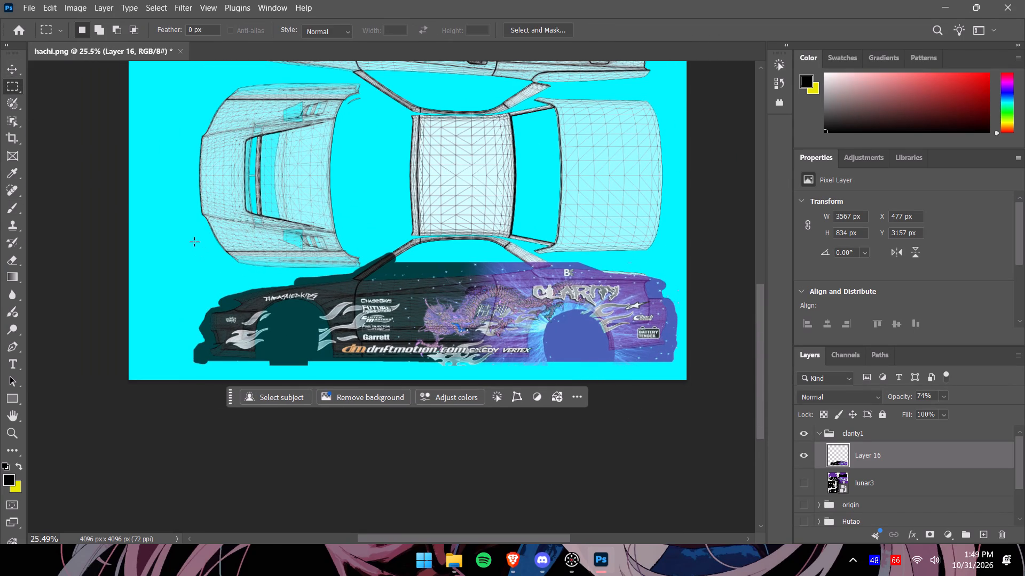
{"action": "left_click_drag", "start_coordinate": [183, 238], "coordinate": [706, 401]}
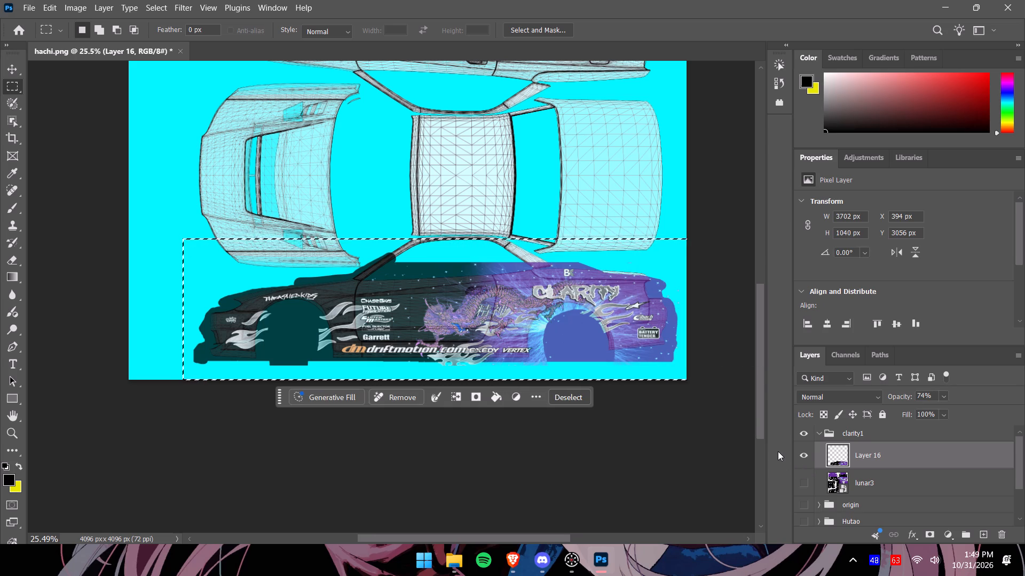
{"action": "key", "text": "ctrl+c"}
{"action": "key", "text": "ctrl+v"}
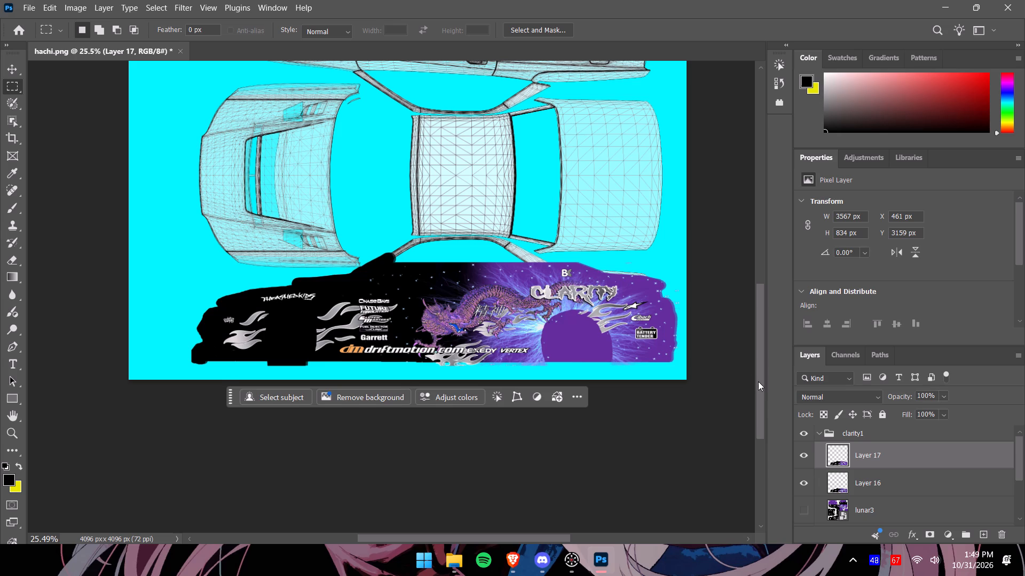
Lower the new car-side copy's opacity to 77%.
{"action": "left_click_drag", "start_coordinate": [758, 381], "coordinate": [755, 356]}
{"action": "left_click", "coordinate": [946, 390]}
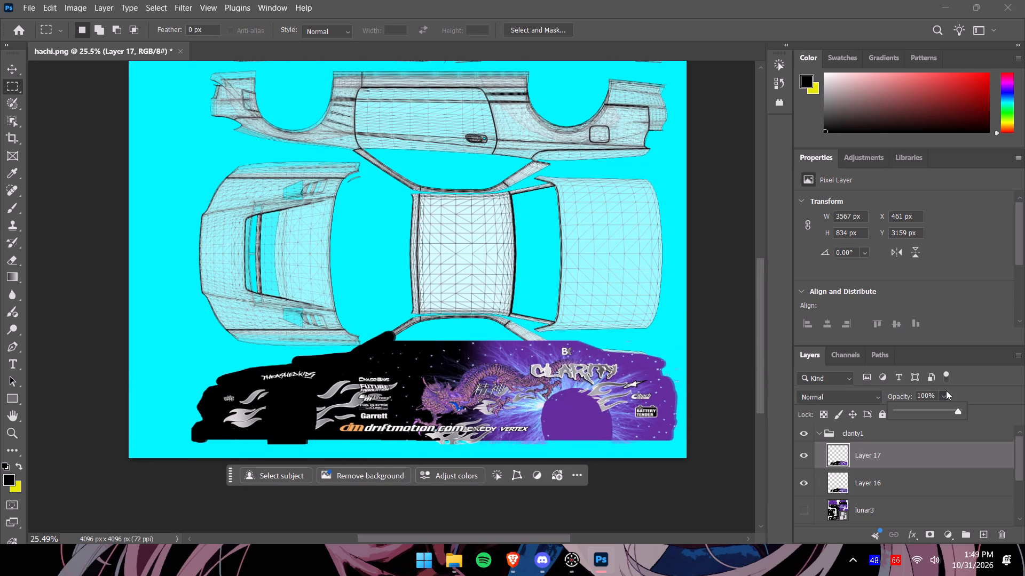
{"action": "left_click_drag", "start_coordinate": [955, 413], "coordinate": [944, 412]}
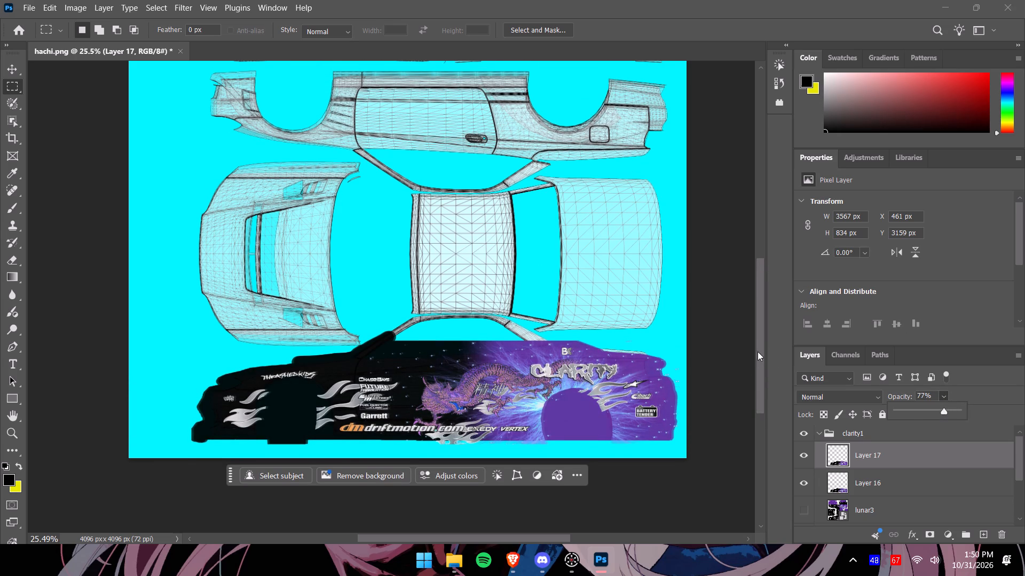
Move the car-side copy up over the template's upper side view, at about X 477 px, Y 1023 px.
{"action": "left_click_drag", "start_coordinate": [760, 351], "coordinate": [760, 340]}
{"action": "left_click", "coordinate": [9, 71]}
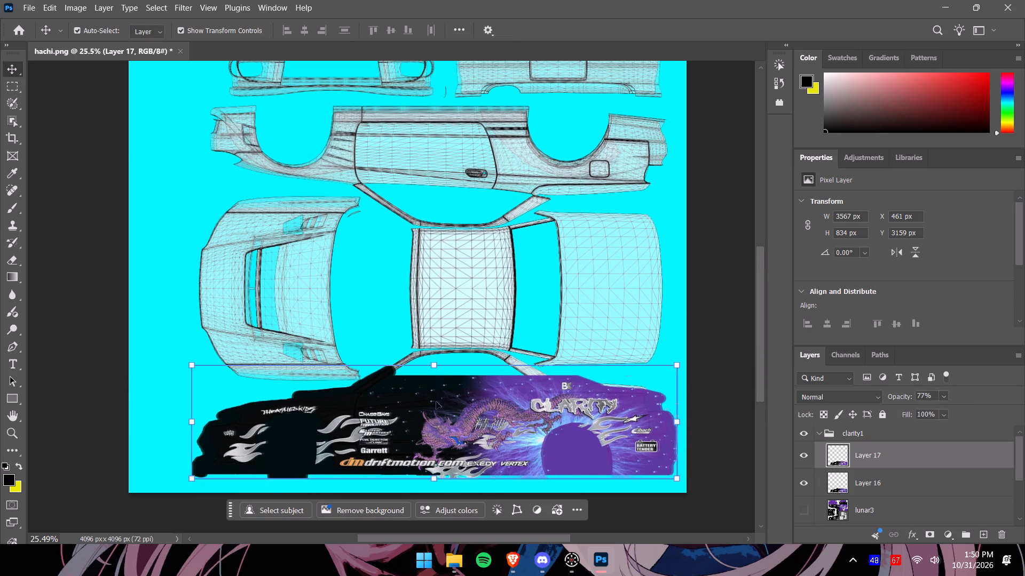
{"action": "left_click_drag", "start_coordinate": [446, 421], "coordinate": [451, 327]}
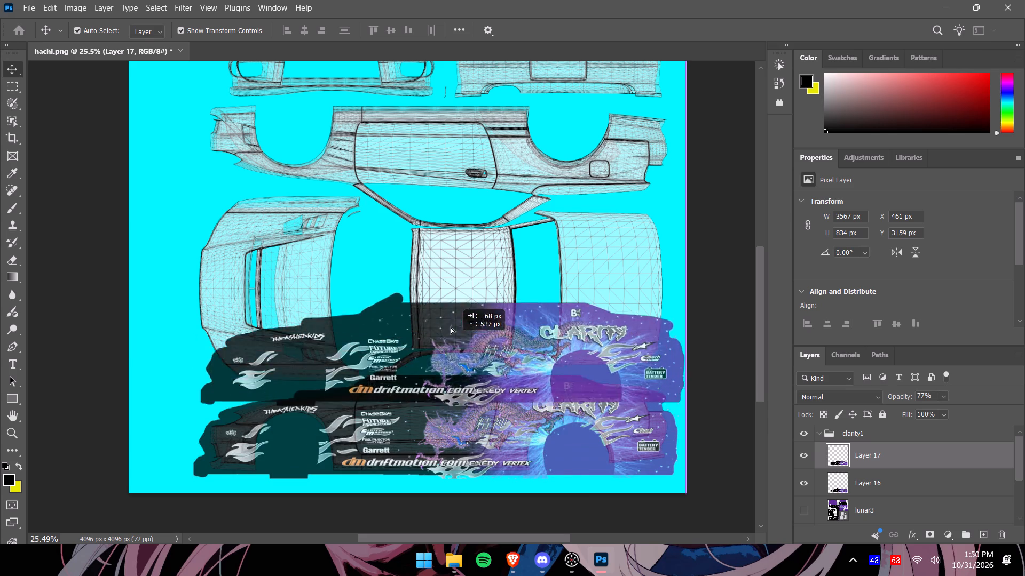
{"action": "left_click_drag", "start_coordinate": [451, 327], "coordinate": [448, 142]}
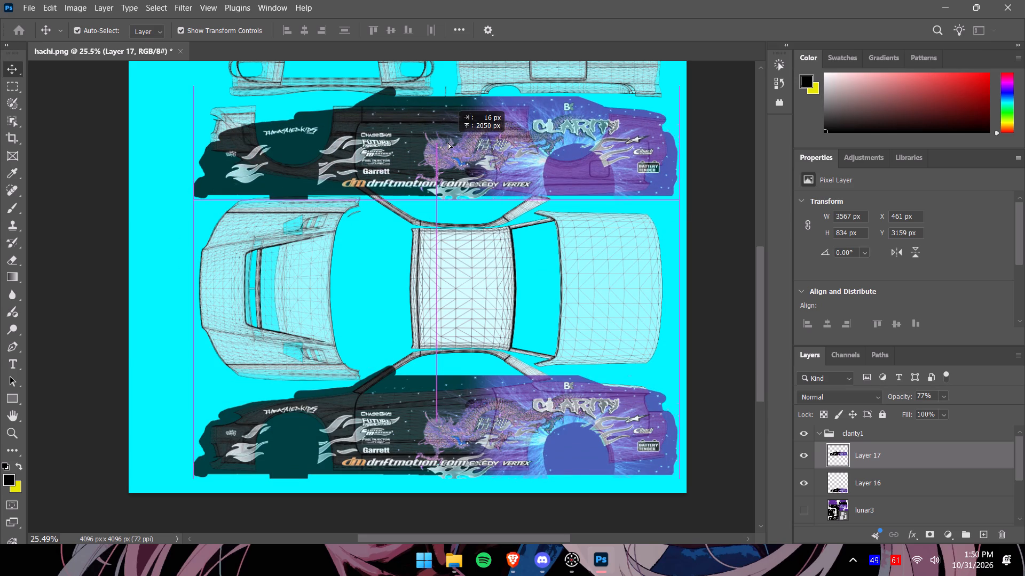
{"action": "left_click_drag", "start_coordinate": [448, 142], "coordinate": [450, 130]}
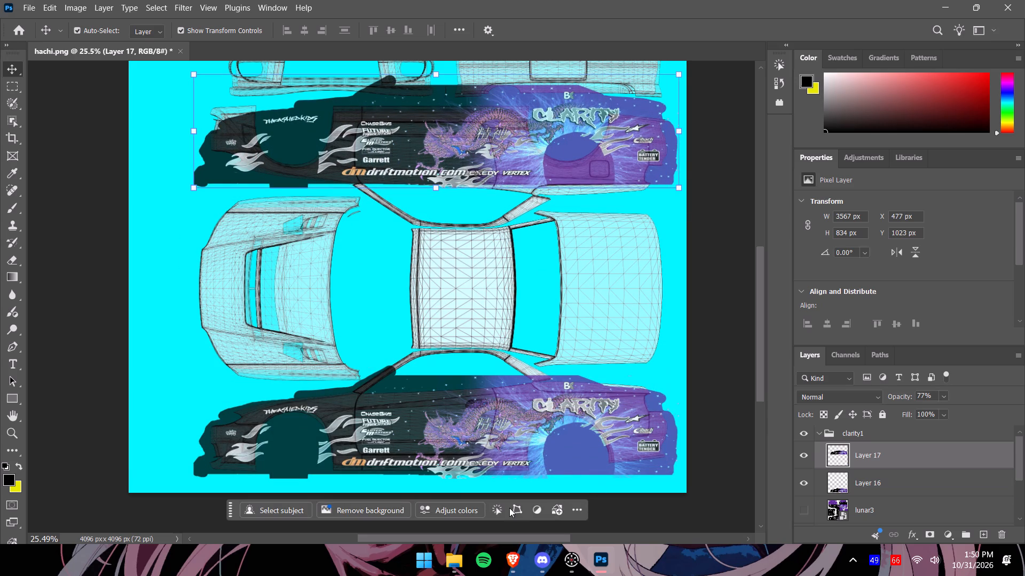
Flip the car-side copy vertically and shift it down about 191 px over the upper side view's wireframe.
{"action": "left_click", "coordinate": [511, 508]}
{"action": "left_click", "coordinate": [470, 220]}
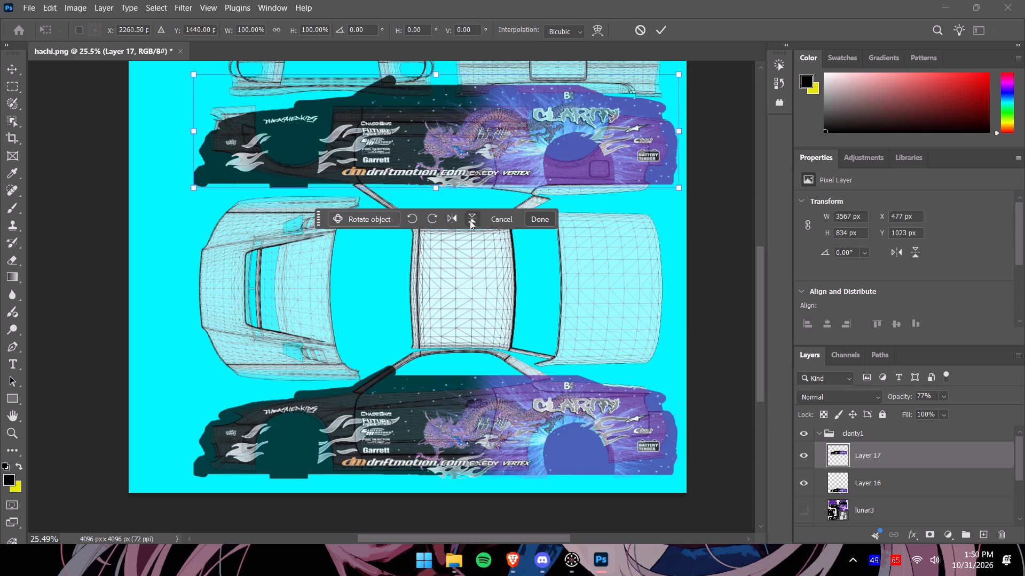
{"action": "left_click_drag", "start_coordinate": [493, 123], "coordinate": [493, 124]}
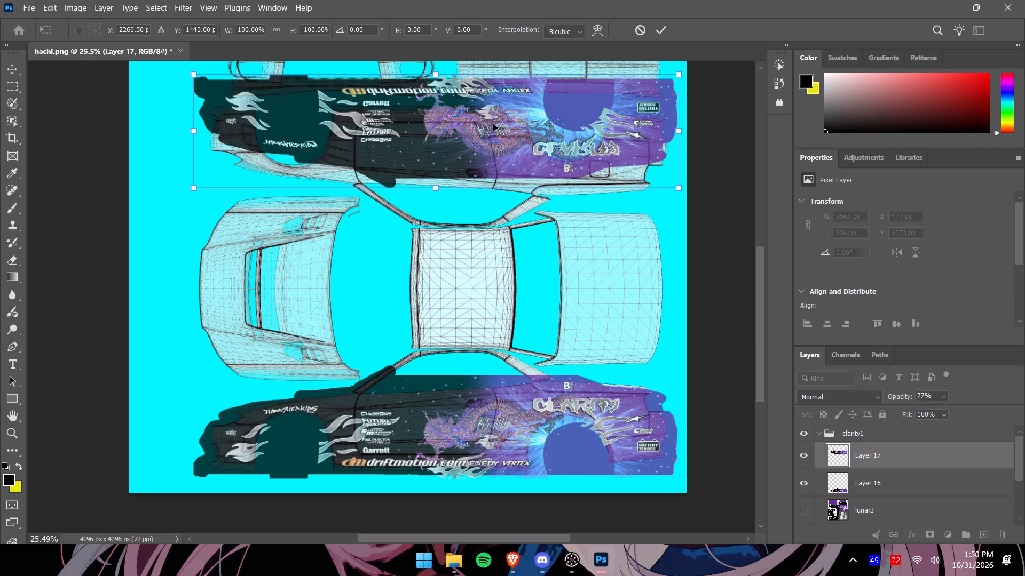
{"action": "left_click_drag", "start_coordinate": [493, 124], "coordinate": [493, 134]}
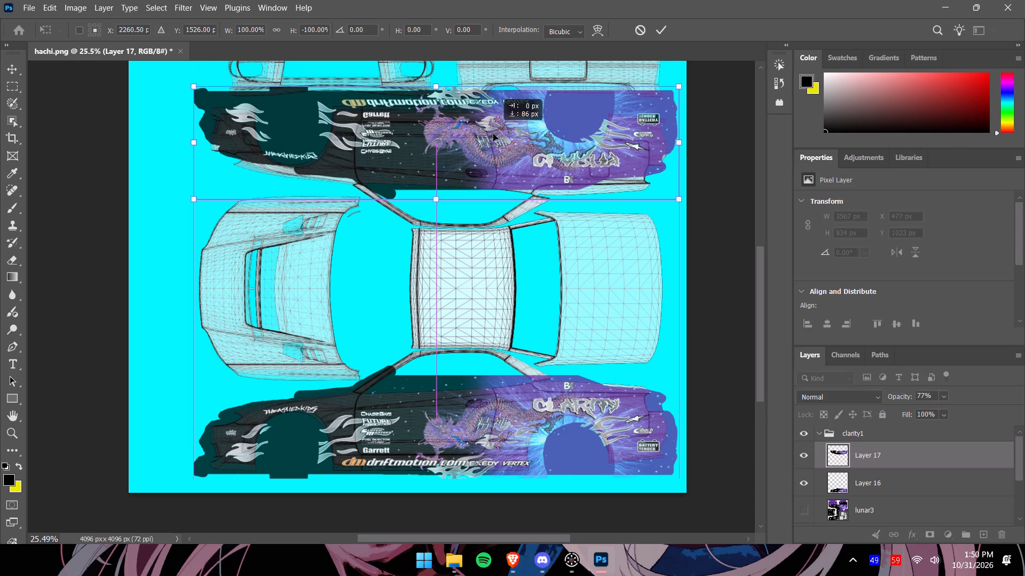
{"action": "left_click_drag", "start_coordinate": [493, 134], "coordinate": [492, 148]}
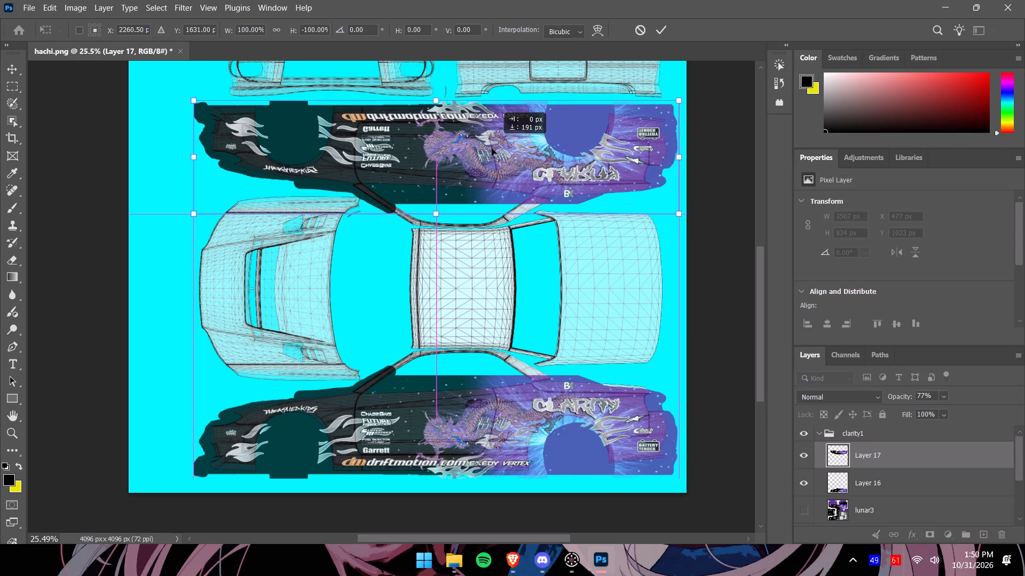
{"action": "left_click_drag", "start_coordinate": [492, 148], "coordinate": [491, 146]}
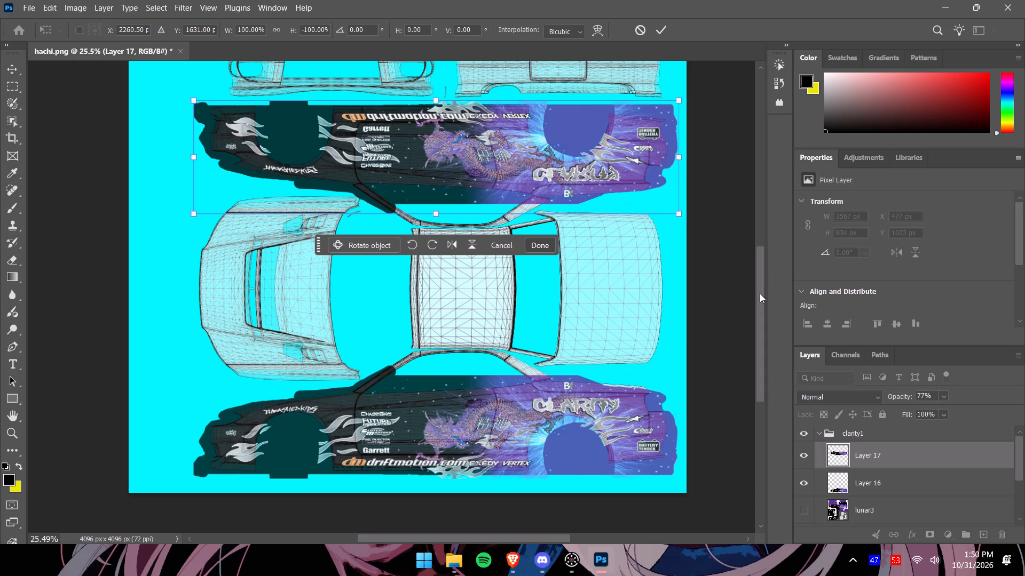
Raise the flipped car-side copy over the upper side view's wireframe to a reference-point Y of 1587 px.
{"action": "left_click_drag", "start_coordinate": [760, 293], "coordinate": [756, 260]}
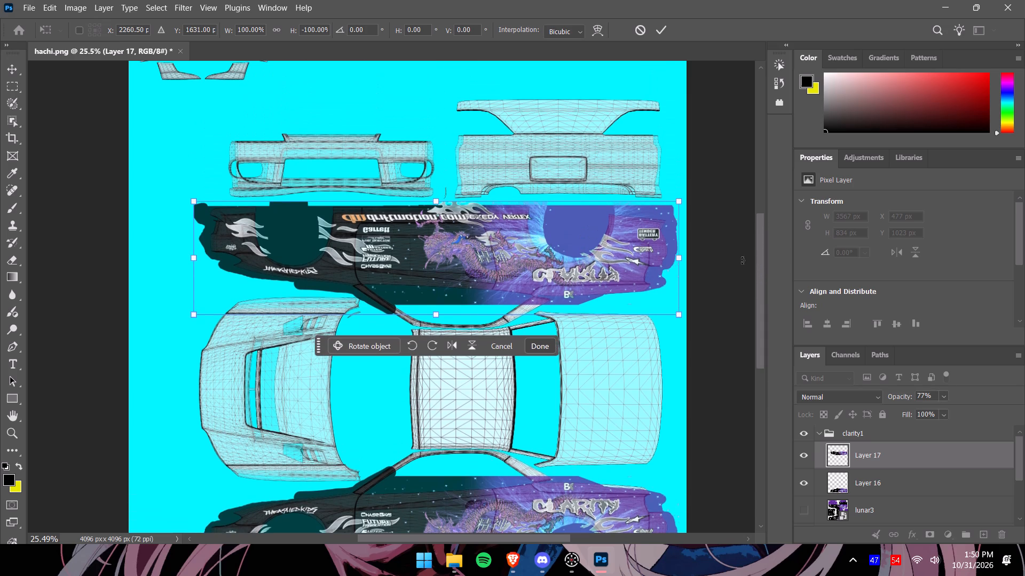
{"action": "scroll", "coordinate": [600, 245], "scroll_direction": "up", "scroll_amount": 5, "text": "alt"}
{"action": "left_click_drag", "start_coordinate": [455, 255], "coordinate": [455, 255]}
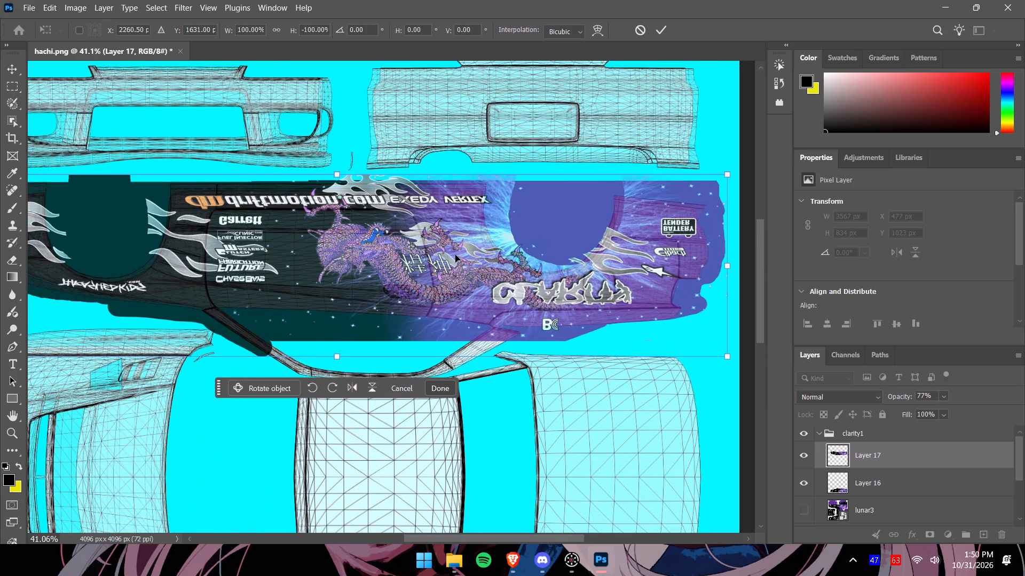
{"action": "left_click_drag", "start_coordinate": [455, 255], "coordinate": [454, 244]}
{"action": "left_click_drag", "start_coordinate": [433, 246], "coordinate": [433, 239]}
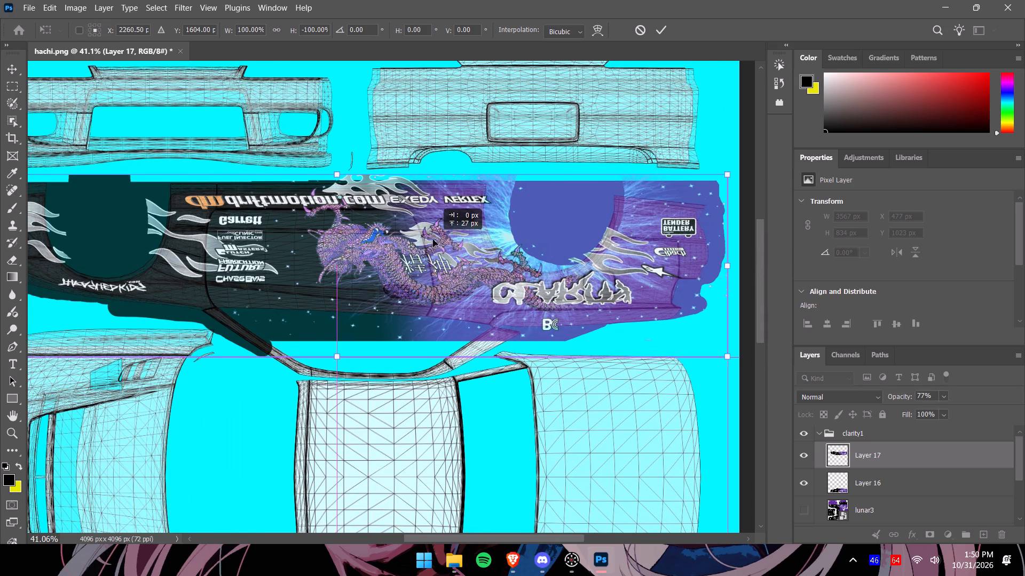
{"action": "left_click_drag", "start_coordinate": [433, 239], "coordinate": [432, 240]}
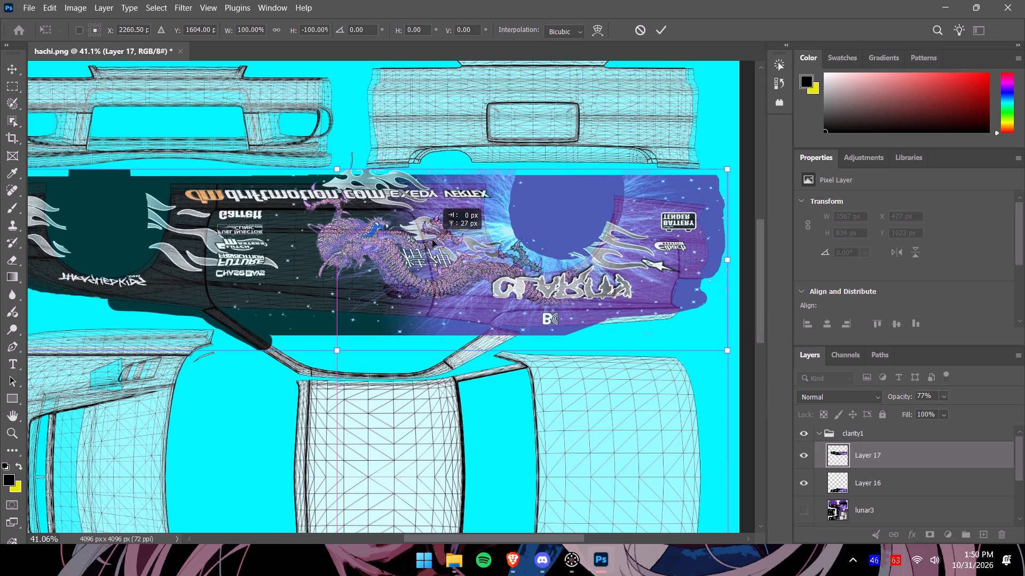
{"action": "left_click_drag", "start_coordinate": [432, 240], "coordinate": [430, 236]}
{"action": "scroll", "coordinate": [434, 306], "scroll_direction": "down", "scroll_amount": 3, "text": "alt"}
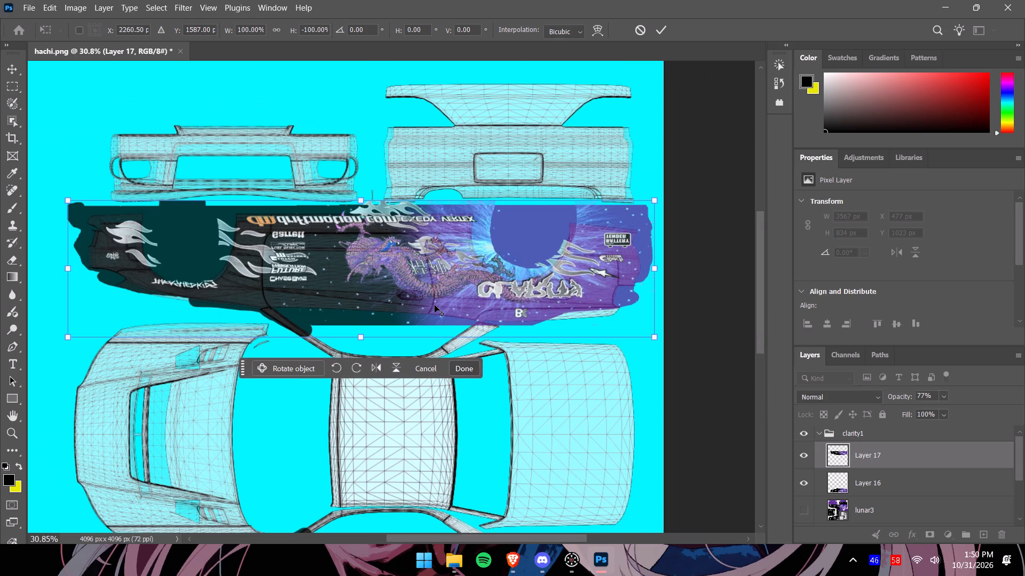
Compare the flipped copy with the lower car side, lower it to a reference-point Y of 1597 px, and apply the transform.
{"action": "left_click_drag", "start_coordinate": [763, 328], "coordinate": [766, 346]}
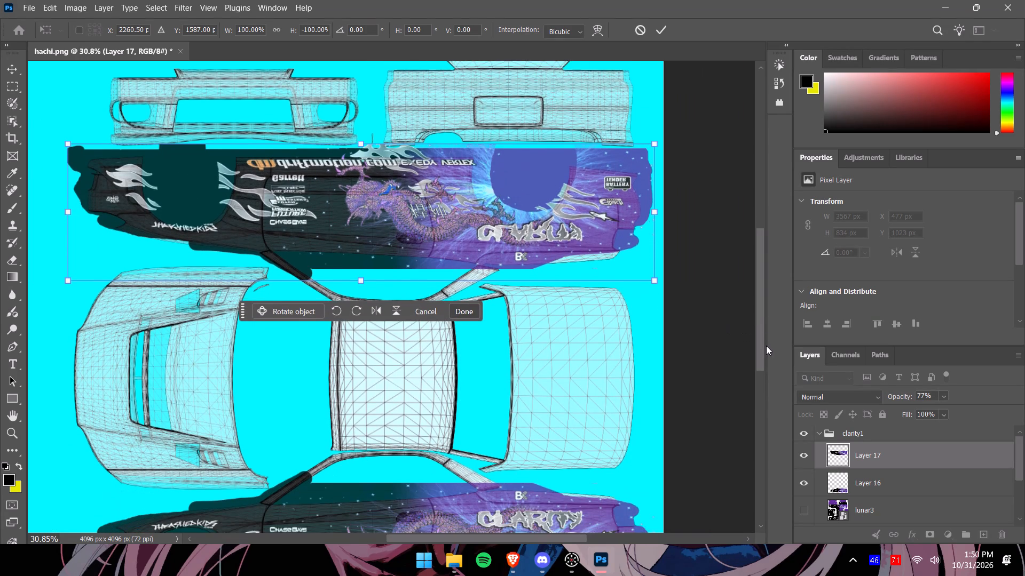
{"action": "left_click_drag", "start_coordinate": [766, 346], "coordinate": [766, 368]}
{"action": "left_click", "coordinate": [395, 117]}
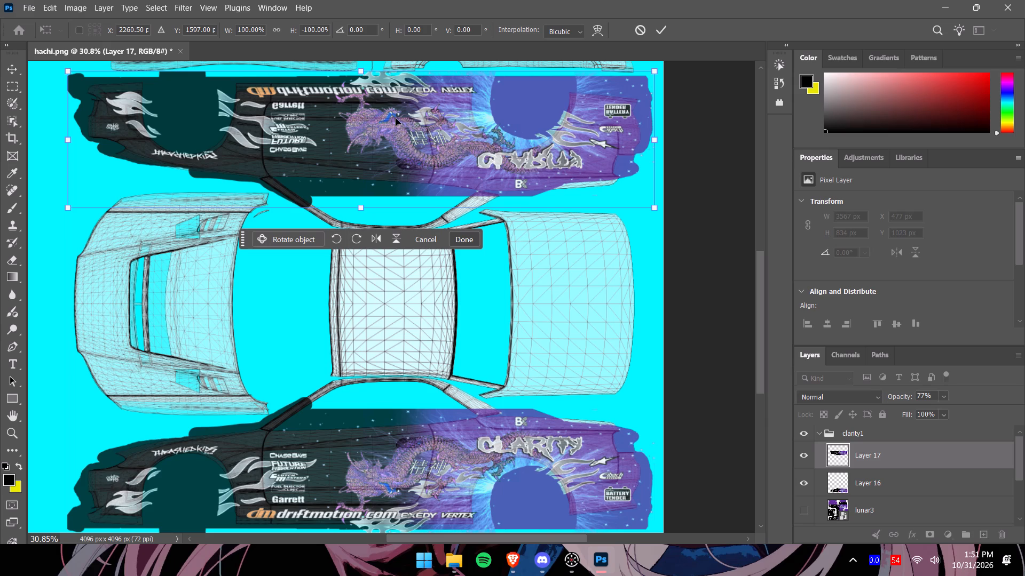
{"action": "left_click", "coordinate": [441, 121]}
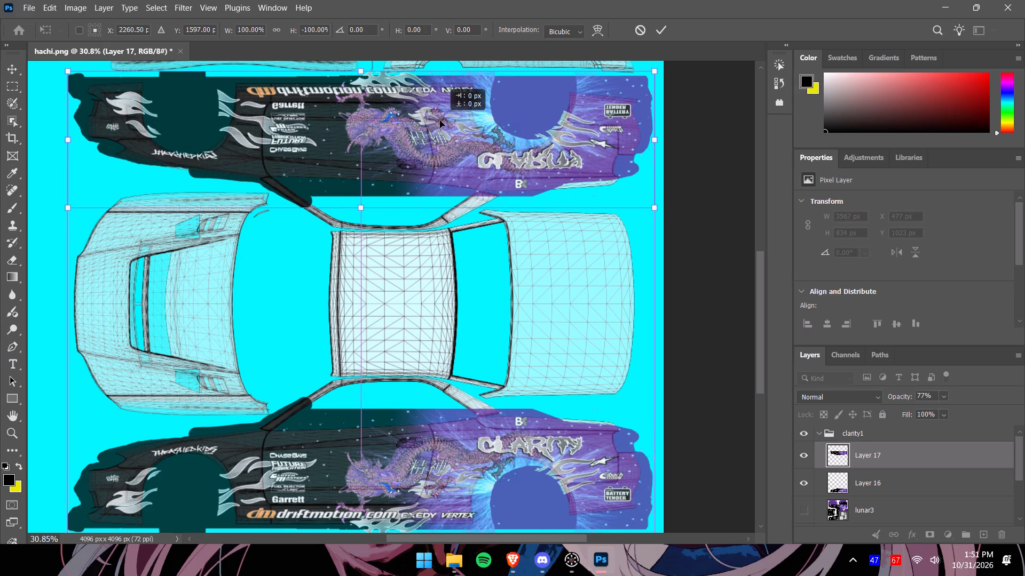
{"action": "scroll", "coordinate": [440, 121], "scroll_direction": "up", "scroll_amount": 3, "text": "alt"}
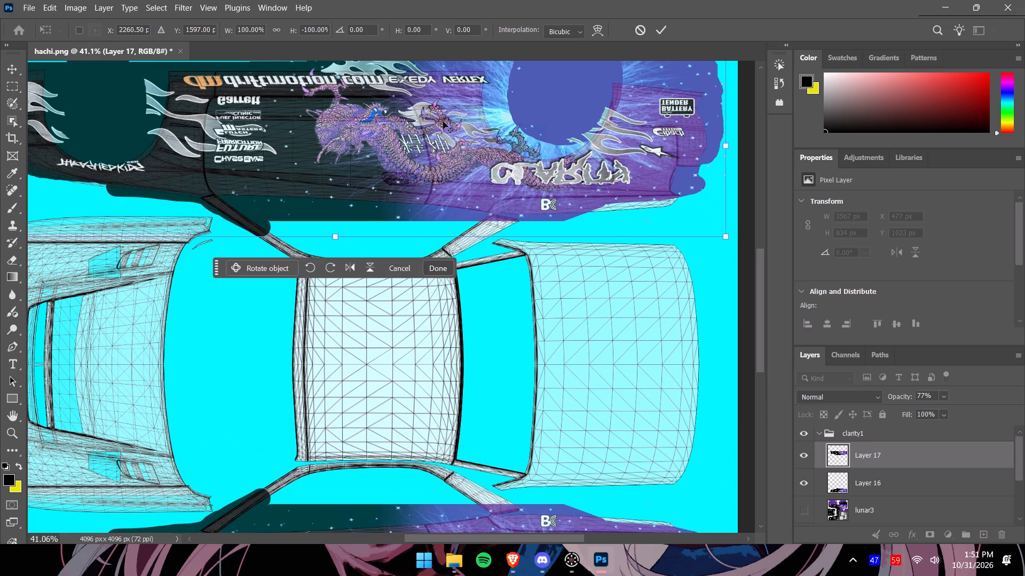
{"action": "left_click_drag", "start_coordinate": [762, 301], "coordinate": [762, 343]}
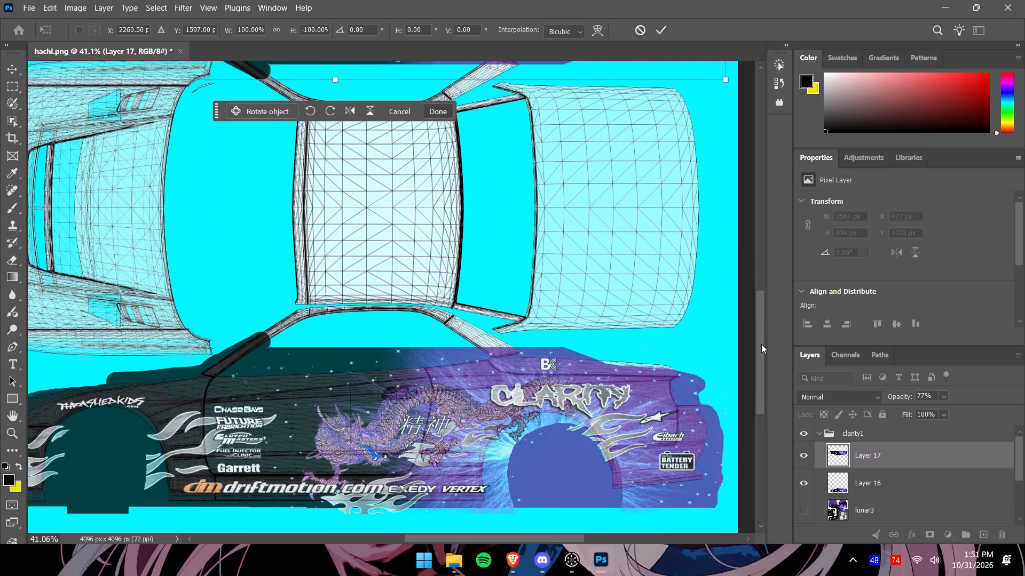
{"action": "scroll", "coordinate": [723, 378], "scroll_direction": "up", "scroll_amount": 6, "text": "alt"}
{"action": "scroll", "coordinate": [736, 401], "scroll_direction": "down", "scroll_amount": 1}
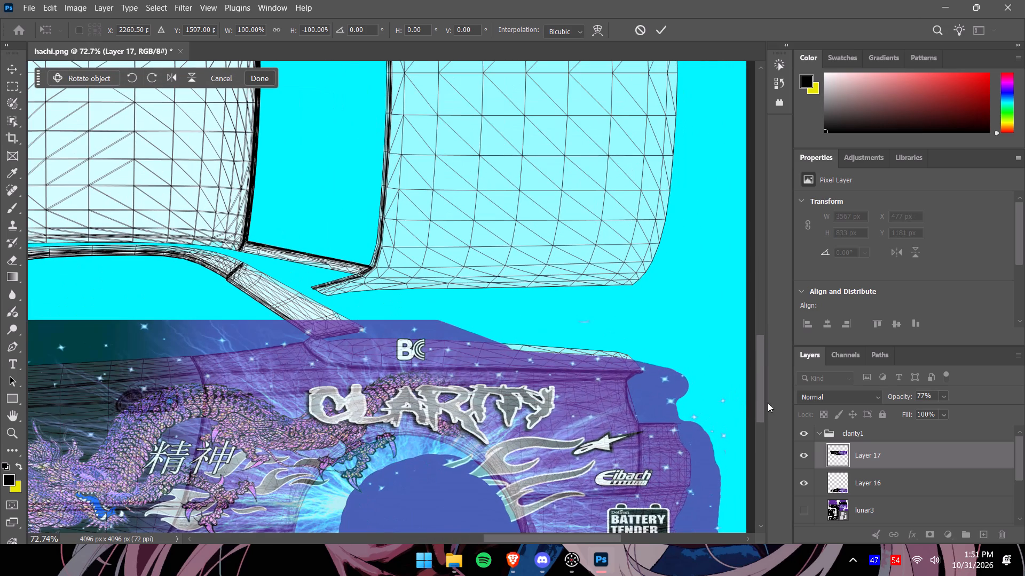
{"action": "left_click_drag", "start_coordinate": [754, 403], "coordinate": [763, 425]}
{"action": "left_click_drag", "start_coordinate": [761, 397], "coordinate": [758, 431]}
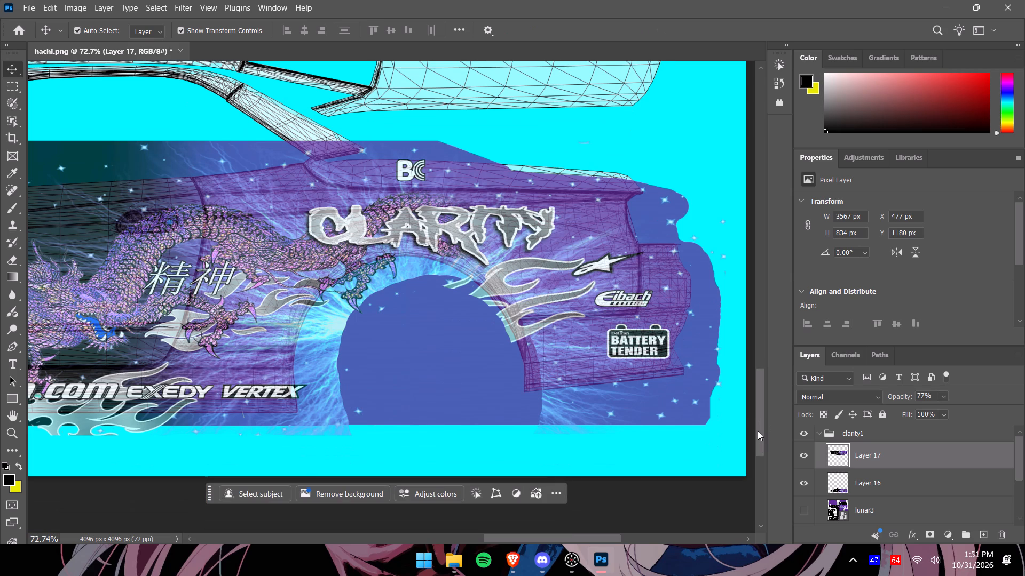
Move the flipped car-side copy straight down about 11 px to Y 1191 px, checking the rear bumper wireframe.
{"action": "left_click_drag", "start_coordinate": [758, 431], "coordinate": [762, 261]}
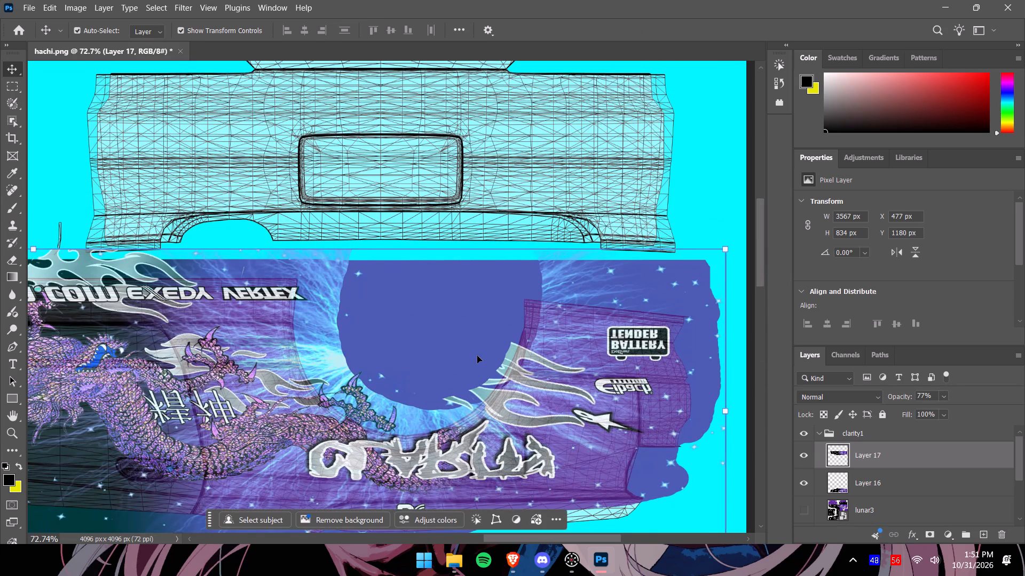
{"action": "left_click", "coordinate": [477, 356]}
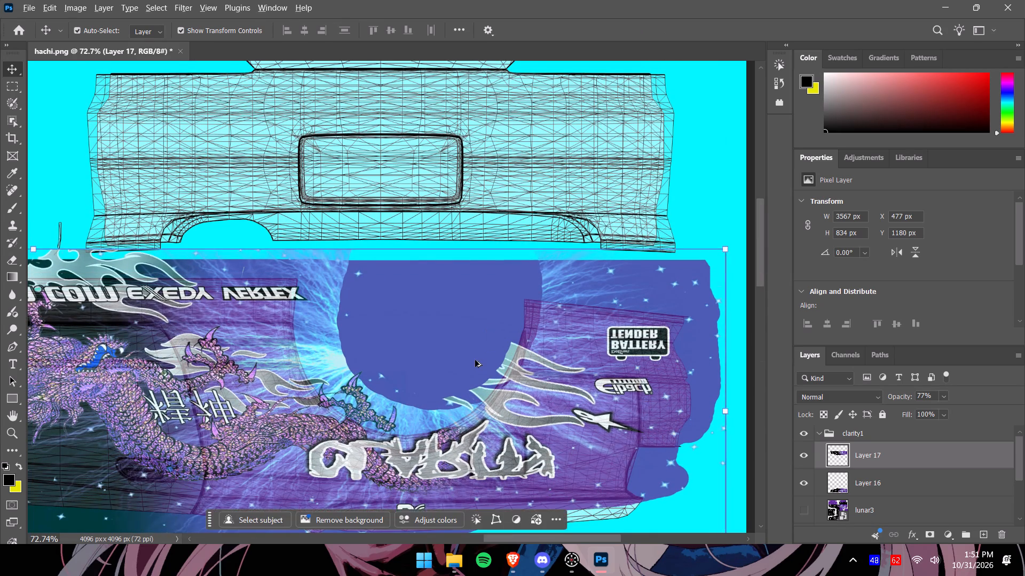
{"action": "scroll", "coordinate": [475, 360], "scroll_direction": "up", "scroll_amount": 5, "text": "alt"}
{"action": "left_click_drag", "start_coordinate": [540, 533], "coordinate": [570, 535]}
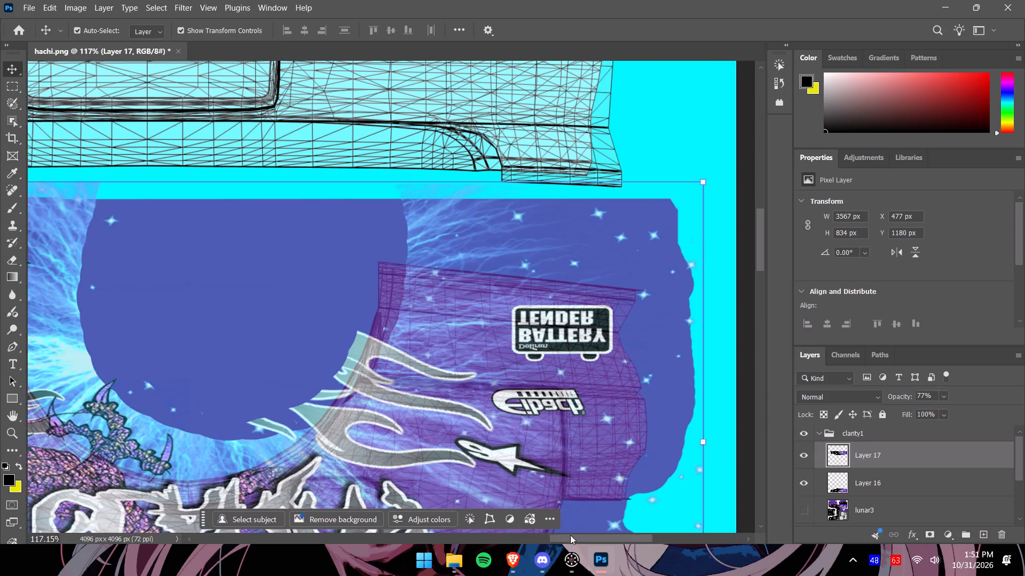
{"action": "left_click_drag", "start_coordinate": [570, 535], "coordinate": [575, 533]}
{"action": "left_click_drag", "start_coordinate": [474, 349], "coordinate": [473, 355]}
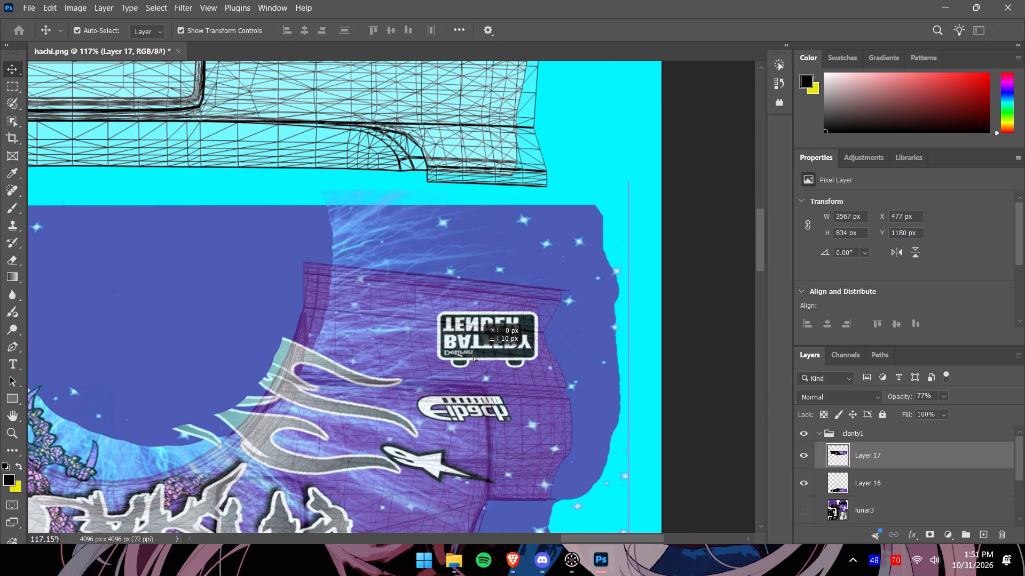
{"action": "left_click_drag", "start_coordinate": [473, 355], "coordinate": [473, 356]}
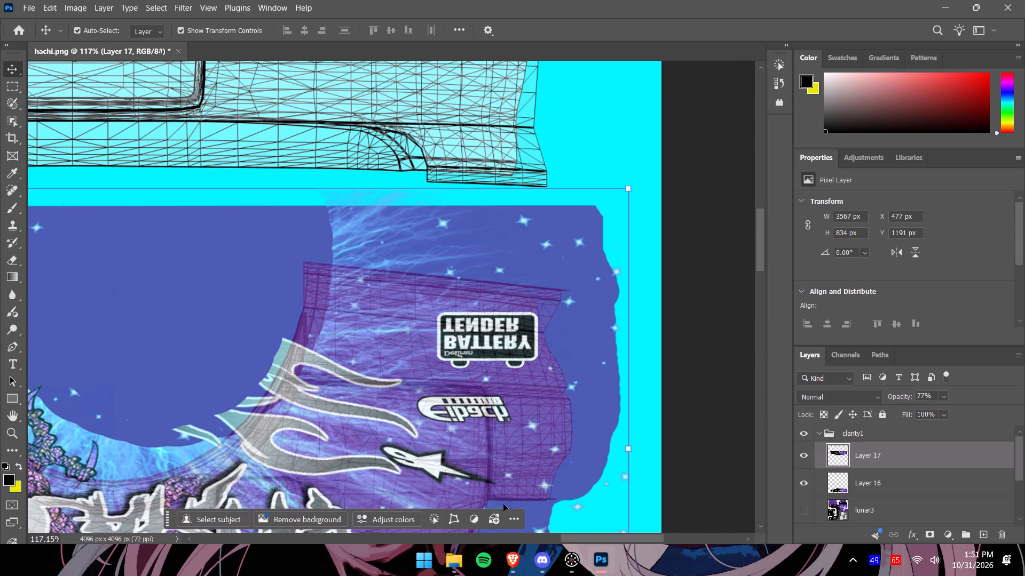
Compare how the decals, wheel arch and rear bumper sit on the wireframe in the upper and lower side views.
{"action": "left_click_drag", "start_coordinate": [562, 539], "coordinate": [487, 520]}
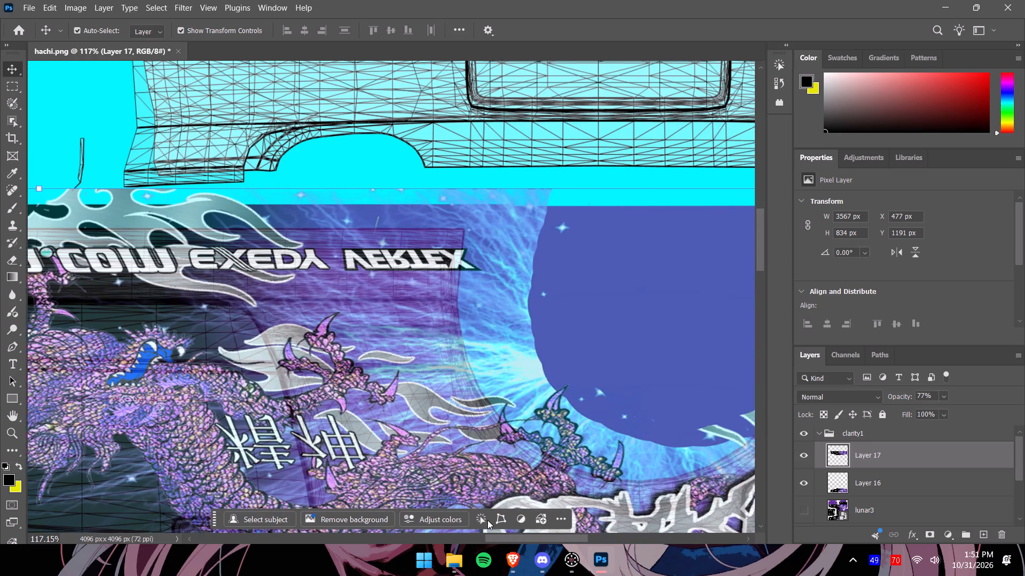
{"action": "left_click_drag", "start_coordinate": [487, 520], "coordinate": [459, 498]}
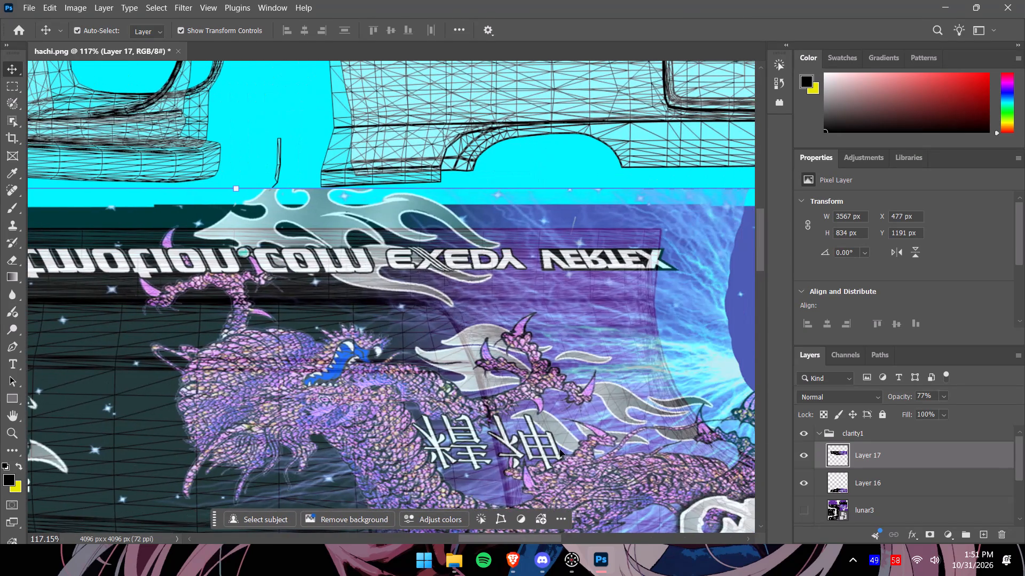
{"action": "left_click_drag", "start_coordinate": [541, 539], "coordinate": [562, 540]}
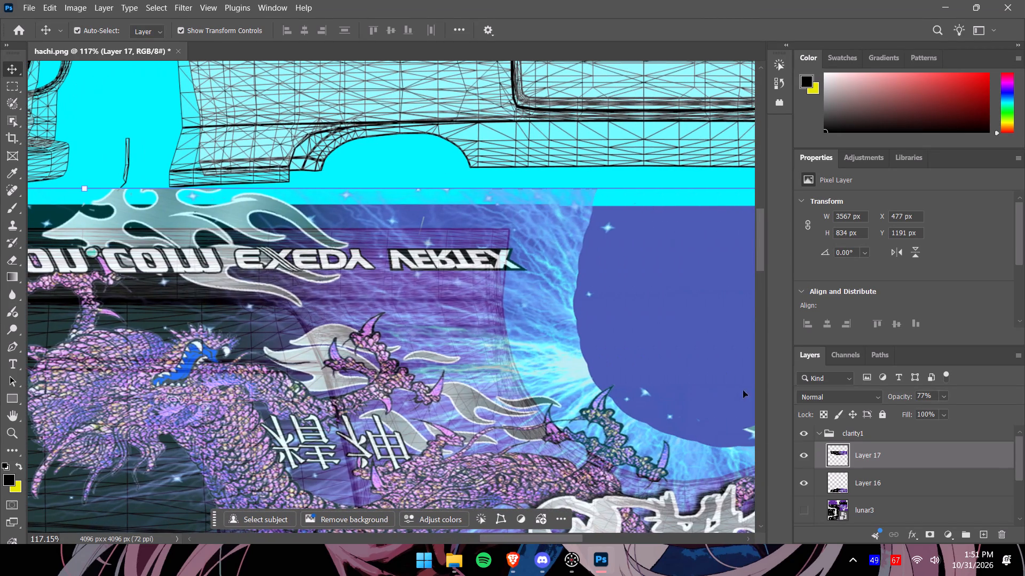
{"action": "left_click_drag", "start_coordinate": [761, 257], "coordinate": [747, 458]}
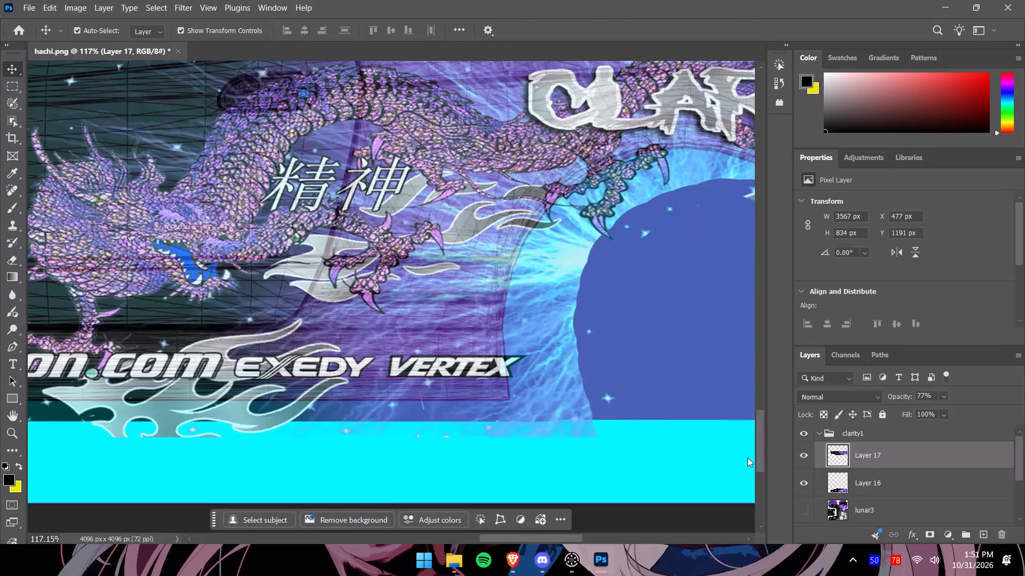
{"action": "left_click_drag", "start_coordinate": [747, 458], "coordinate": [747, 455]}
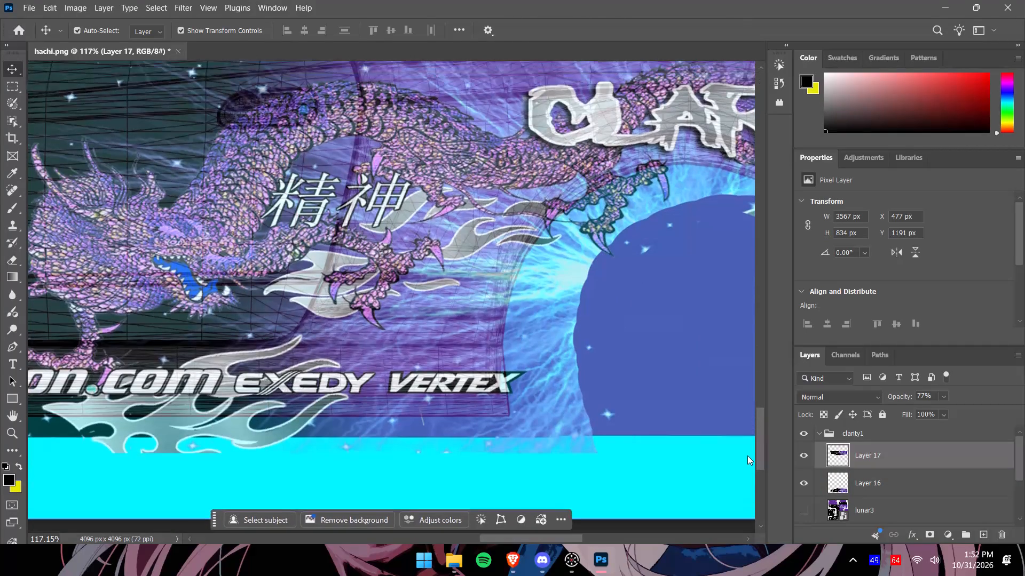
{"action": "left_click_drag", "start_coordinate": [747, 455], "coordinate": [756, 274]}
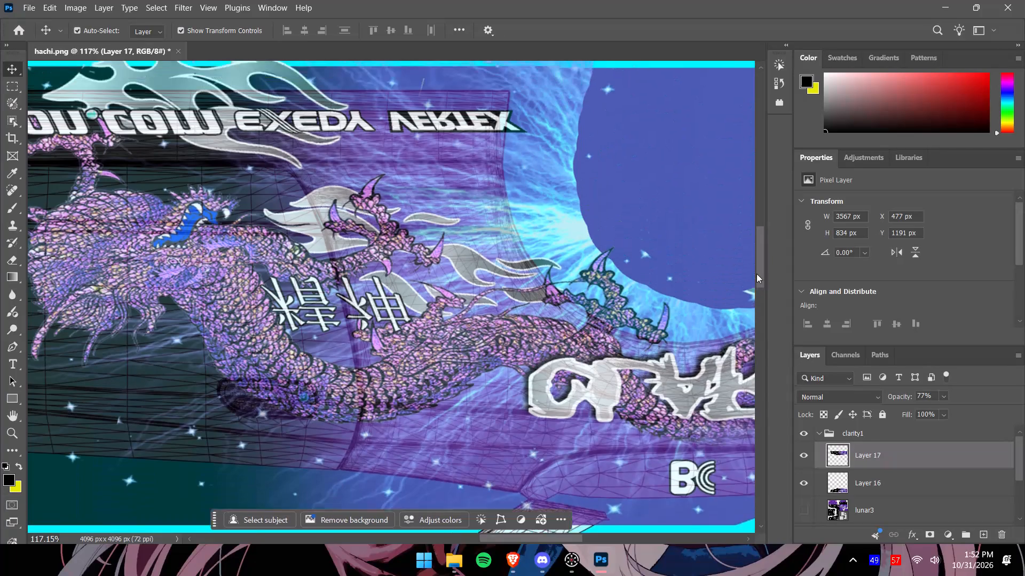
{"action": "left_click_drag", "start_coordinate": [756, 274], "coordinate": [744, 469]}
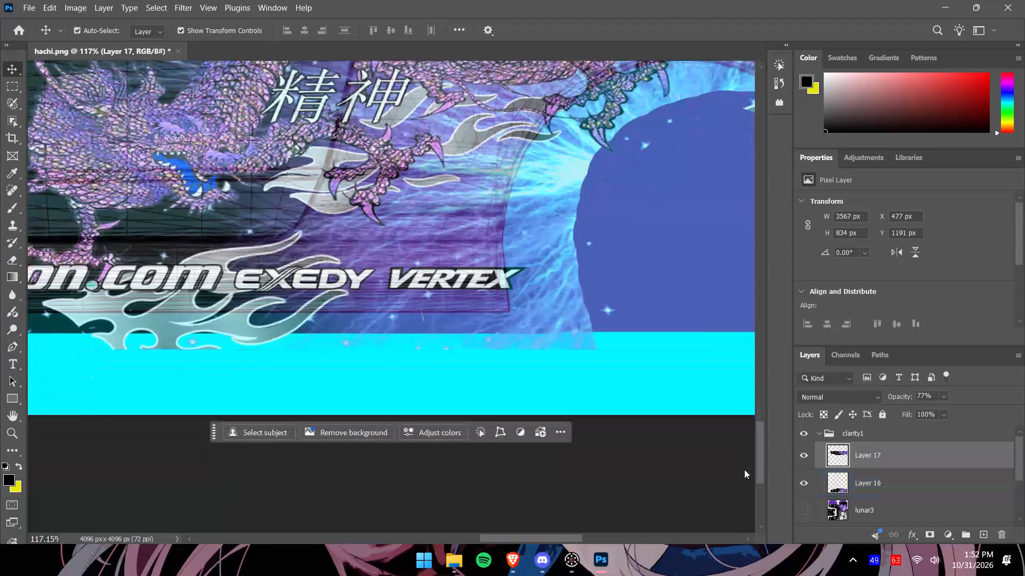
{"action": "left_click_drag", "start_coordinate": [744, 469], "coordinate": [764, 286]}
{"action": "left_click_drag", "start_coordinate": [572, 540], "coordinate": [650, 534]}
{"action": "left_click_drag", "start_coordinate": [759, 282], "coordinate": [748, 430]}
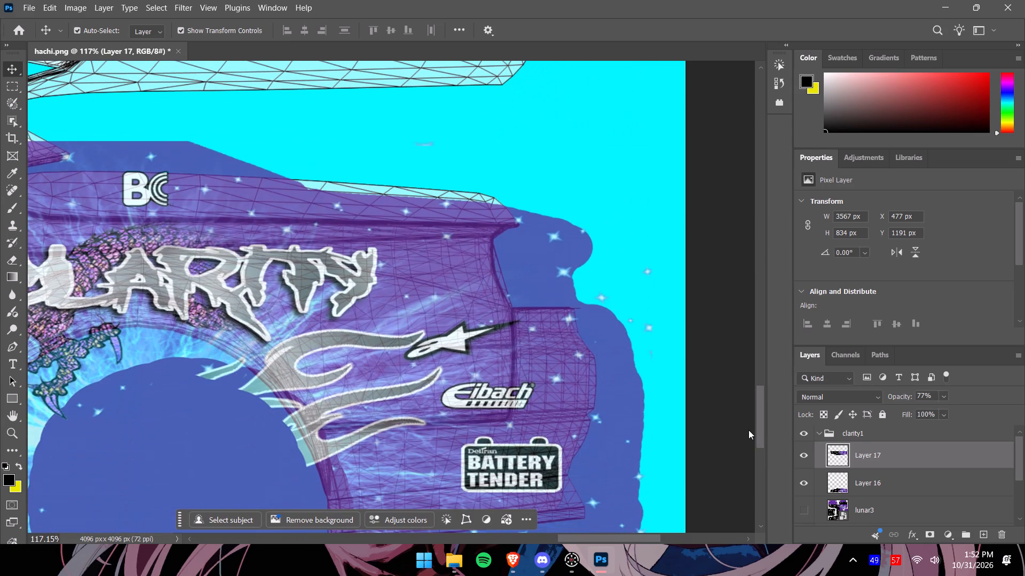
{"action": "left_click_drag", "start_coordinate": [748, 430], "coordinate": [761, 277]}
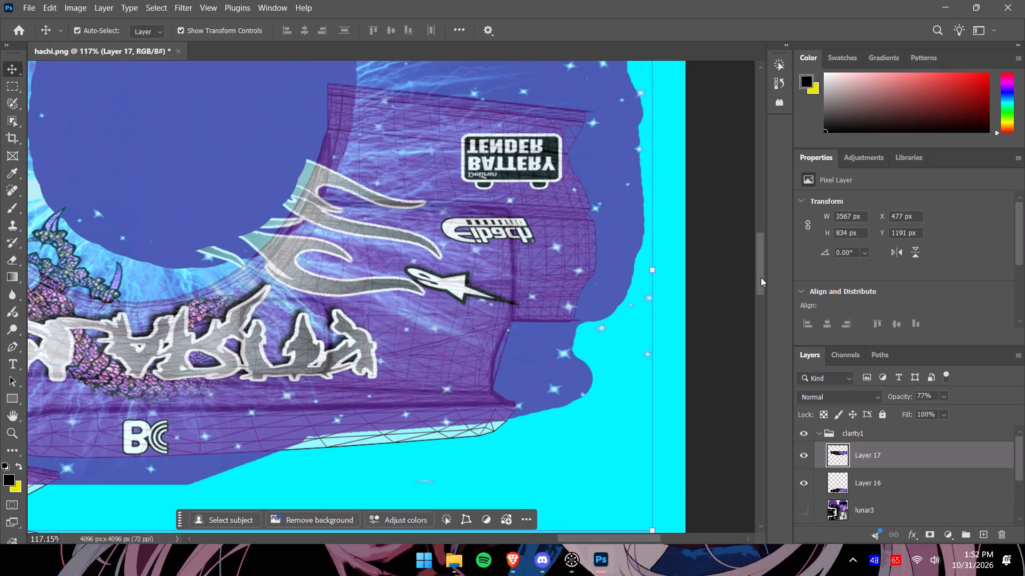
{"action": "left_click_drag", "start_coordinate": [761, 277], "coordinate": [734, 452]}
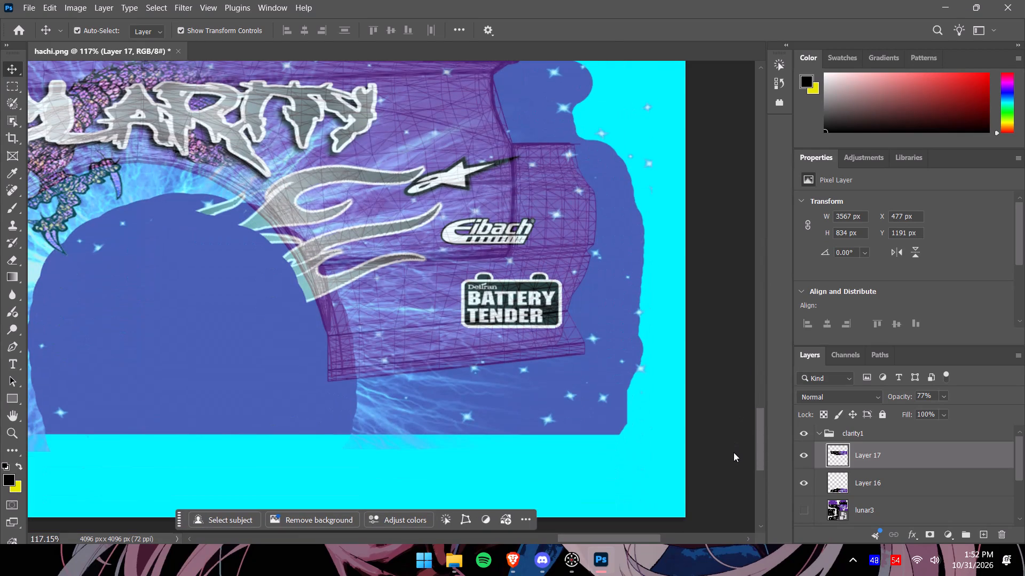
{"action": "left_click_drag", "start_coordinate": [734, 452], "coordinate": [759, 263]}
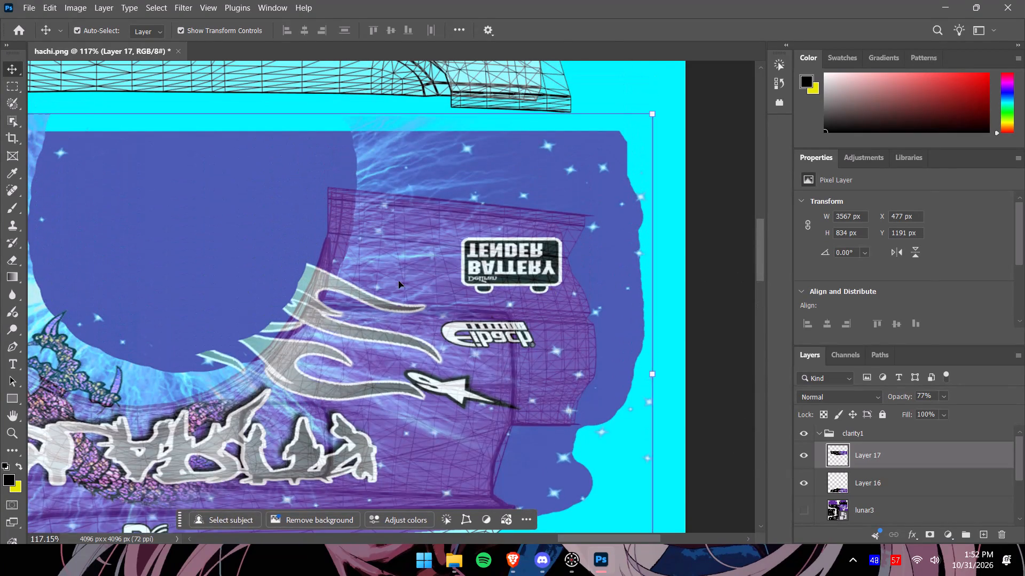
Shift the flipped car-side copy straight down another 5 px to Y 1196 px.
{"action": "left_click", "coordinate": [399, 281]}
{"action": "left_click", "coordinate": [399, 281]}
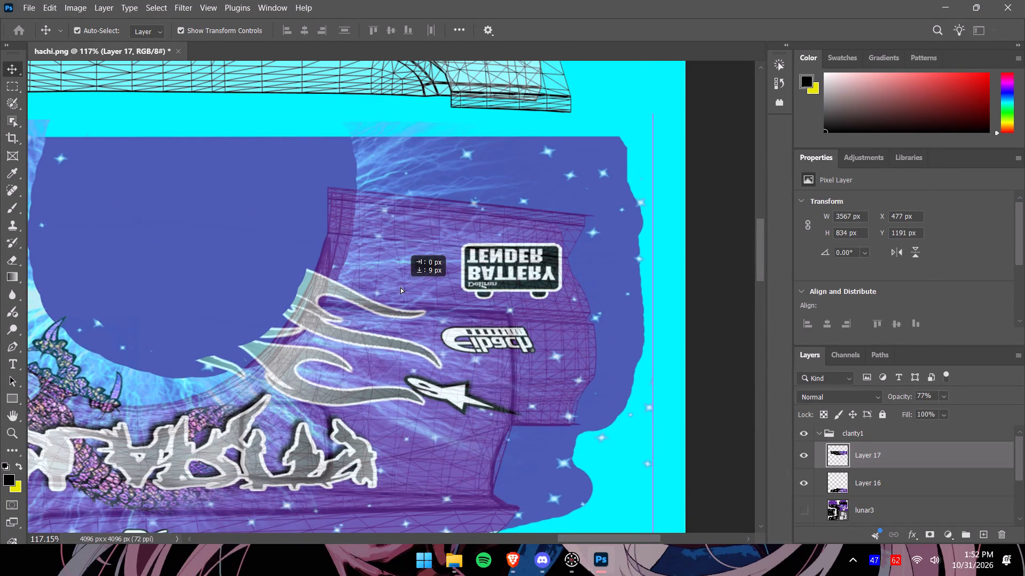
{"action": "scroll", "coordinate": [488, 245], "scroll_direction": "up", "scroll_amount": 11, "text": "alt"}
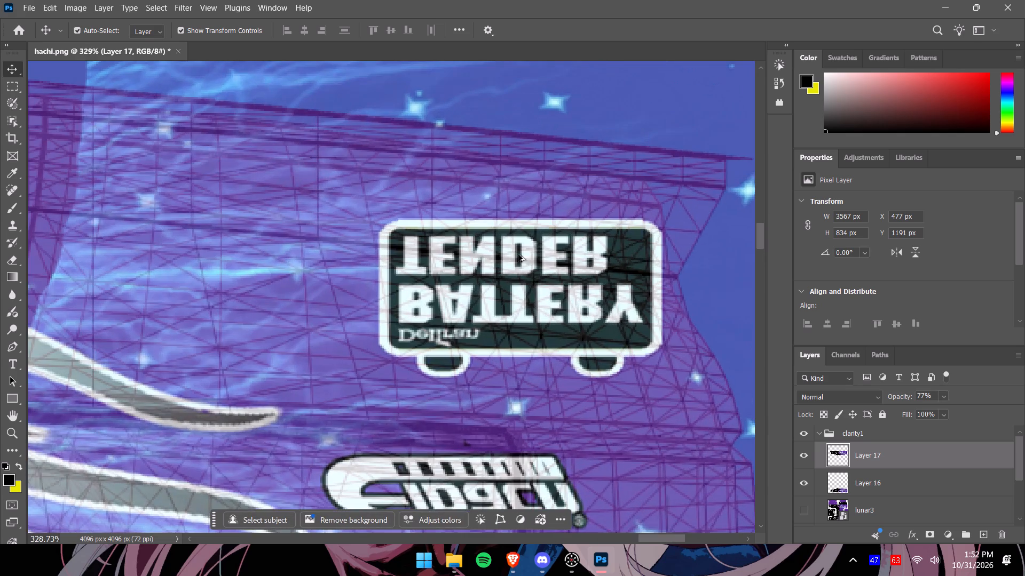
{"action": "left_click_drag", "start_coordinate": [512, 250], "coordinate": [512, 258]}
Check the flipped copy's rear decal alignment against the lower car side, then examine the whole upper side view.
{"action": "left_click_drag", "start_coordinate": [759, 247], "coordinate": [744, 388]}
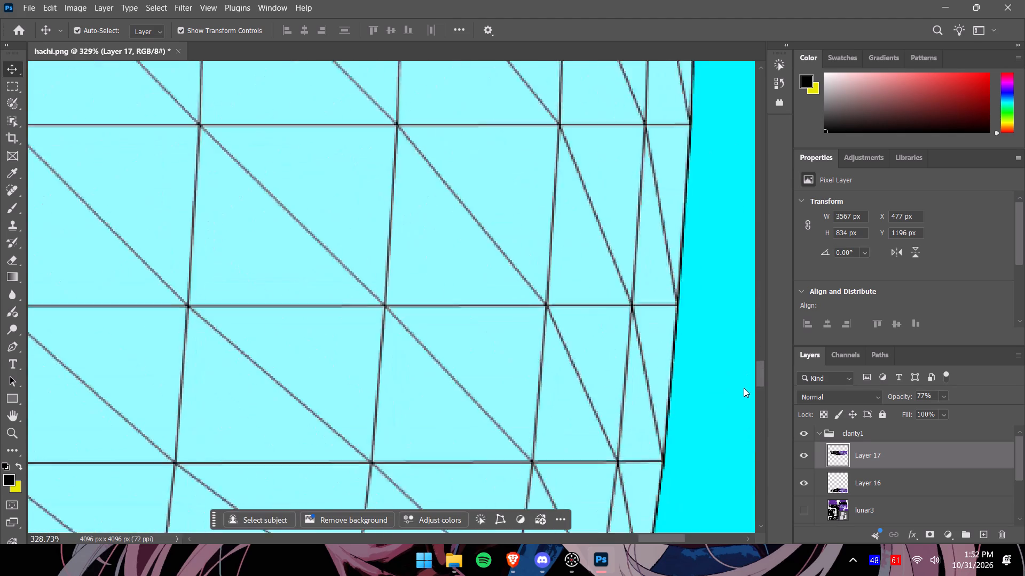
{"action": "left_click_drag", "start_coordinate": [744, 388], "coordinate": [746, 434]}
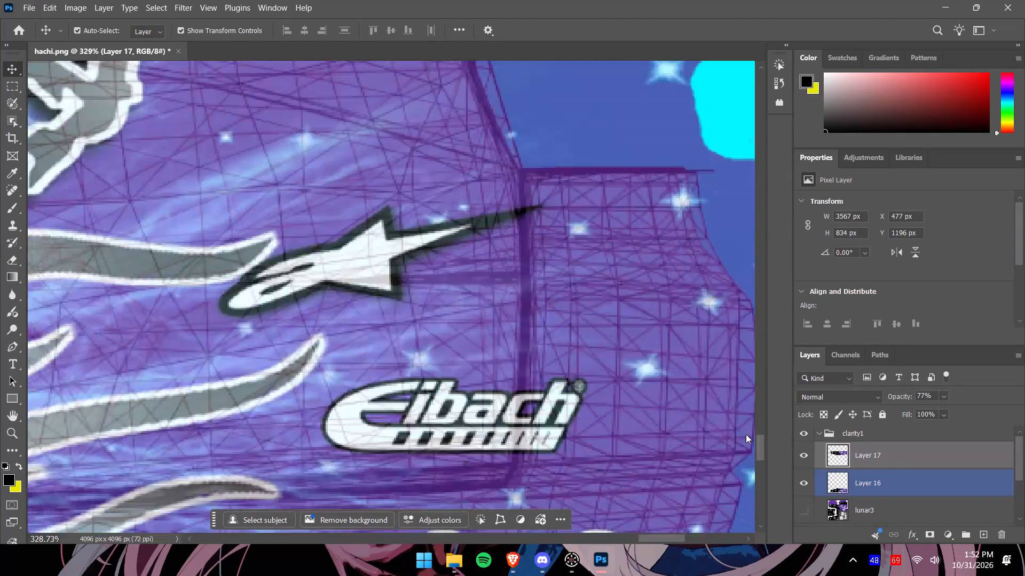
{"action": "left_click_drag", "start_coordinate": [746, 434], "coordinate": [766, 247]}
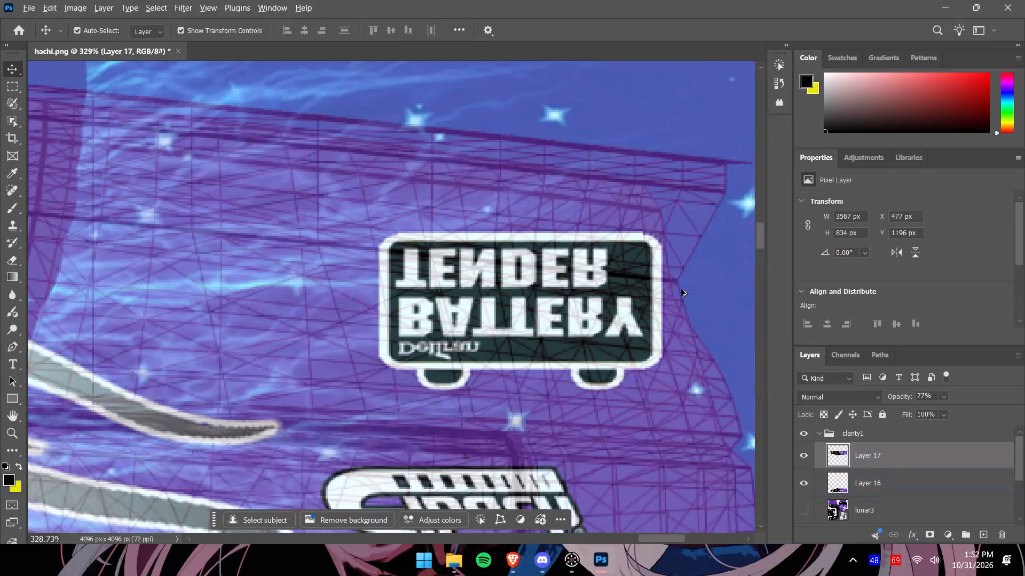
{"action": "scroll", "coordinate": [681, 289], "scroll_direction": "down", "scroll_amount": 16, "text": "alt"}
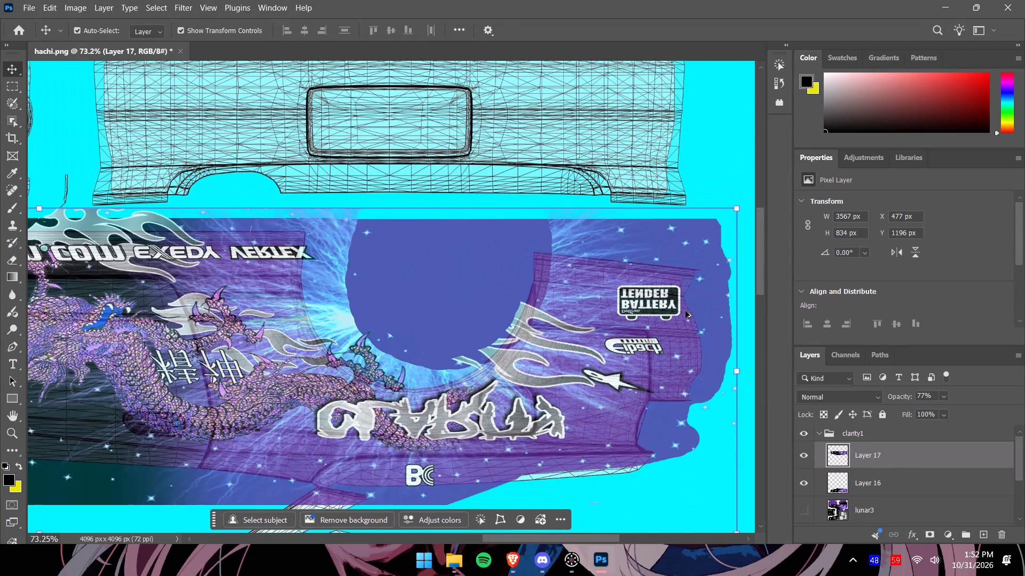
{"action": "scroll", "coordinate": [685, 311], "scroll_direction": "down", "scroll_amount": 8, "text": "alt"}
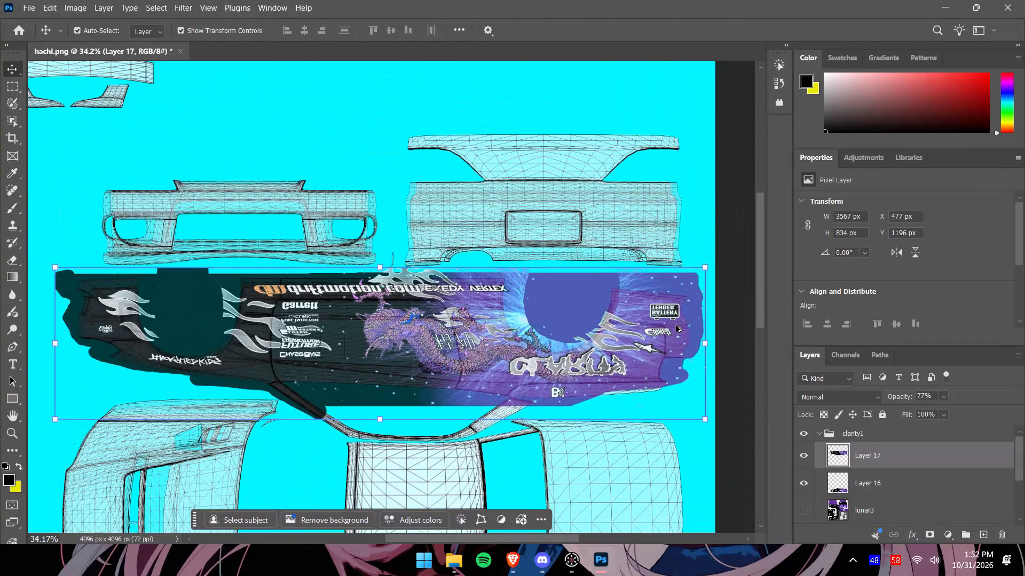
Set the opacity of the flipped car-side copy on Layer 17 to 100%.
{"action": "left_click_drag", "start_coordinate": [759, 281], "coordinate": [761, 307]}
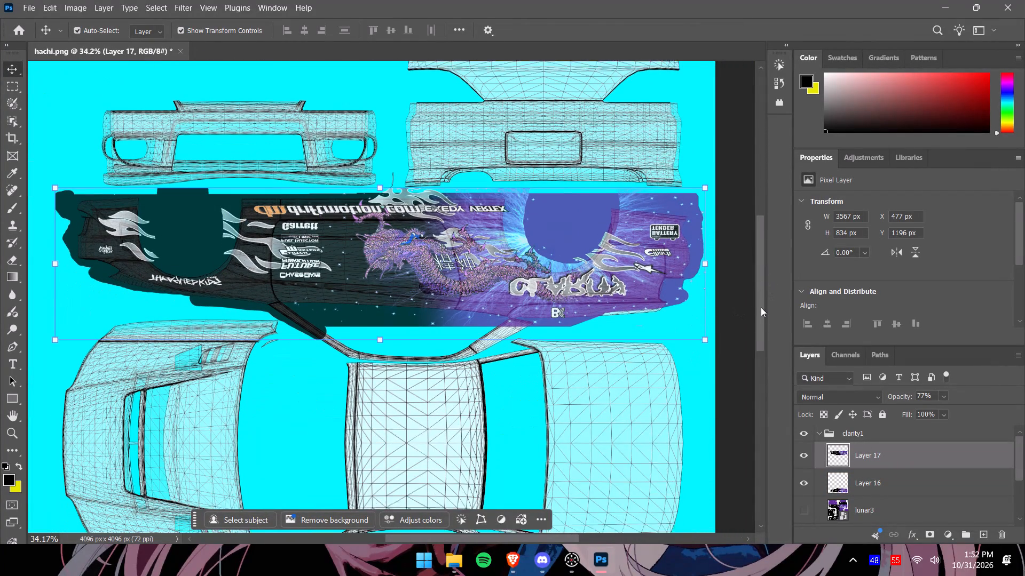
{"action": "left_click_drag", "start_coordinate": [761, 307], "coordinate": [753, 366]}
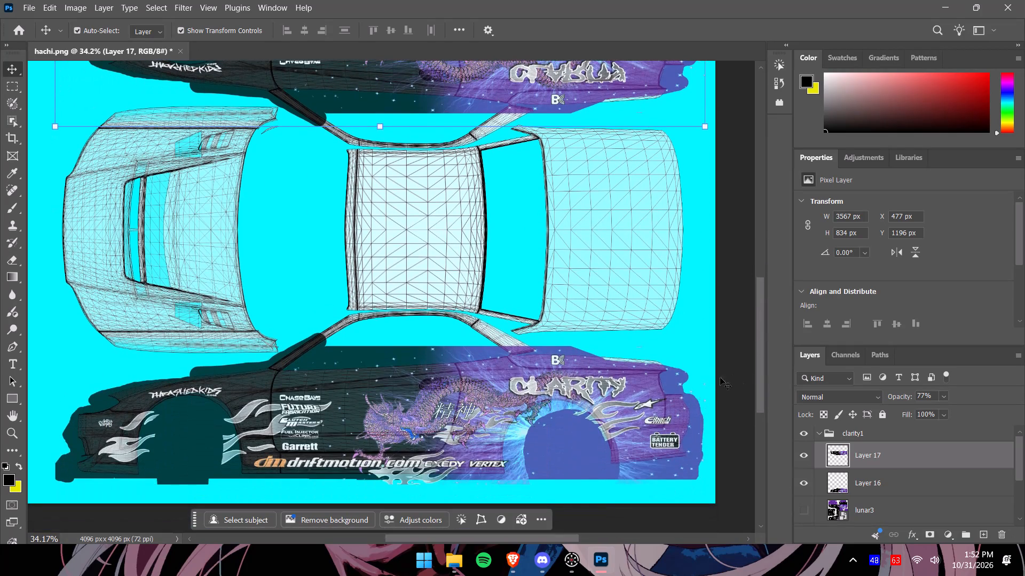
{"action": "scroll", "coordinate": [724, 386], "scroll_direction": "up", "scroll_amount": 11, "text": "alt"}
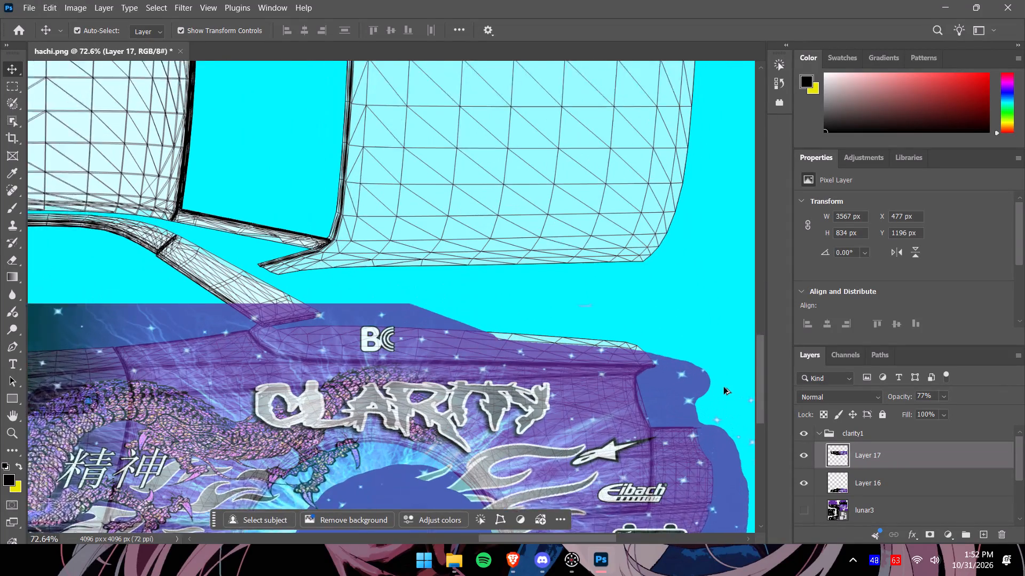
{"action": "left_click_drag", "start_coordinate": [763, 407], "coordinate": [763, 412]}
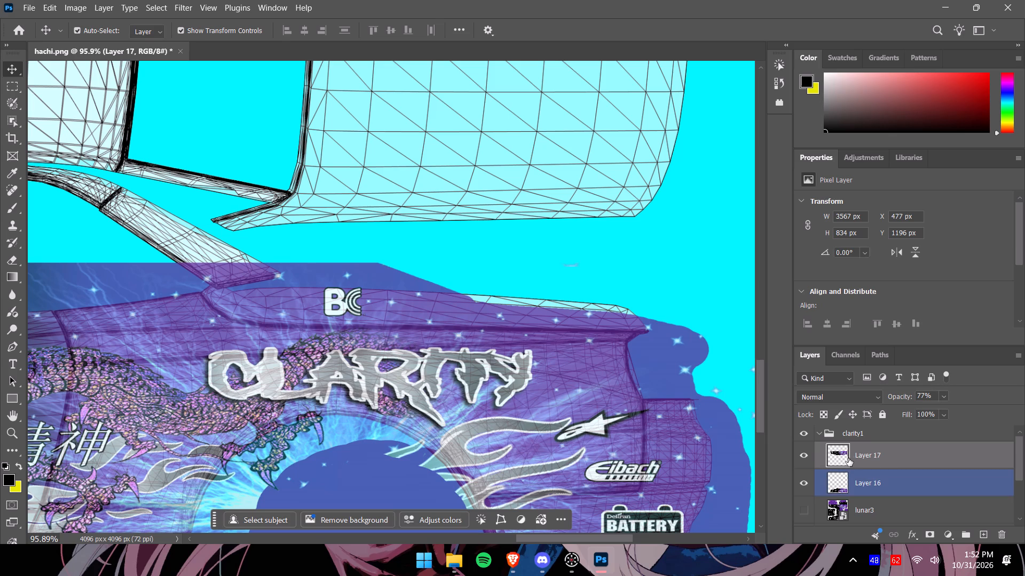
{"action": "left_click", "coordinate": [947, 394]}
{"action": "left_click_drag", "start_coordinate": [953, 409], "coordinate": [997, 415]}
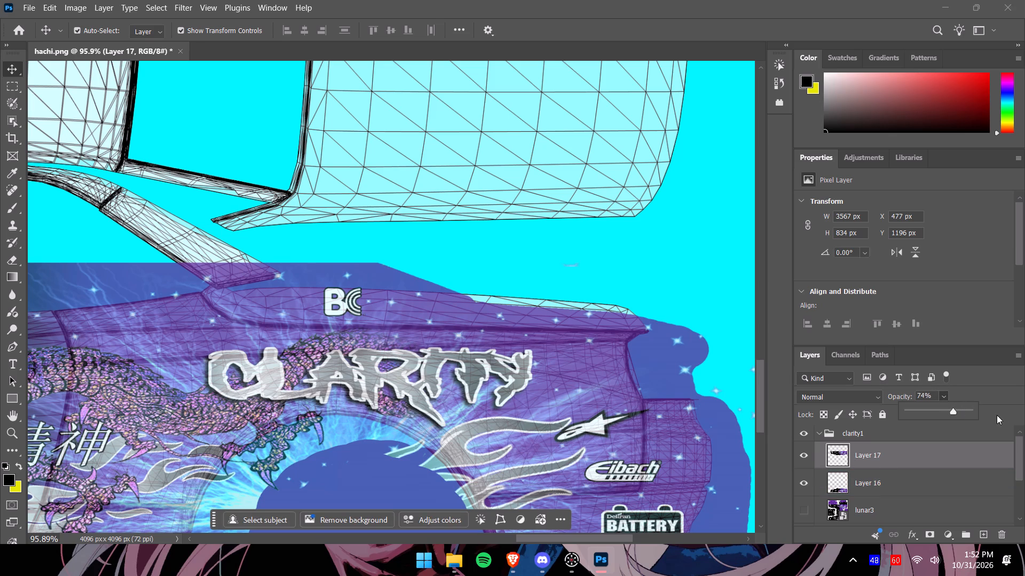
{"action": "left_click_drag", "start_coordinate": [997, 415], "coordinate": [999, 417]}
Extend the flipped copy over the bare wireframe strip along the rear body edge, using its sampled purple and a 53 px hard round brush.
{"action": "left_click_drag", "start_coordinate": [759, 375], "coordinate": [761, 244]}
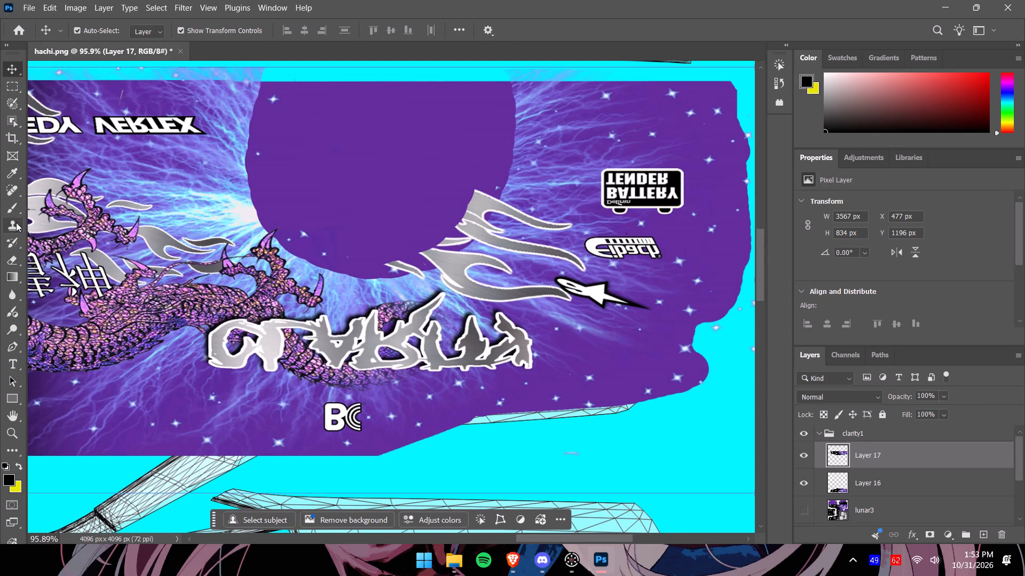
{"action": "left_click", "coordinate": [11, 169]}
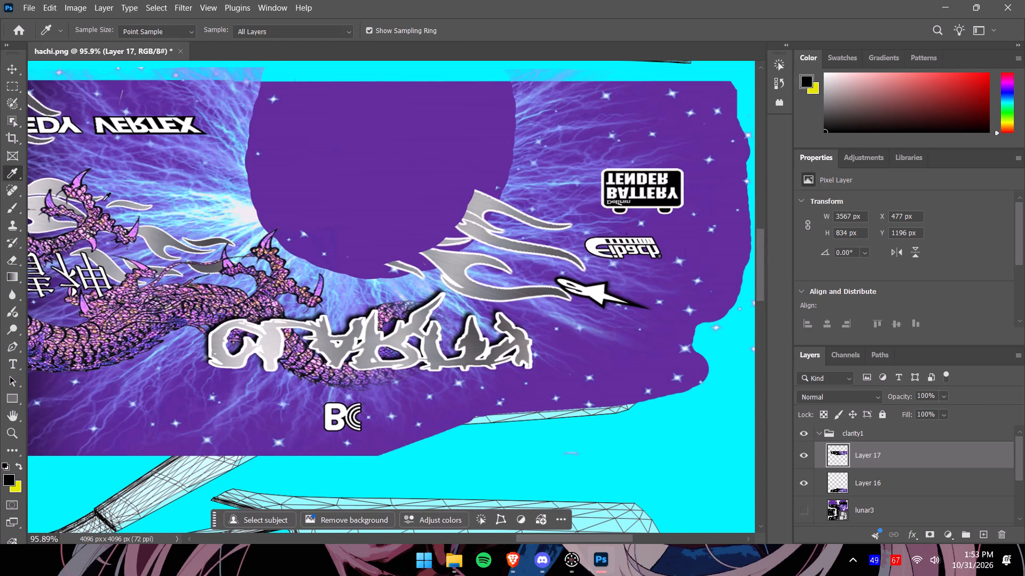
{"action": "left_click", "coordinate": [636, 374]}
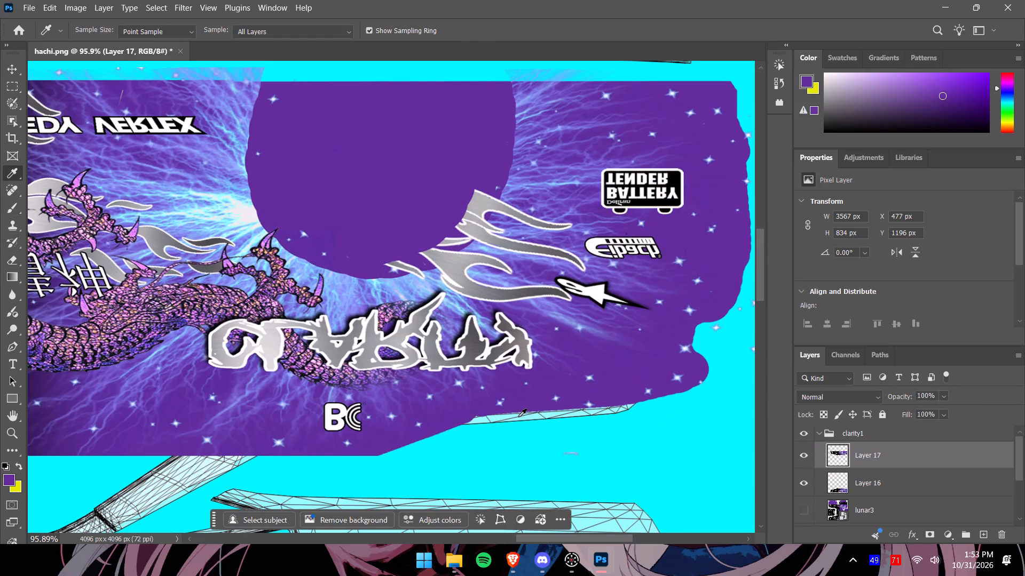
{"action": "left_click", "coordinate": [12, 210]}
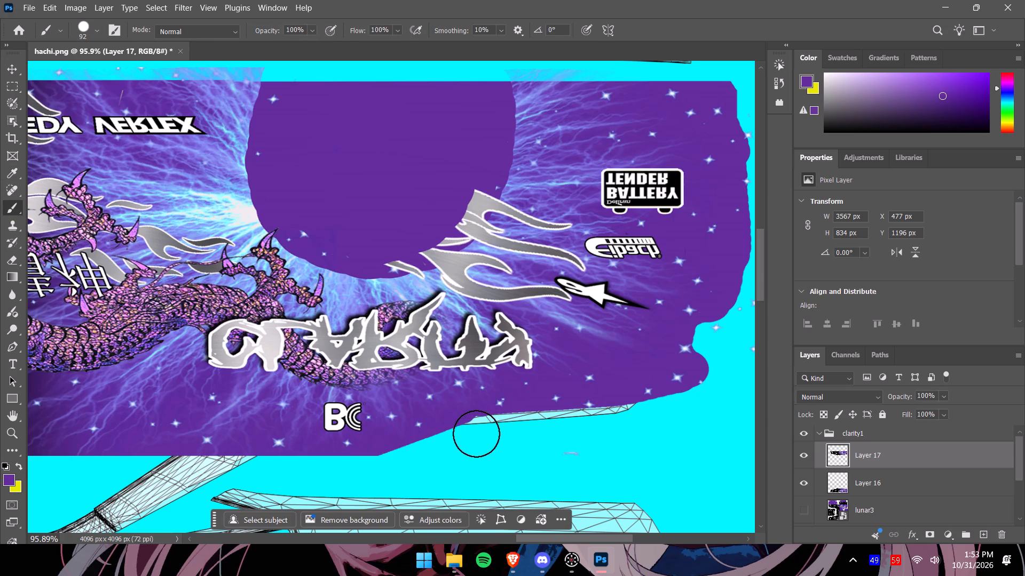
{"action": "scroll", "coordinate": [474, 429], "scroll_direction": "up", "scroll_amount": 7, "text": "alt"}
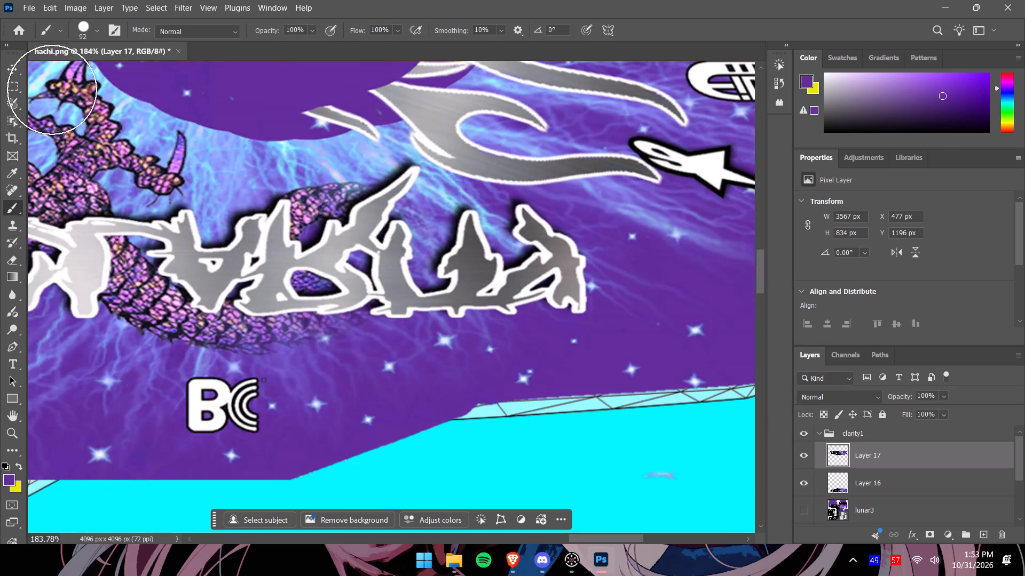
{"action": "left_click", "coordinate": [61, 28]}
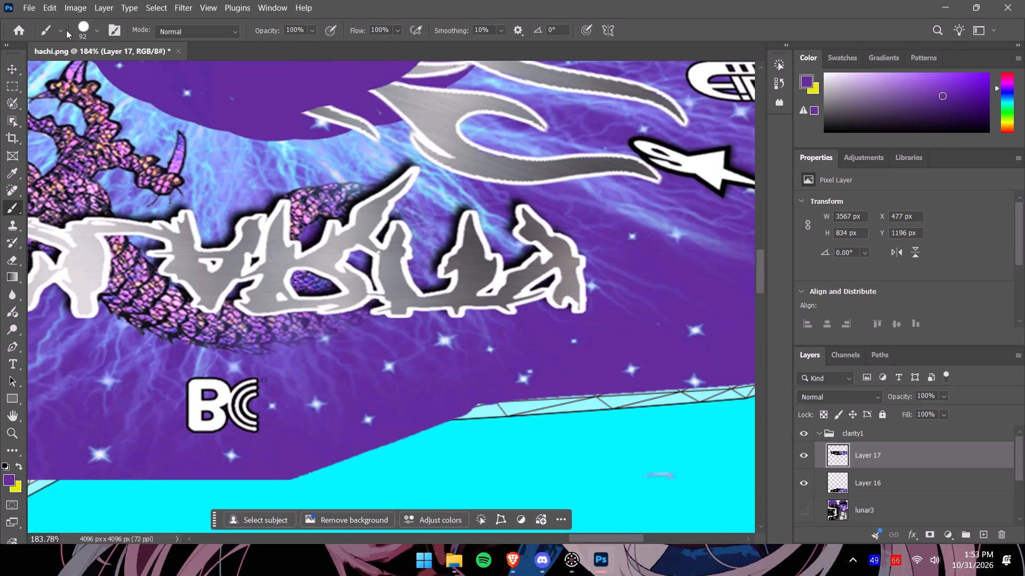
{"action": "left_click", "coordinate": [96, 29]}
{"action": "left_click_drag", "start_coordinate": [111, 73], "coordinate": [101, 73]}
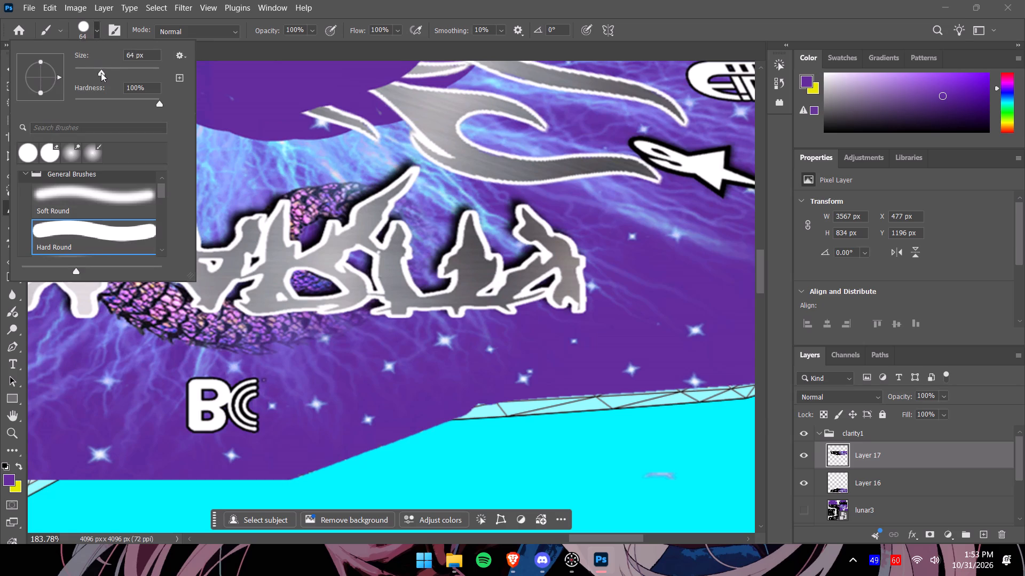
{"action": "left_click_drag", "start_coordinate": [101, 73], "coordinate": [97, 70]}
{"action": "left_click", "coordinate": [97, 34]}
{"action": "left_click_drag", "start_coordinate": [463, 410], "coordinate": [487, 410]}
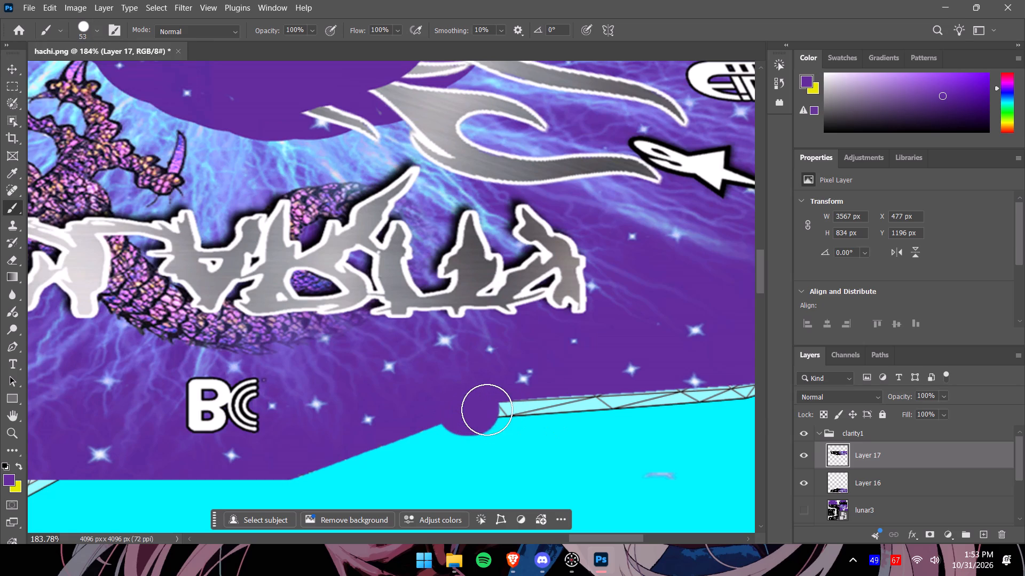
{"action": "left_click_drag", "start_coordinate": [487, 410], "coordinate": [669, 410]}
{"action": "left_click_drag", "start_coordinate": [584, 537], "coordinate": [603, 535]}
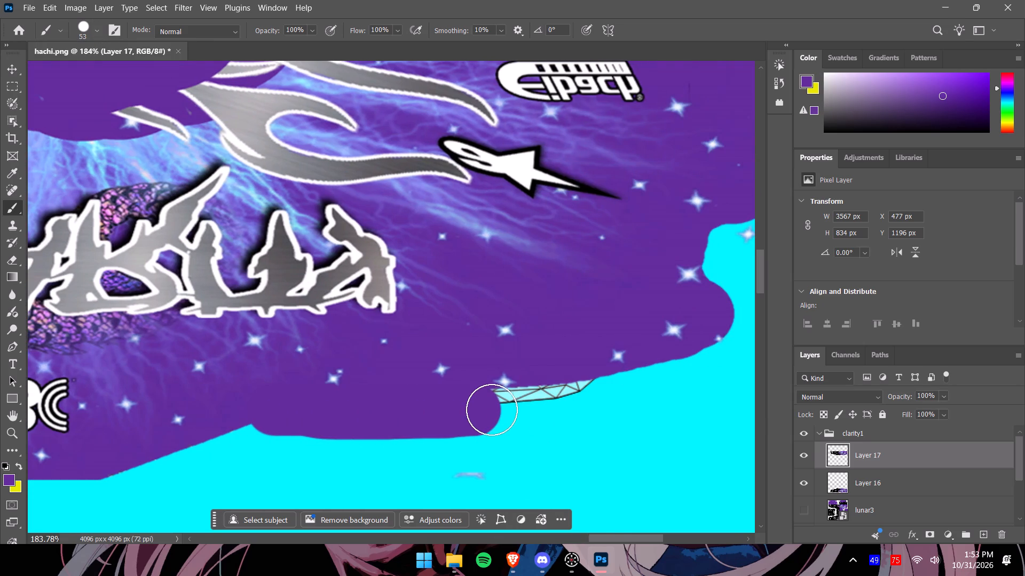
{"action": "left_click_drag", "start_coordinate": [491, 412], "coordinate": [506, 413]}
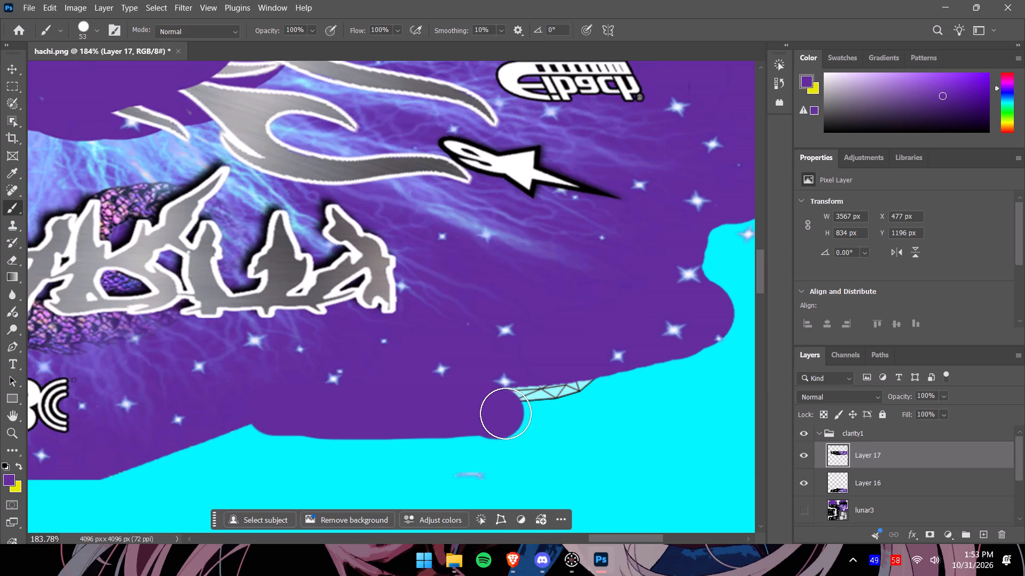
{"action": "left_click_drag", "start_coordinate": [506, 413], "coordinate": [594, 397]}
Paint the same purple on Layer 16 over the bare wireframe strip along the lower side view's rear body edge.
{"action": "scroll", "coordinate": [593, 396], "scroll_direction": "down", "scroll_amount": 3, "text": "alt"}
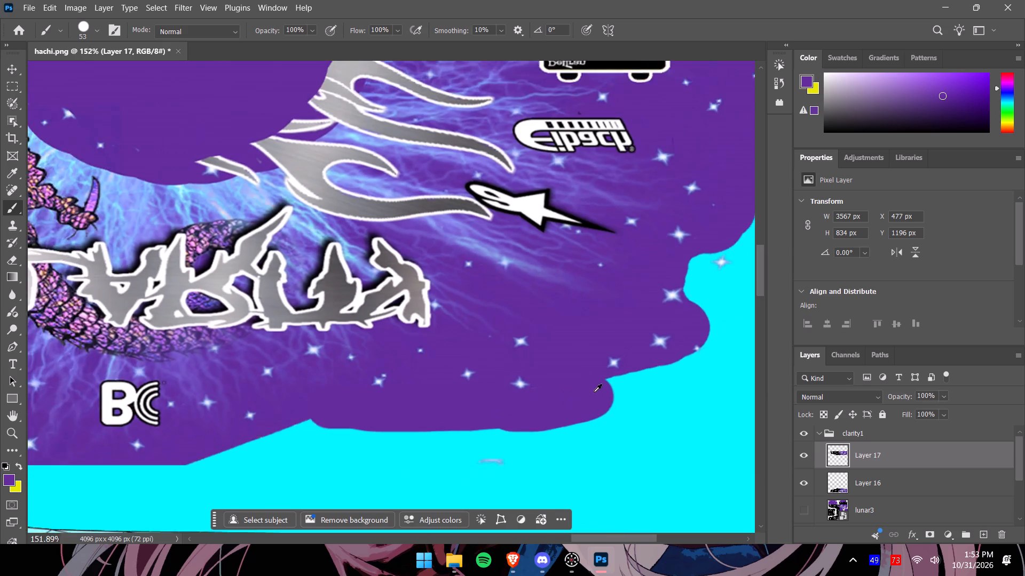
{"action": "scroll", "coordinate": [594, 392], "scroll_direction": "down", "scroll_amount": 8, "text": "alt"}
{"action": "left_click_drag", "start_coordinate": [758, 273], "coordinate": [768, 380]}
{"action": "left_click", "coordinate": [880, 491]}
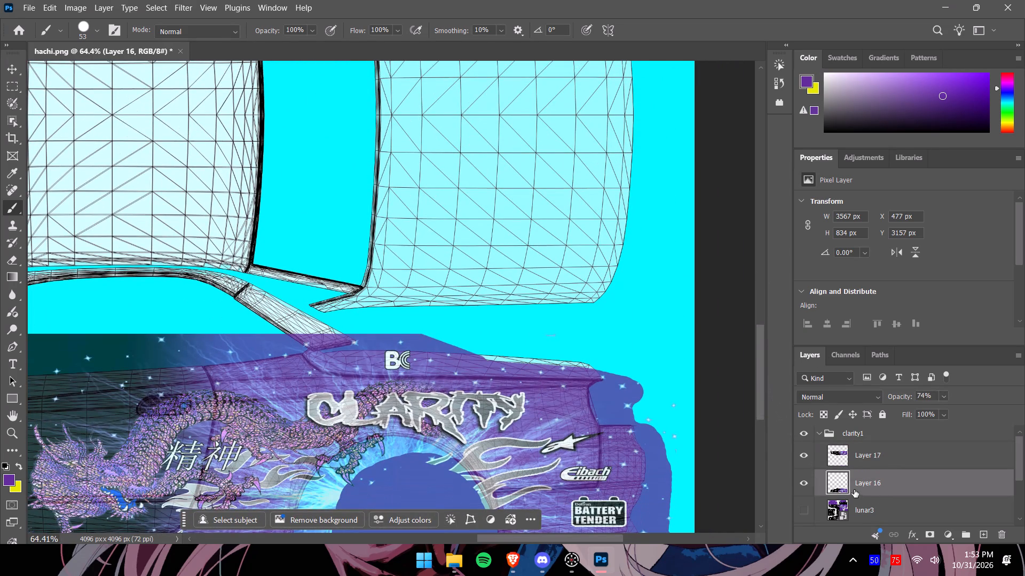
{"action": "scroll", "coordinate": [486, 355], "scroll_direction": "up", "scroll_amount": 5, "text": "alt"}
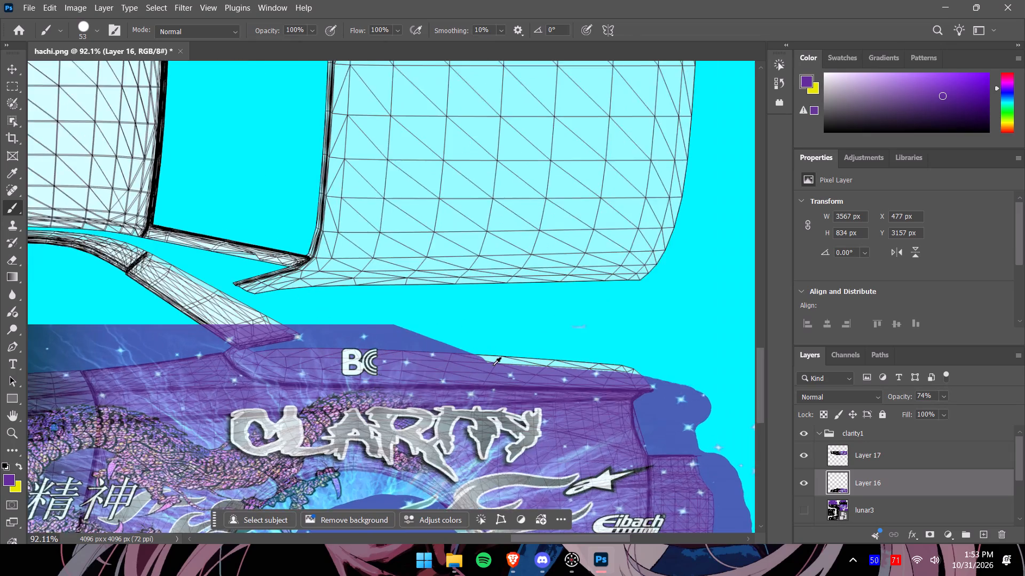
{"action": "scroll", "coordinate": [493, 365], "scroll_direction": "up", "scroll_amount": 2, "text": "alt"}
{"action": "left_click_drag", "start_coordinate": [483, 356], "coordinate": [539, 356]}
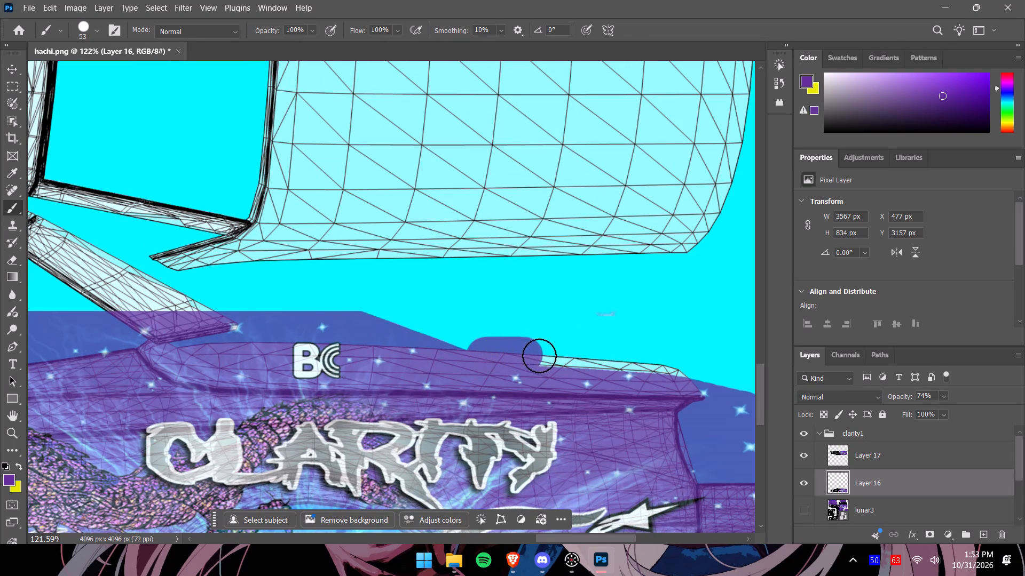
{"action": "left_click_drag", "start_coordinate": [539, 356], "coordinate": [677, 363]}
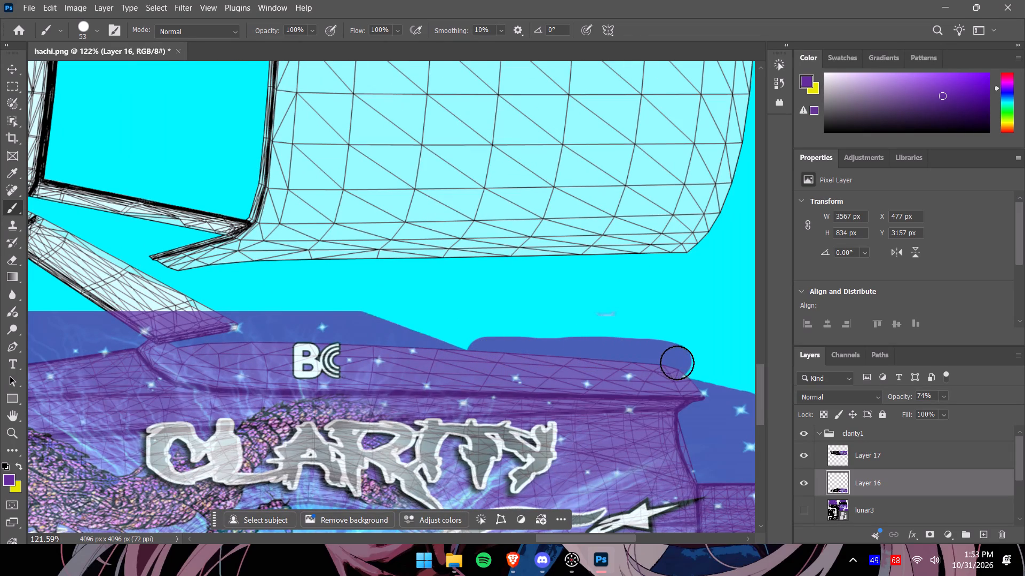
{"action": "left_click_drag", "start_coordinate": [677, 363], "coordinate": [684, 365]}
{"action": "left_click", "coordinate": [464, 348]}
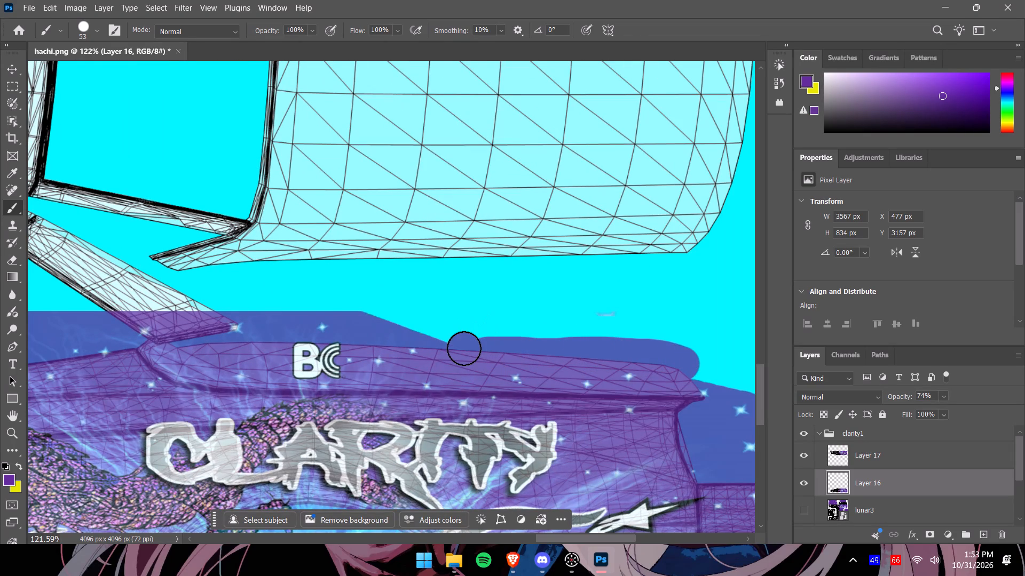
Set the opacity of the lower car-side livery on Layer 16 to 100%.
{"action": "scroll", "coordinate": [464, 348], "scroll_direction": "down", "scroll_amount": 10, "text": "alt"}
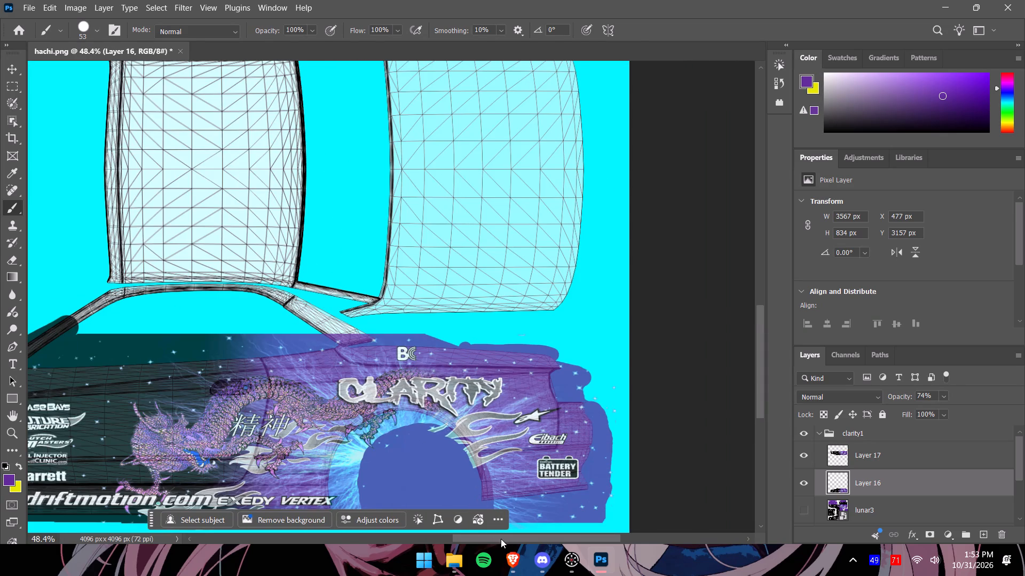
{"action": "left_click_drag", "start_coordinate": [480, 542], "coordinate": [415, 532]}
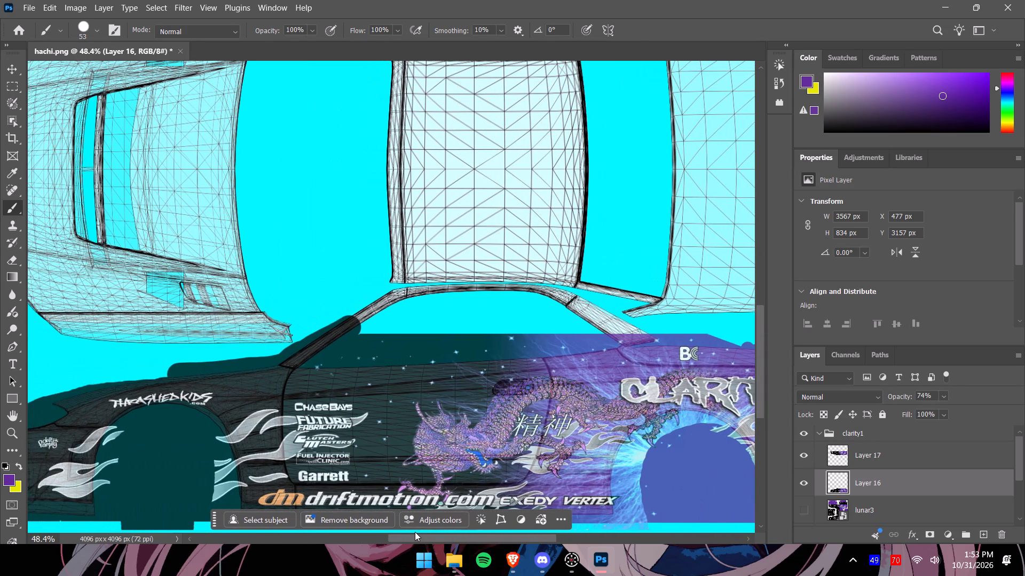
{"action": "left_click_drag", "start_coordinate": [415, 532], "coordinate": [466, 537]}
{"action": "scroll", "coordinate": [391, 351], "scroll_direction": "down", "scroll_amount": 4, "text": "alt"}
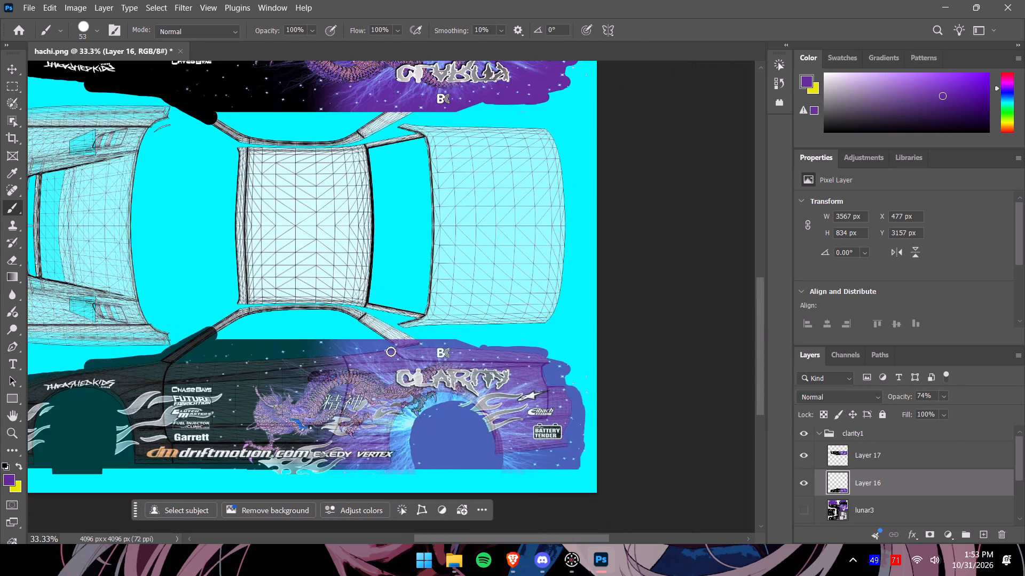
{"action": "scroll", "coordinate": [391, 351], "scroll_direction": "down", "scroll_amount": 2, "text": "alt"}
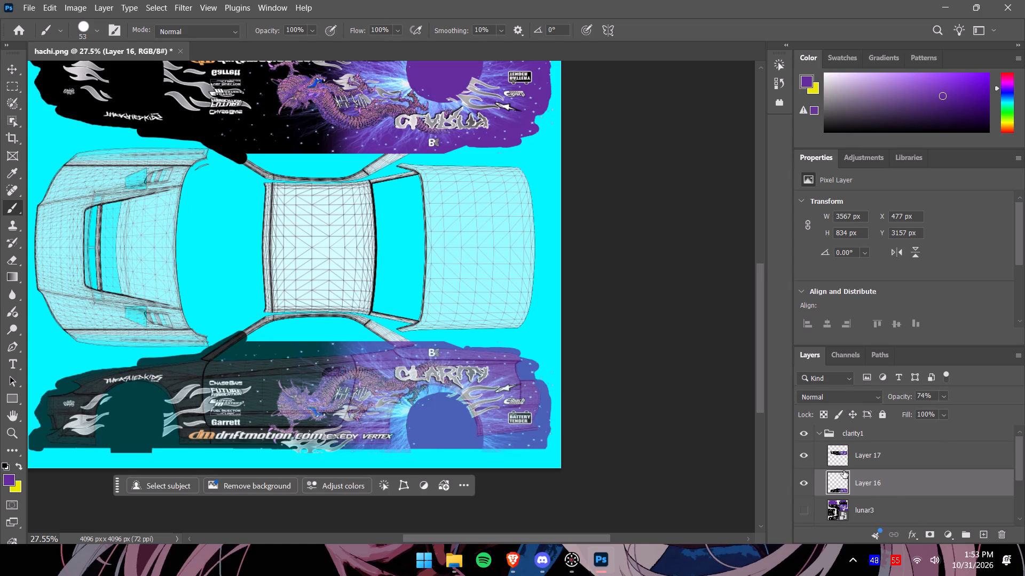
{"action": "left_click", "coordinate": [947, 397]}
{"action": "left_click_drag", "start_coordinate": [954, 411], "coordinate": [1013, 416]}
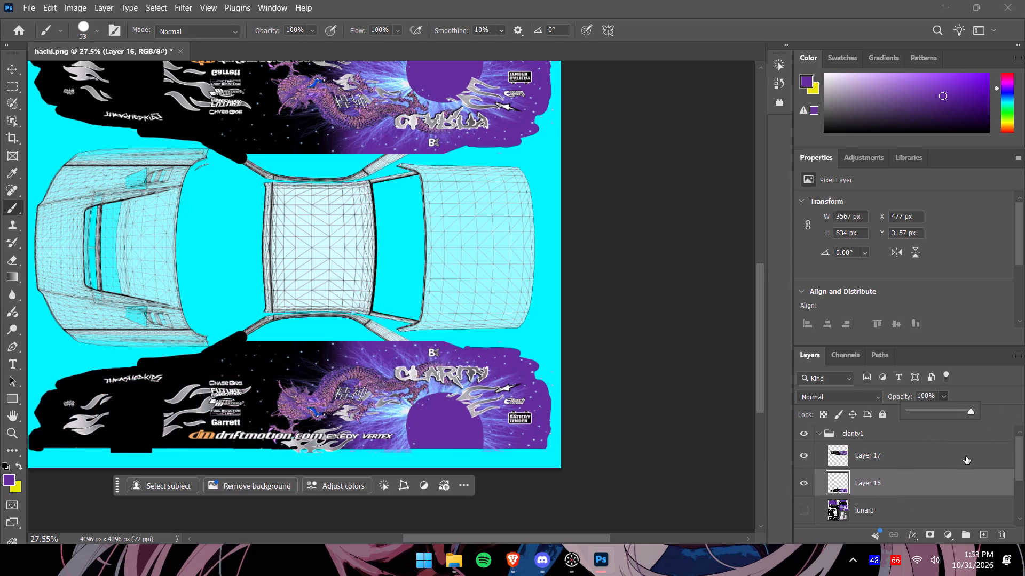
Hide Layer 16 and Layer 17, and show the lunar3 livery layer.
{"action": "left_click", "coordinate": [806, 484]}
{"action": "left_click", "coordinate": [806, 455]}
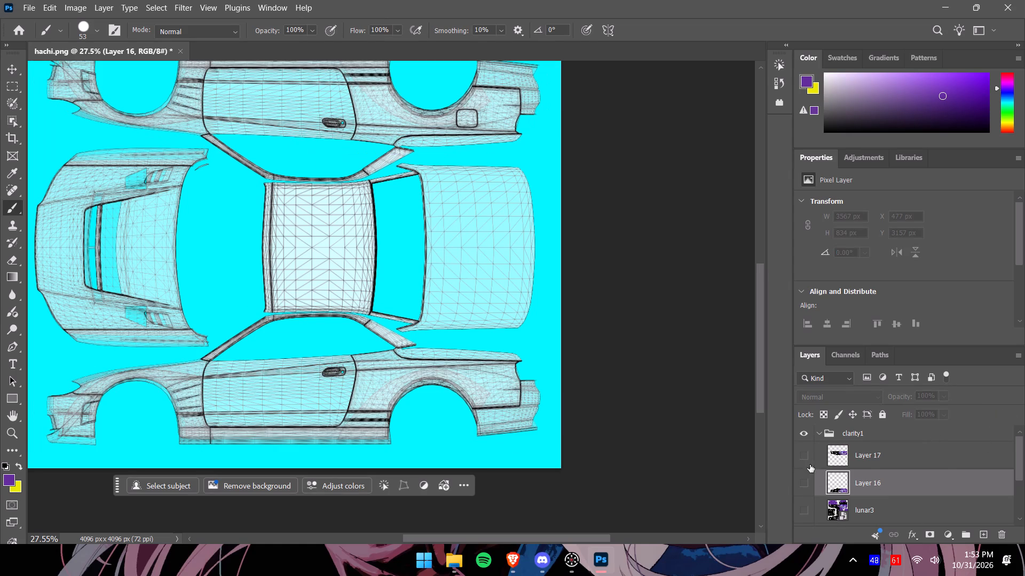
{"action": "left_click", "coordinate": [805, 513]}
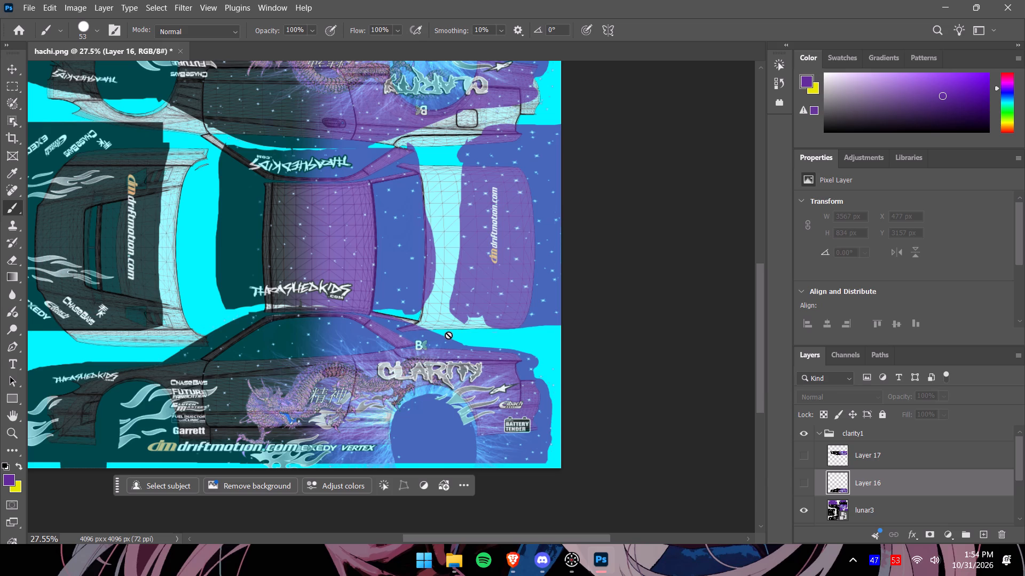
Copy the side window and roof pillar area, about 1505 by 343 px, from lunar3's lower side view onto a new layer.
{"action": "scroll", "coordinate": [349, 331], "scroll_direction": "up", "scroll_amount": 4, "text": "alt"}
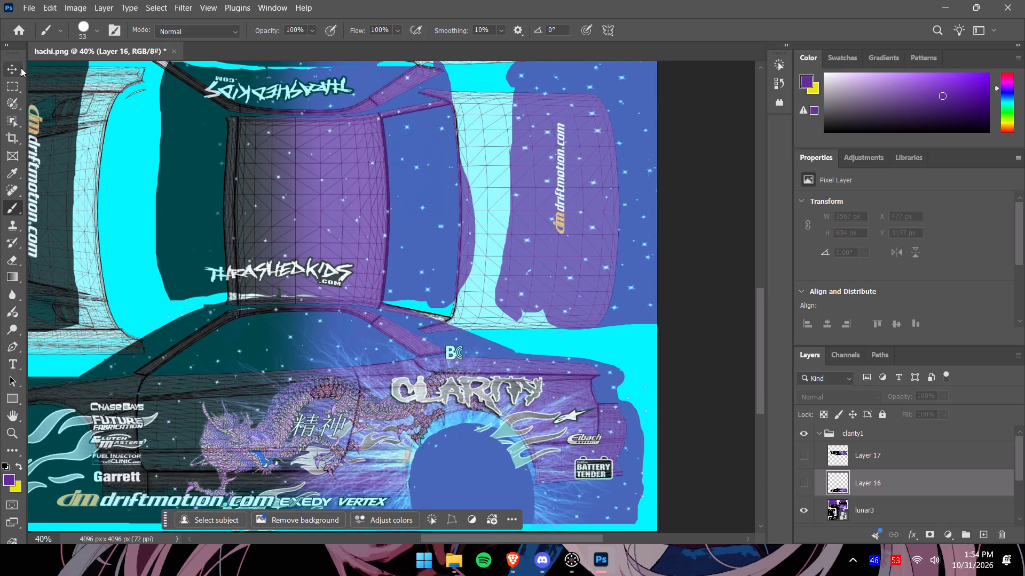
{"action": "left_click", "coordinate": [13, 91]}
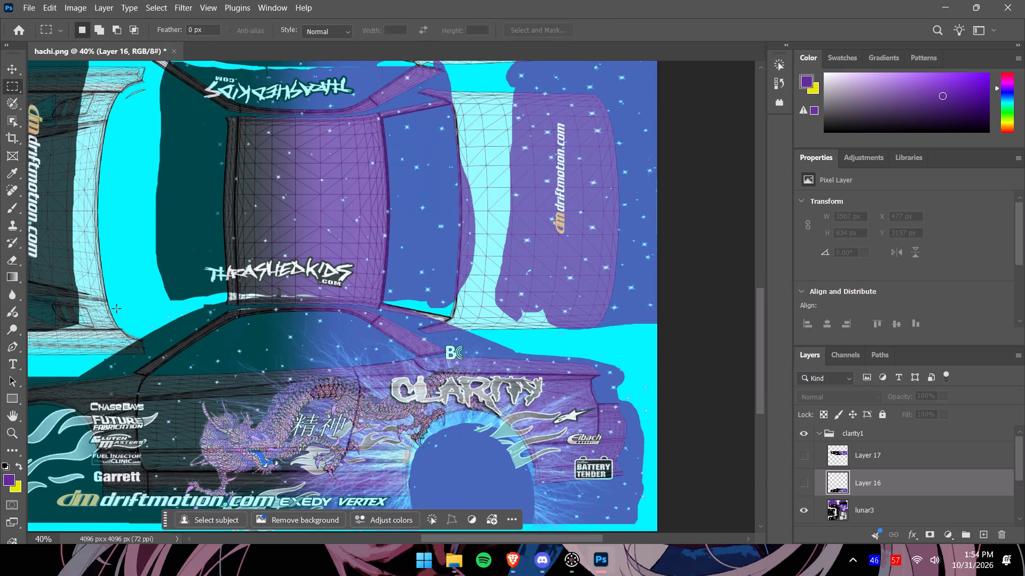
{"action": "left_click_drag", "start_coordinate": [113, 300], "coordinate": [399, 380]}
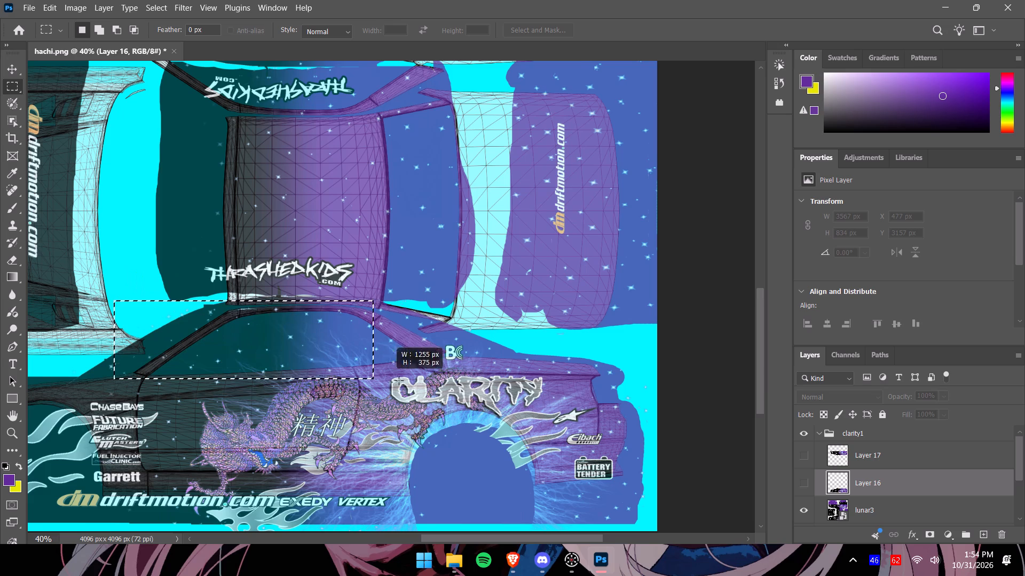
{"action": "left_click_drag", "start_coordinate": [399, 380], "coordinate": [436, 372]}
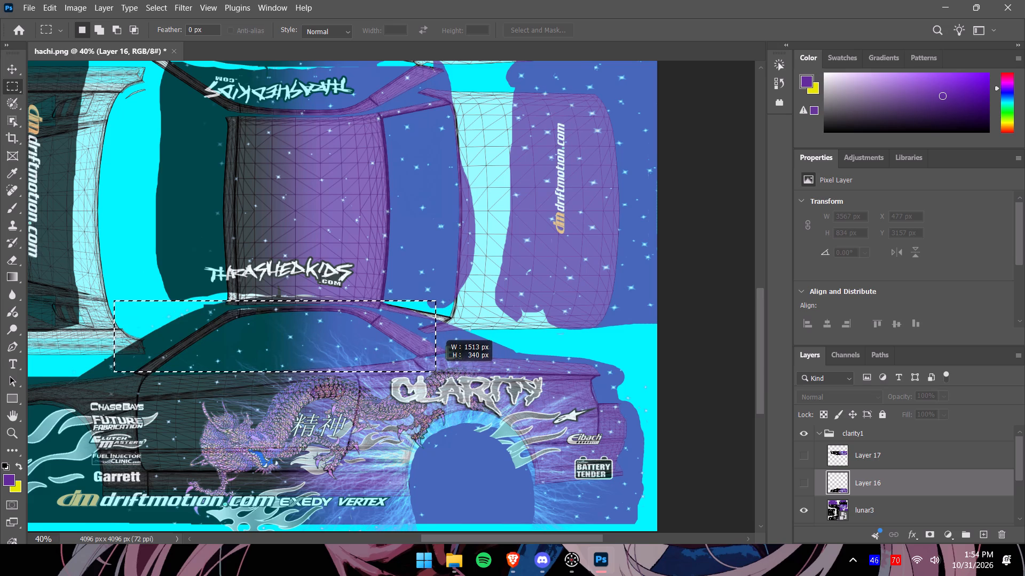
{"action": "left_click_drag", "start_coordinate": [436, 372], "coordinate": [430, 372]}
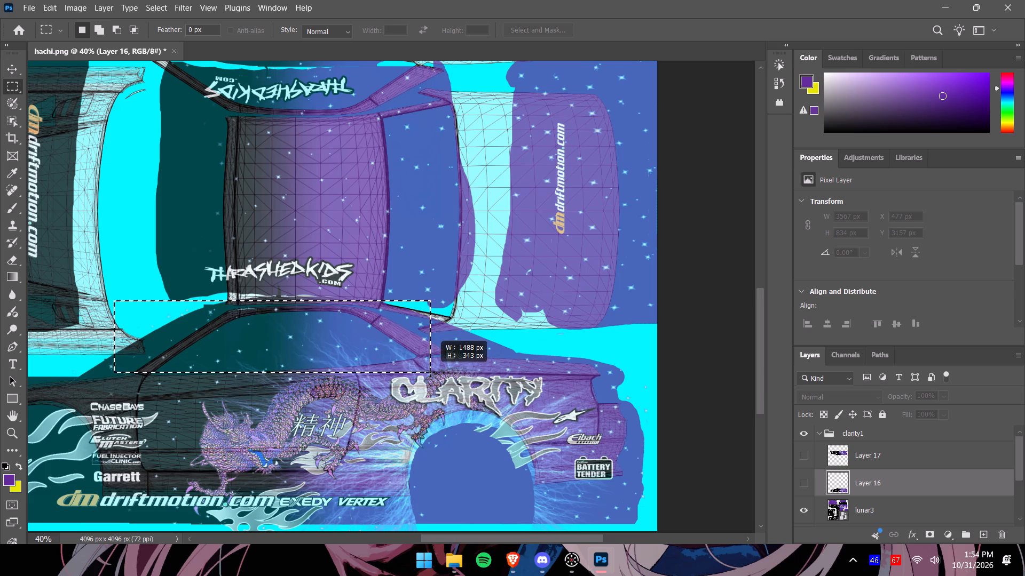
{"action": "left_click_drag", "start_coordinate": [430, 372], "coordinate": [434, 372]}
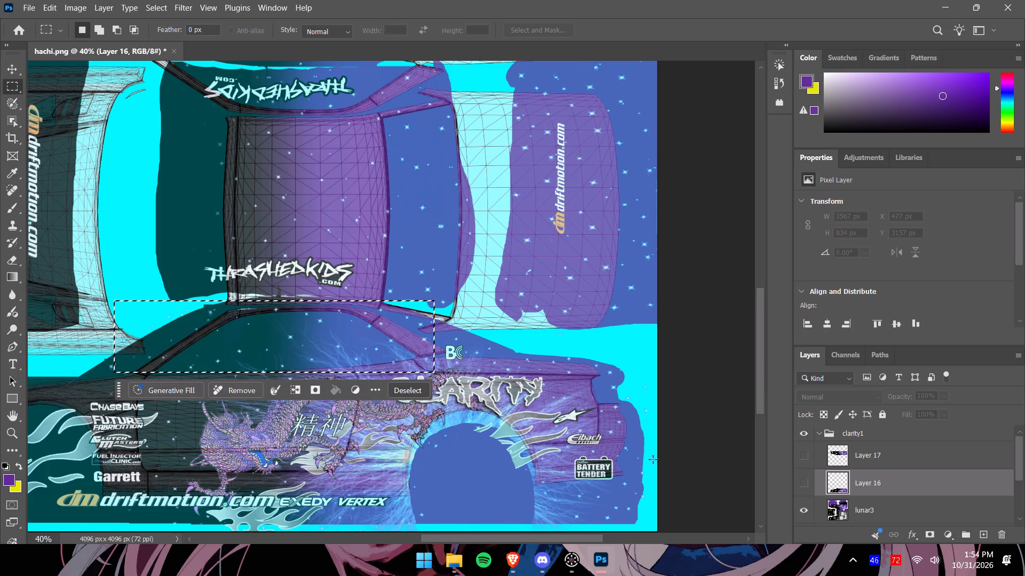
{"action": "left_click", "coordinate": [889, 504]}
{"action": "key", "text": "ctrl+c"}
{"action": "key", "text": "ctrl+v"}
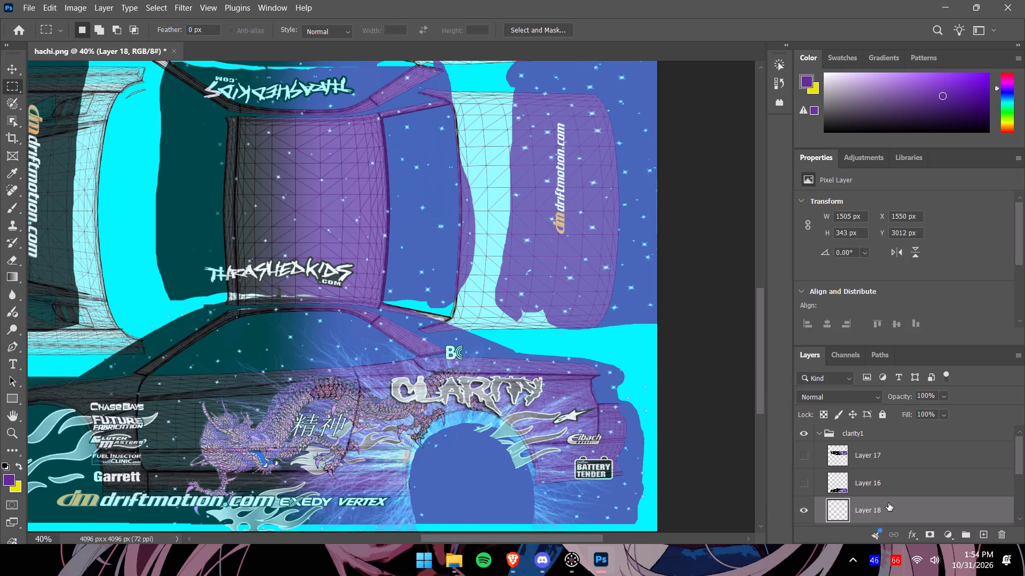
Show Layer 16 again and hide the lunar3 livery layer.
{"action": "left_click", "coordinate": [804, 485]}
{"action": "scroll", "coordinate": [805, 485], "scroll_direction": "down", "scroll_amount": 2}
{"action": "left_click", "coordinate": [803, 502]}
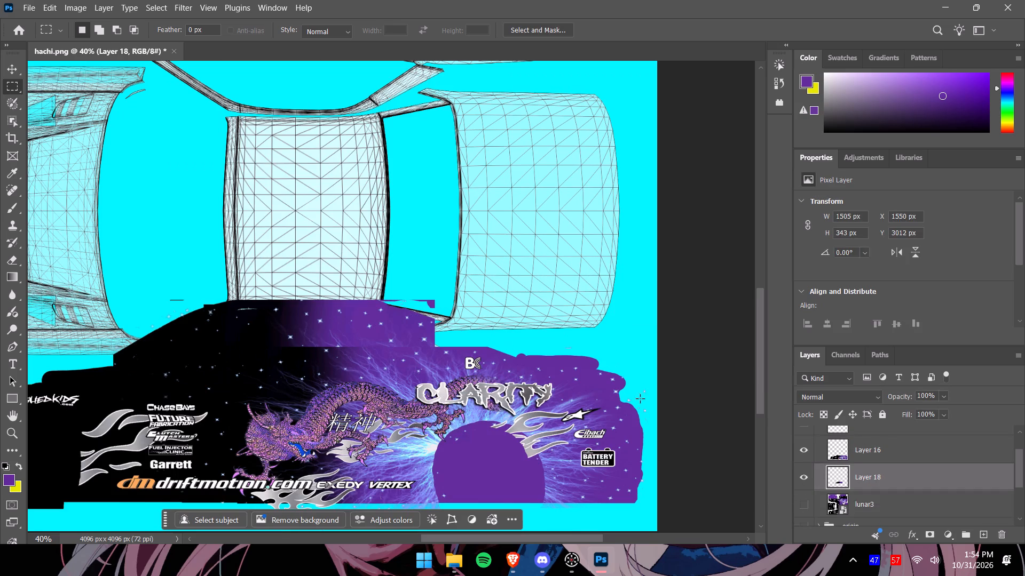
Move the copied window and pillar piece on Layer 18 to about X 1615, Y 3049 px, over the lower side view's roofline.
{"action": "left_click", "coordinate": [19, 64]}
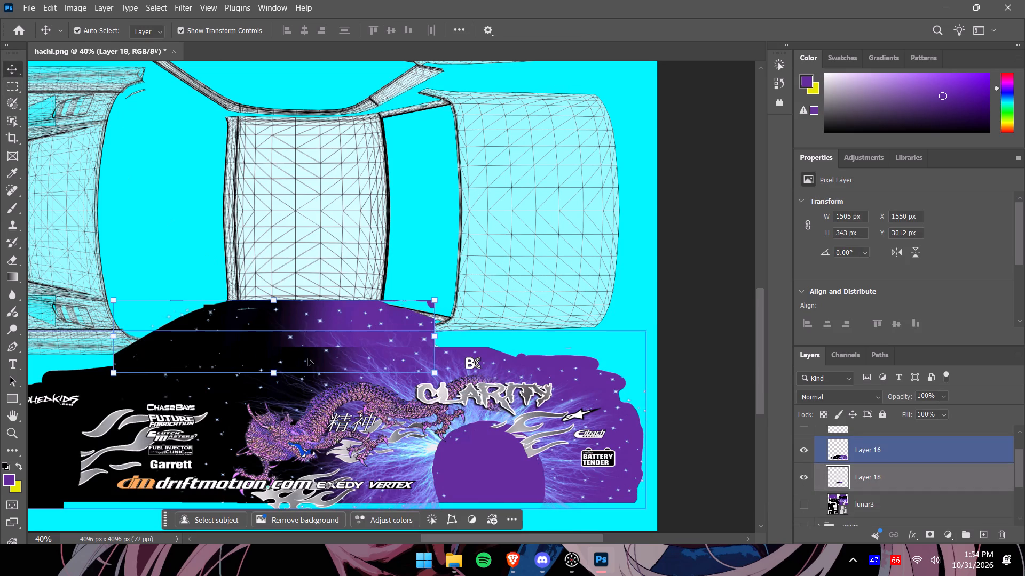
{"action": "left_click_drag", "start_coordinate": [306, 338], "coordinate": [316, 339]}
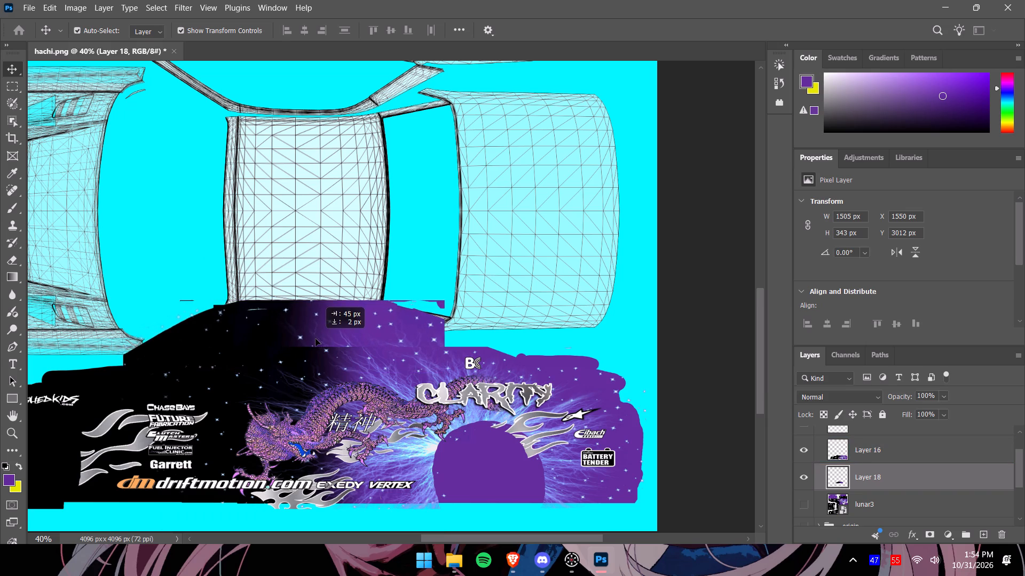
{"action": "left_click_drag", "start_coordinate": [316, 339], "coordinate": [335, 348]}
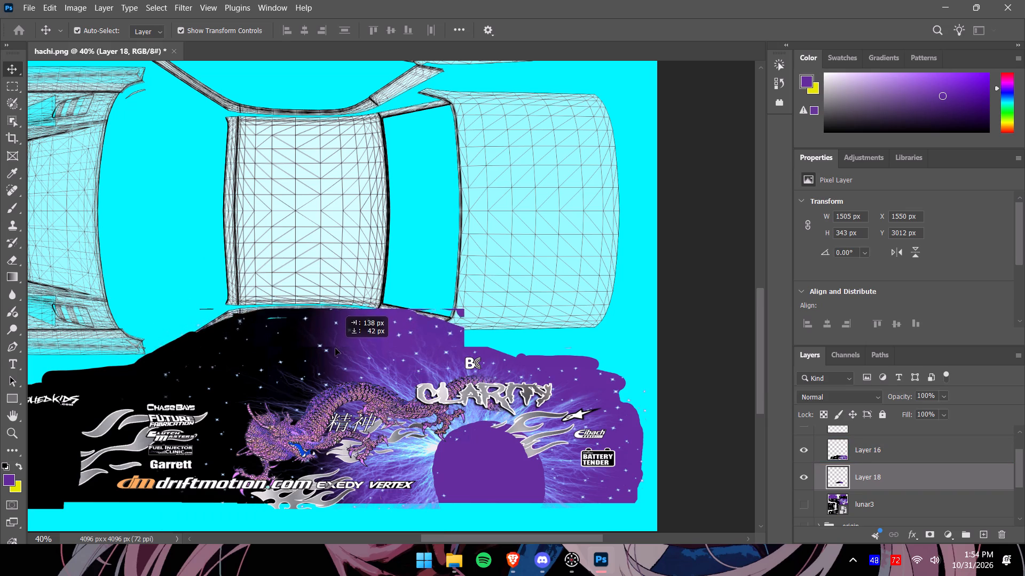
{"action": "left_click_drag", "start_coordinate": [335, 348], "coordinate": [320, 346]}
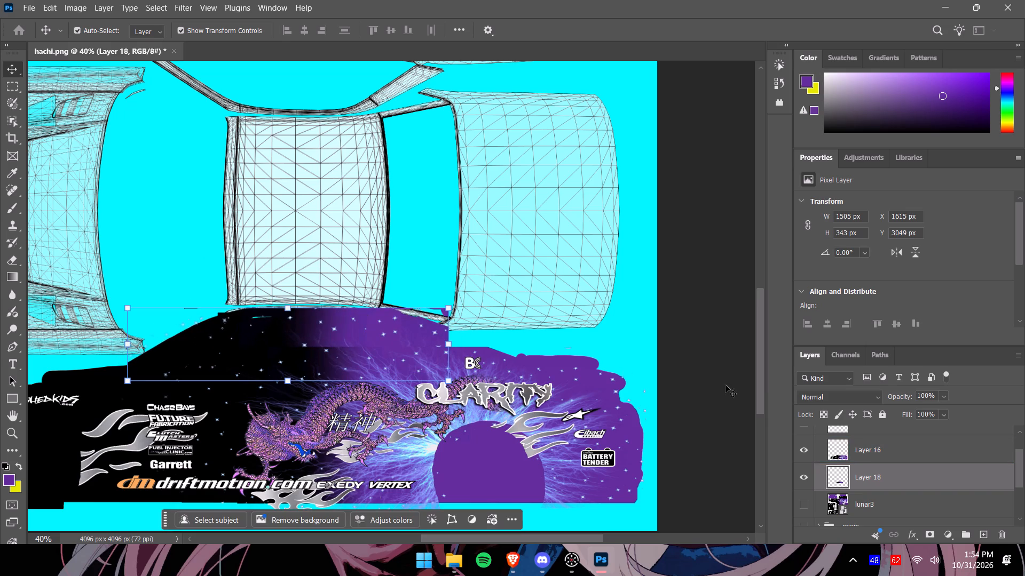
Set Layer 18's opacity to 77%.
{"action": "left_click", "coordinate": [942, 397]}
{"action": "left_click_drag", "start_coordinate": [955, 412], "coordinate": [937, 412]}
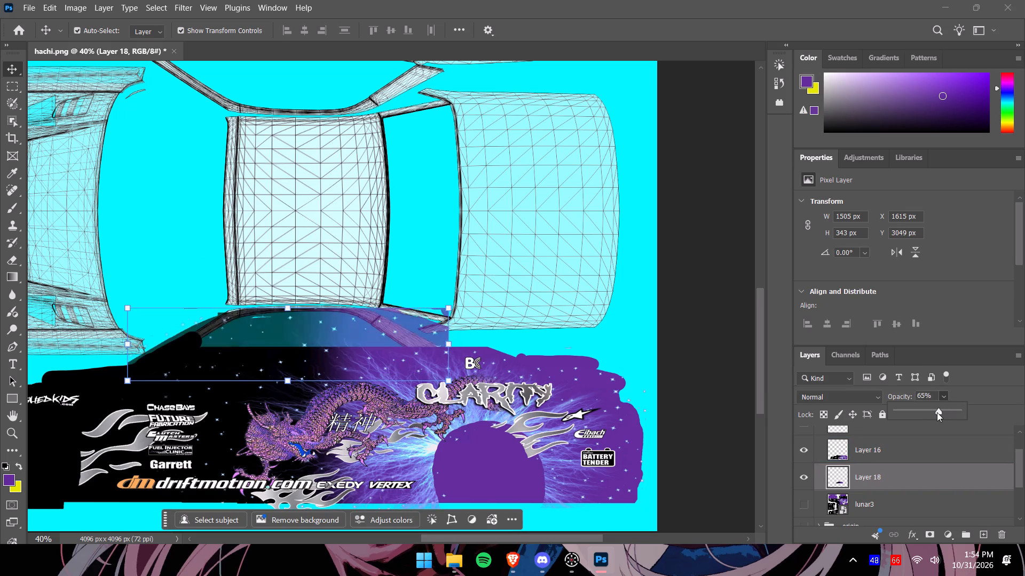
{"action": "left_click_drag", "start_coordinate": [937, 412], "coordinate": [944, 412]}
Reorder the layers so that Layer 16 sits directly beneath Layer 18.
{"action": "scroll", "coordinate": [844, 487], "scroll_direction": "down", "scroll_amount": 1}
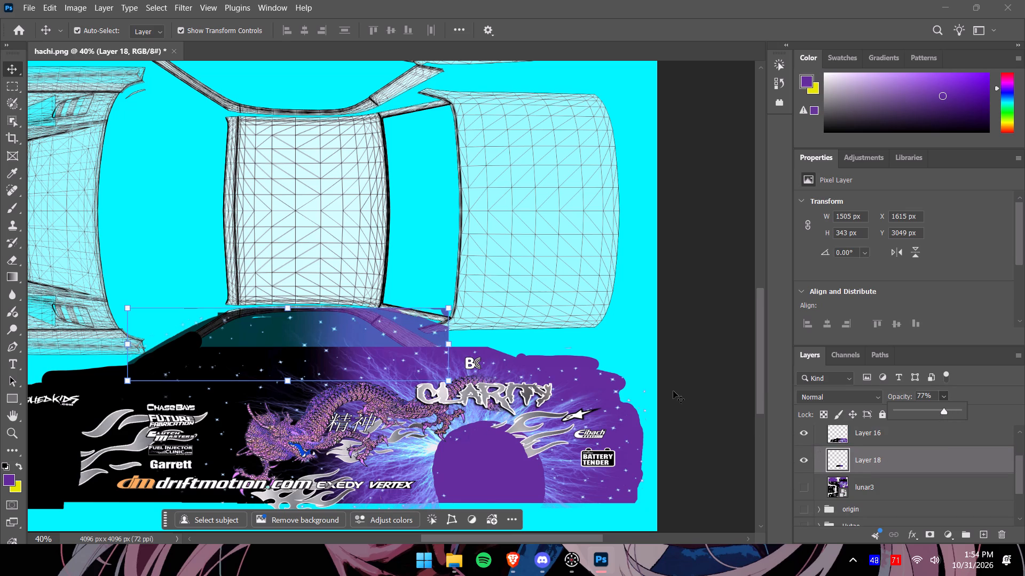
{"action": "left_click_drag", "start_coordinate": [865, 440], "coordinate": [864, 470]}
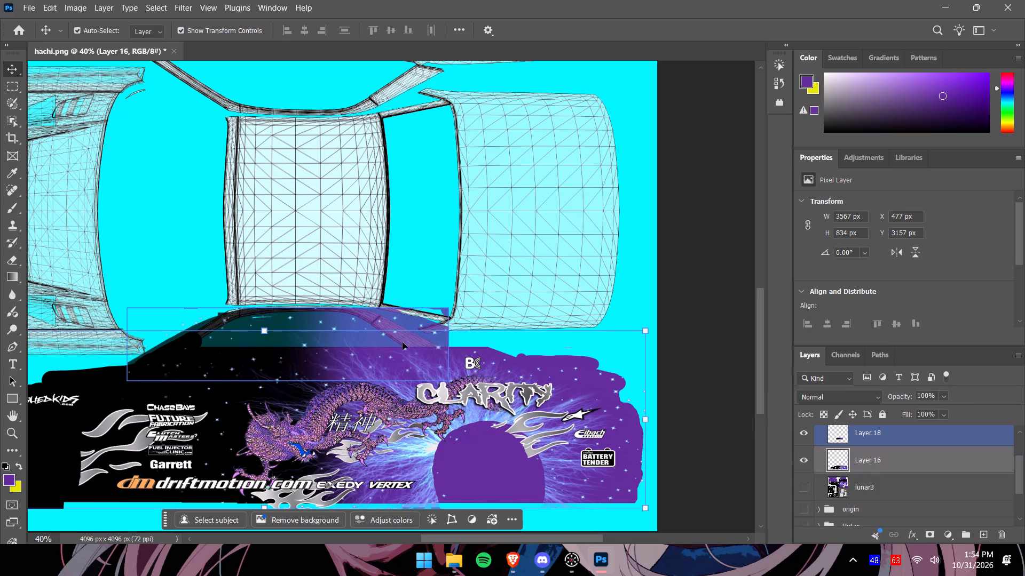
Shift the Layer 18 window piece toward the car's rear and stretch it to about 1562 by 363 px, fitting the side window wireframe.
{"action": "left_click_drag", "start_coordinate": [386, 339], "coordinate": [397, 339]}
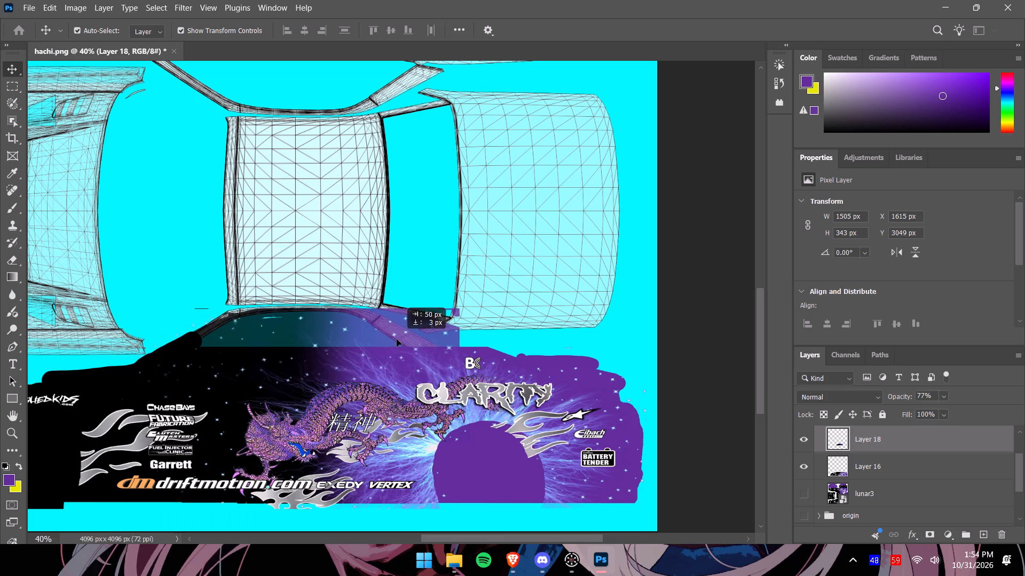
{"action": "left_click_drag", "start_coordinate": [397, 339], "coordinate": [397, 339]}
{"action": "left_click_drag", "start_coordinate": [135, 346], "coordinate": [131, 346]}
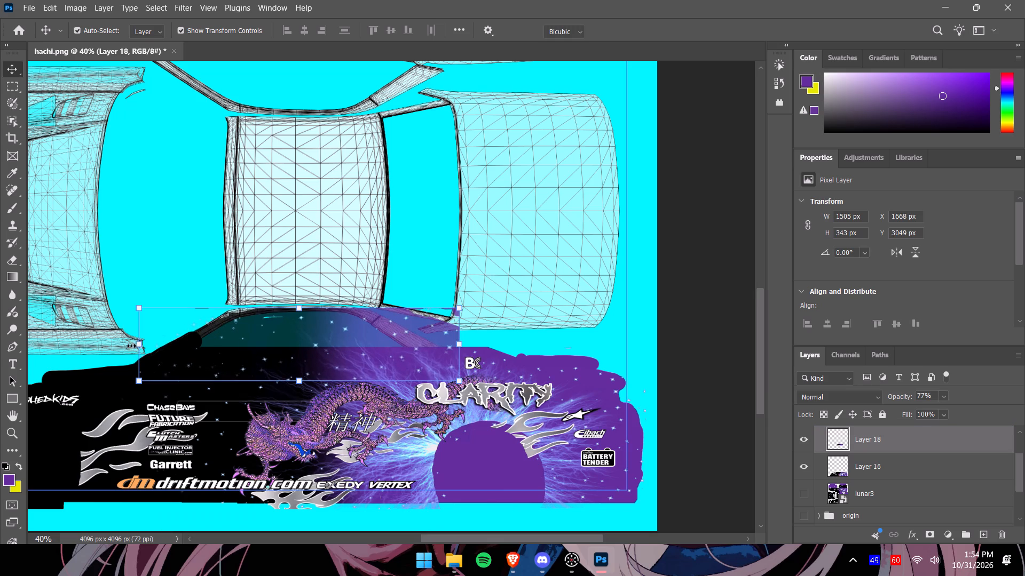
{"action": "left_click_drag", "start_coordinate": [131, 346], "coordinate": [123, 346]}
{"action": "left_click", "coordinate": [293, 308]}
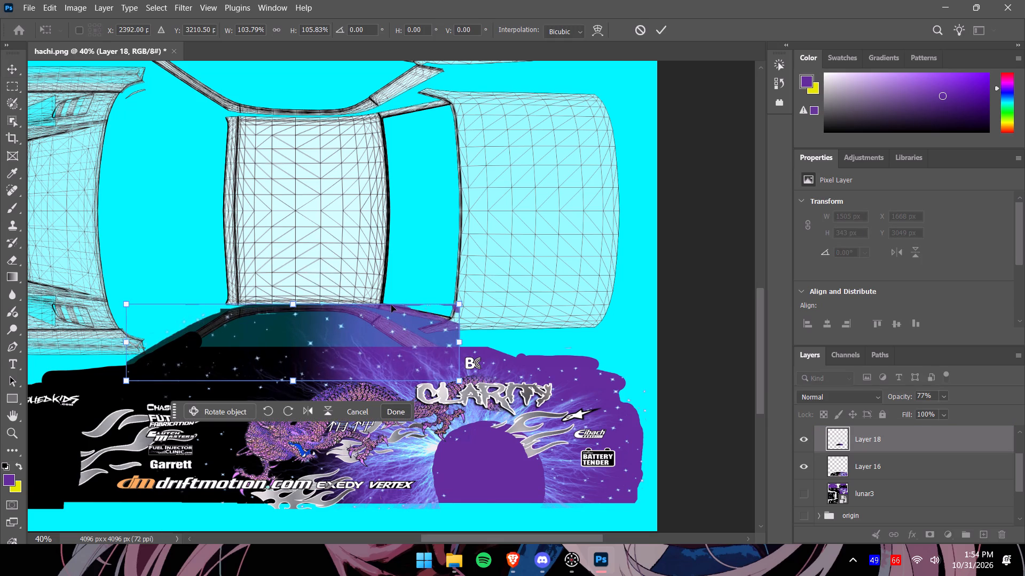
{"action": "left_click", "coordinate": [461, 342]}
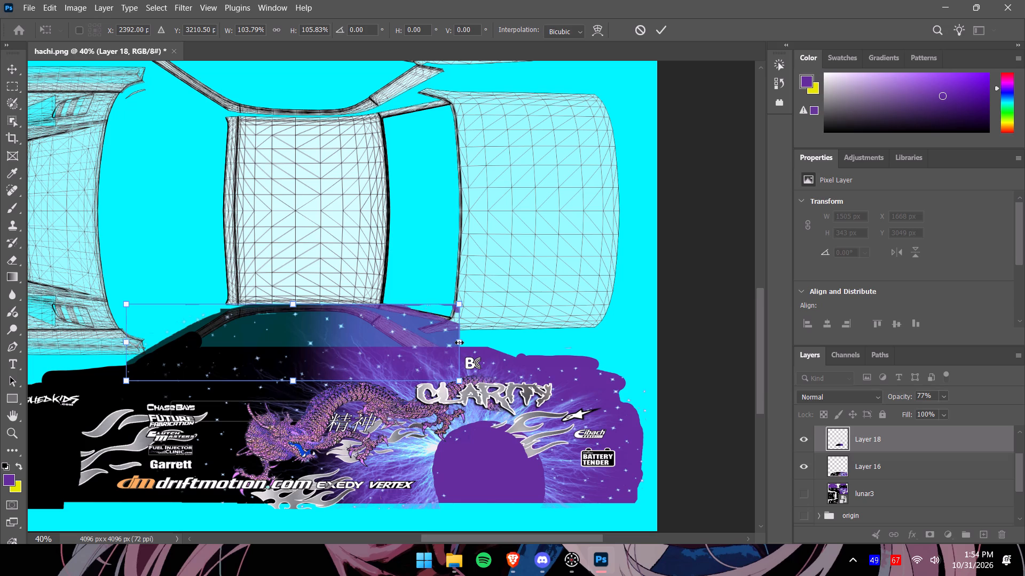
{"action": "left_click", "coordinate": [401, 412]}
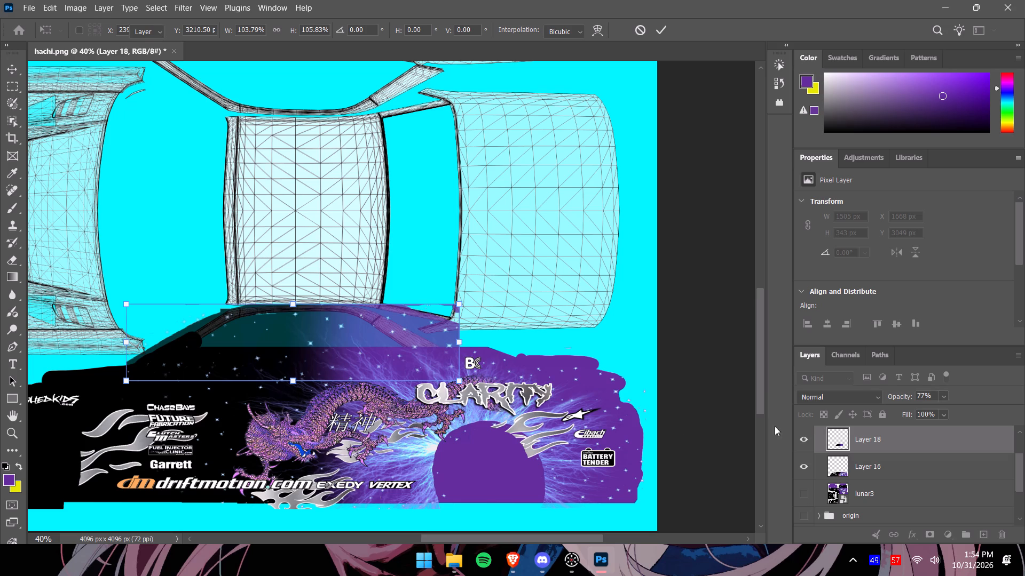
Erase Layer 18's purple overlap from the rear window, its lower frame and the adjoining rear body corner.
{"action": "scroll", "coordinate": [446, 304], "scroll_direction": "up", "scroll_amount": 7, "text": "alt"}
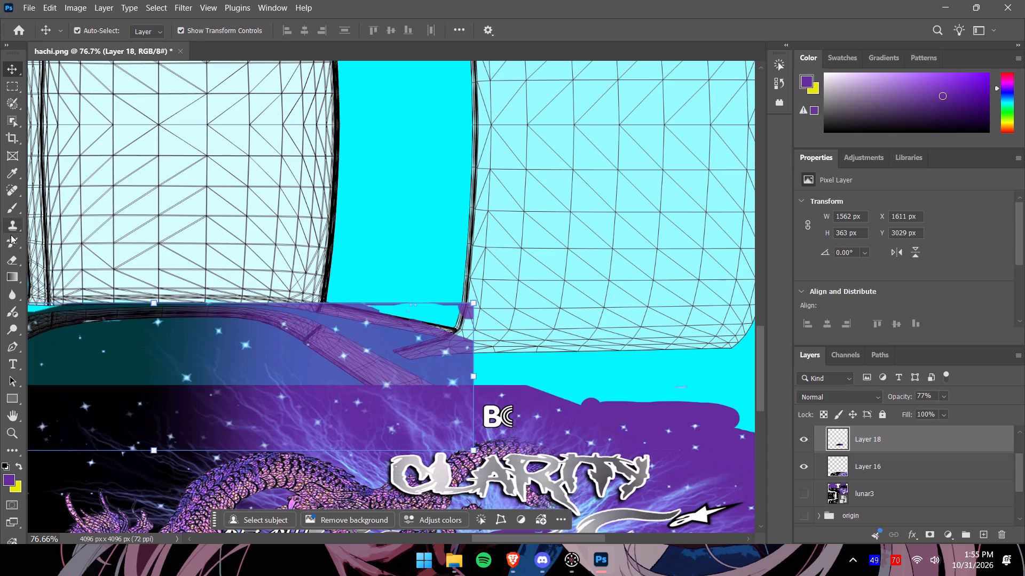
{"action": "left_click", "coordinate": [11, 263]}
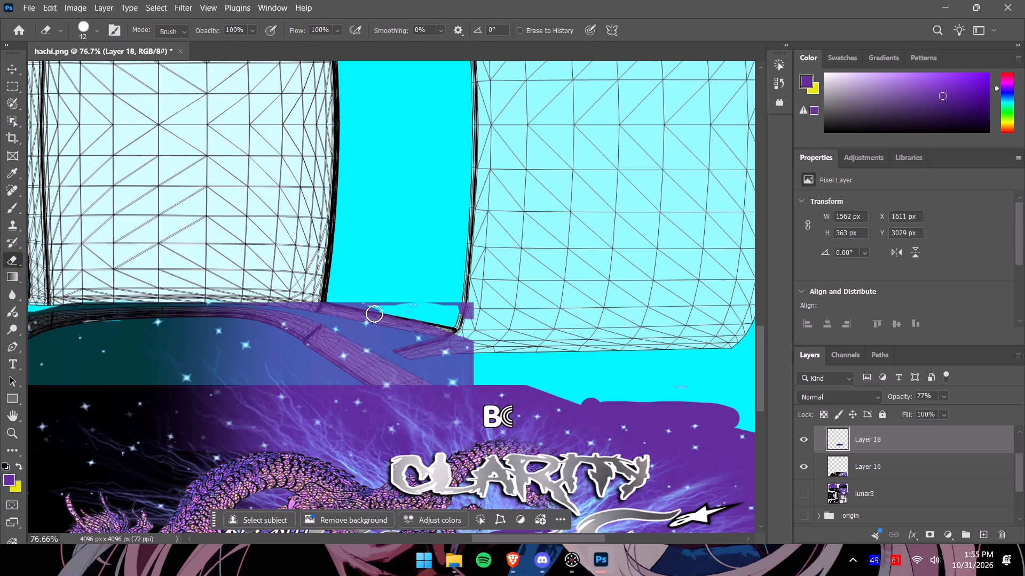
{"action": "left_click_drag", "start_coordinate": [265, 300], "coordinate": [274, 300]}
{"action": "left_click_drag", "start_coordinate": [274, 300], "coordinate": [437, 329]}
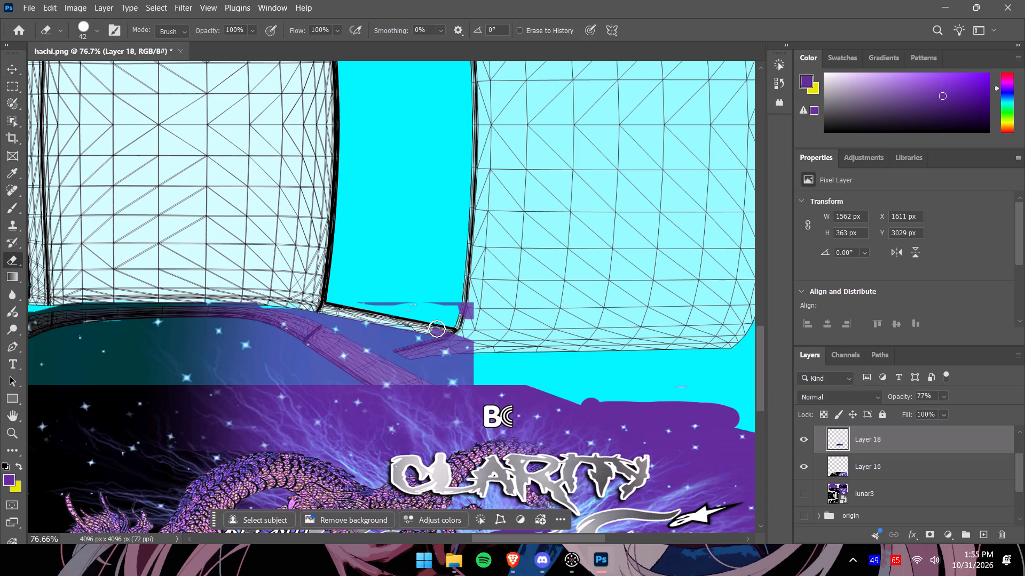
{"action": "left_click_drag", "start_coordinate": [437, 329], "coordinate": [398, 347]}
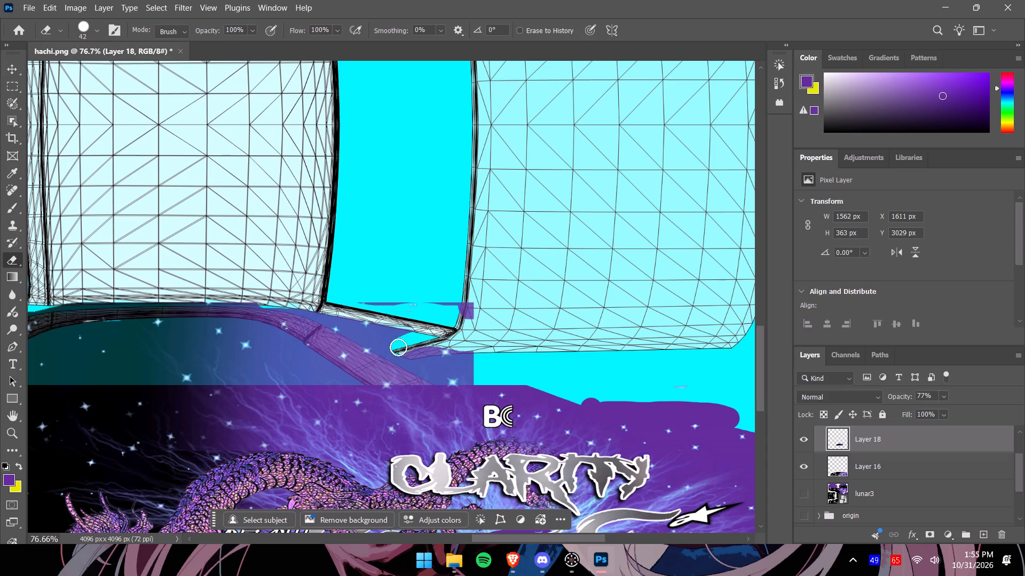
{"action": "left_click_drag", "start_coordinate": [398, 347], "coordinate": [382, 307]}
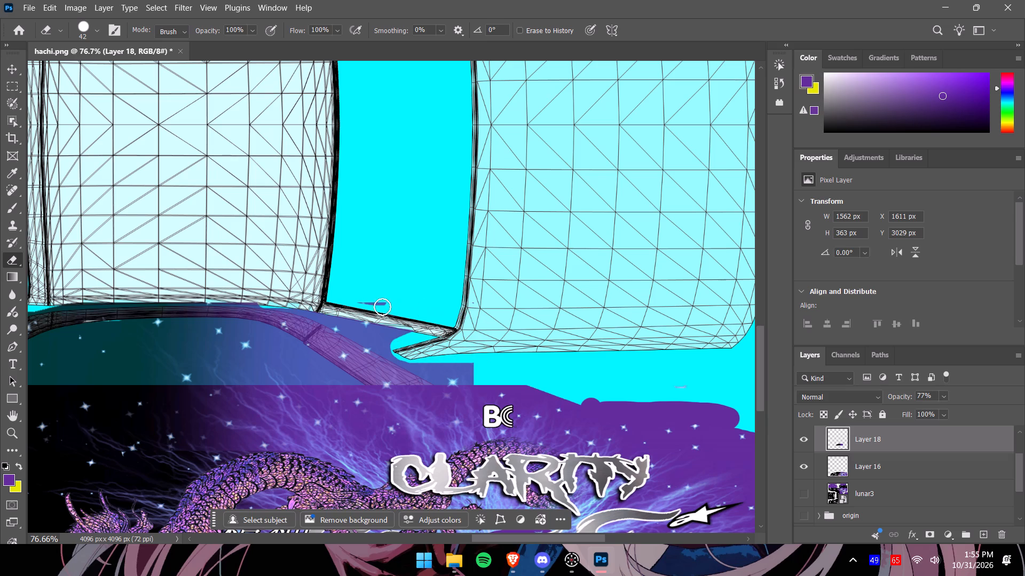
{"action": "left_click_drag", "start_coordinate": [382, 307], "coordinate": [336, 309]}
Erase Layer 18's excess along the roof panel's lower edge, above the side window frame.
{"action": "left_click_drag", "start_coordinate": [336, 309], "coordinate": [205, 295]}
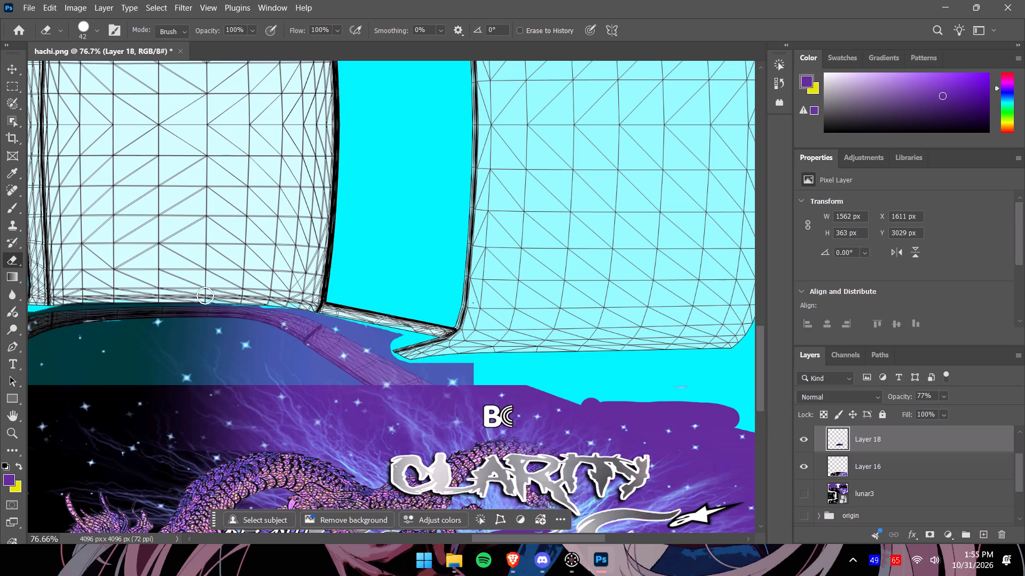
{"action": "left_click_drag", "start_coordinate": [205, 295], "coordinate": [59, 298]}
{"action": "left_click_drag", "start_coordinate": [59, 298], "coordinate": [111, 295]}
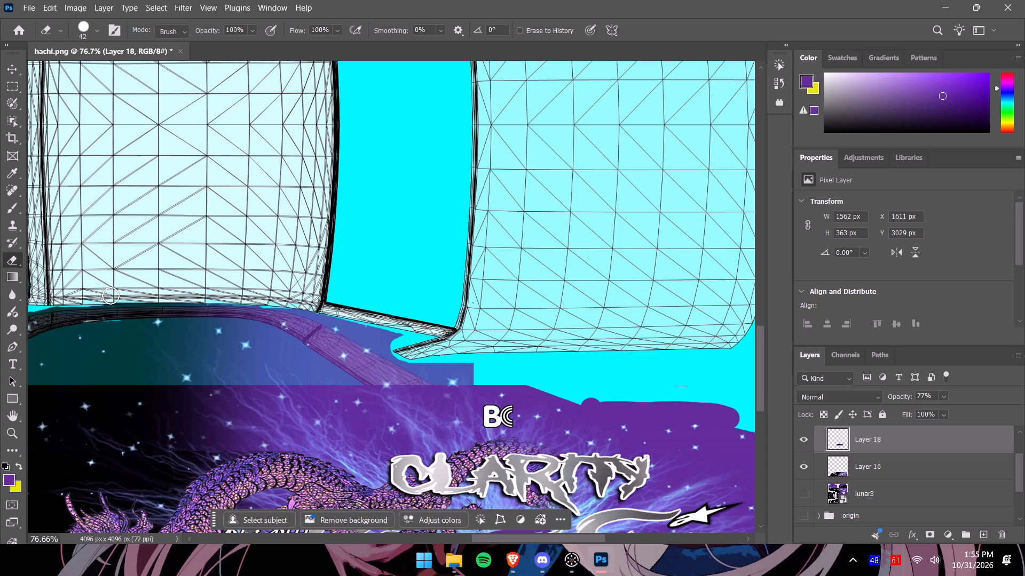
{"action": "left_click_drag", "start_coordinate": [111, 295], "coordinate": [128, 296]}
{"action": "left_click_drag", "start_coordinate": [128, 296], "coordinate": [140, 294]}
{"action": "left_click_drag", "start_coordinate": [140, 294], "coordinate": [209, 295]}
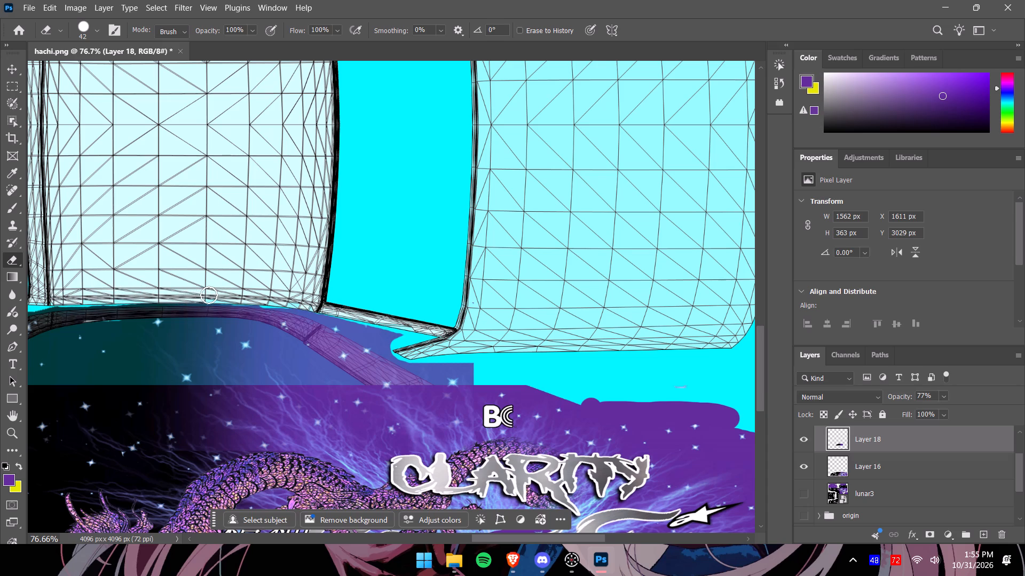
{"action": "left_click_drag", "start_coordinate": [209, 295], "coordinate": [137, 297]}
{"action": "left_click_drag", "start_coordinate": [137, 297], "coordinate": [201, 294]}
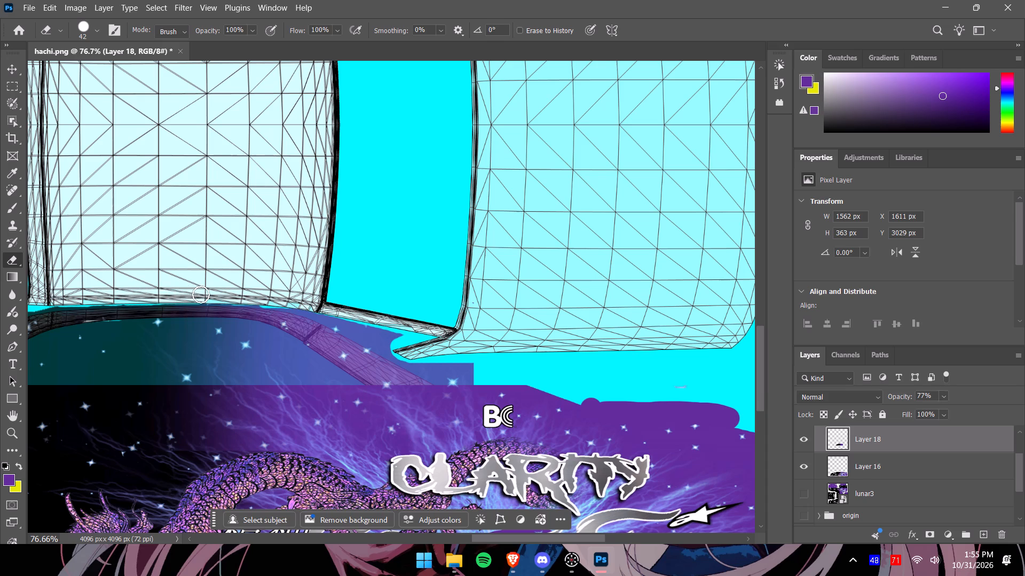
{"action": "left_click_drag", "start_coordinate": [201, 294], "coordinate": [245, 297]}
{"action": "left_click_drag", "start_coordinate": [245, 297], "coordinate": [200, 296]}
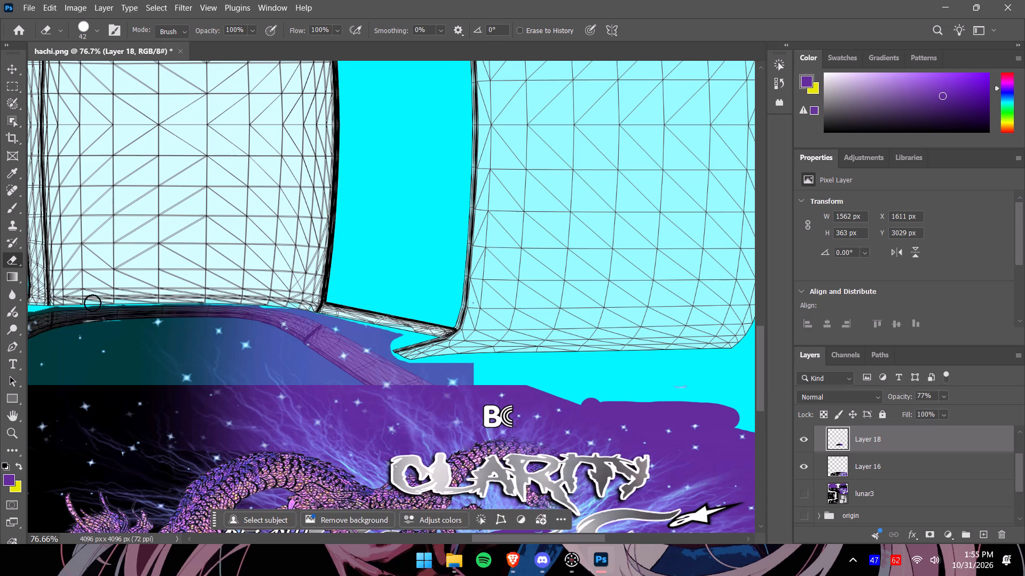
Erase Layer 18's excess along the front pillar's outer edge, from the lower front corner up to the front of the roof.
{"action": "scroll", "coordinate": [92, 303], "scroll_direction": "down", "scroll_amount": 6, "text": "alt"}
{"action": "left_click_drag", "start_coordinate": [465, 541], "coordinate": [408, 542]}
{"action": "scroll", "coordinate": [250, 340], "scroll_direction": "up", "scroll_amount": 4, "text": "alt"}
{"action": "scroll", "coordinate": [190, 368], "scroll_direction": "up", "scroll_amount": 3, "text": "alt"}
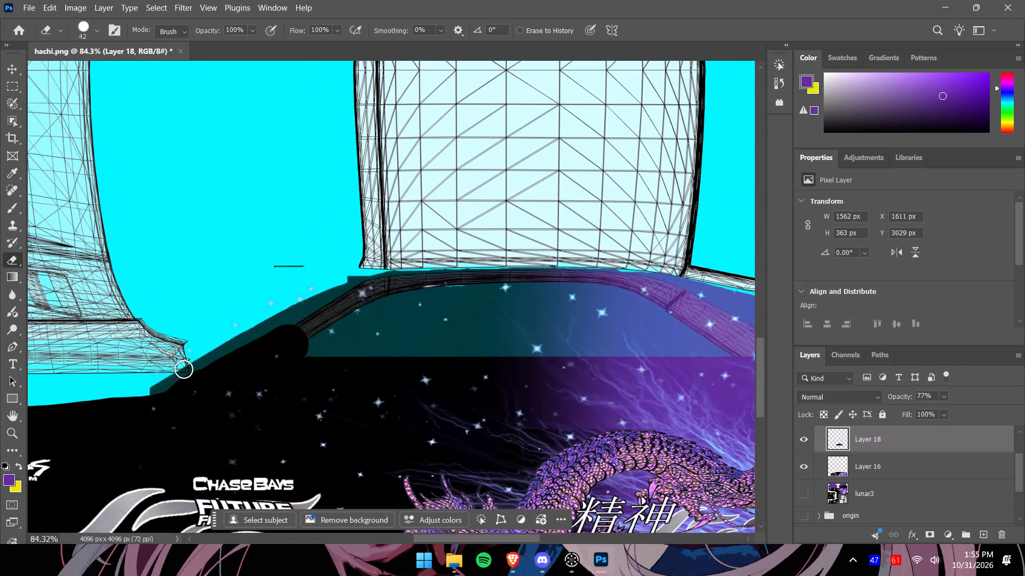
{"action": "left_click_drag", "start_coordinate": [179, 368], "coordinate": [215, 348]}
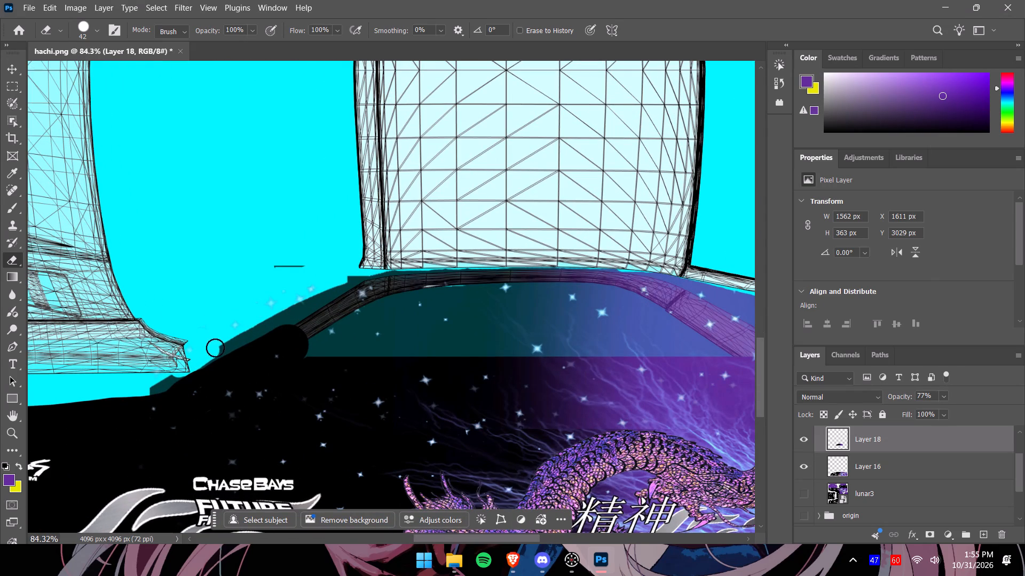
{"action": "left_click_drag", "start_coordinate": [215, 348], "coordinate": [346, 277]}
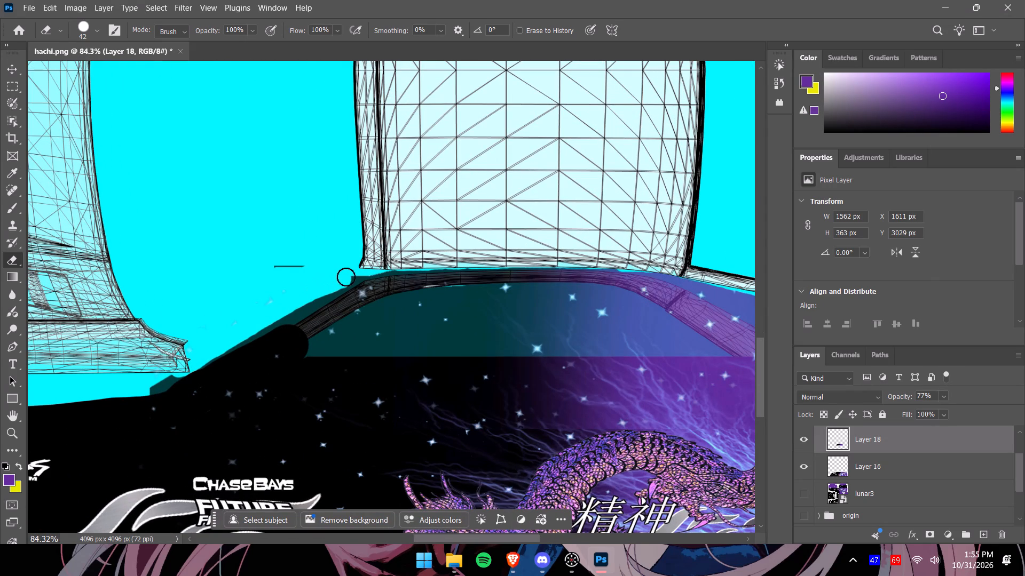
{"action": "left_click_drag", "start_coordinate": [346, 277], "coordinate": [244, 287]}
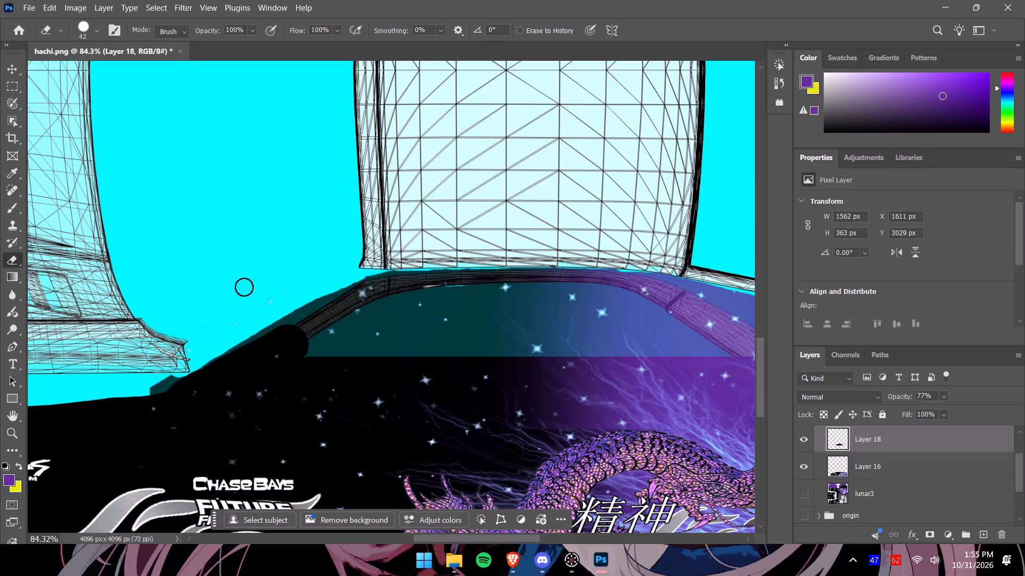
{"action": "left_click_drag", "start_coordinate": [244, 287], "coordinate": [147, 381]}
{"action": "left_click_drag", "start_coordinate": [147, 381], "coordinate": [171, 374]}
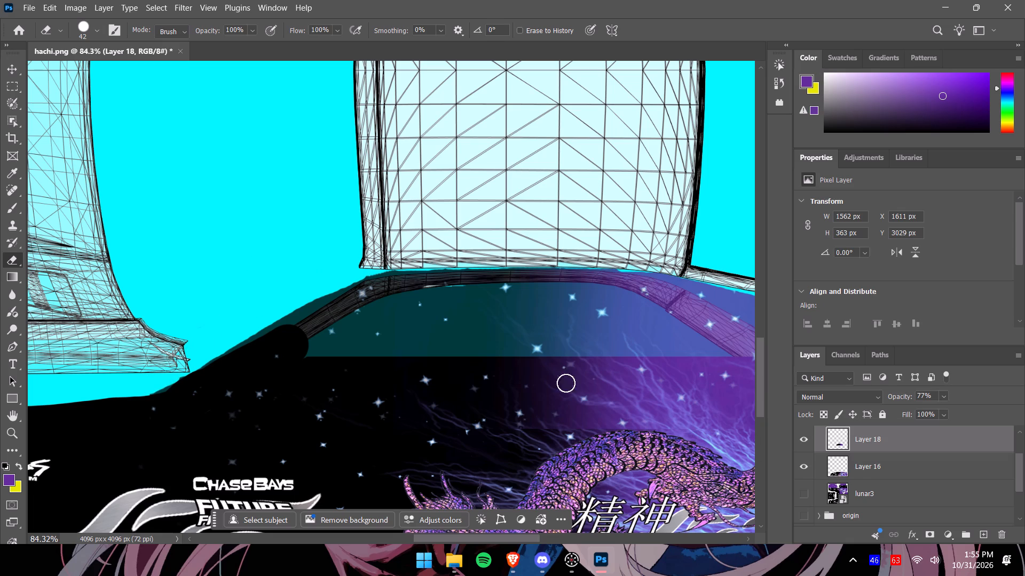
Set Layer 18's opacity to 100%.
{"action": "scroll", "coordinate": [452, 320], "scroll_direction": "up", "scroll_amount": 8, "text": "alt"}
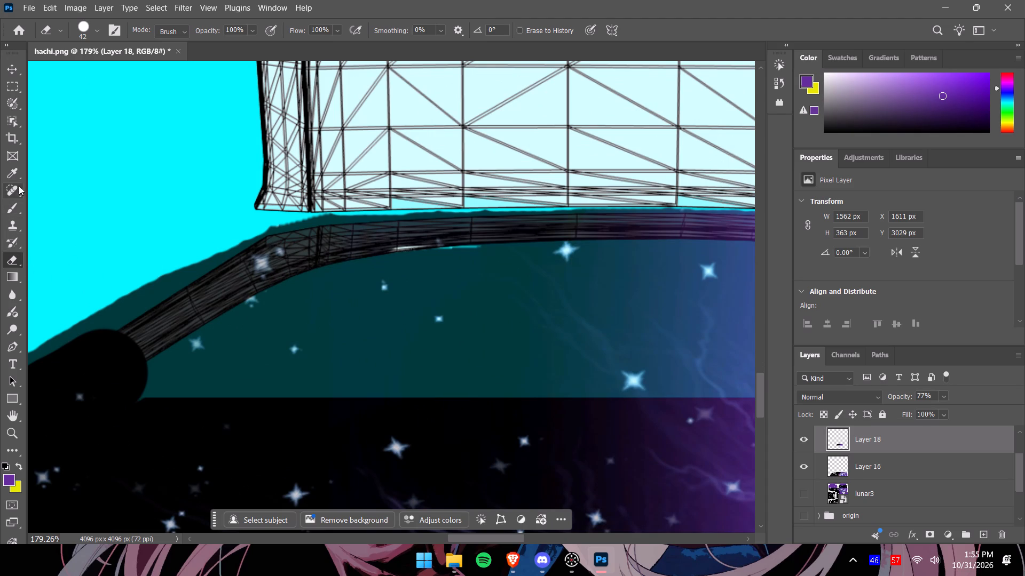
{"action": "left_click", "coordinate": [12, 173]}
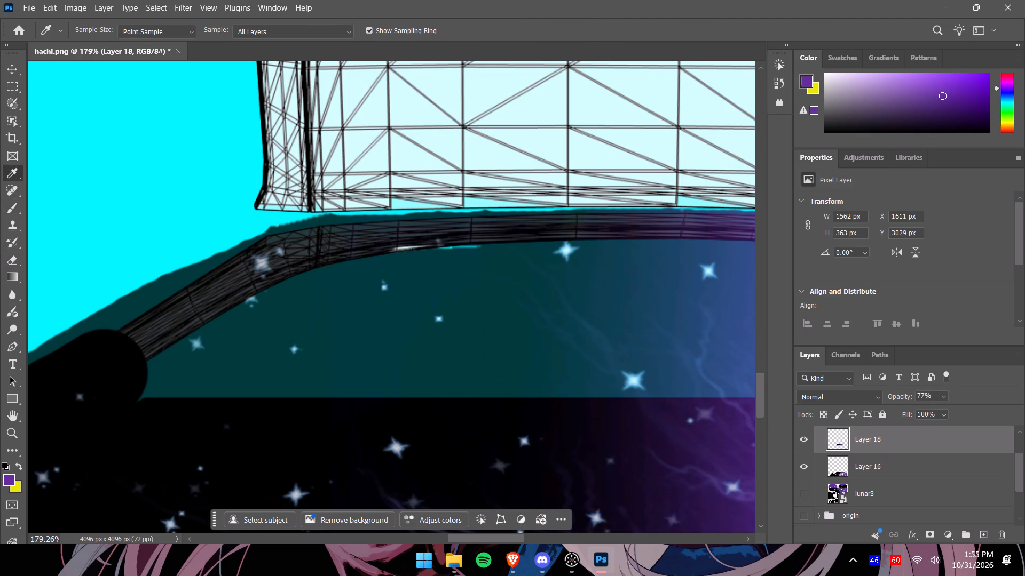
{"action": "left_click", "coordinate": [941, 396]}
{"action": "left_click_drag", "start_coordinate": [957, 410], "coordinate": [989, 410]}
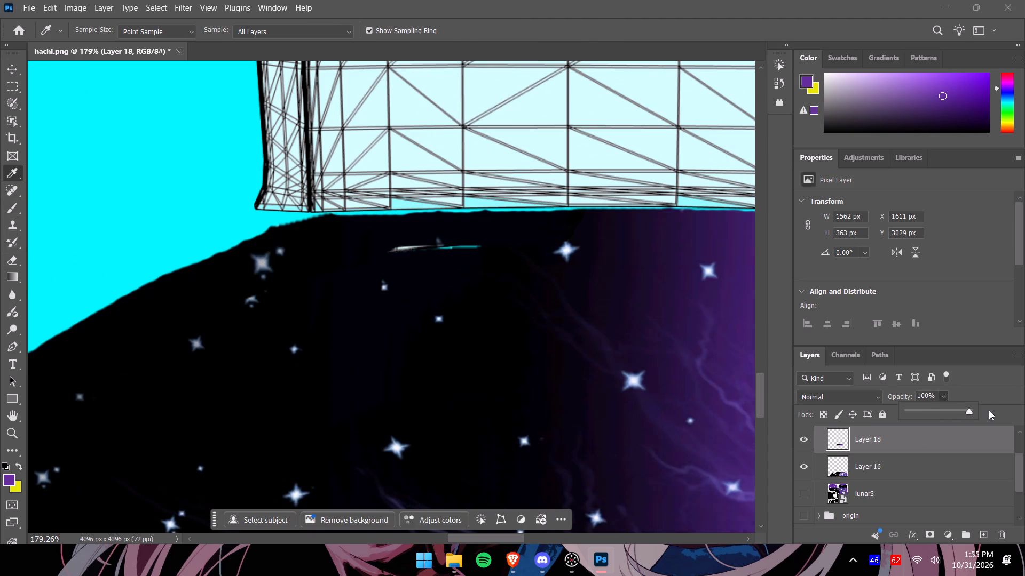
{"action": "left_click_drag", "start_coordinate": [989, 410], "coordinate": [997, 411]}
Sample the near-black beside the thin light streak below the roof edge and paint over the streak on Layer 18.
{"action": "left_click", "coordinate": [380, 250]}
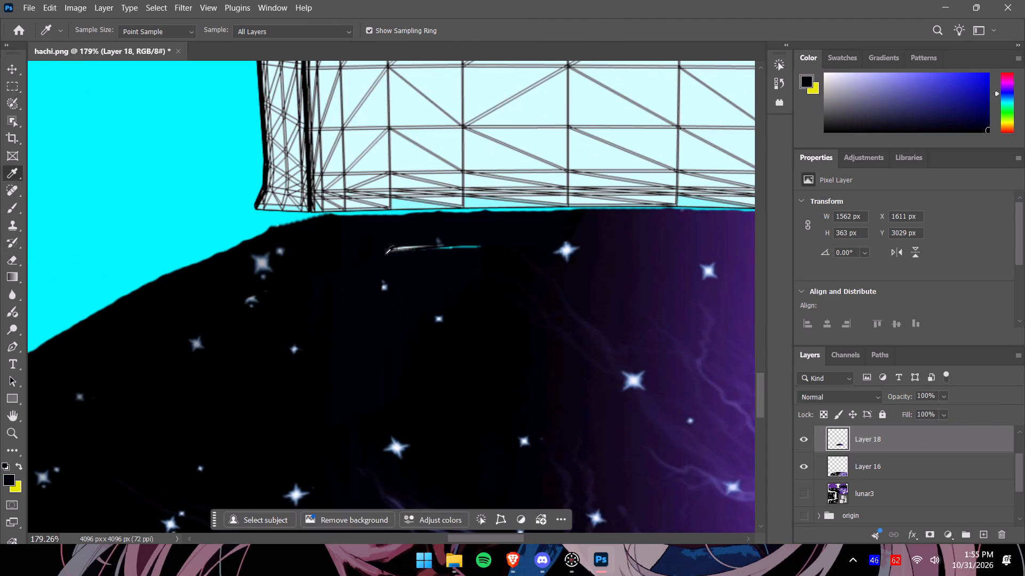
{"action": "left_click", "coordinate": [13, 203]}
{"action": "left_click_drag", "start_coordinate": [397, 255], "coordinate": [416, 254]}
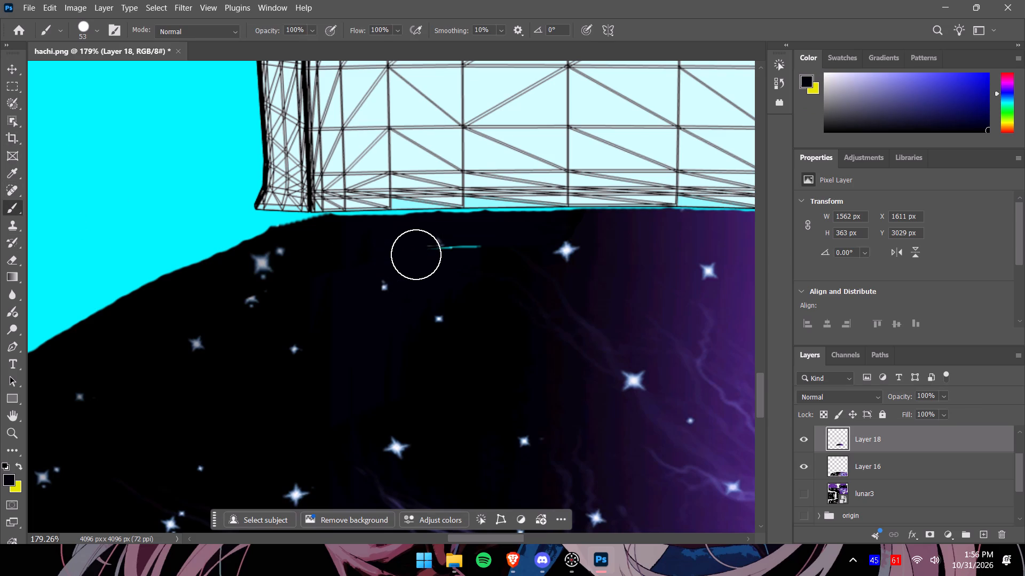
{"action": "left_click_drag", "start_coordinate": [416, 254], "coordinate": [472, 251]}
Hide Layer 16.
{"action": "scroll", "coordinate": [460, 296], "scroll_direction": "down", "scroll_amount": 5, "text": "alt"}
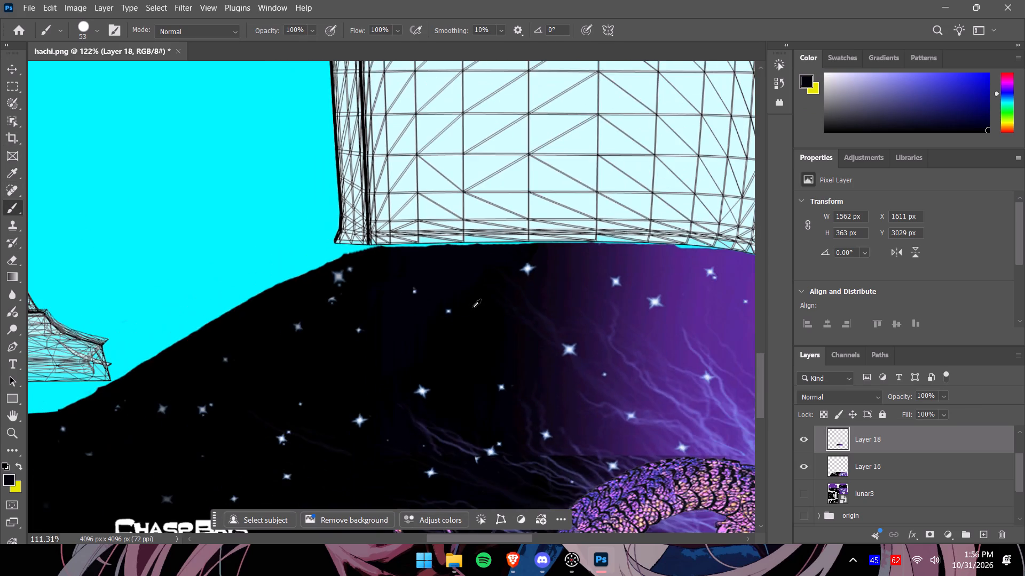
{"action": "scroll", "coordinate": [479, 314], "scroll_direction": "down", "scroll_amount": 7, "text": "alt"}
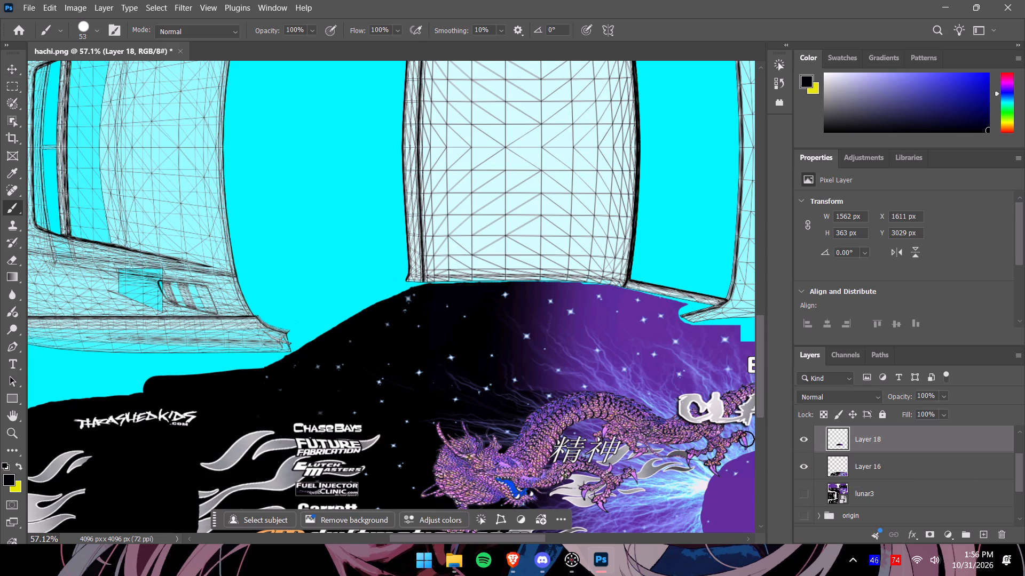
{"action": "left_click", "coordinate": [805, 468]}
Select the whole Layer 18 window piece with a rectangular marquee, then copy and paste it as a new layer.
{"action": "scroll", "coordinate": [314, 290], "scroll_direction": "down", "scroll_amount": 3, "text": "alt"}
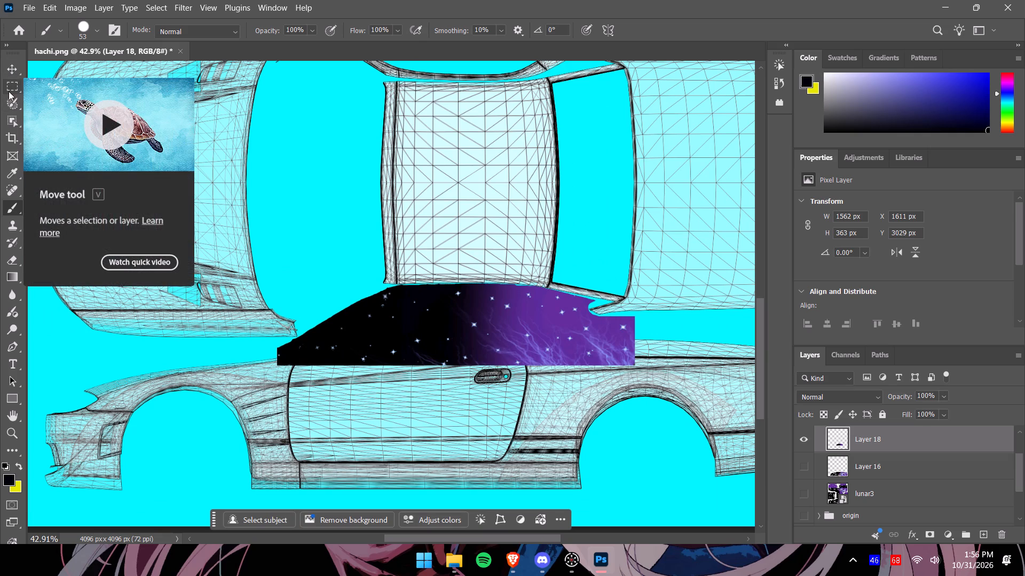
{"action": "left_click", "coordinate": [9, 91]}
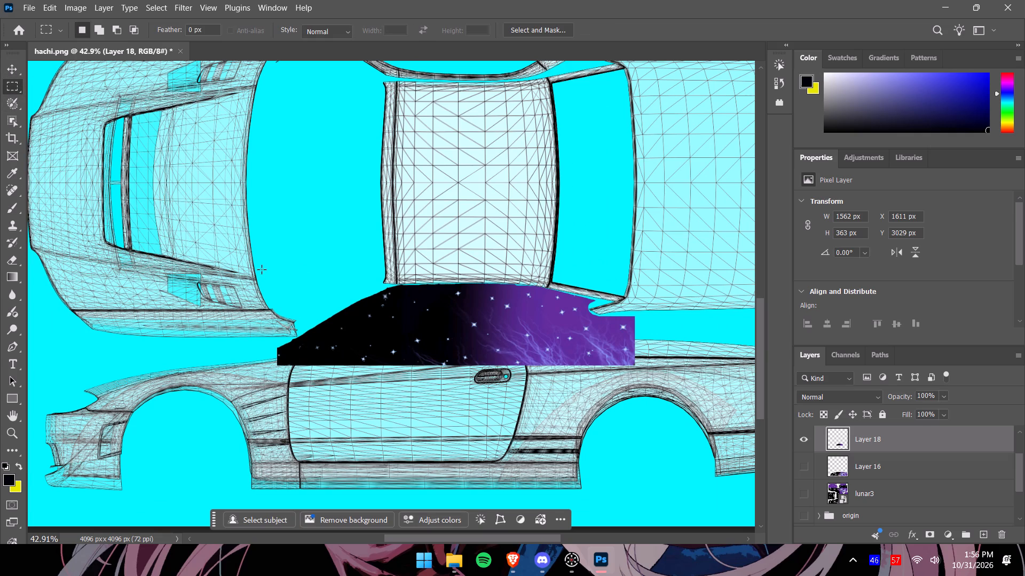
{"action": "left_click_drag", "start_coordinate": [258, 259], "coordinate": [645, 370]}
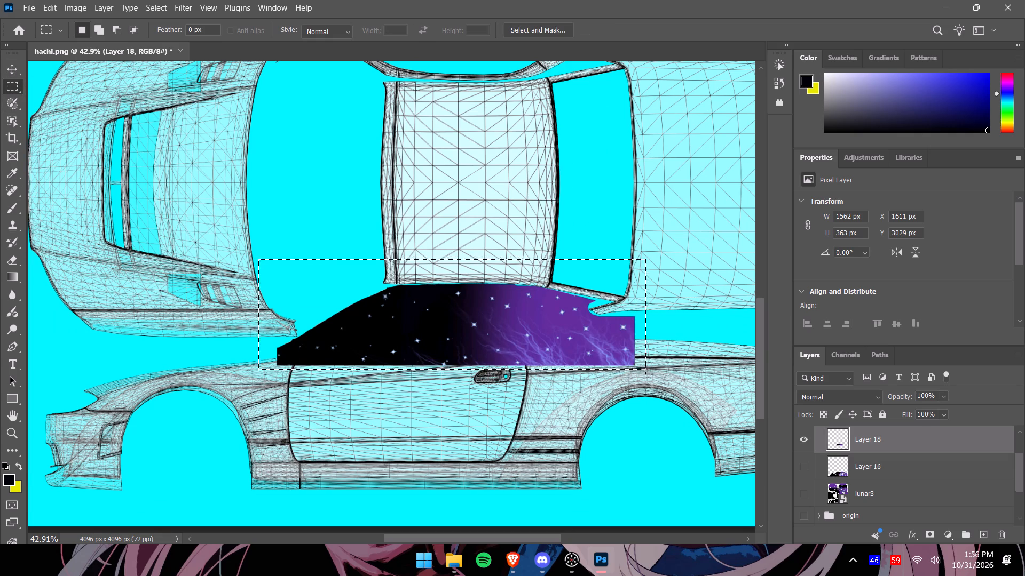
{"action": "key", "text": "ctrl+c"}
{"action": "key", "text": "ctrl+v"}
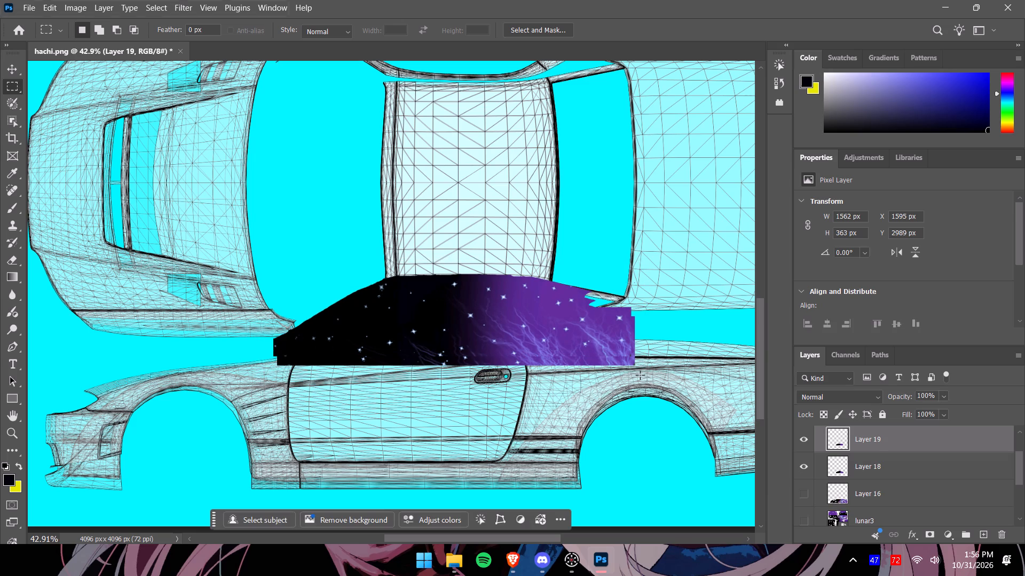
Move the pasted window piece up to the car's opposite side window, at about X 1578 px, Y 1770 px.
{"action": "left_click", "coordinate": [9, 65]}
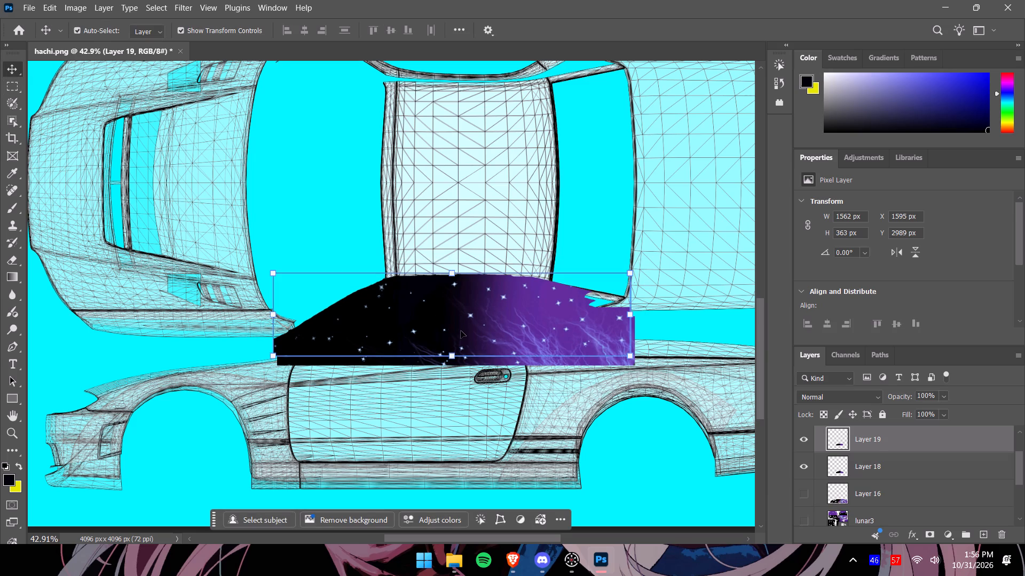
{"action": "left_click_drag", "start_coordinate": [462, 329], "coordinate": [475, 125]}
{"action": "left_click_drag", "start_coordinate": [762, 351], "coordinate": [762, 324]}
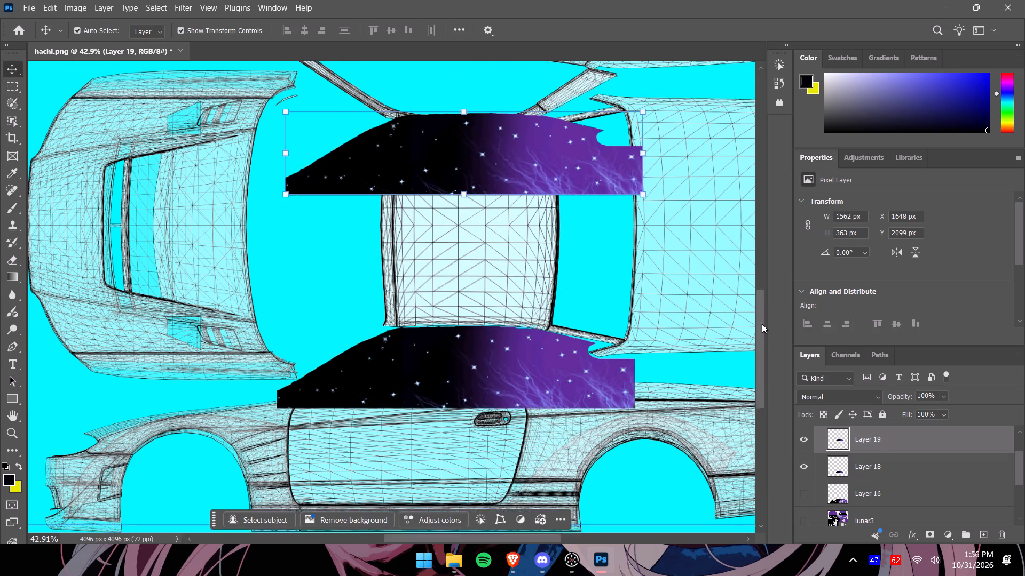
{"action": "left_click_drag", "start_coordinate": [762, 324], "coordinate": [765, 304]}
{"action": "left_click_drag", "start_coordinate": [487, 294], "coordinate": [471, 219]}
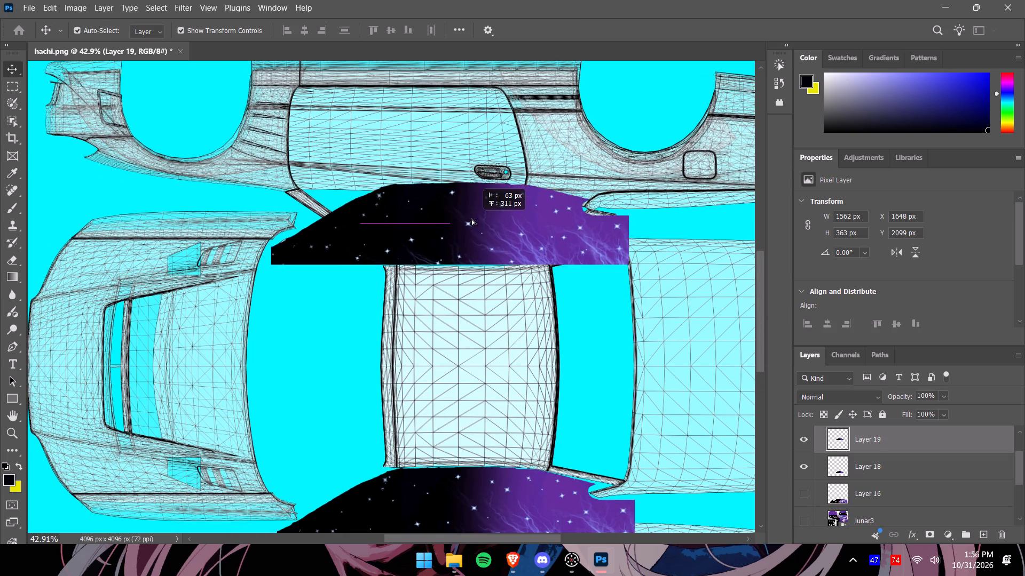
{"action": "left_click_drag", "start_coordinate": [471, 219], "coordinate": [471, 218]}
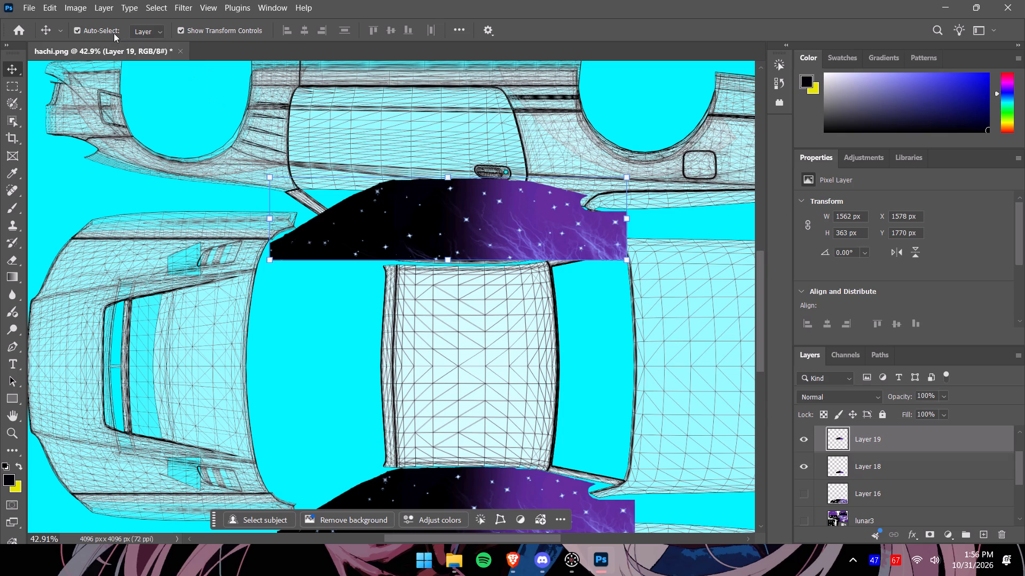
Flip Layer 19 vertically and align it with the upper side window wireframe, at about X 1611 px, Y 1788 px.
{"action": "left_click", "coordinate": [501, 518]}
{"action": "left_click", "coordinate": [487, 288]}
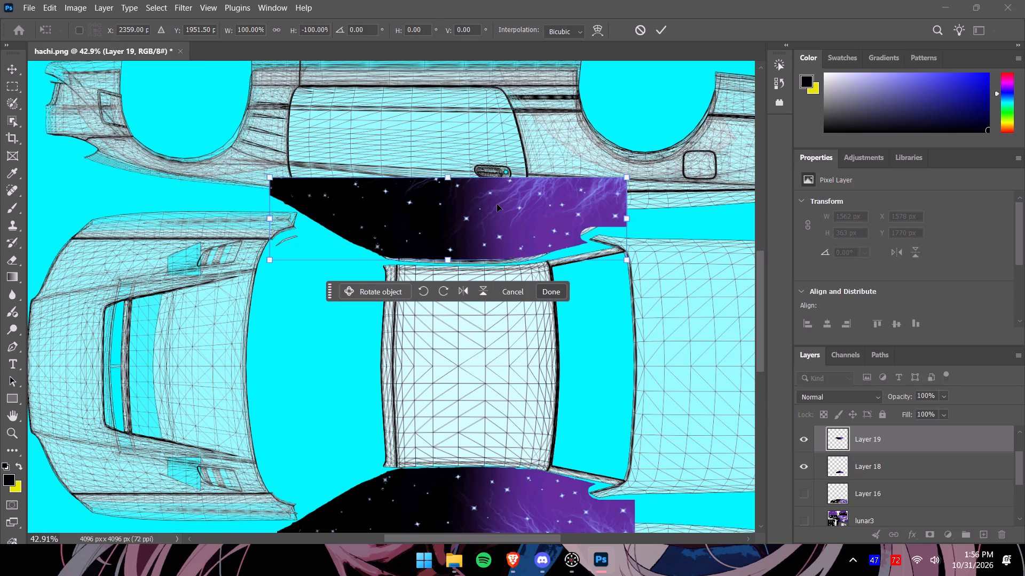
{"action": "left_click_drag", "start_coordinate": [498, 216], "coordinate": [503, 221]}
{"action": "left_click", "coordinate": [570, 298]}
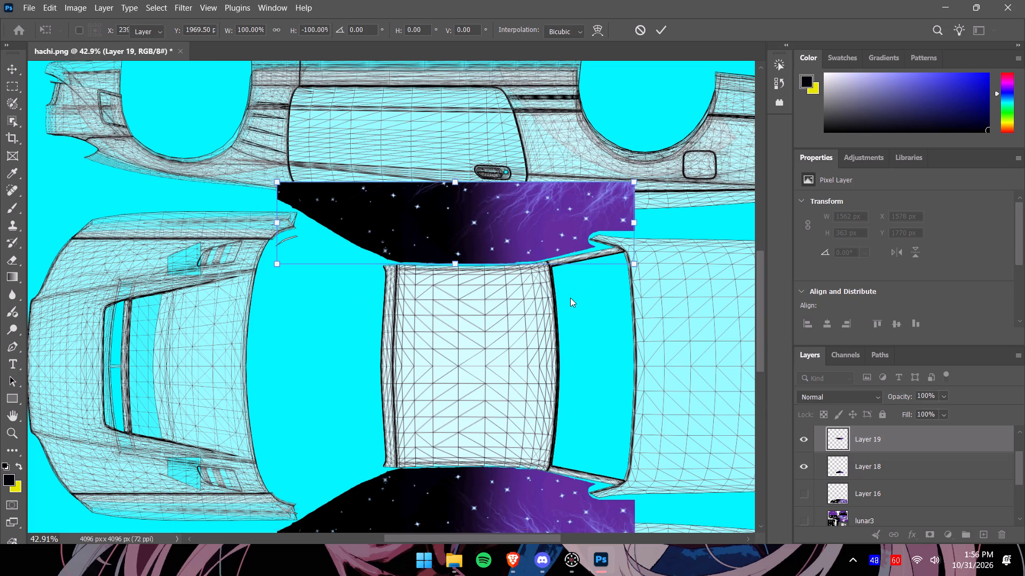
{"action": "left_click", "coordinate": [238, 363]}
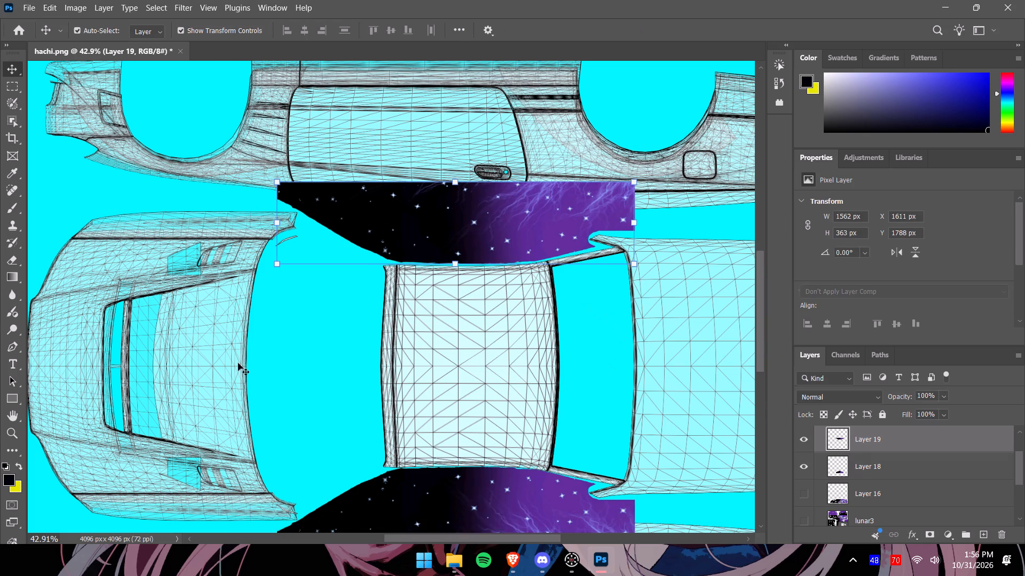
Look through the layer stack between the clarity1 group and the template group's wireframe layers.
{"action": "scroll", "coordinate": [381, 369], "scroll_direction": "down", "scroll_amount": 2, "text": "alt"}
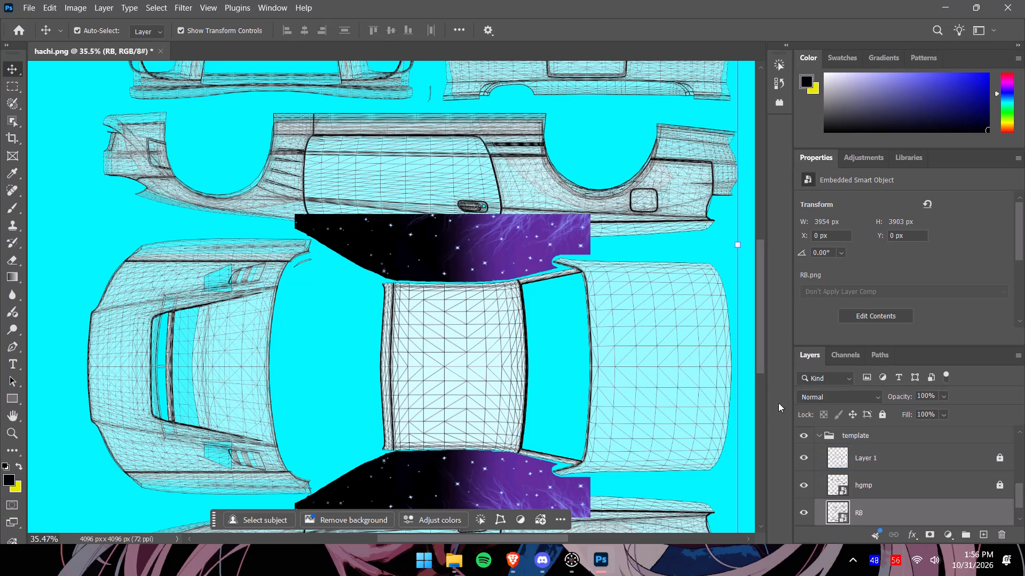
{"action": "scroll", "coordinate": [837, 447], "scroll_direction": "down", "scroll_amount": 5}
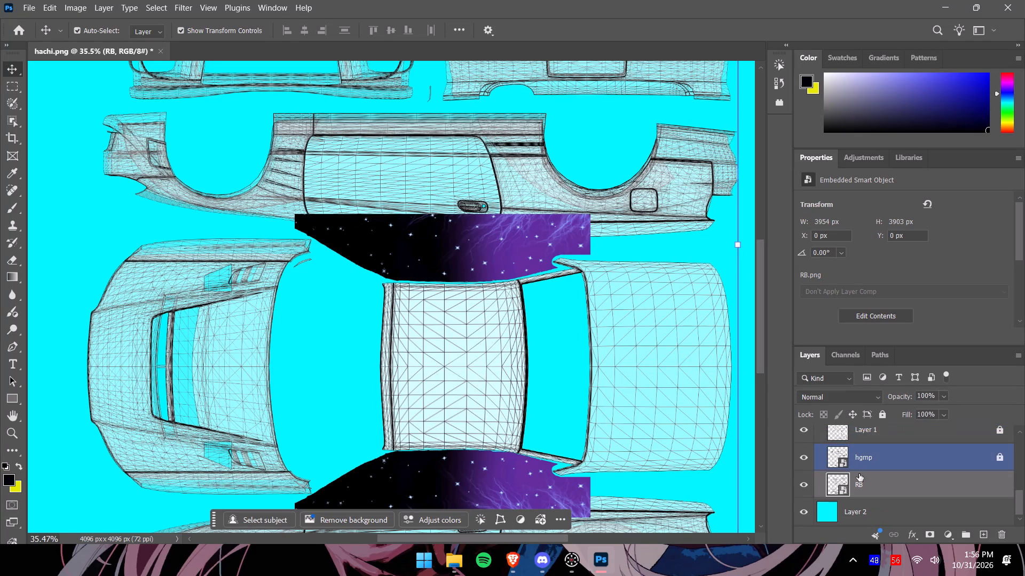
{"action": "scroll", "coordinate": [859, 474], "scroll_direction": "up", "scroll_amount": 3}
{"action": "scroll", "coordinate": [876, 484], "scroll_direction": "down", "scroll_amount": 1}
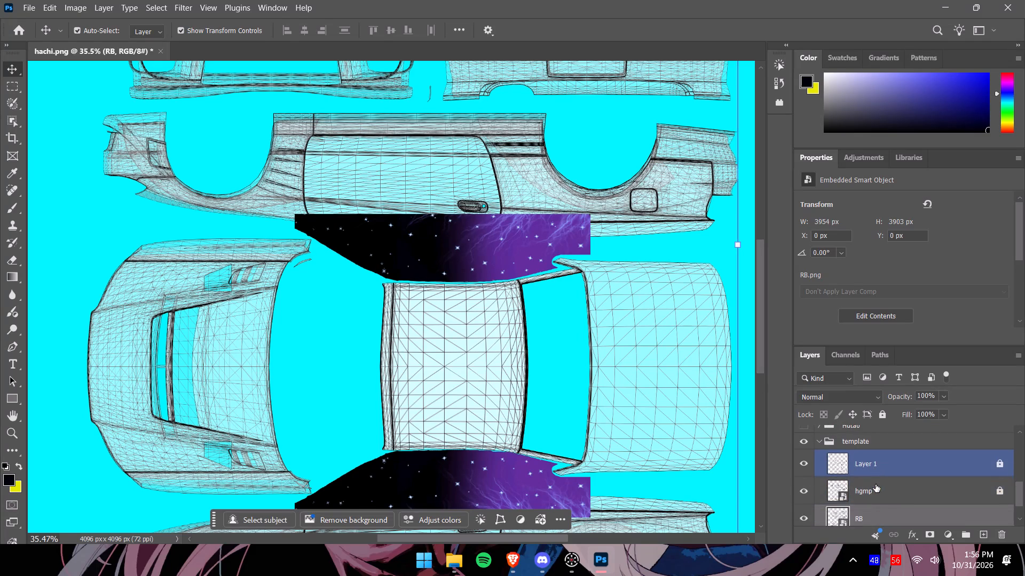
{"action": "scroll", "coordinate": [876, 484], "scroll_direction": "down", "scroll_amount": 3}
{"action": "scroll", "coordinate": [876, 484], "scroll_direction": "up", "scroll_amount": 4}
{"action": "scroll", "coordinate": [876, 484], "scroll_direction": "down", "scroll_amount": 1}
{"action": "scroll", "coordinate": [876, 484], "scroll_direction": "up", "scroll_amount": 2}
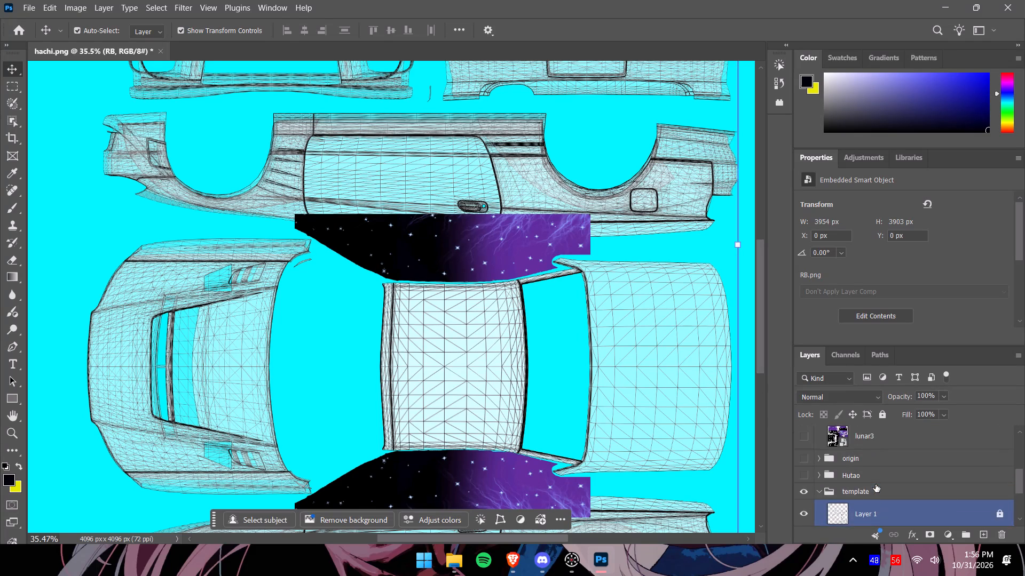
{"action": "scroll", "coordinate": [876, 484], "scroll_direction": "up", "scroll_amount": 15}
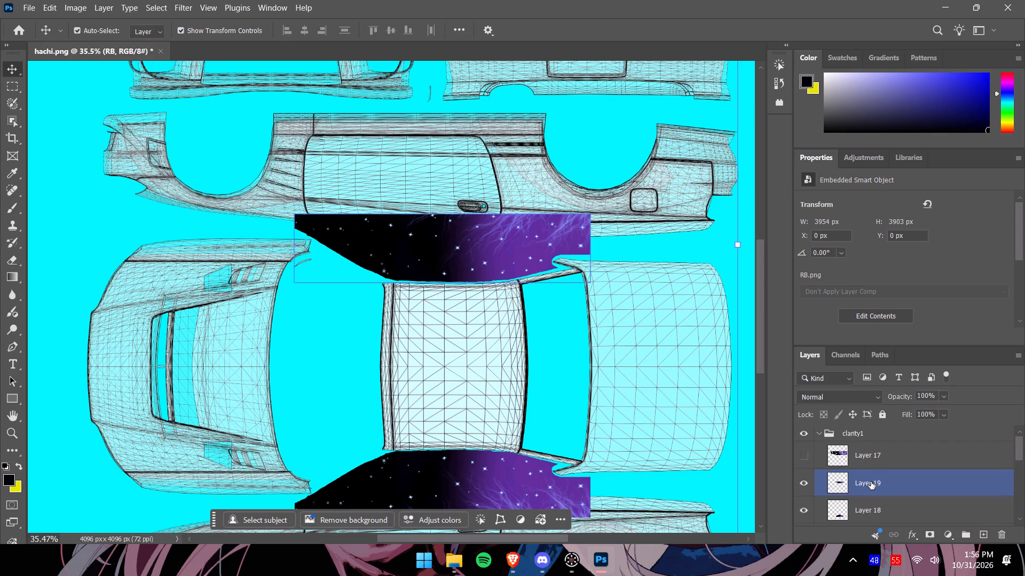
{"action": "scroll", "coordinate": [871, 482], "scroll_direction": "down", "scroll_amount": 14}
{"action": "scroll", "coordinate": [874, 484], "scroll_direction": "up", "scroll_amount": 6}
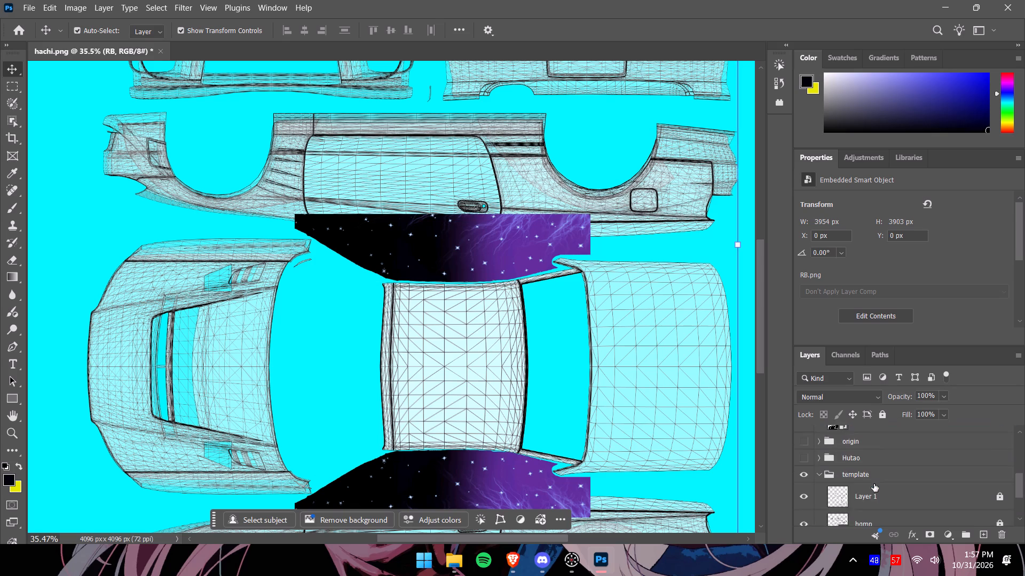
{"action": "scroll", "coordinate": [874, 484], "scroll_direction": "up", "scroll_amount": 6}
{"action": "scroll", "coordinate": [874, 484], "scroll_direction": "down", "scroll_amount": 1}
Select Layer 18 and hide both window pieces, Layer 18 and Layer 19.
{"action": "left_click", "coordinate": [874, 484]}
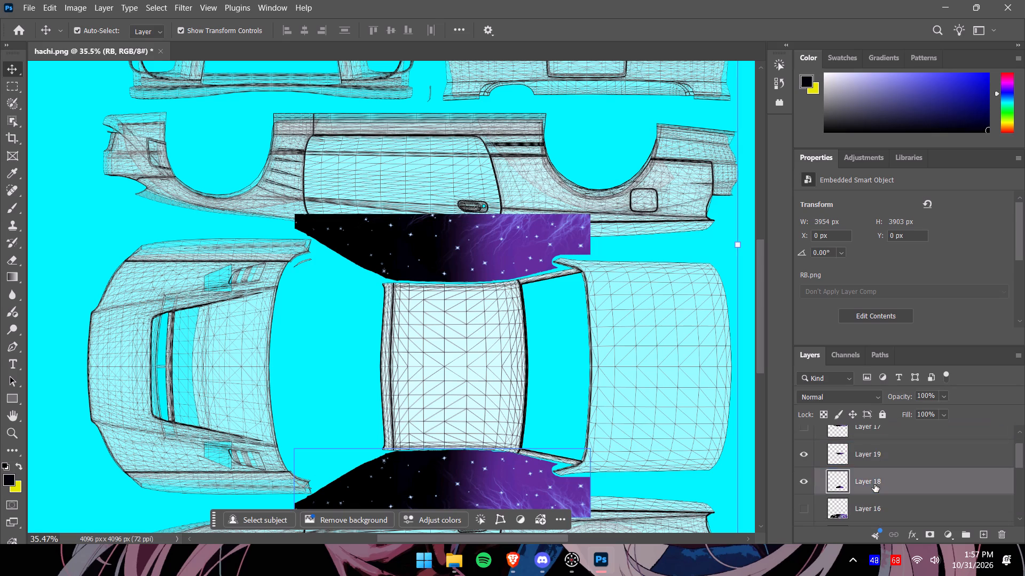
{"action": "scroll", "coordinate": [874, 485], "scroll_direction": "down", "scroll_amount": 3}
{"action": "scroll", "coordinate": [874, 485], "scroll_direction": "up", "scroll_amount": 10}
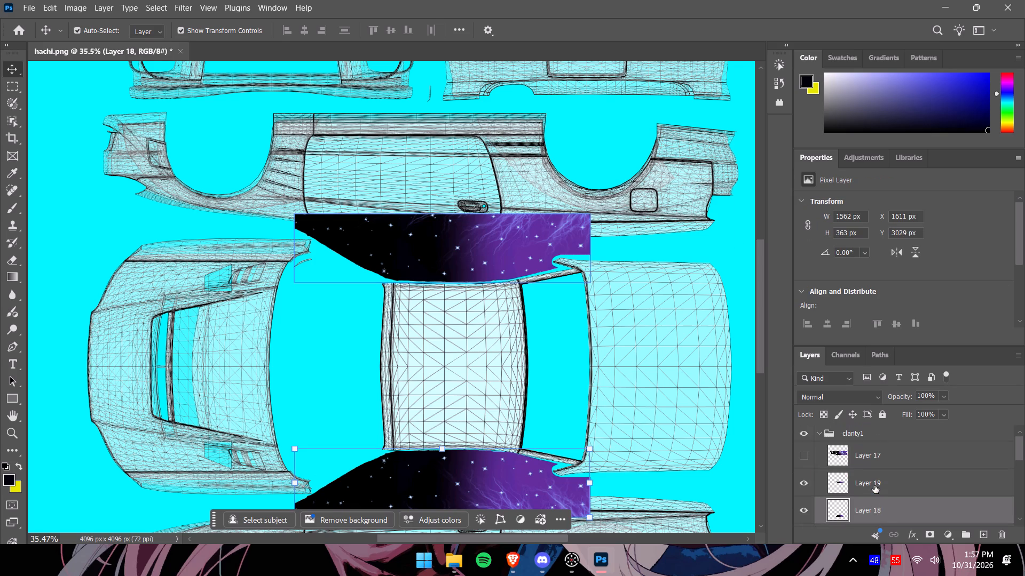
{"action": "scroll", "coordinate": [874, 485], "scroll_direction": "down", "scroll_amount": 2}
{"action": "left_click", "coordinate": [806, 474]}
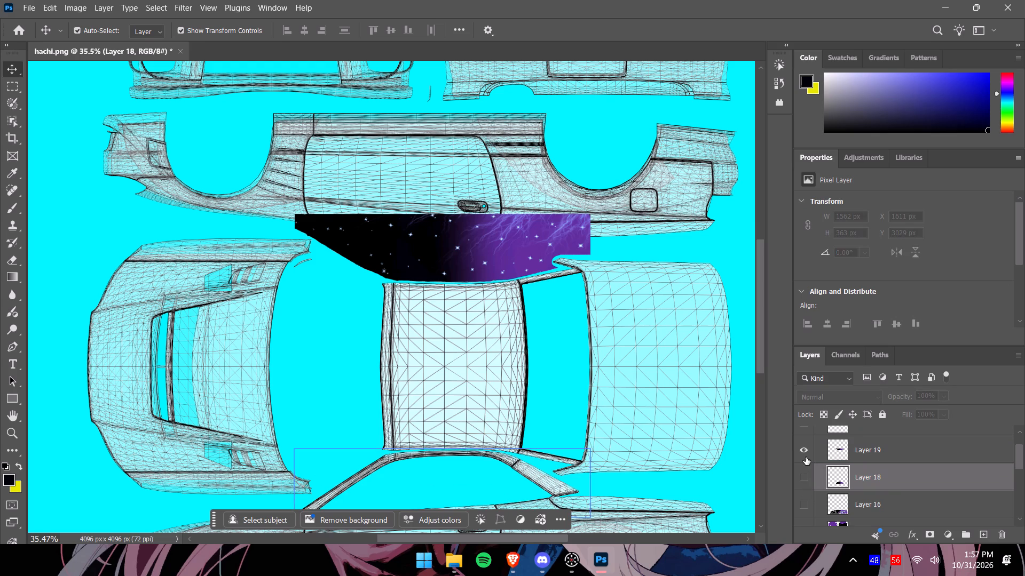
{"action": "left_click", "coordinate": [804, 454]}
{"action": "scroll", "coordinate": [868, 480], "scroll_direction": "down", "scroll_amount": 3}
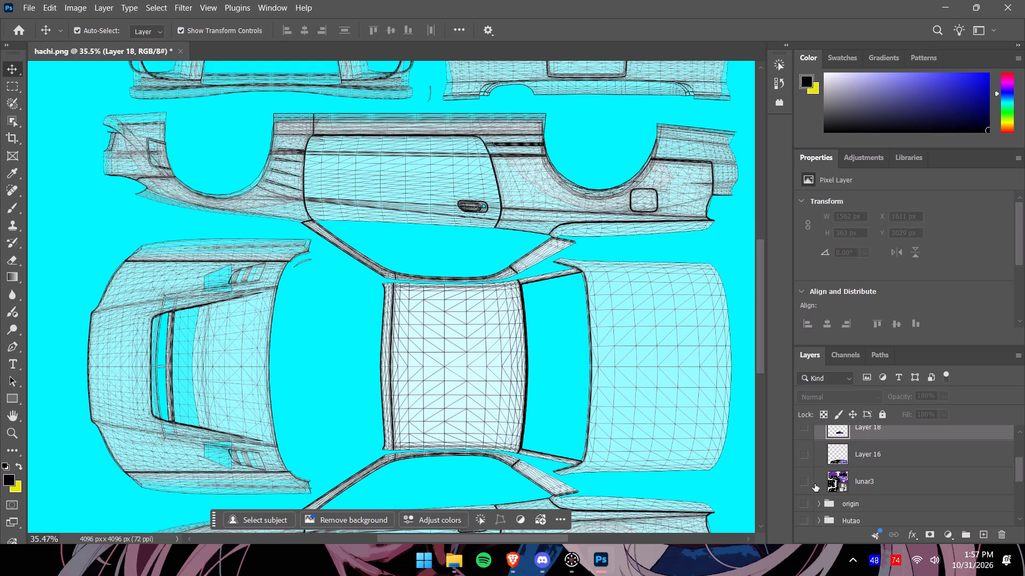
Show lunar3, marquee its hood area, copy it to a new layer, and hide lunar3 again.
{"action": "left_click", "coordinate": [806, 482]}
{"action": "left_click_drag", "start_coordinate": [760, 353], "coordinate": [764, 373]}
{"action": "scroll", "coordinate": [718, 351], "scroll_direction": "down", "scroll_amount": 5, "text": "alt"}
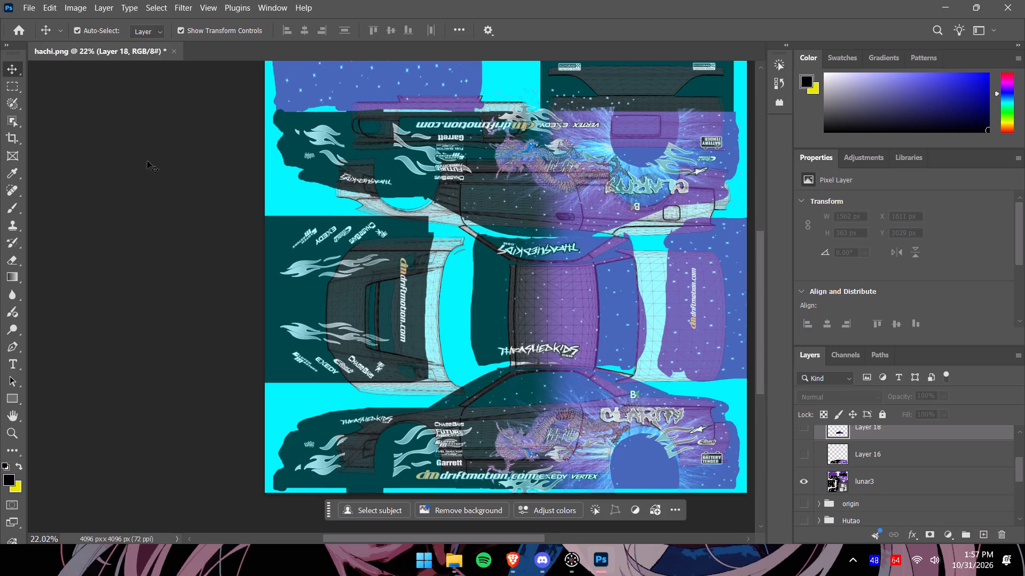
{"action": "left_click", "coordinate": [15, 89]}
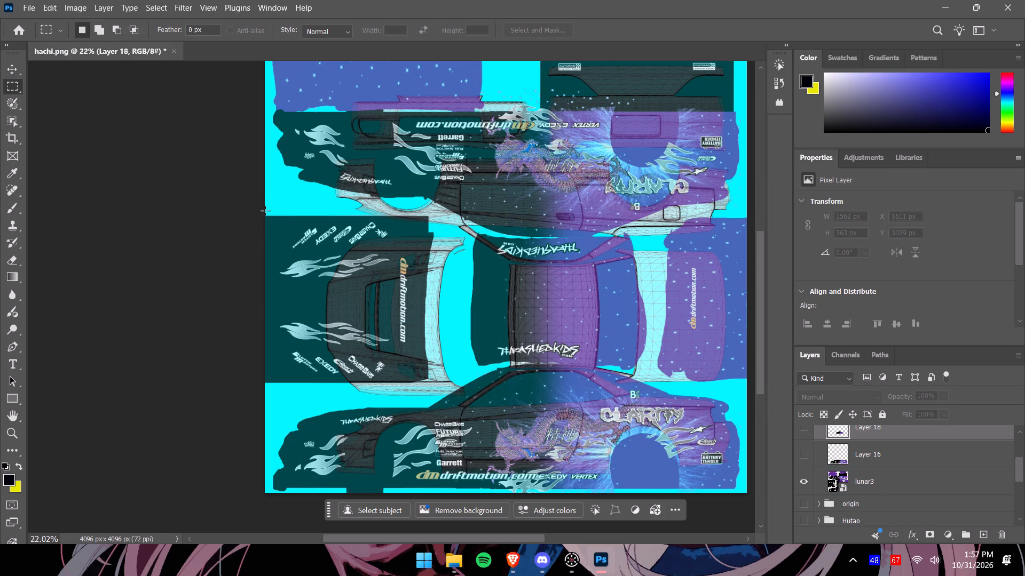
{"action": "left_click_drag", "start_coordinate": [265, 213], "coordinate": [431, 389]}
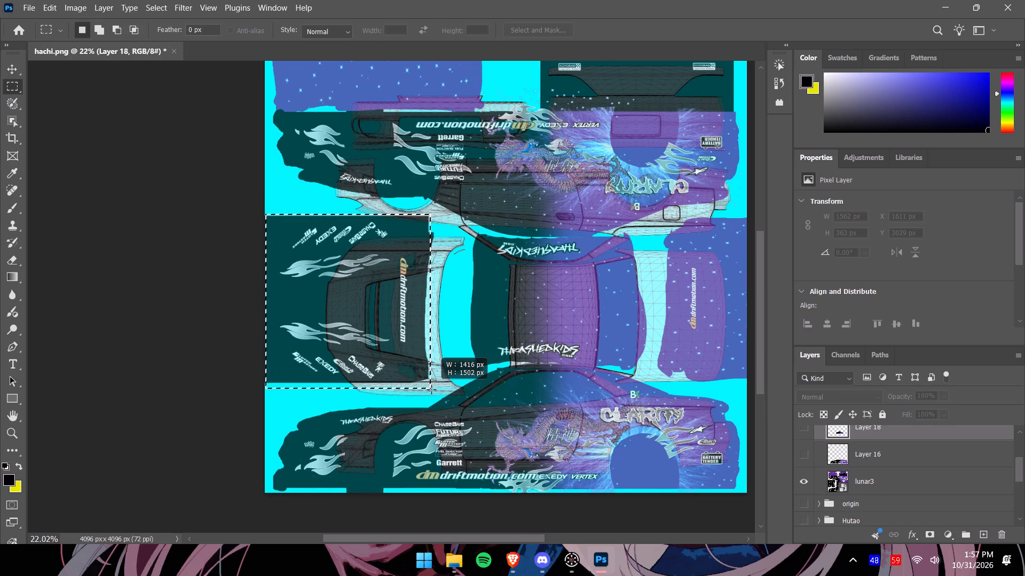
{"action": "left_click_drag", "start_coordinate": [431, 389], "coordinate": [435, 388]}
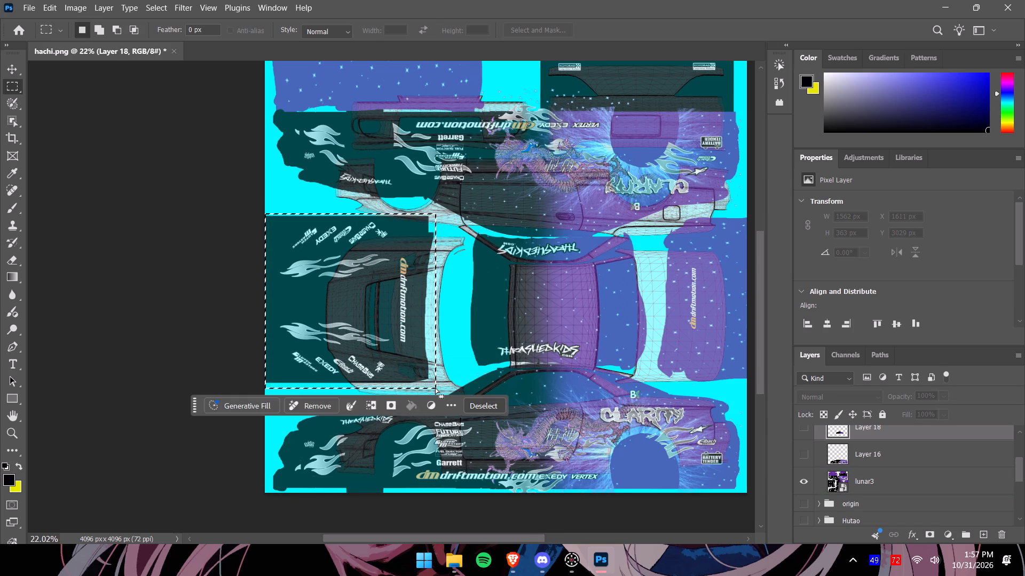
{"action": "left_click", "coordinate": [885, 481]}
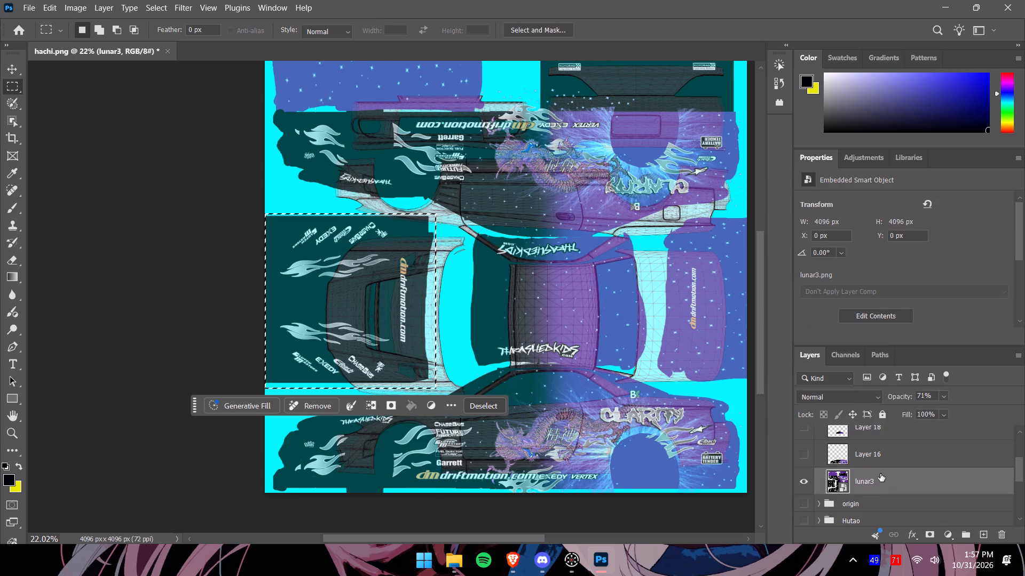
{"action": "key", "text": "ctrl+c"}
{"action": "key", "text": "ctrl+v"}
{"action": "left_click", "coordinate": [807, 507]}
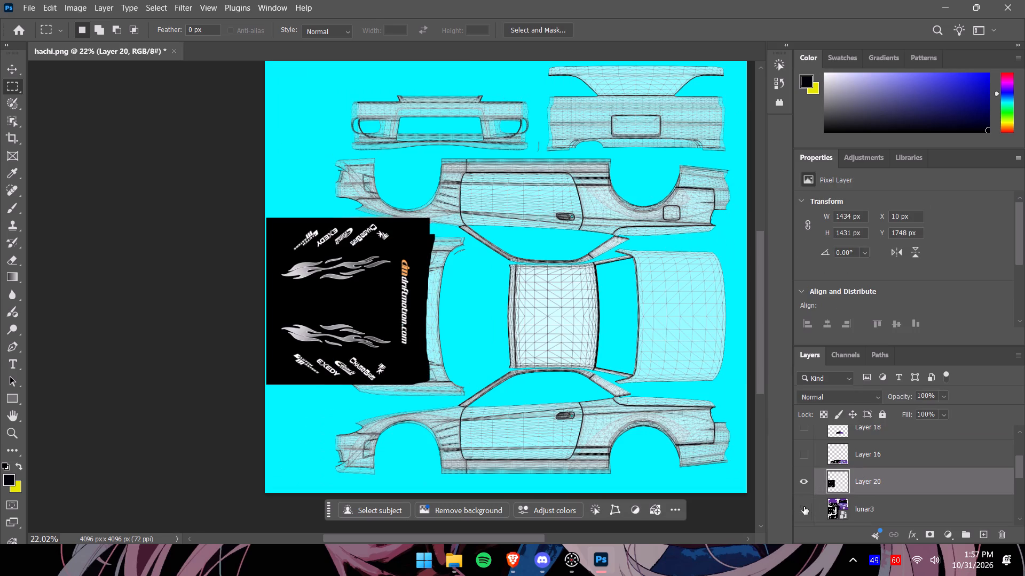
Lower the hood piece's opacity to 61% and move it over the hood wireframe, at about X 332 px, Y 1866 px.
{"action": "left_click", "coordinate": [943, 396]}
{"action": "left_click_drag", "start_coordinate": [954, 413], "coordinate": [934, 412]}
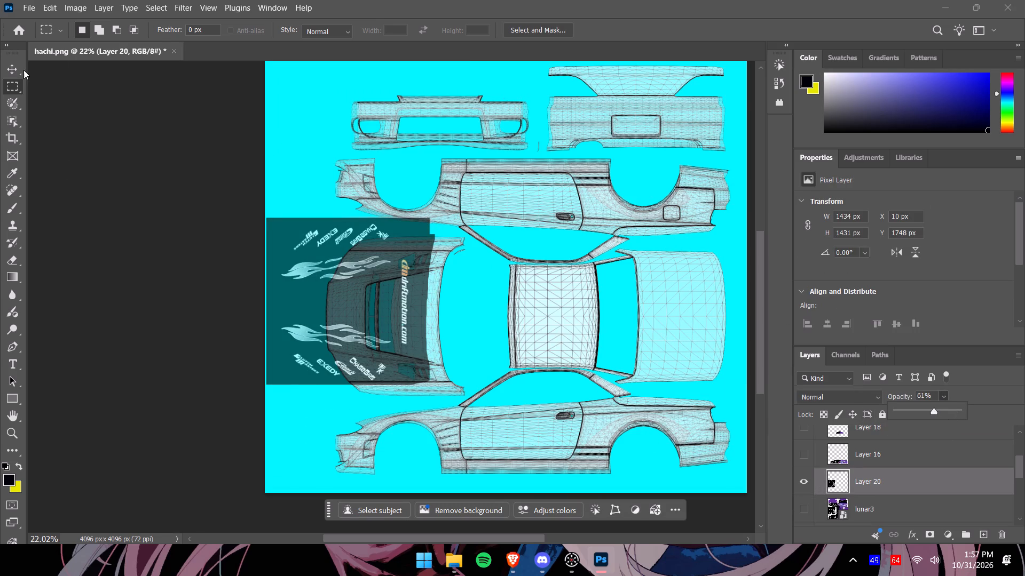
{"action": "left_click", "coordinate": [23, 70]}
{"action": "left_click_drag", "start_coordinate": [359, 299], "coordinate": [394, 314]}
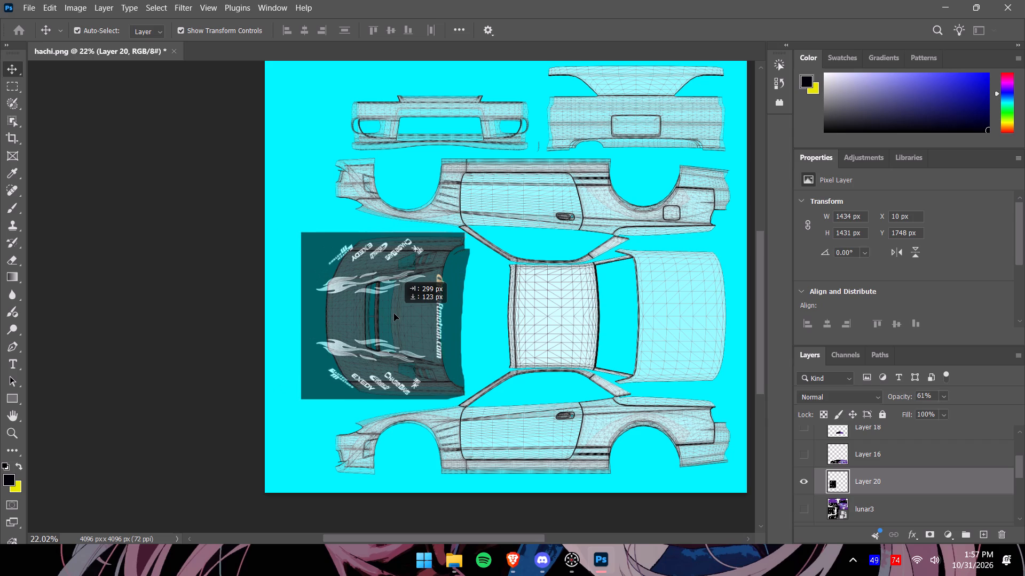
{"action": "left_click_drag", "start_coordinate": [394, 314], "coordinate": [397, 313]}
Narrow the hood piece from both ends to 1156 px wide at X 482 px to match the hood wireframe, keeping its height.
{"action": "left_click_drag", "start_coordinate": [306, 318], "coordinate": [317, 318]}
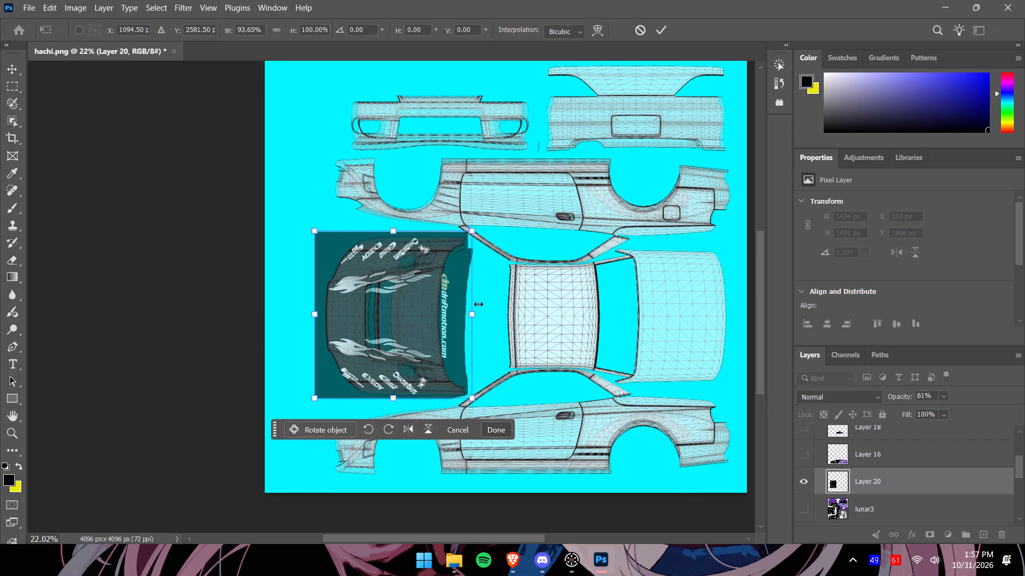
{"action": "left_click_drag", "start_coordinate": [473, 315], "coordinate": [462, 316]}
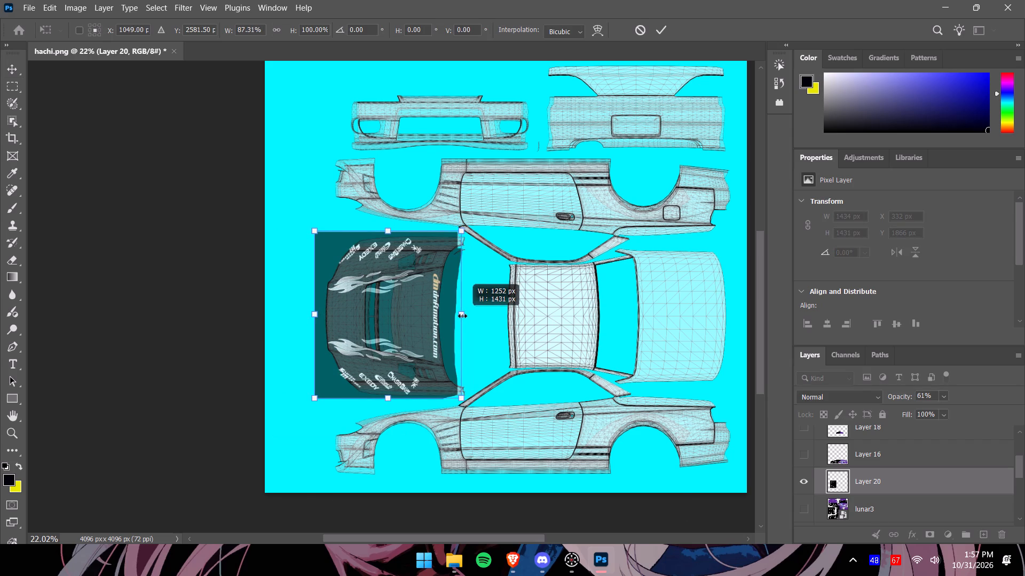
{"action": "left_click_drag", "start_coordinate": [462, 316], "coordinate": [461, 316]}
{"action": "scroll", "coordinate": [437, 355], "scroll_direction": "up", "scroll_amount": 2, "text": "alt"}
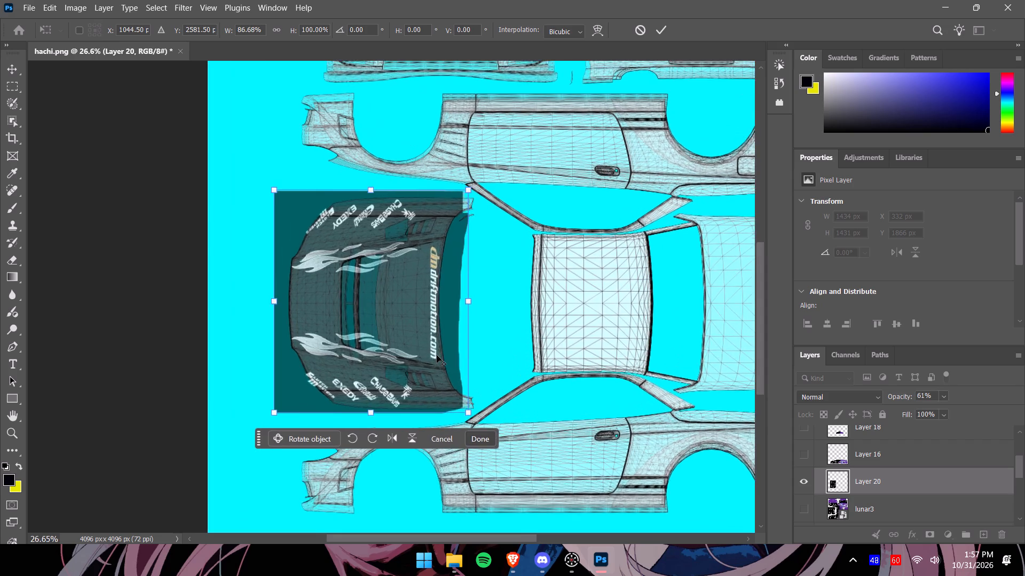
{"action": "scroll", "coordinate": [437, 355], "scroll_direction": "up", "scroll_amount": 2, "text": "alt"}
{"action": "left_click_drag", "start_coordinate": [256, 295], "coordinate": [269, 296]}
{"action": "left_click_drag", "start_coordinate": [261, 295], "coordinate": [269, 296]}
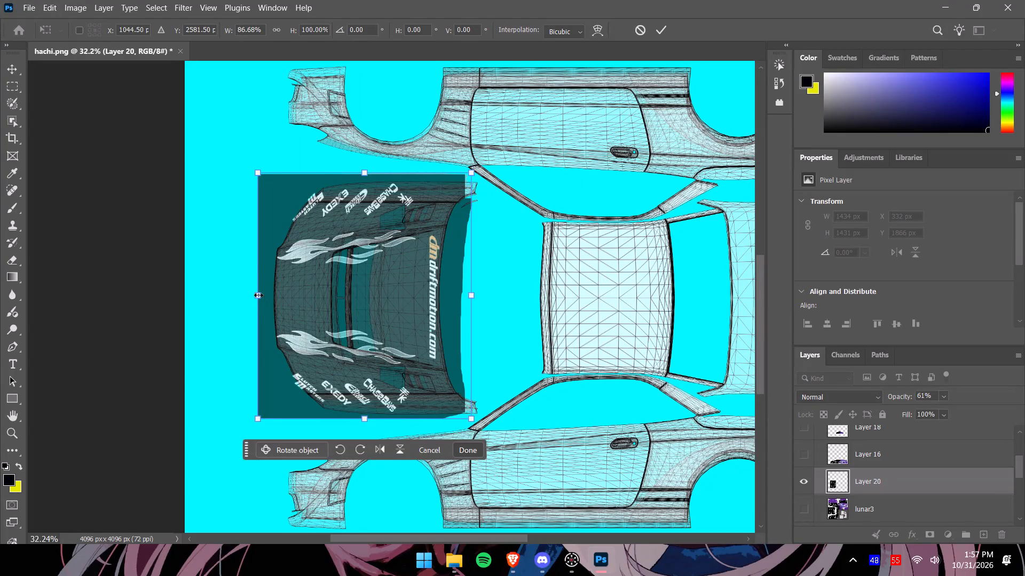
{"action": "left_click_drag", "start_coordinate": [258, 295], "coordinate": [269, 295]}
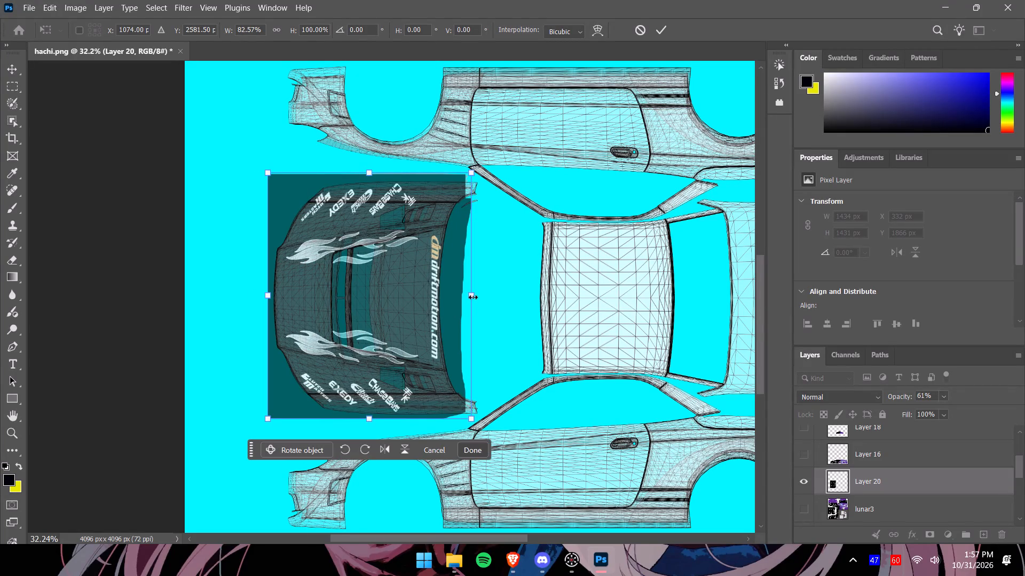
{"action": "left_click_drag", "start_coordinate": [472, 297], "coordinate": [469, 297]}
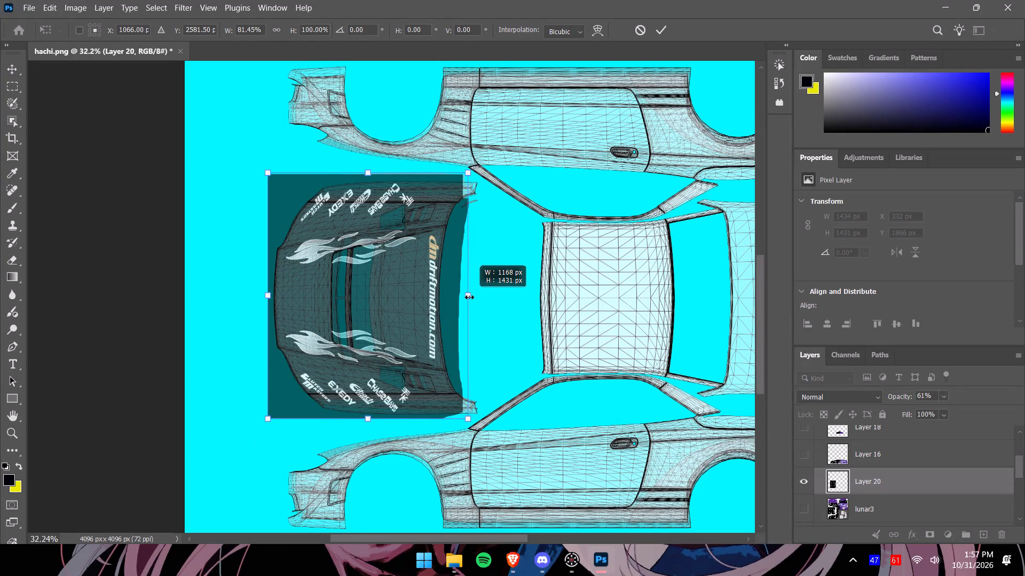
{"action": "left_click_drag", "start_coordinate": [469, 297], "coordinate": [467, 297]}
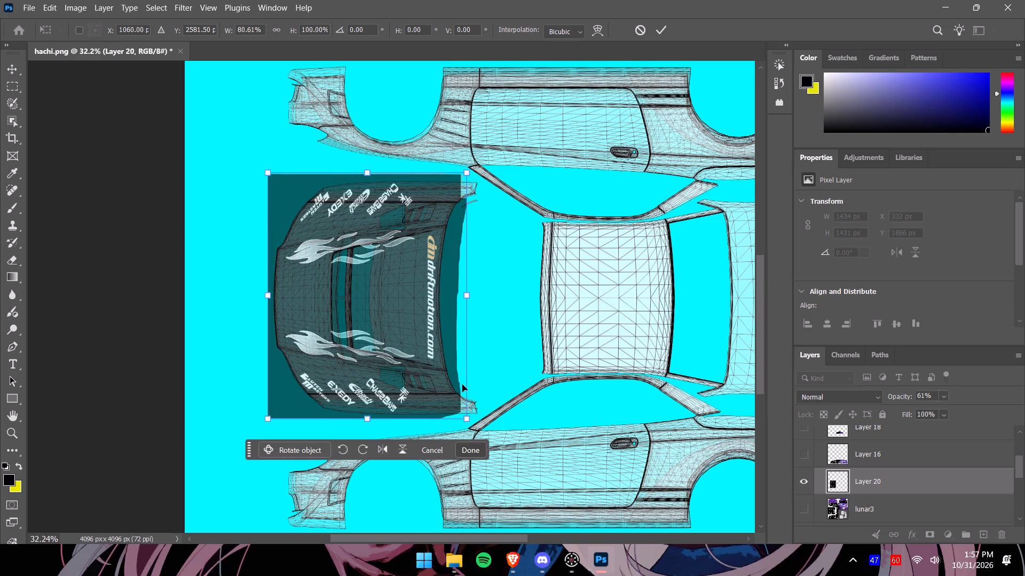
{"action": "scroll", "coordinate": [462, 385], "scroll_direction": "up", "scroll_amount": 5, "text": "alt"}
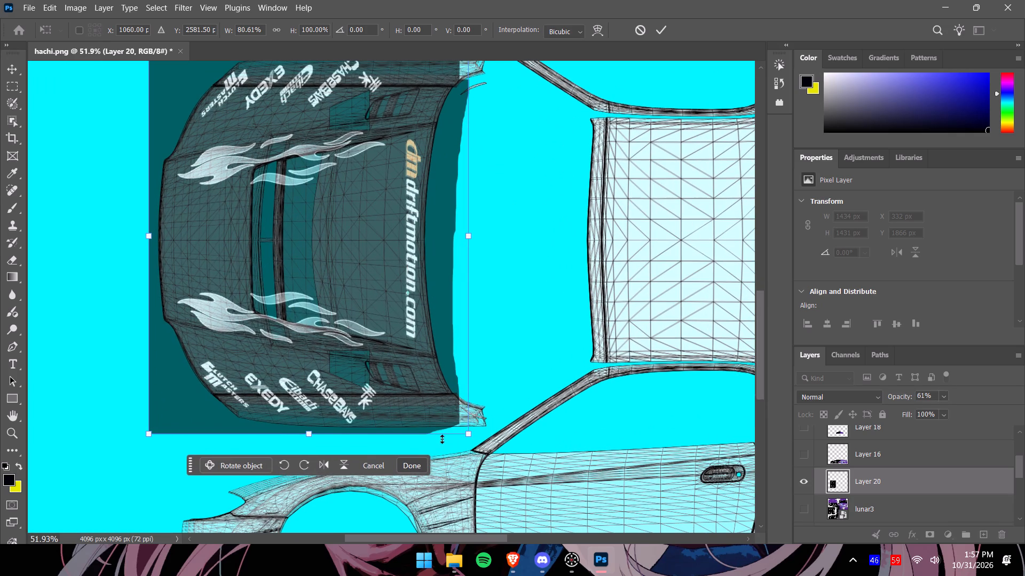
{"action": "left_click", "coordinate": [422, 460]}
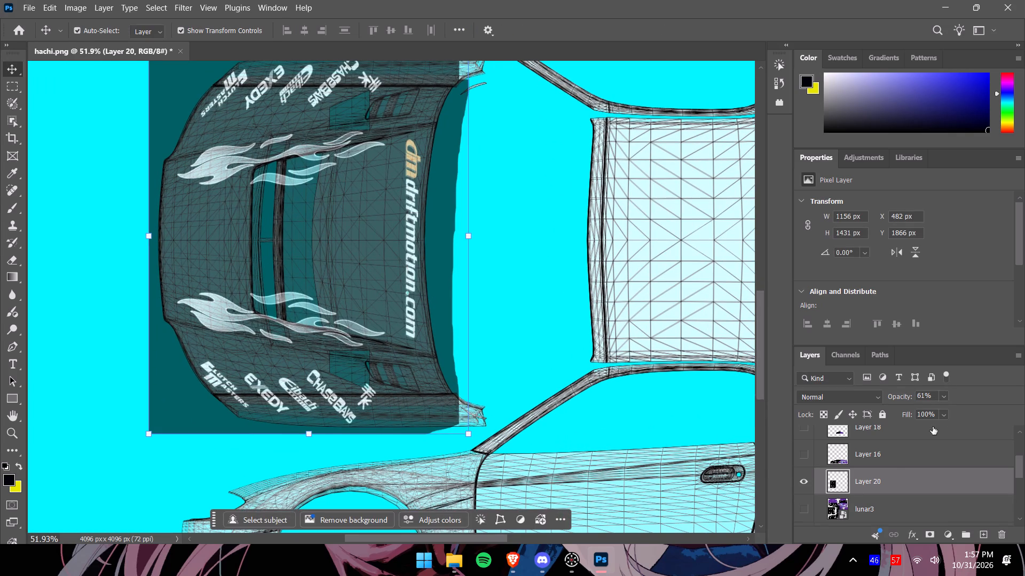
Set the hood piece's opacity back to 100%.
{"action": "left_click", "coordinate": [940, 393]}
{"action": "left_click_drag", "start_coordinate": [954, 409], "coordinate": [1024, 418]}
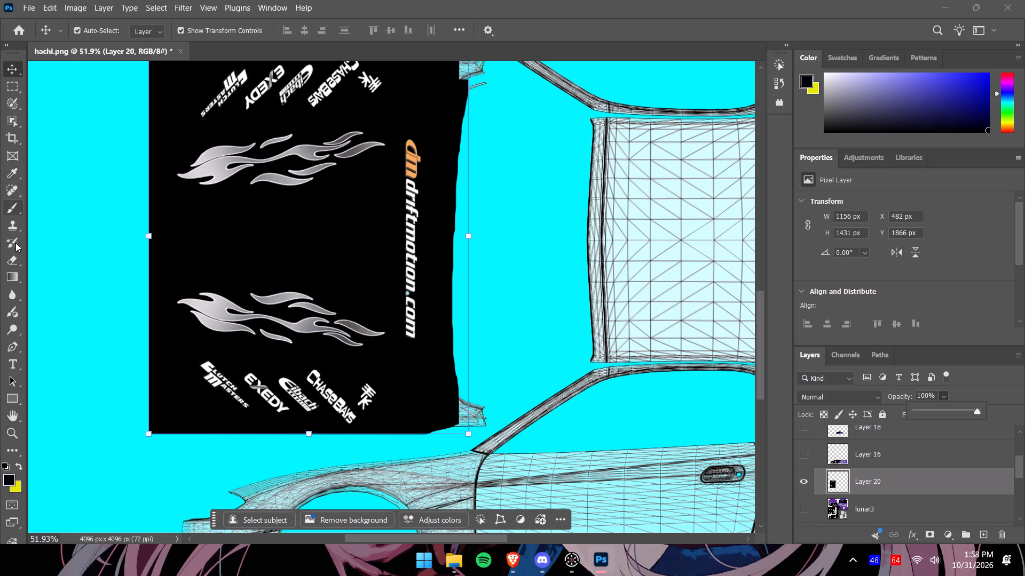
Sample the hood's black and brush it over the exposed wireframe at the hood piece's lower windshield-side corner.
{"action": "left_click", "coordinate": [17, 171]}
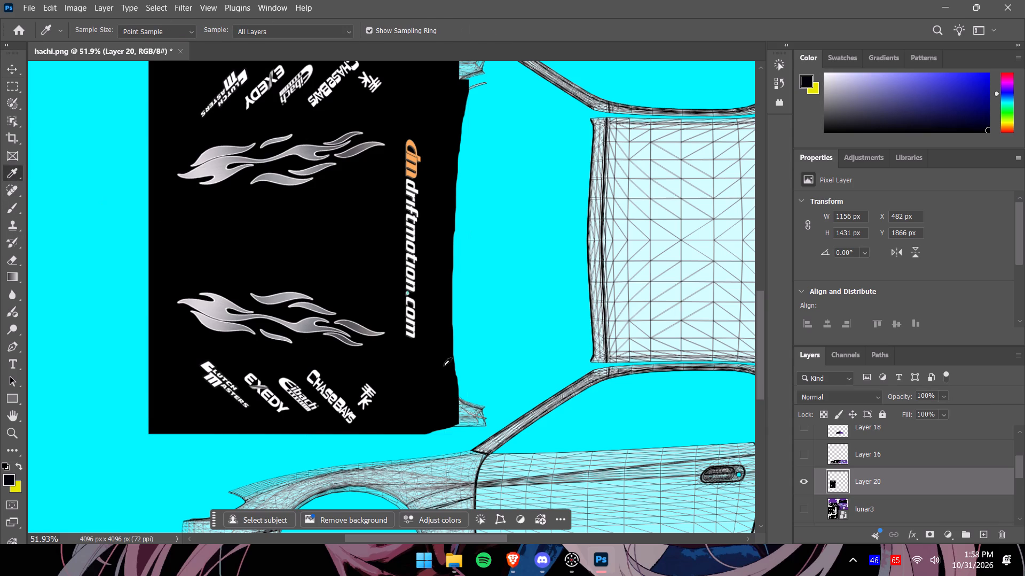
{"action": "left_click", "coordinate": [445, 408]}
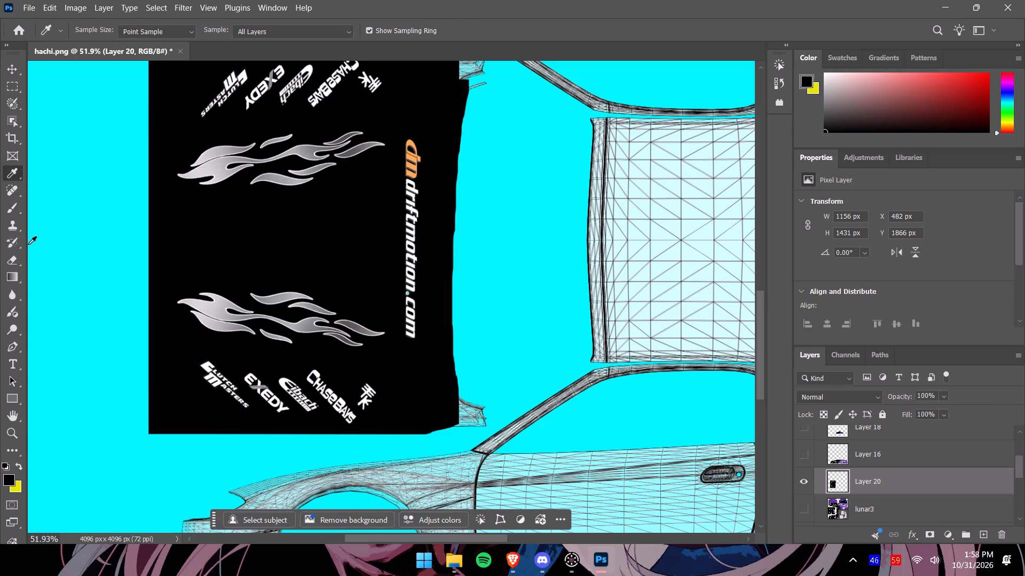
{"action": "left_click", "coordinate": [12, 209]}
{"action": "left_click_drag", "start_coordinate": [459, 405], "coordinate": [460, 405]}
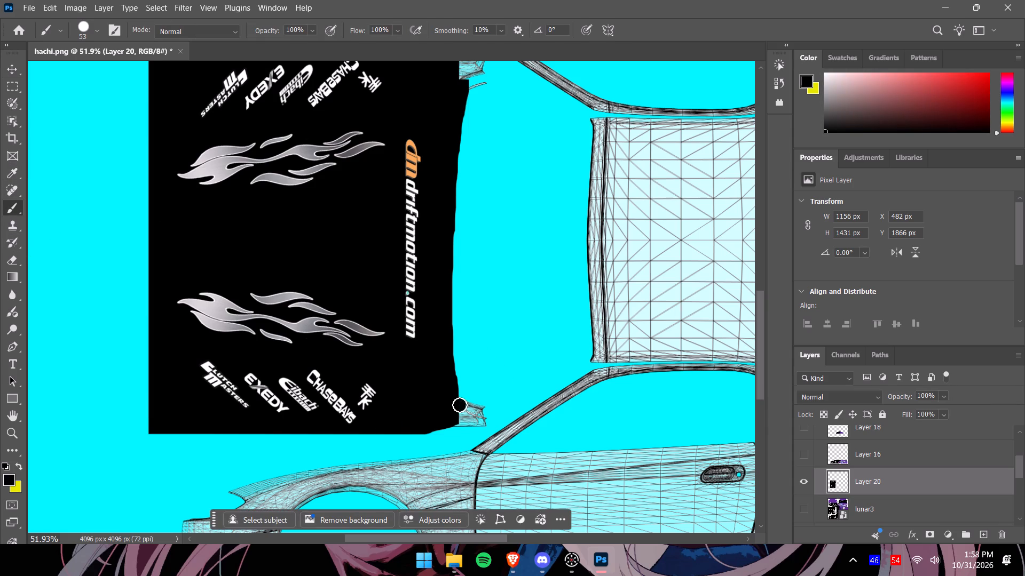
{"action": "left_click_drag", "start_coordinate": [460, 405], "coordinate": [465, 424]}
{"action": "left_click_drag", "start_coordinate": [465, 424], "coordinate": [436, 425]}
{"action": "left_click_drag", "start_coordinate": [460, 413], "coordinate": [474, 417]}
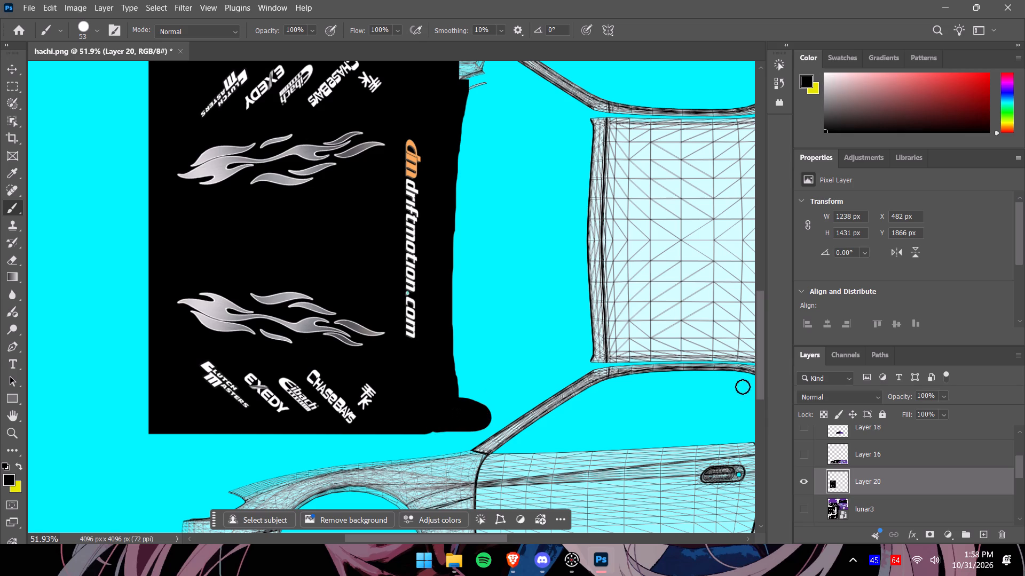
Brush black over the hood piece's upper windshield-side corner and along the light strip on its upper edge.
{"action": "left_click_drag", "start_coordinate": [757, 381], "coordinate": [755, 346]}
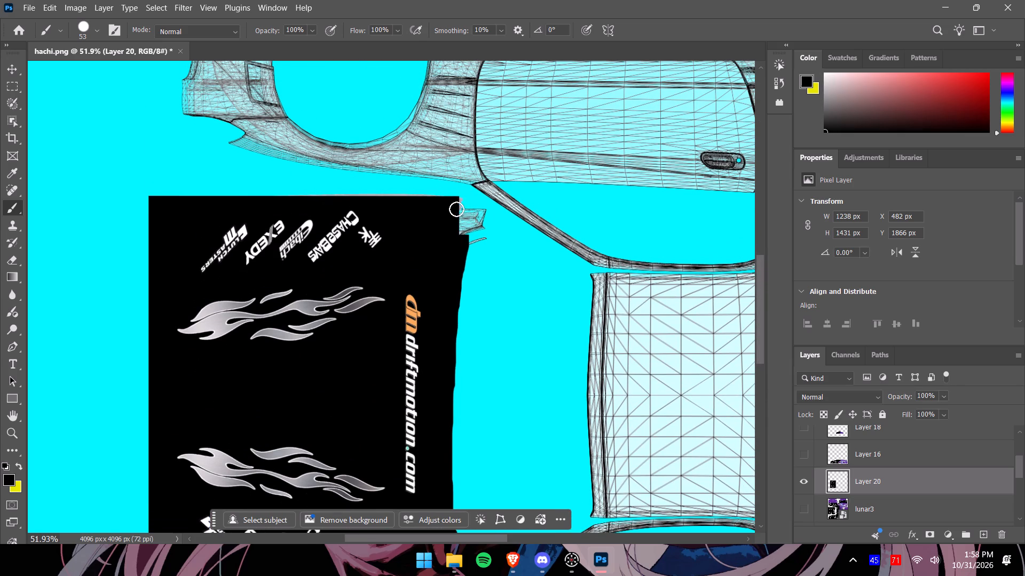
{"action": "left_click_drag", "start_coordinate": [456, 209], "coordinate": [475, 240]}
{"action": "left_click_drag", "start_coordinate": [475, 240], "coordinate": [469, 229]}
{"action": "scroll", "coordinate": [467, 249], "scroll_direction": "down", "scroll_amount": 1, "text": "alt"}
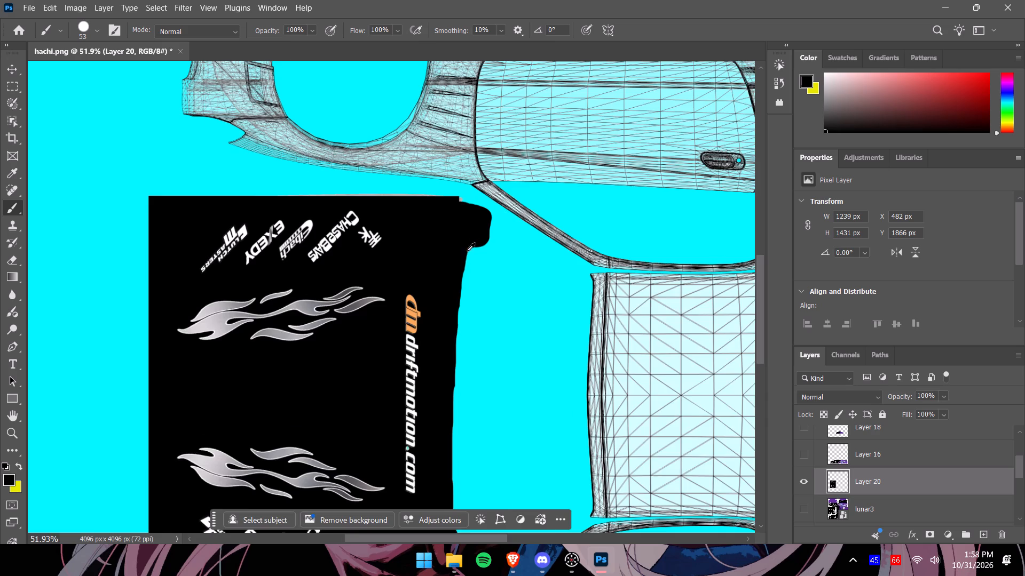
{"action": "scroll", "coordinate": [467, 251], "scroll_direction": "down", "scroll_amount": 7, "text": "alt"}
{"action": "scroll", "coordinate": [443, 255], "scroll_direction": "up", "scroll_amount": 11, "text": "alt"}
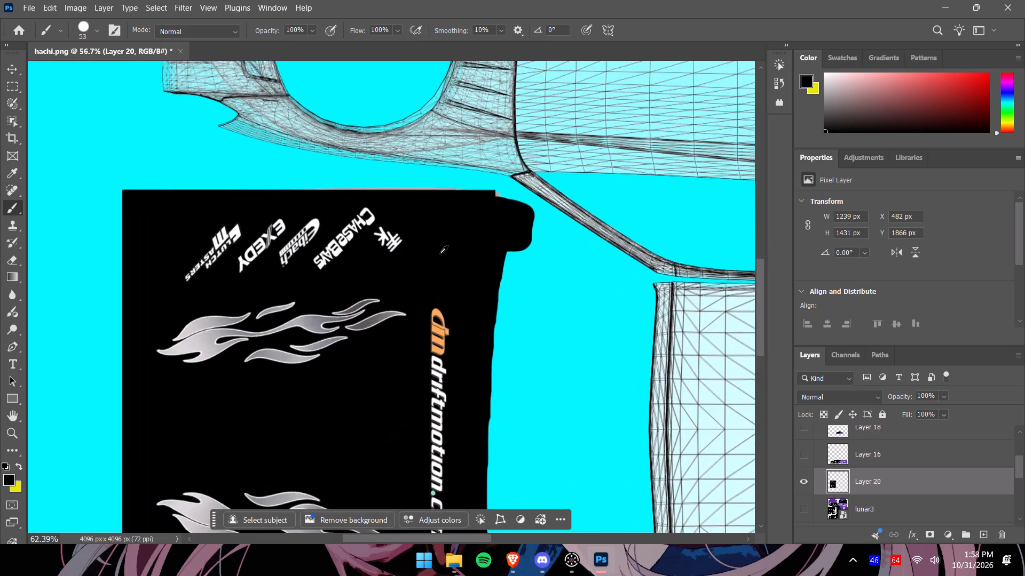
{"action": "scroll", "coordinate": [440, 253], "scroll_direction": "up", "scroll_amount": 2, "text": "alt"}
{"action": "left_click_drag", "start_coordinate": [514, 173], "coordinate": [502, 171]}
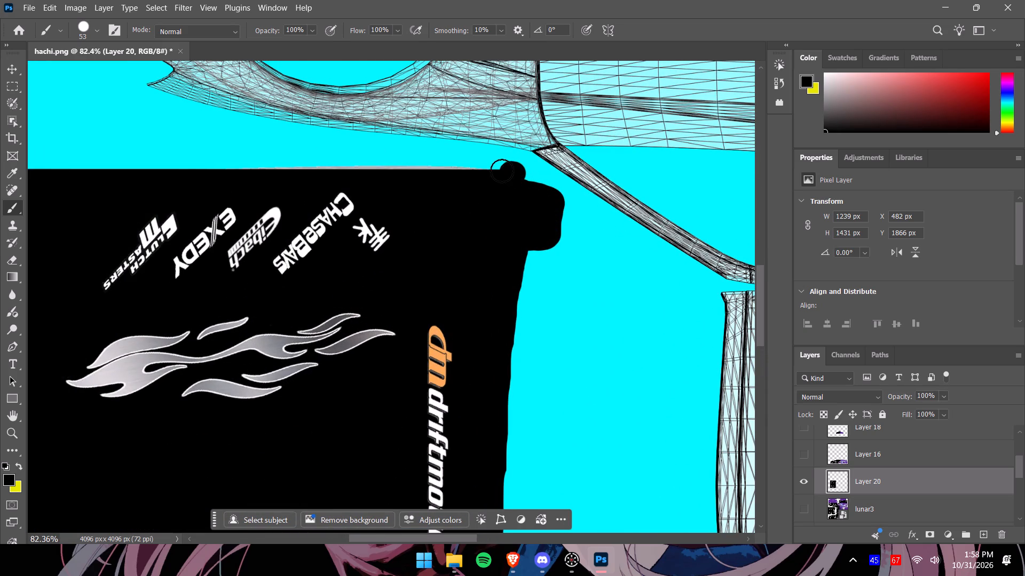
{"action": "left_click_drag", "start_coordinate": [502, 171], "coordinate": [246, 165]}
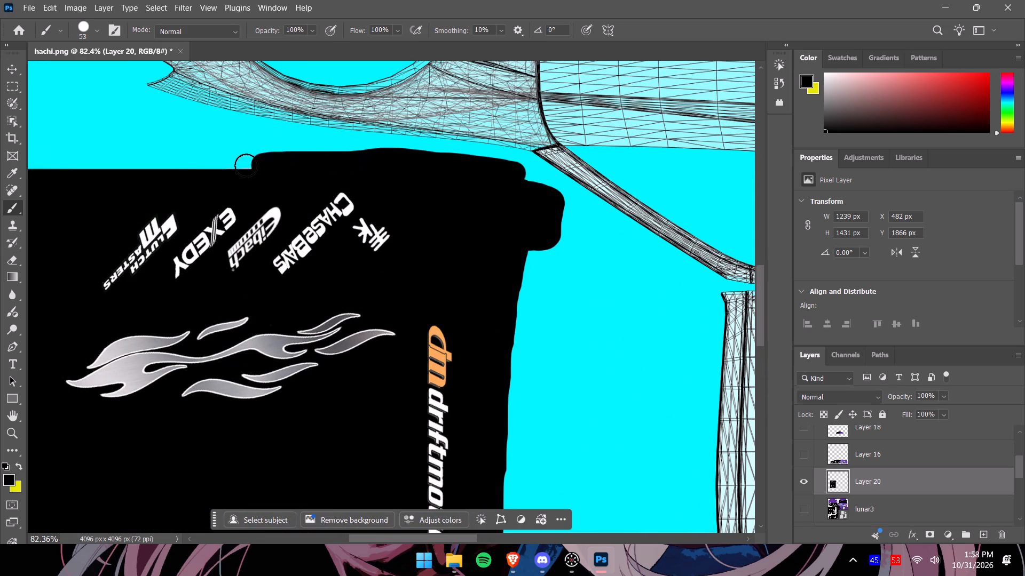
{"action": "left_click_drag", "start_coordinate": [246, 165], "coordinate": [206, 171]}
Hide the finished hood piece on Layer 20 and show the lunar3 livery again.
{"action": "left_click_drag", "start_coordinate": [761, 323], "coordinate": [737, 404]}
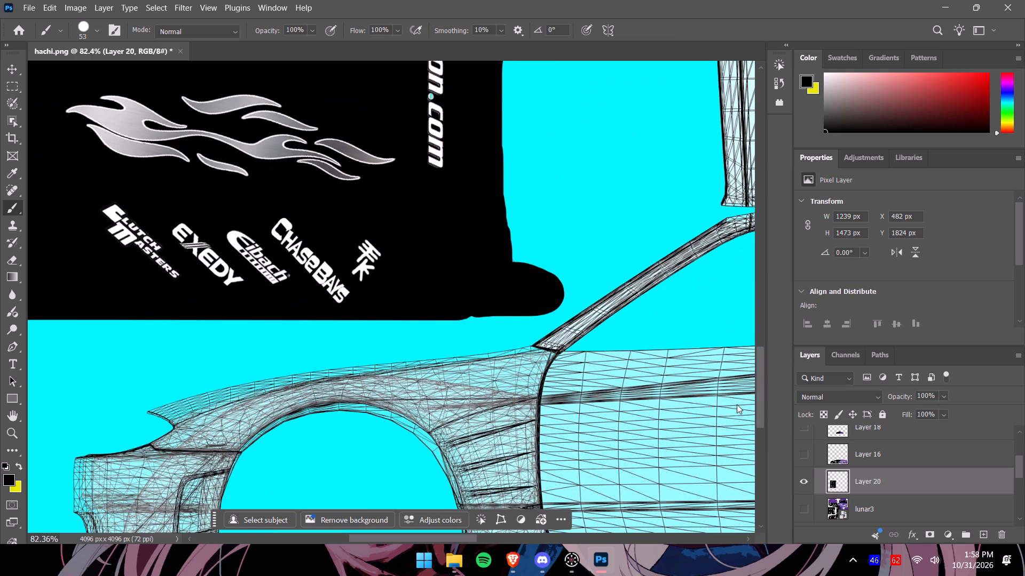
{"action": "left_click_drag", "start_coordinate": [737, 404], "coordinate": [739, 352]}
{"action": "scroll", "coordinate": [601, 308], "scroll_direction": "down", "scroll_amount": 6, "text": "alt"}
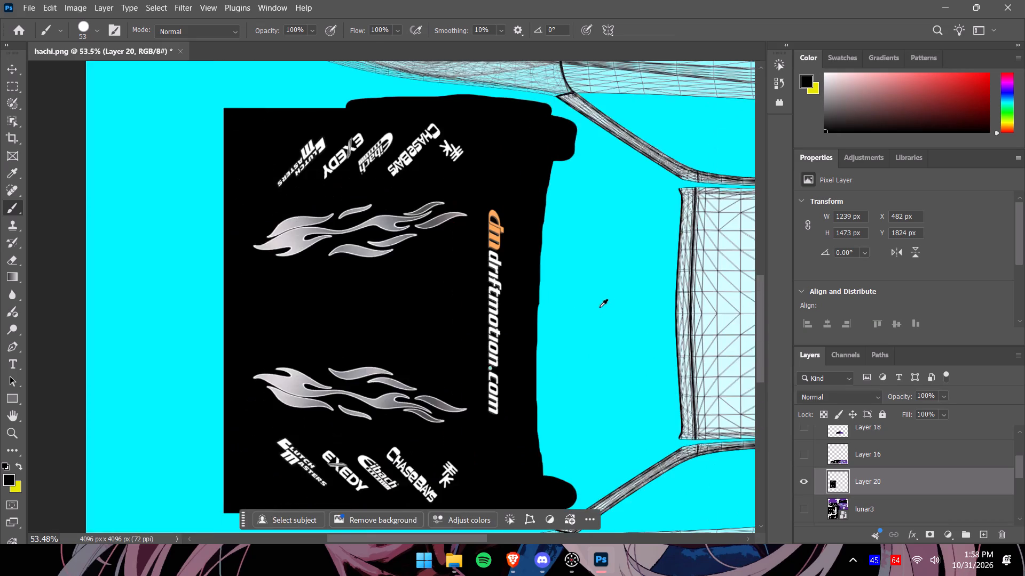
{"action": "scroll", "coordinate": [600, 307], "scroll_direction": "down", "scroll_amount": 2, "text": "alt"}
{"action": "left_click_drag", "start_coordinate": [491, 536], "coordinate": [549, 538]}
{"action": "scroll", "coordinate": [635, 414], "scroll_direction": "down", "scroll_amount": 5, "text": "alt"}
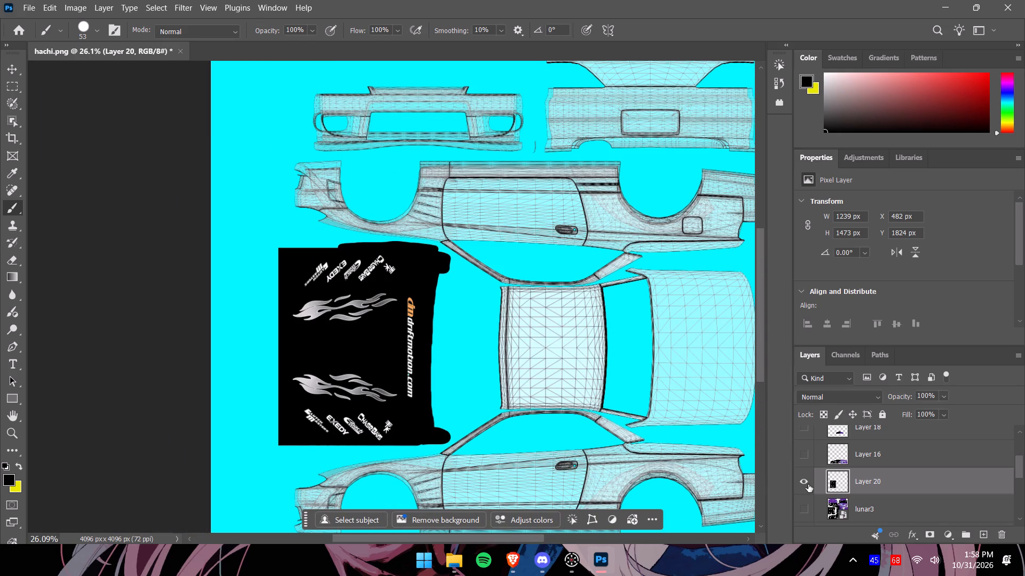
{"action": "left_click", "coordinate": [804, 484]}
{"action": "left_click", "coordinate": [806, 510]}
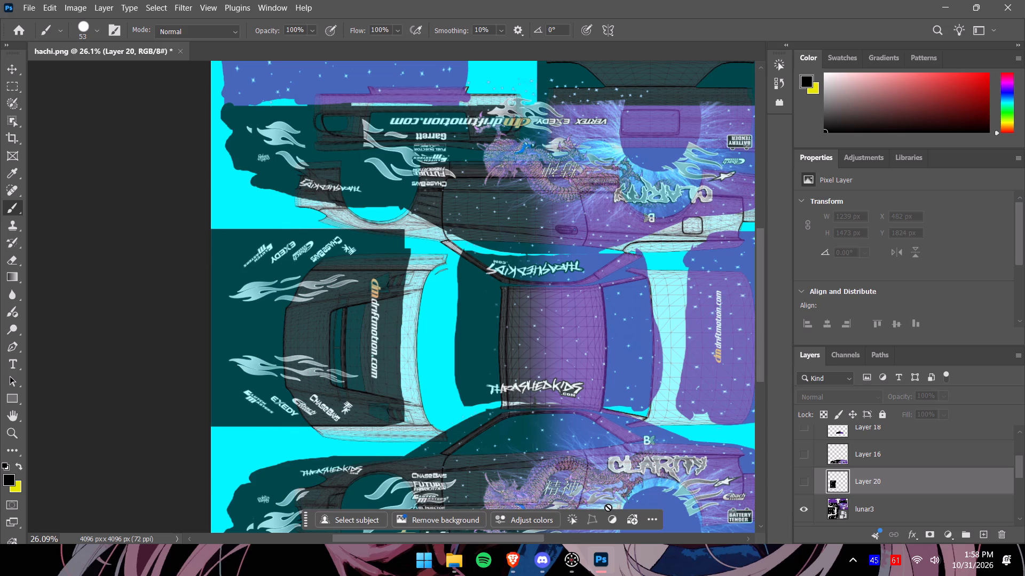
{"action": "left_click_drag", "start_coordinate": [540, 540], "coordinate": [562, 542]}
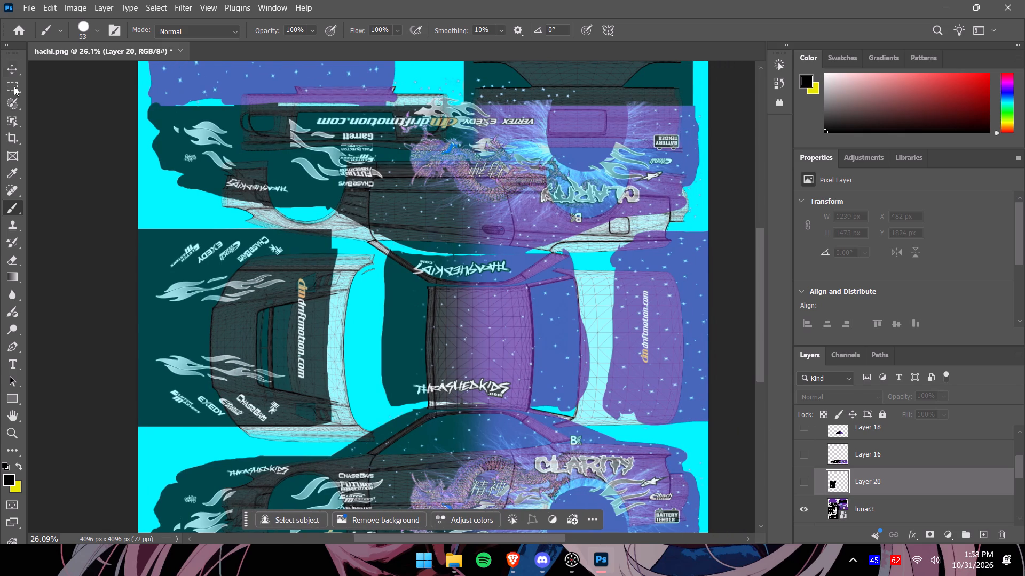
Copy the roof section with both THRASHEDKIDS decals from the lunar3 livery onto its own layer.
{"action": "left_click", "coordinate": [16, 83]}
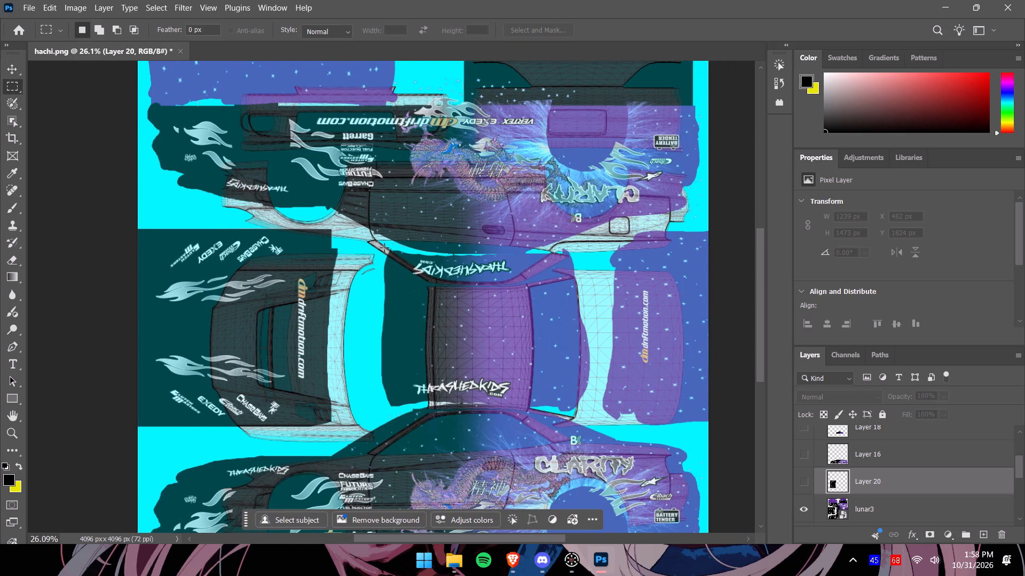
{"action": "left_click_drag", "start_coordinate": [384, 247], "coordinate": [588, 410]}
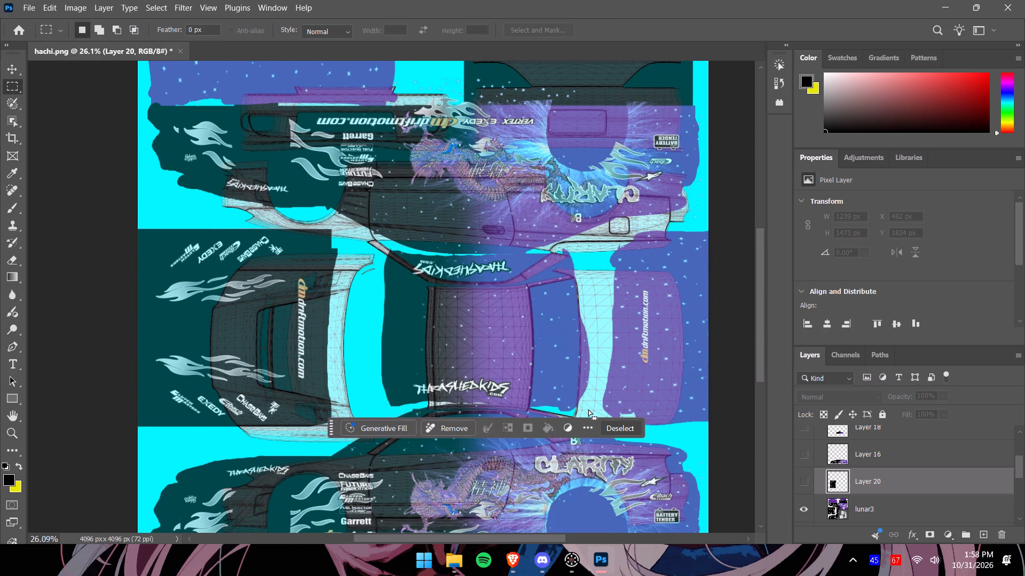
{"action": "key", "text": "ctrl+c"}
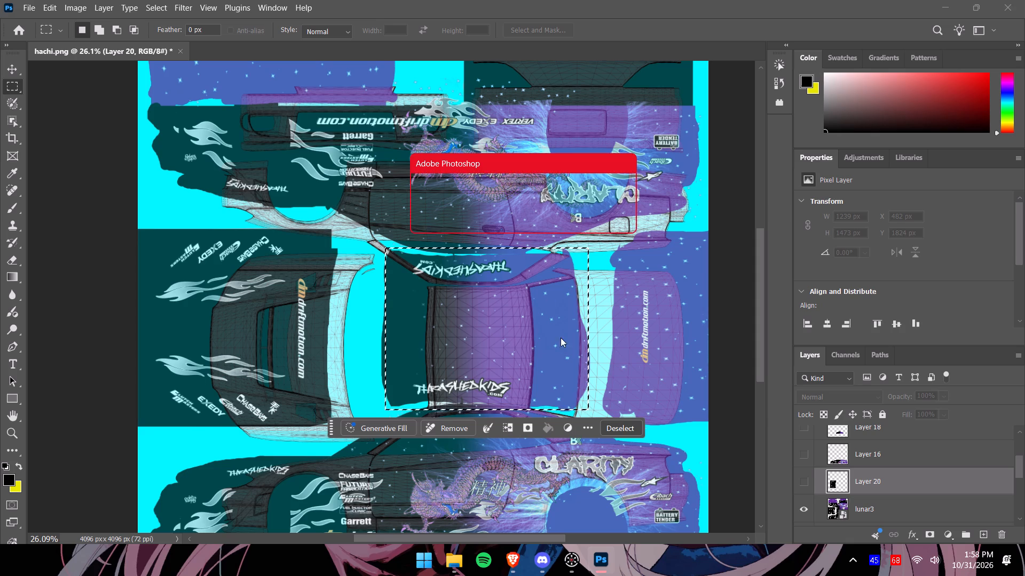
{"action": "left_click", "coordinate": [527, 220]}
{"action": "left_click", "coordinate": [895, 503]}
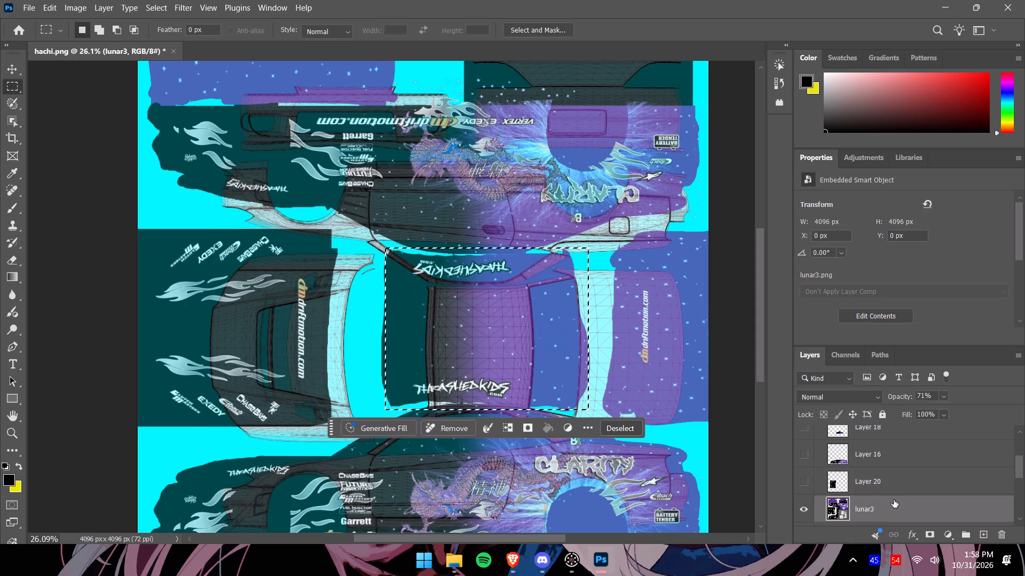
{"action": "key", "text": "ctrl+c"}
{"action": "key", "text": "ctrl+v"}
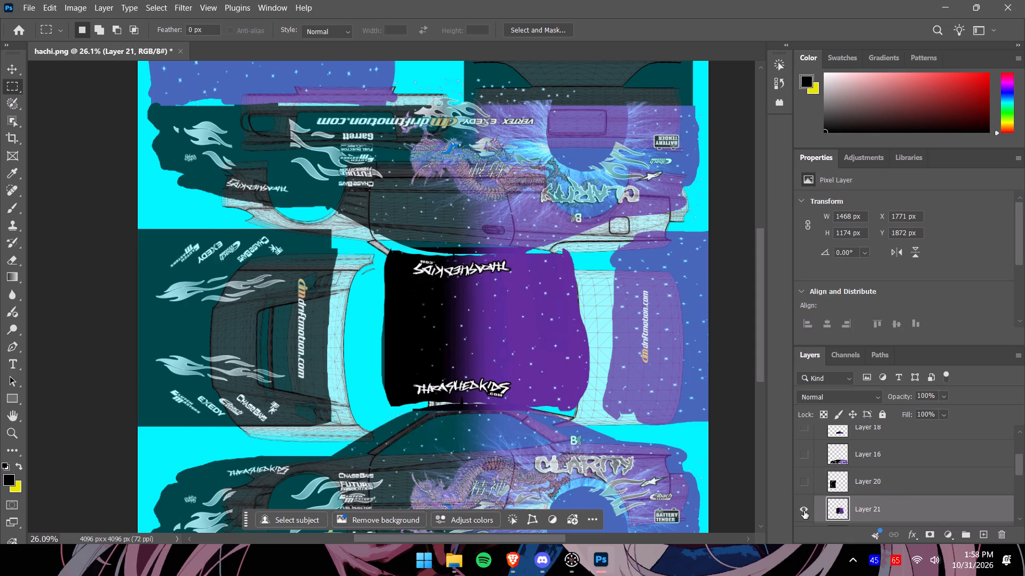
Hide the lunar3 livery and lower the copied roof piece's opacity to 78%.
{"action": "scroll", "coordinate": [804, 511], "scroll_direction": "down", "scroll_amount": 2}
{"action": "left_click", "coordinate": [804, 508]}
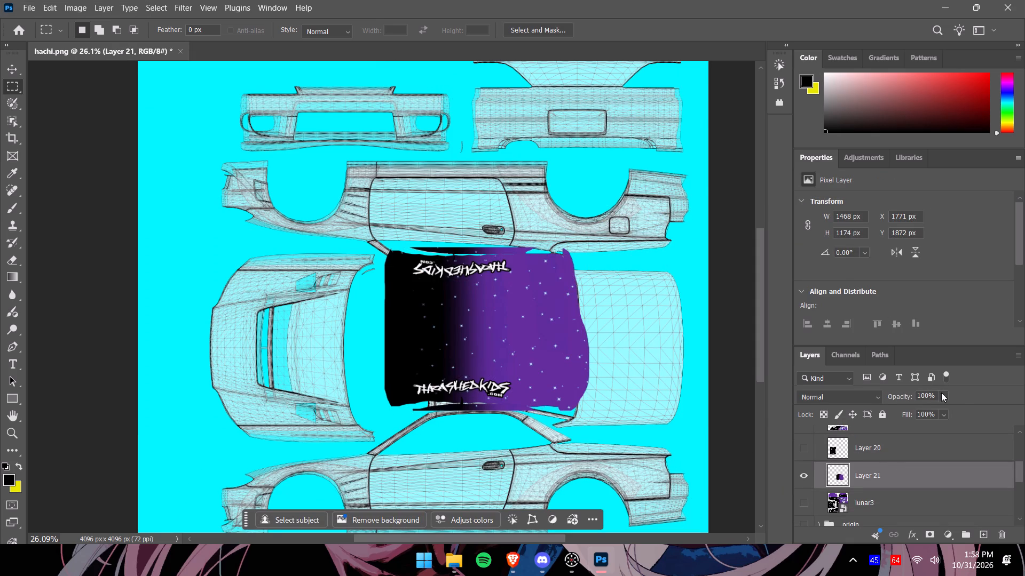
{"action": "left_click", "coordinate": [941, 393]}
{"action": "left_click_drag", "start_coordinate": [952, 412], "coordinate": [945, 413]}
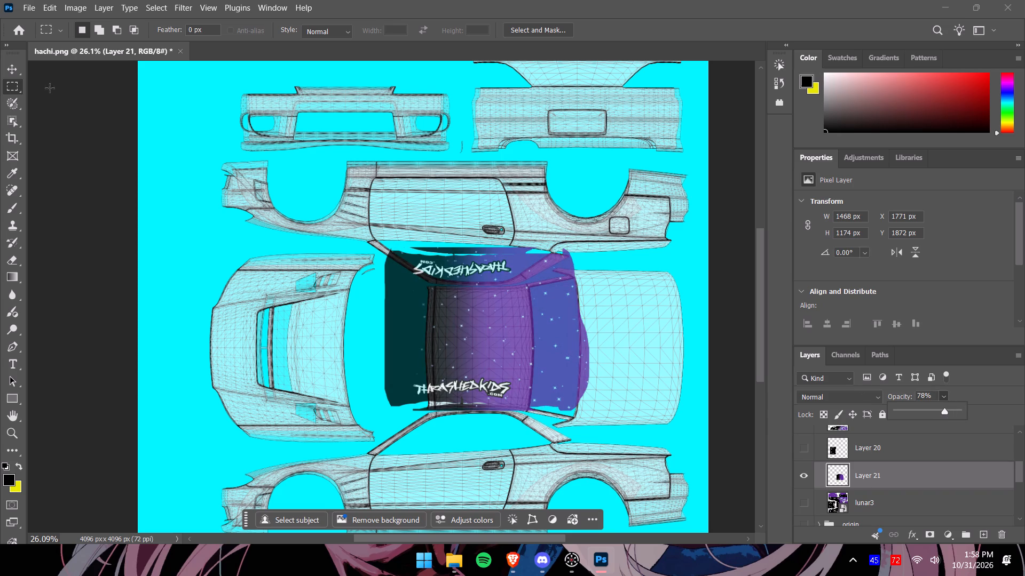
Move the roof piece over the roof wireframe and scale it to about 88% in width and height.
{"action": "left_click", "coordinate": [18, 71]}
{"action": "left_click_drag", "start_coordinate": [522, 322], "coordinate": [538, 338]}
{"action": "left_click_drag", "start_coordinate": [500, 263], "coordinate": [506, 279]}
{"action": "left_click_drag", "start_coordinate": [502, 421], "coordinate": [507, 418]}
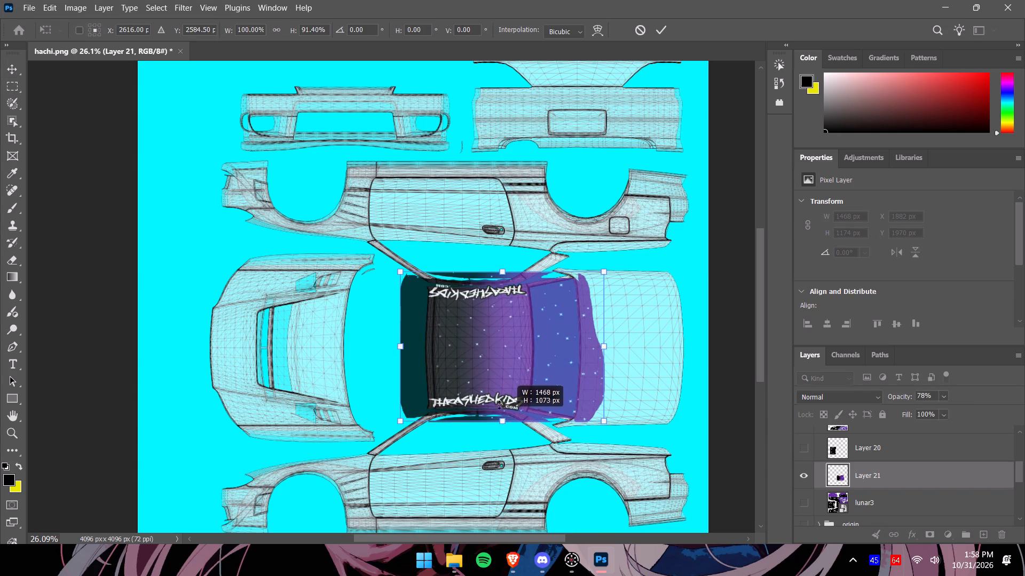
{"action": "left_click_drag", "start_coordinate": [405, 347], "coordinate": [414, 348]}
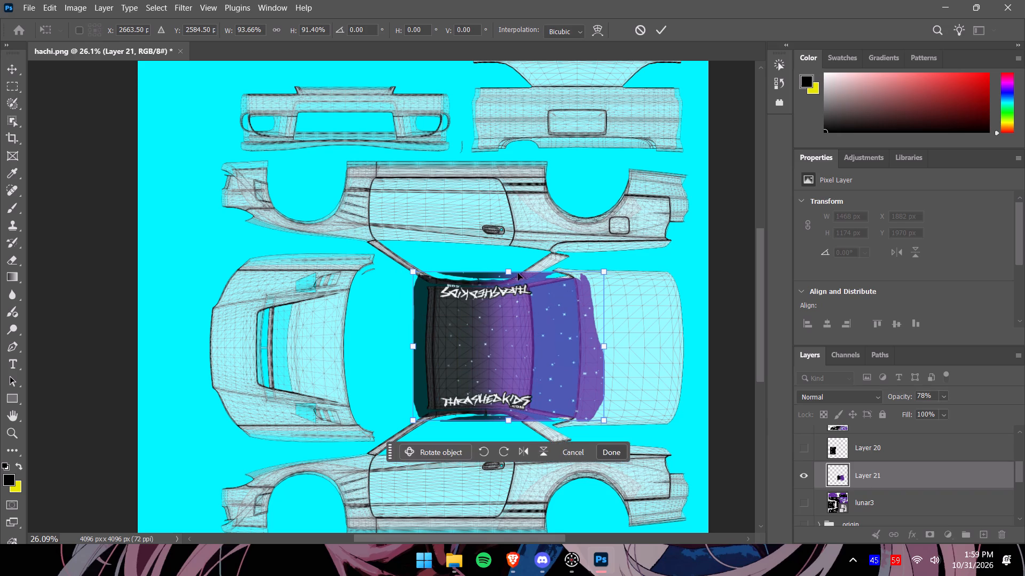
{"action": "left_click_drag", "start_coordinate": [510, 271], "coordinate": [504, 277]}
{"action": "left_click_drag", "start_coordinate": [602, 350], "coordinate": [591, 349]}
Shift the roof piece slightly toward the hood to align it with the roof wireframe, at about X 1944 px, Y 2084 px.
{"action": "scroll", "coordinate": [483, 366], "scroll_direction": "up", "scroll_amount": 7, "text": "alt"}
{"action": "left_click_drag", "start_coordinate": [483, 342], "coordinate": [474, 340]}
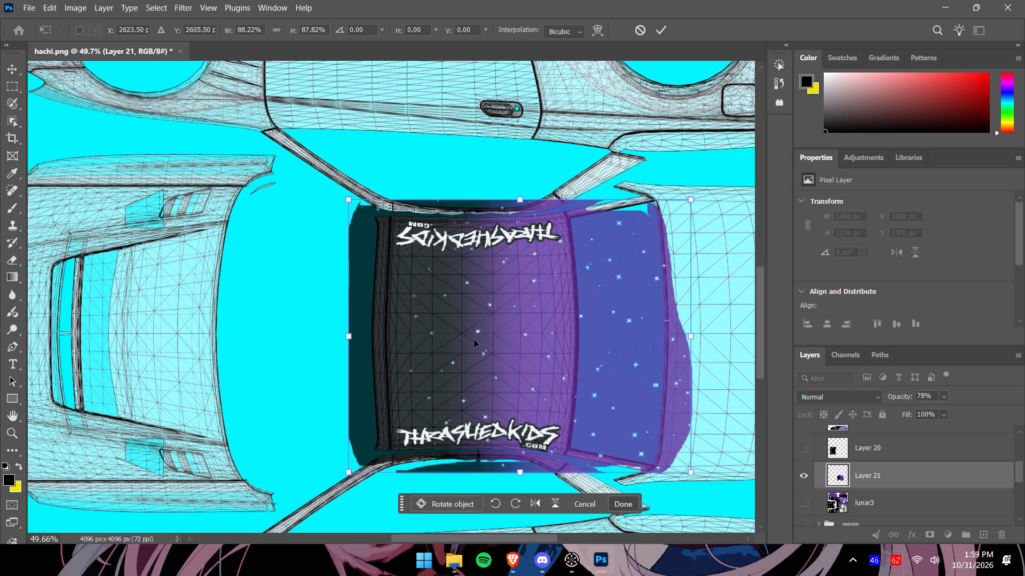
{"action": "left_click_drag", "start_coordinate": [474, 340], "coordinate": [463, 333]}
{"action": "left_click_drag", "start_coordinate": [487, 344], "coordinate": [472, 344]}
{"action": "left_click_drag", "start_coordinate": [493, 346], "coordinate": [486, 346]}
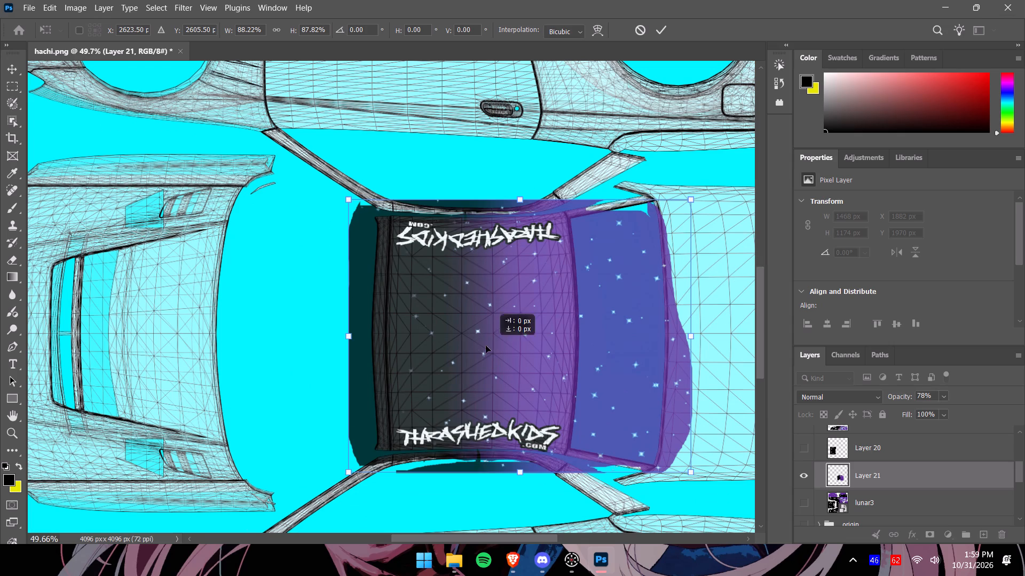
{"action": "left_click_drag", "start_coordinate": [486, 346], "coordinate": [483, 343]}
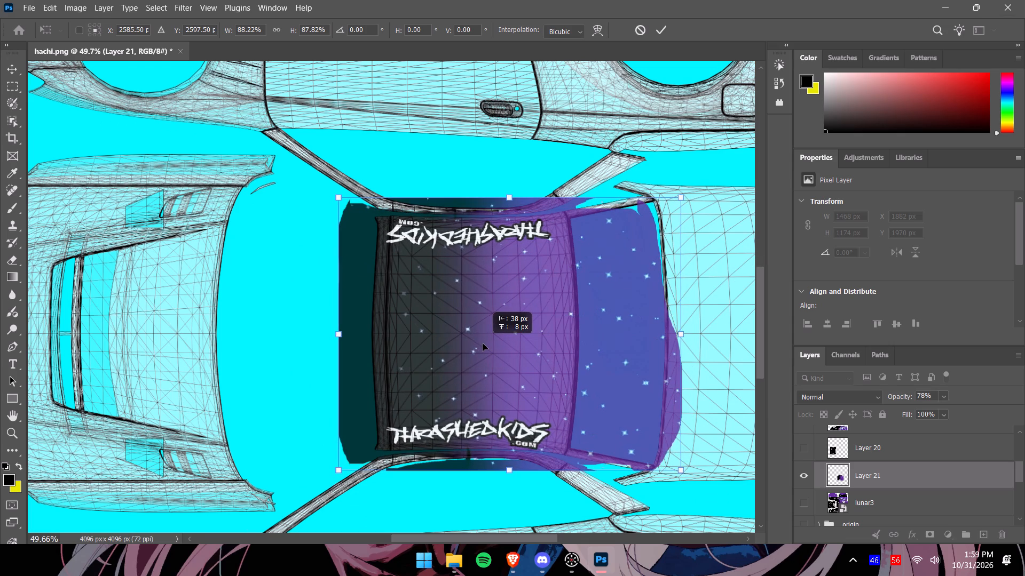
{"action": "left_click_drag", "start_coordinate": [483, 343], "coordinate": [484, 344]}
Briefly show the side pieces on Layer 16 and Layer 18 to check how they meet the roof piece.
{"action": "scroll", "coordinate": [833, 453], "scroll_direction": "up", "scroll_amount": 2}
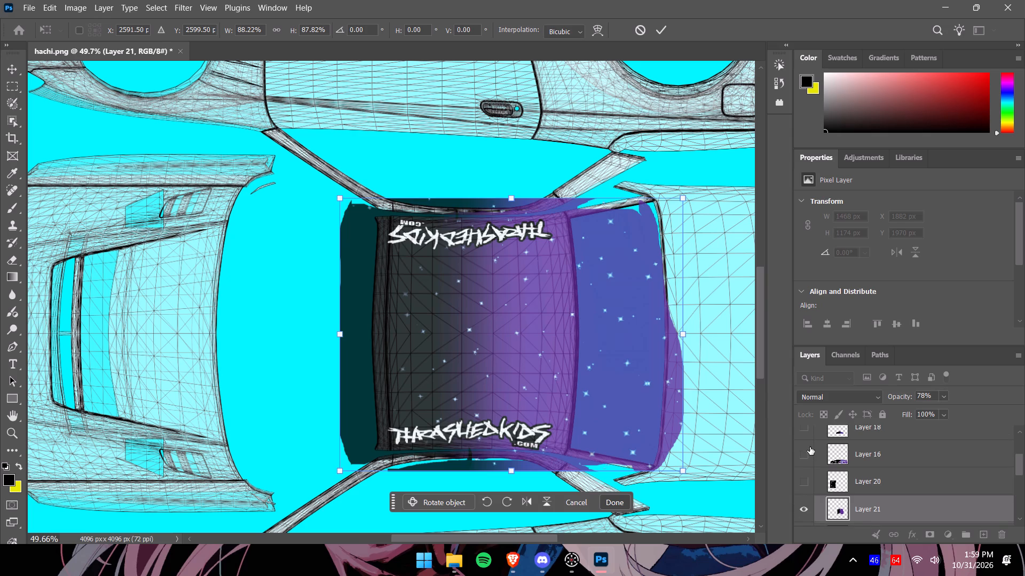
{"action": "left_click", "coordinate": [803, 458]}
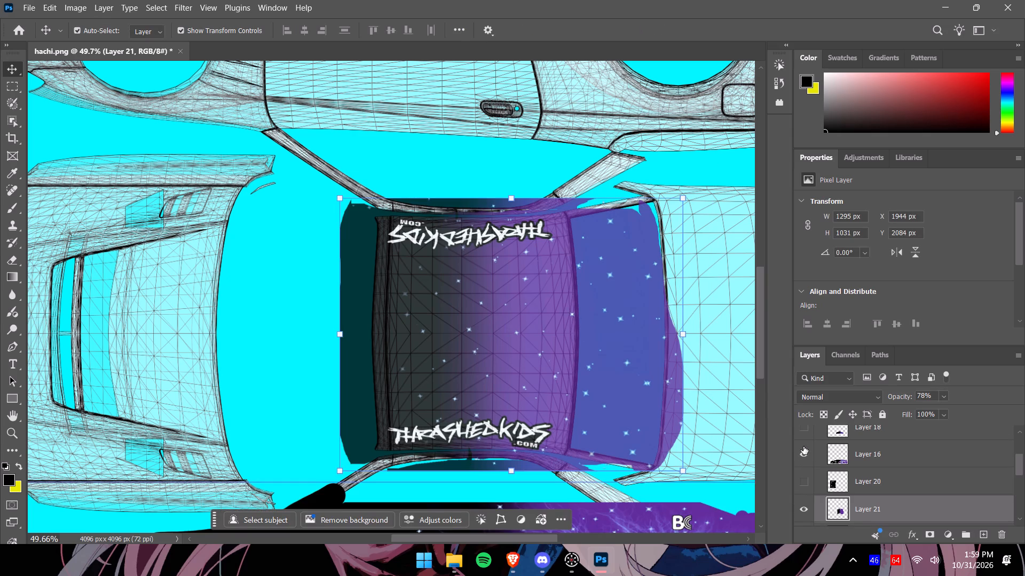
{"action": "scroll", "coordinate": [803, 446], "scroll_direction": "up", "scroll_amount": 1}
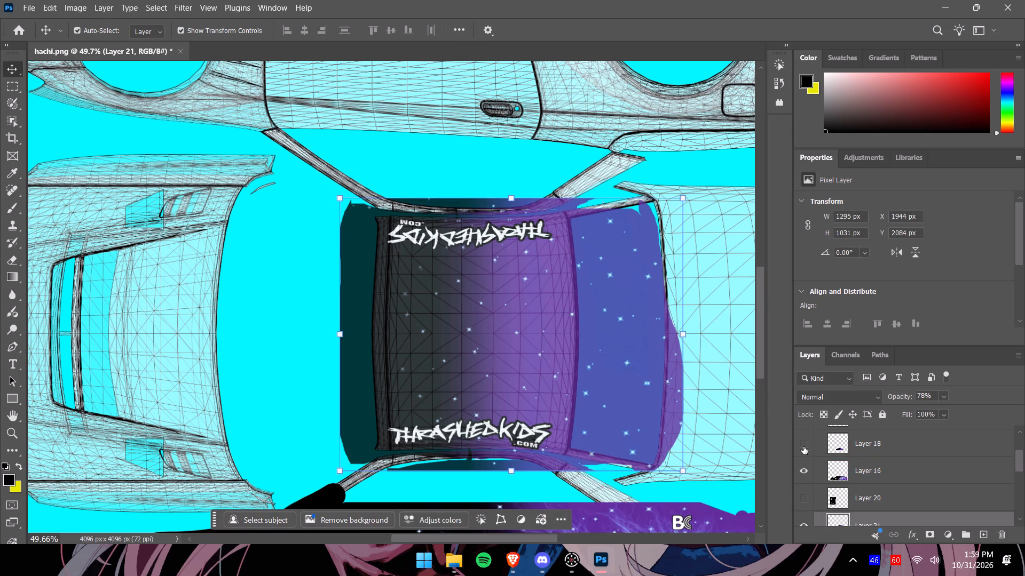
{"action": "left_click", "coordinate": [803, 446]}
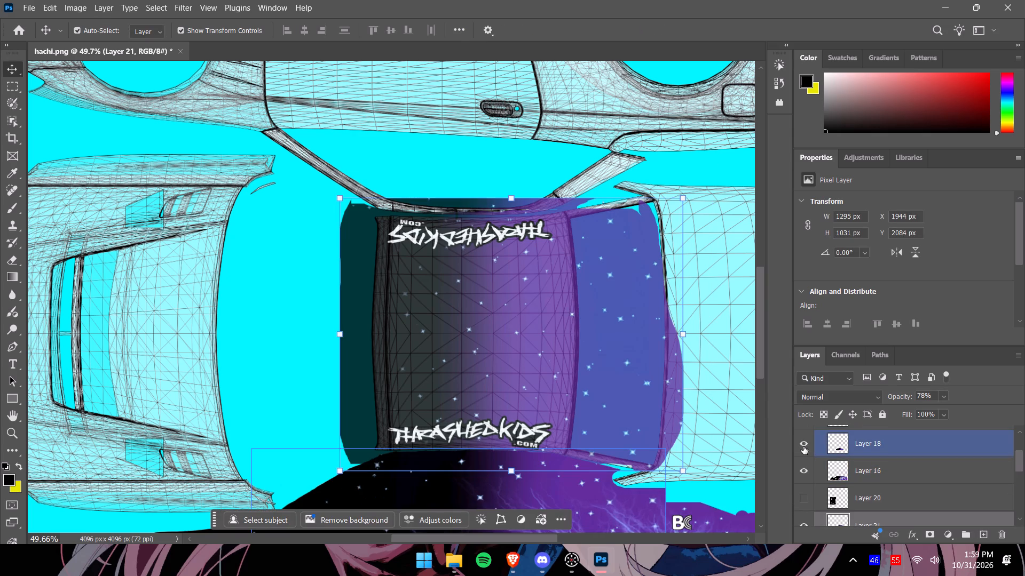
{"action": "left_click", "coordinate": [803, 446]}
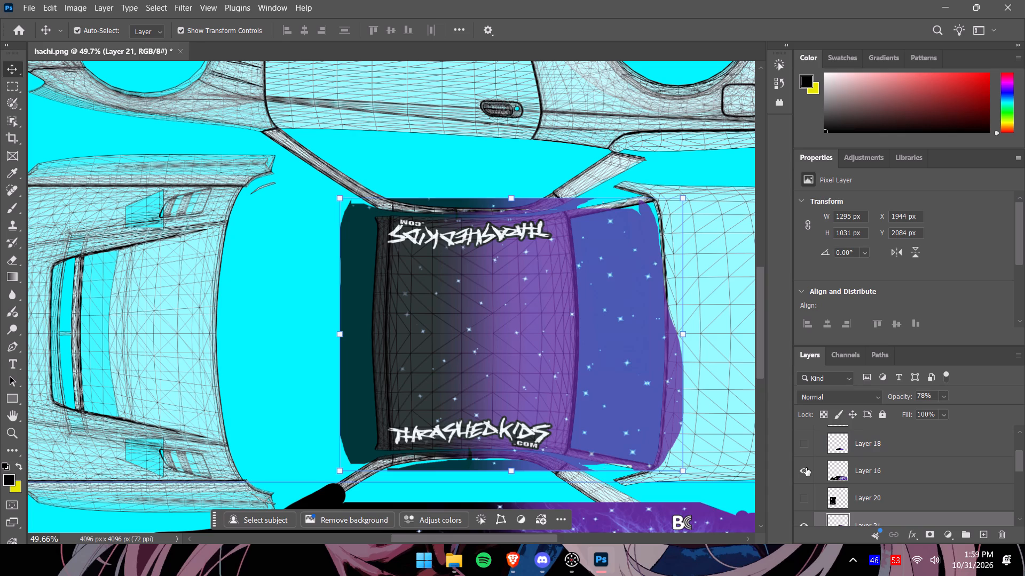
{"action": "left_click", "coordinate": [806, 468]}
Set the roof piece's opacity back to 100%.
{"action": "scroll", "coordinate": [786, 450], "scroll_direction": "down", "scroll_amount": 4, "text": "alt"}
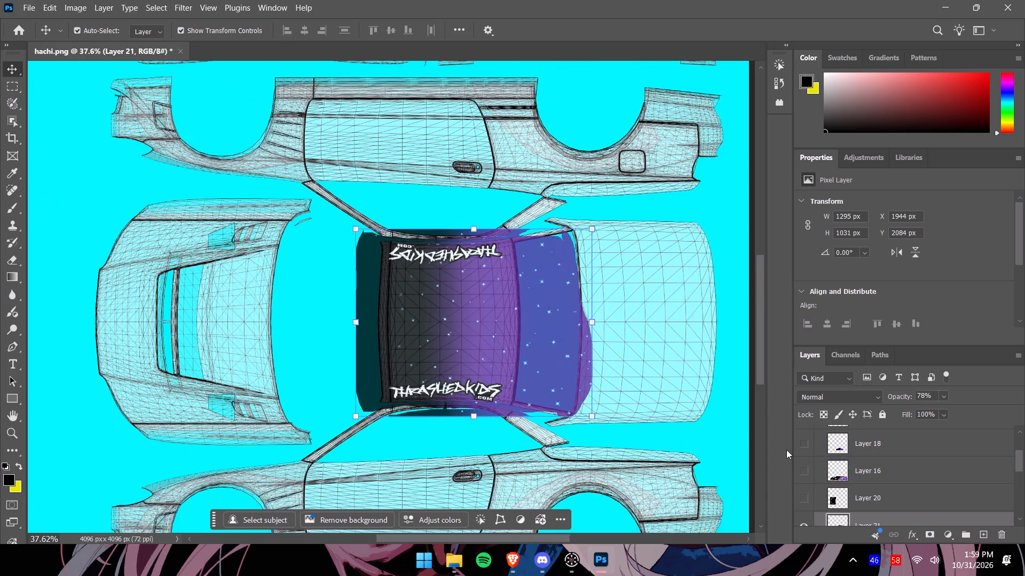
{"action": "scroll", "coordinate": [786, 450], "scroll_direction": "down", "scroll_amount": 2, "text": "alt"}
{"action": "left_click", "coordinate": [941, 397]}
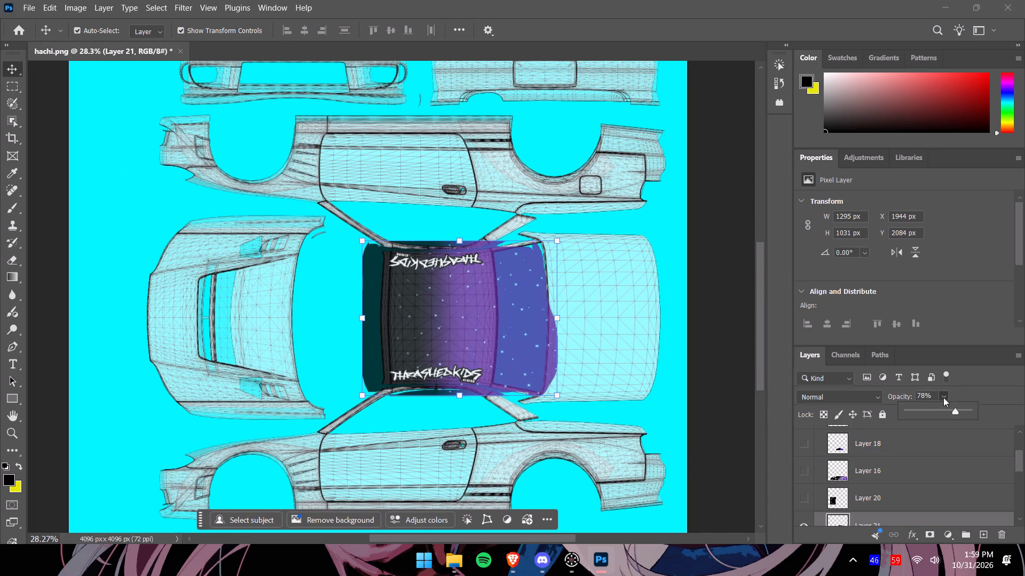
{"action": "left_click_drag", "start_coordinate": [956, 410], "coordinate": [1005, 414]}
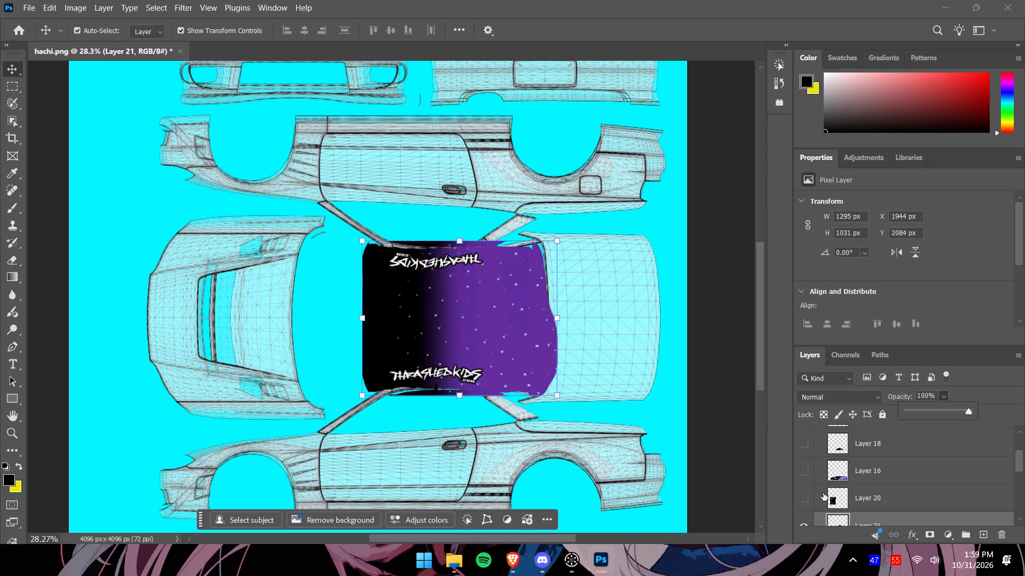
Show the side and window pieces on Layers 16, 18, 19 and 17 around the roof piece.
{"action": "scroll", "coordinate": [822, 492], "scroll_direction": "down", "scroll_amount": 1}
{"action": "left_click", "coordinate": [805, 455]}
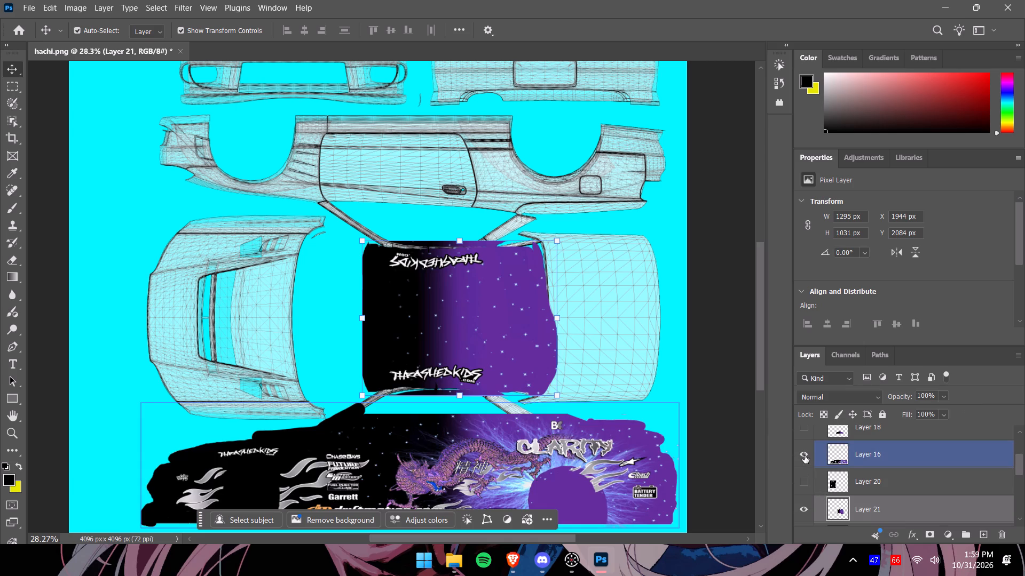
{"action": "left_click", "coordinate": [805, 430]}
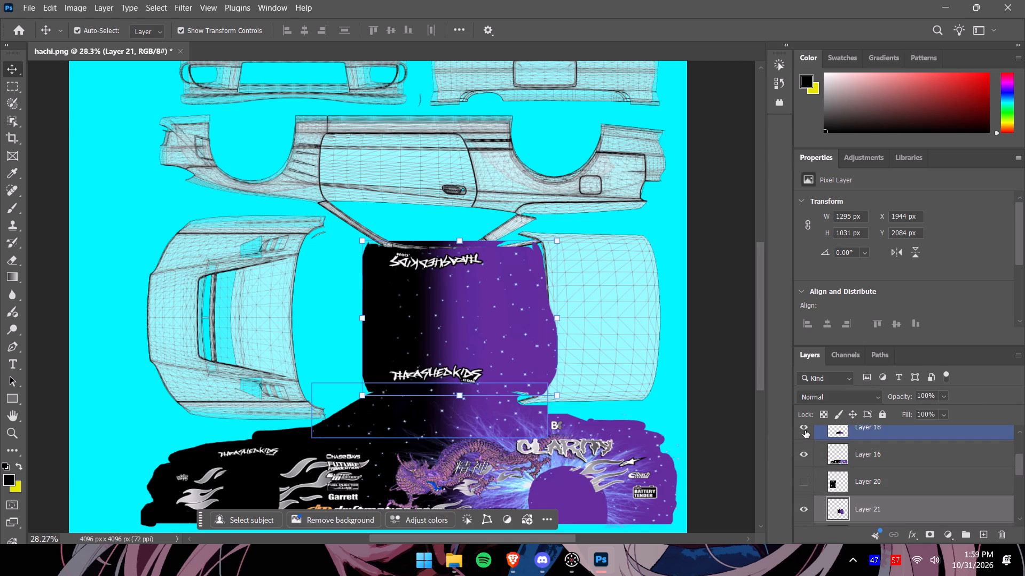
{"action": "scroll", "coordinate": [674, 383], "scroll_direction": "up", "scroll_amount": 3, "text": "alt"}
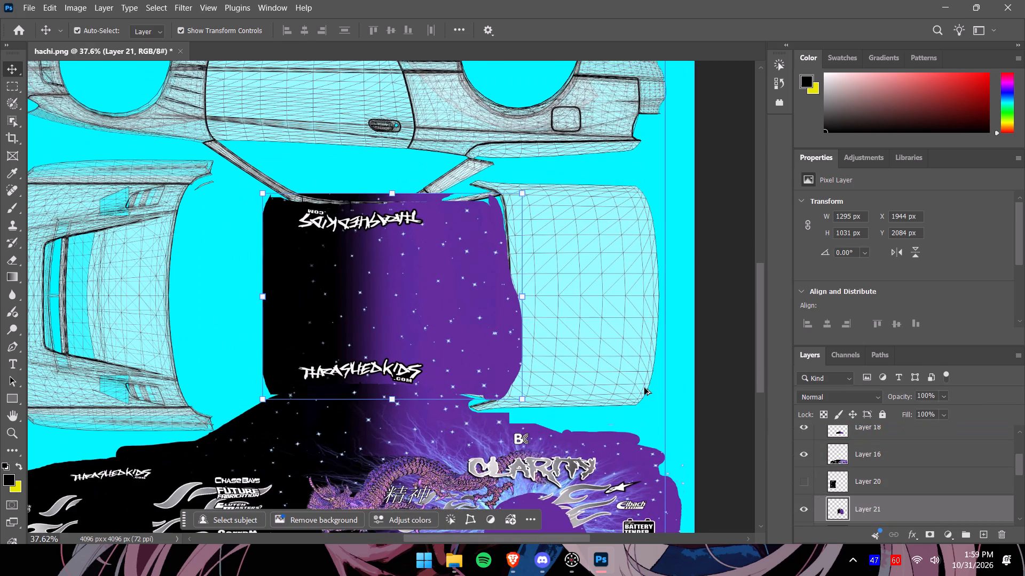
{"action": "scroll", "coordinate": [644, 388], "scroll_direction": "up", "scroll_amount": 1, "text": "alt"}
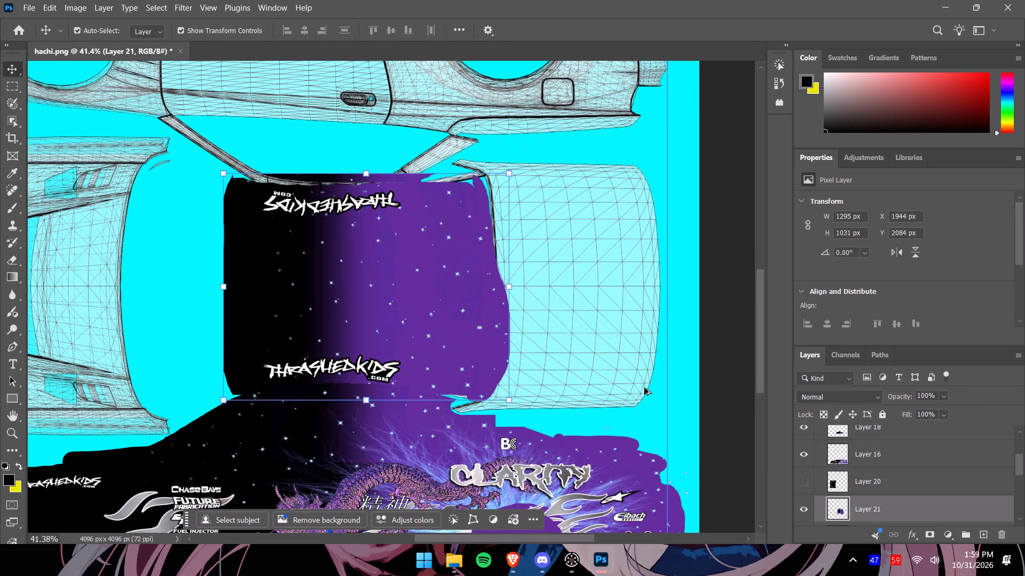
{"action": "scroll", "coordinate": [862, 467], "scroll_direction": "up", "scroll_amount": 1}
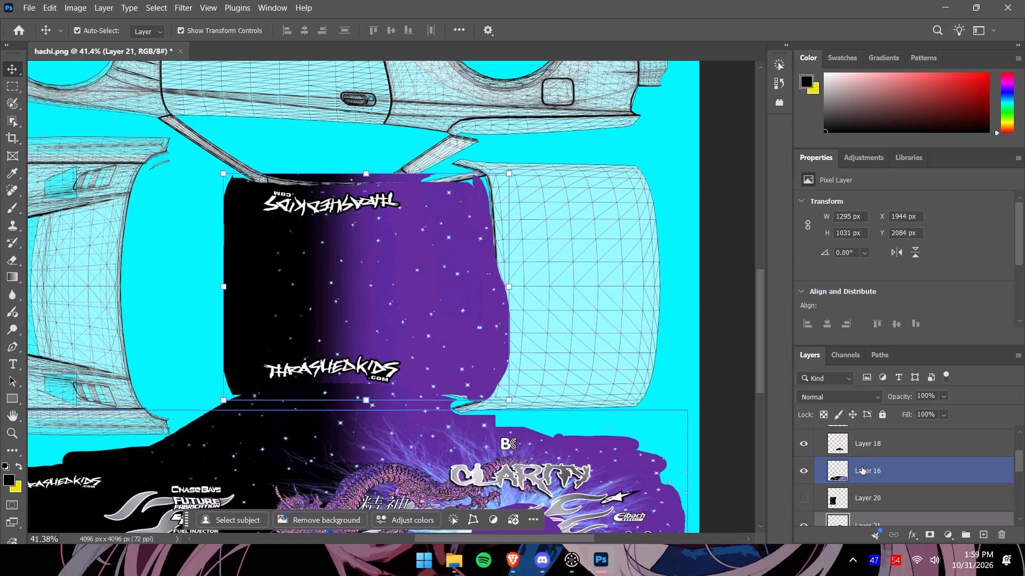
{"action": "scroll", "coordinate": [862, 467], "scroll_direction": "up", "scroll_amount": 5}
{"action": "left_click", "coordinate": [808, 482]}
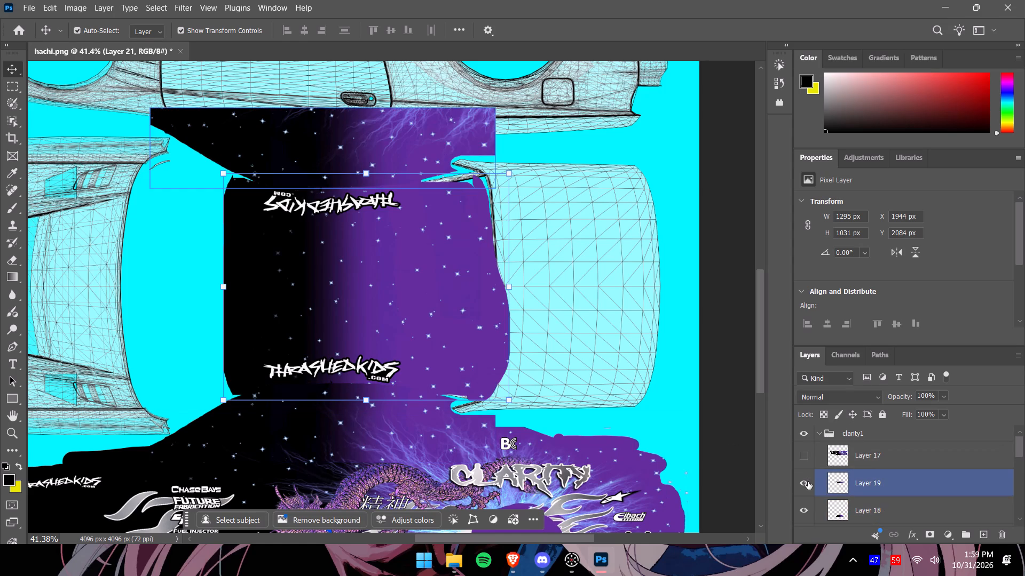
{"action": "left_click", "coordinate": [802, 455]}
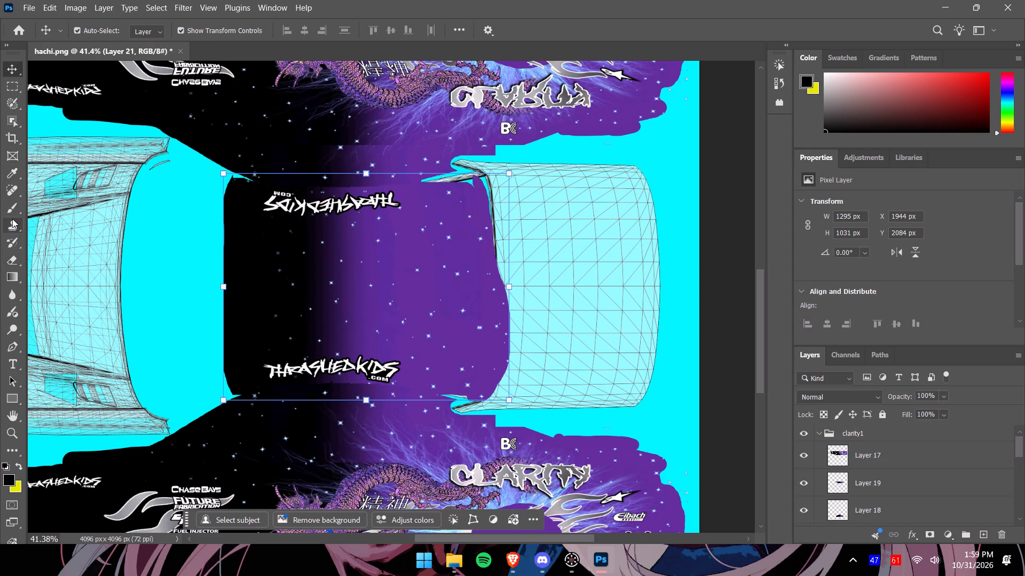
Sample the roof's purple and brush it over the gaps at the roof piece's two rear corners on Layer 21.
{"action": "left_click", "coordinate": [14, 178]}
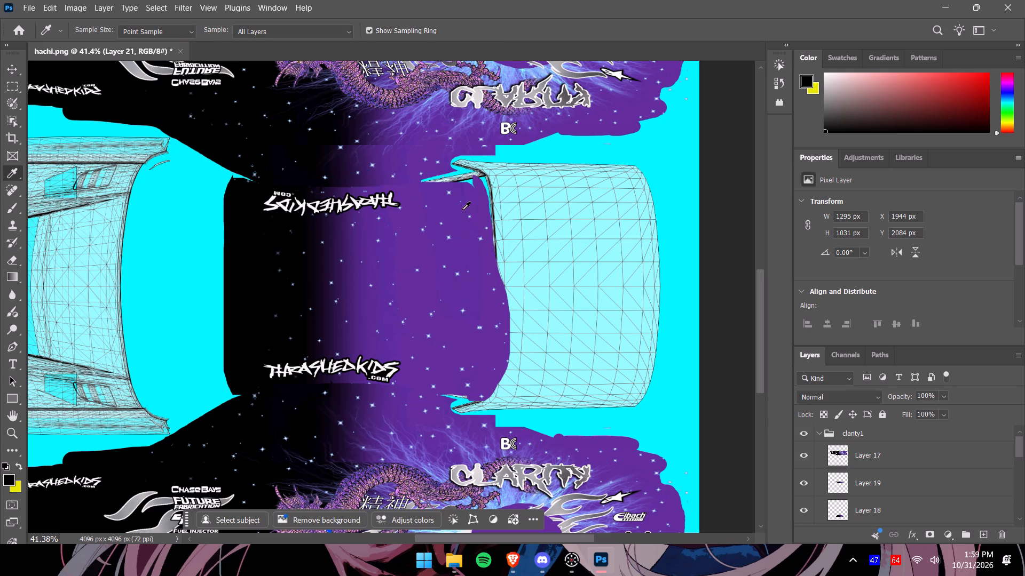
{"action": "left_click", "coordinate": [483, 195]}
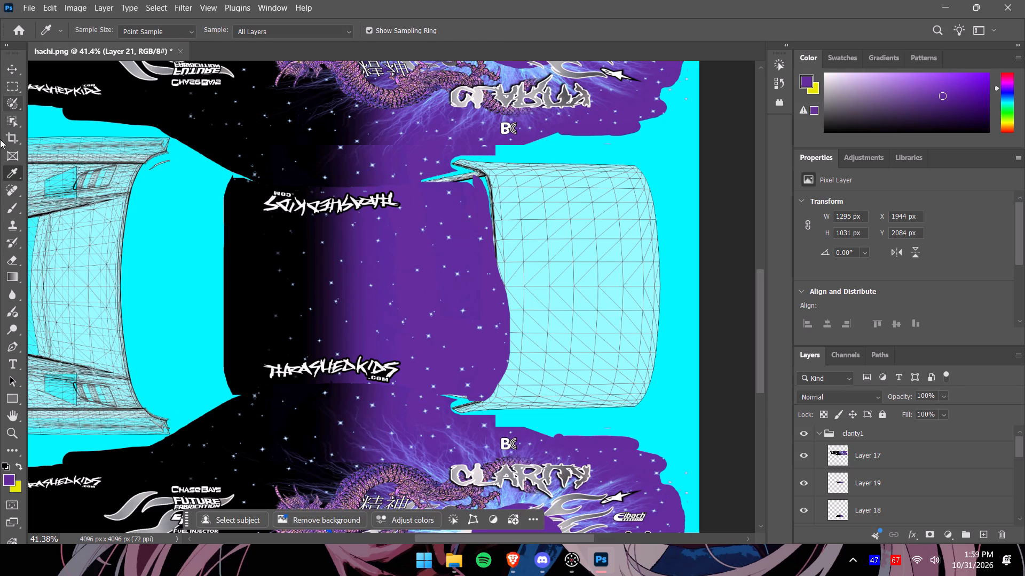
{"action": "left_click", "coordinate": [5, 208]}
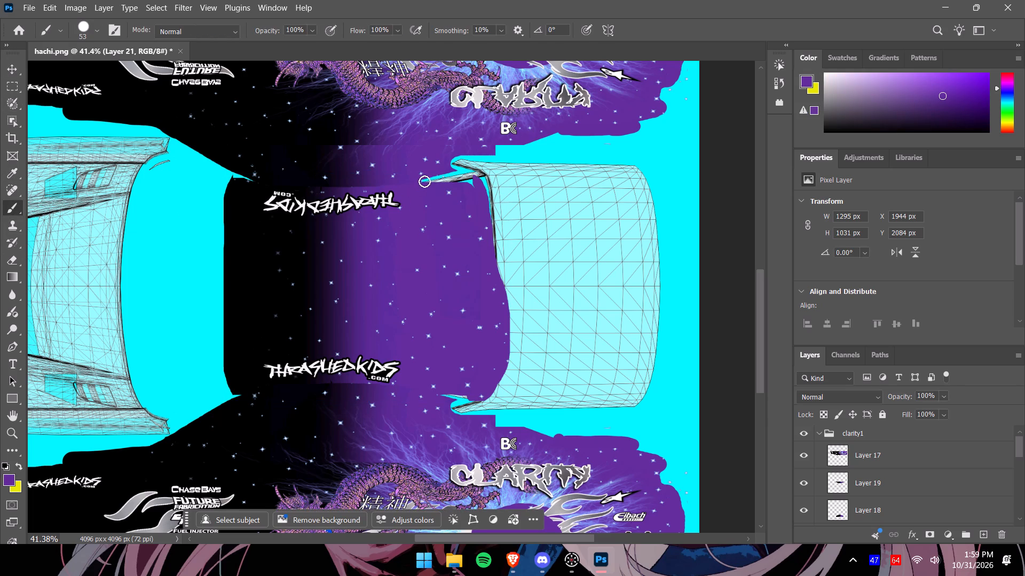
{"action": "left_click_drag", "start_coordinate": [428, 182], "coordinate": [470, 177]}
{"action": "left_click_drag", "start_coordinate": [470, 177], "coordinate": [476, 177]}
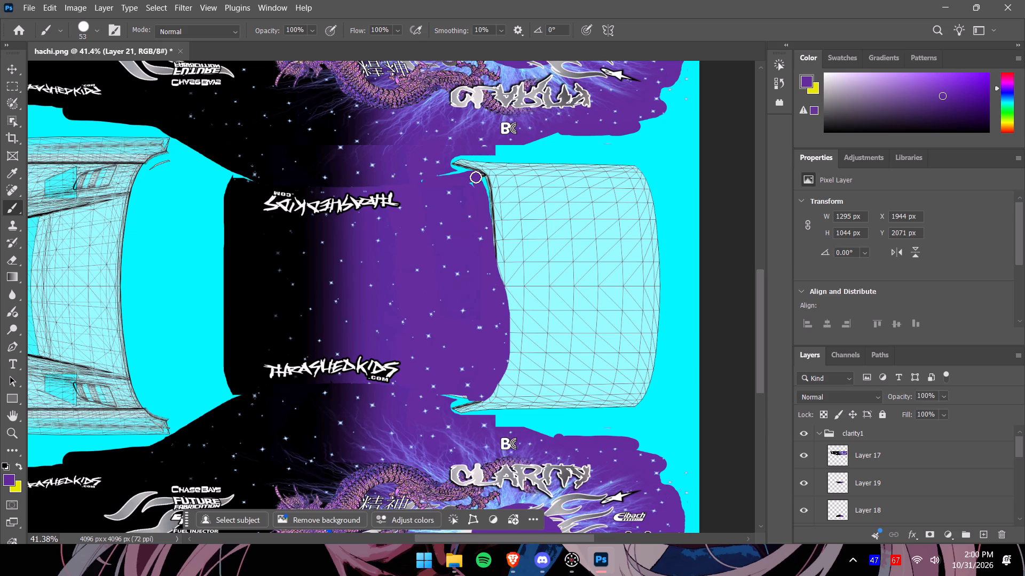
{"action": "left_click", "coordinate": [479, 178]}
{"action": "left_click_drag", "start_coordinate": [467, 396], "coordinate": [444, 392]}
Hide the fitted side, window and roof pieces on Layers 17, 19, 18, 16 and 21.
{"action": "left_click", "coordinate": [805, 458]}
{"action": "left_click", "coordinate": [800, 483]}
{"action": "scroll", "coordinate": [801, 483], "scroll_direction": "down", "scroll_amount": 2}
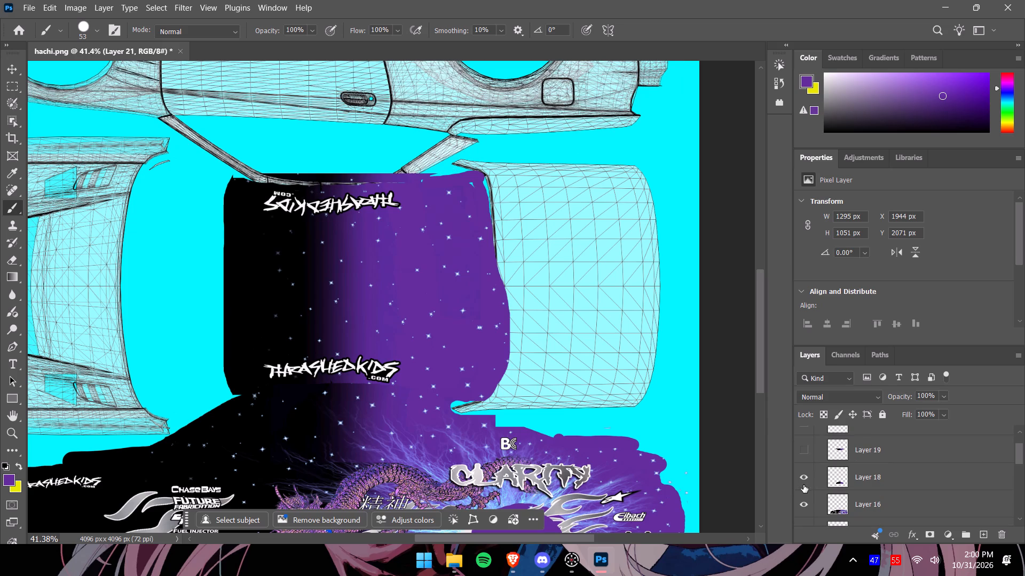
{"action": "left_click", "coordinate": [803, 479]}
{"action": "left_click", "coordinate": [805, 506]}
{"action": "scroll", "coordinate": [805, 506], "scroll_direction": "down", "scroll_amount": 2}
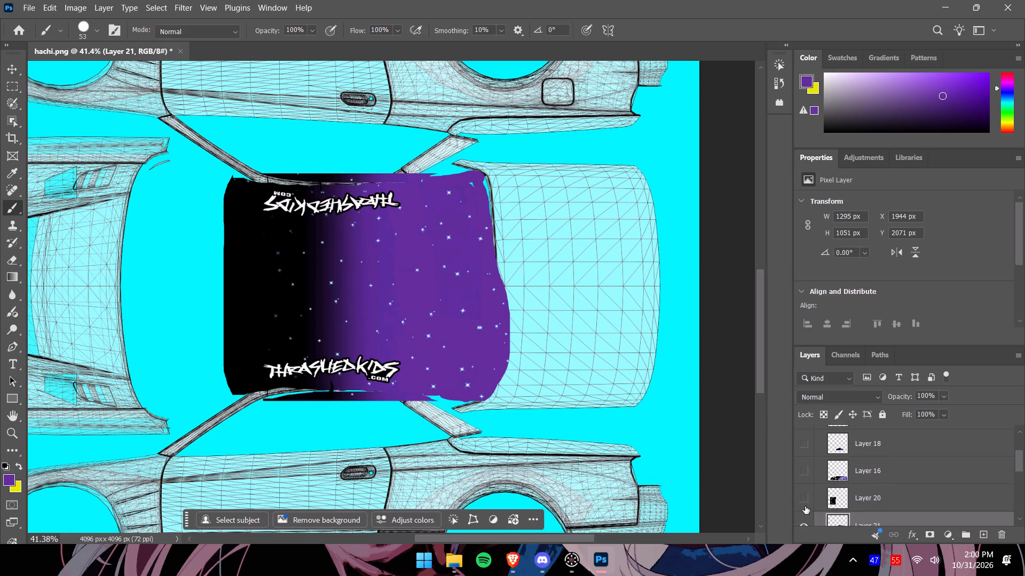
{"action": "scroll", "coordinate": [808, 501], "scroll_direction": "down", "scroll_amount": 2}
{"action": "left_click", "coordinate": [801, 493]}
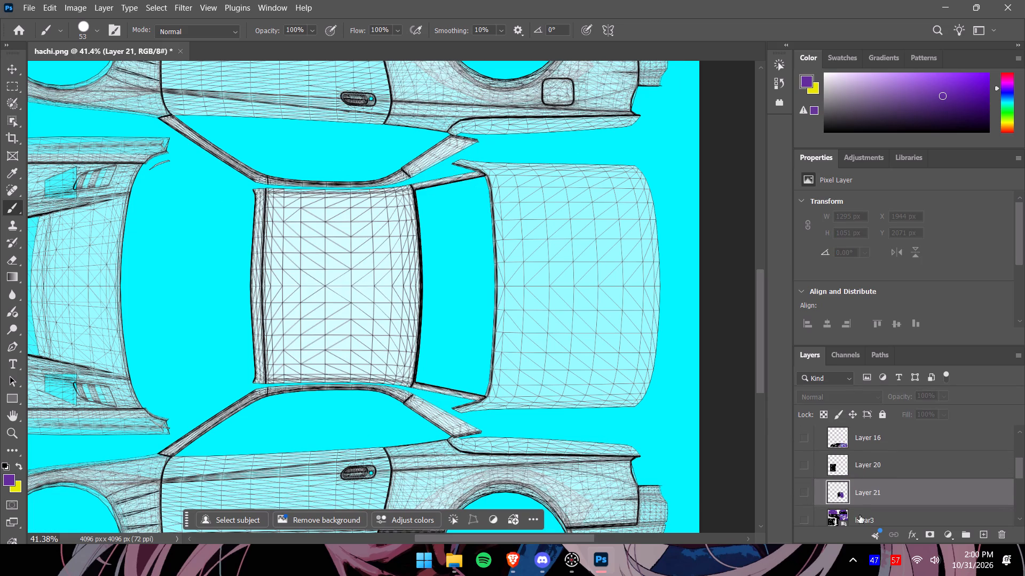
Copy the starry purple trunk area with the driftmotion.com logo, about 753 × 1225 px, from lunar3 onto a new layer.
{"action": "left_click", "coordinate": [856, 515]}
{"action": "left_click", "coordinate": [804, 513]}
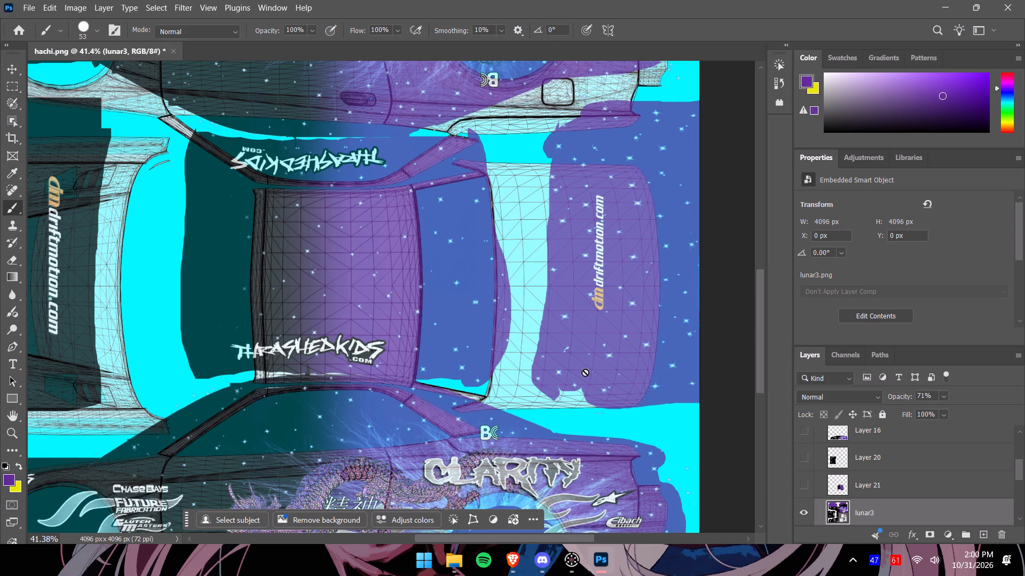
{"action": "left_click", "coordinate": [17, 82]}
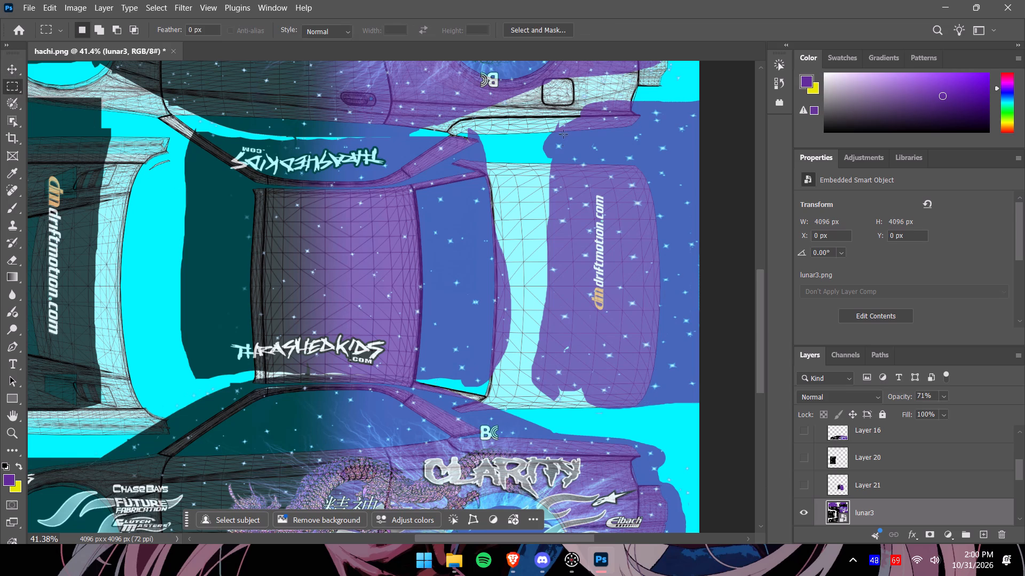
{"action": "left_click_drag", "start_coordinate": [488, 537], "coordinate": [518, 546]}
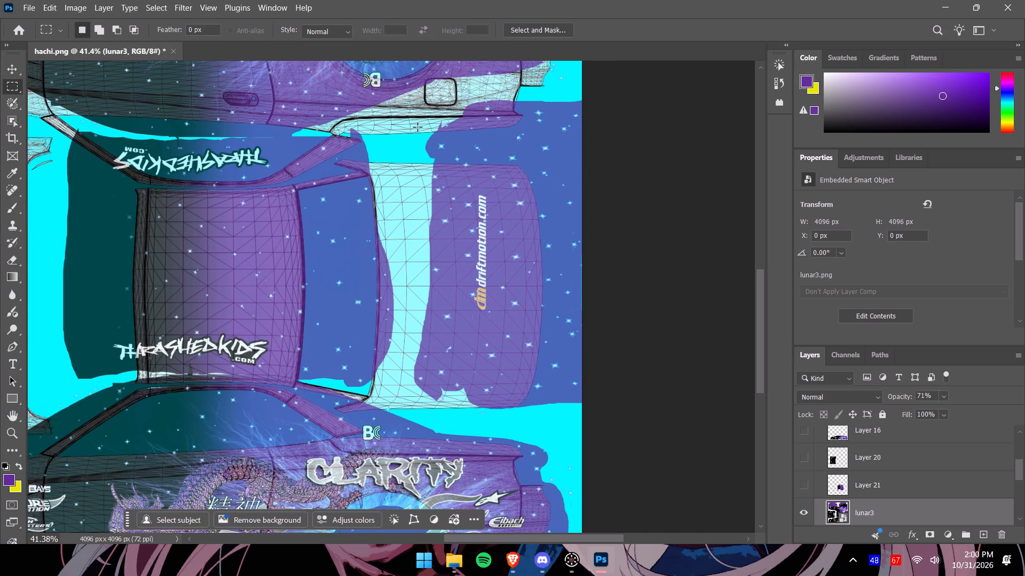
{"action": "left_click_drag", "start_coordinate": [415, 130], "coordinate": [592, 410]}
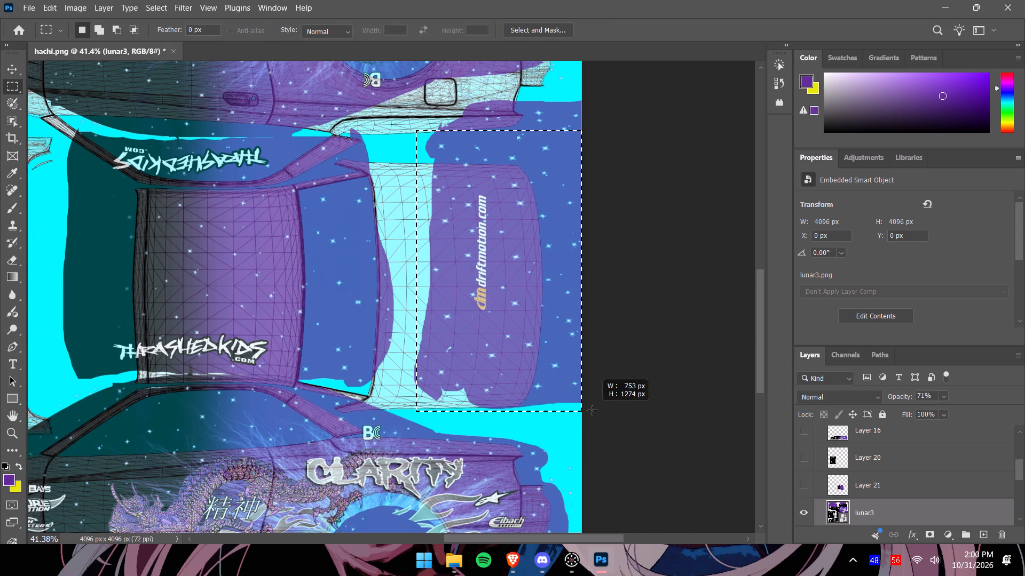
{"action": "left_click_drag", "start_coordinate": [592, 410], "coordinate": [590, 400]}
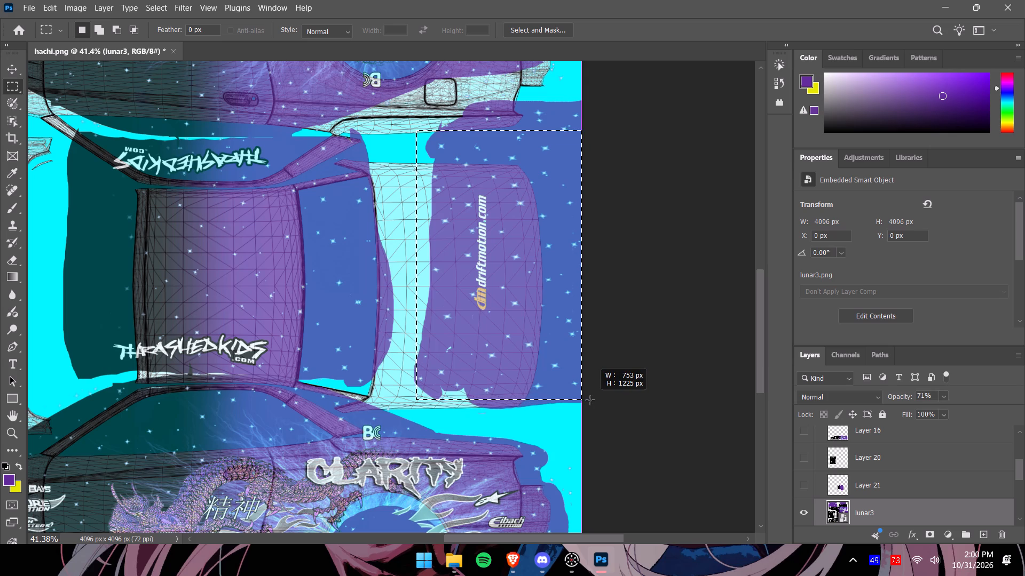
{"action": "left_click_drag", "start_coordinate": [590, 400], "coordinate": [592, 400]}
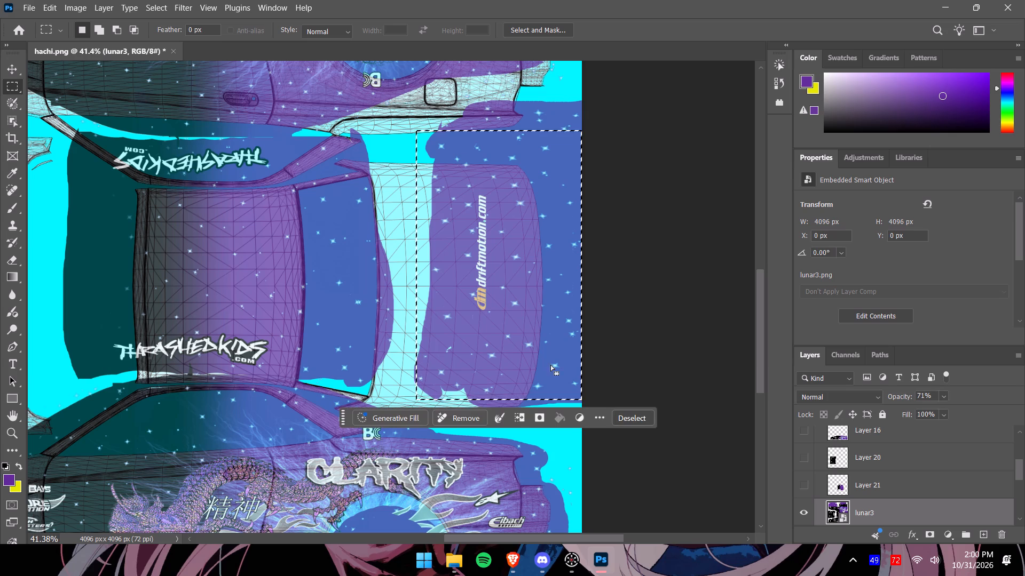
{"action": "scroll", "coordinate": [485, 309], "scroll_direction": "down", "scroll_amount": 8, "text": "alt"}
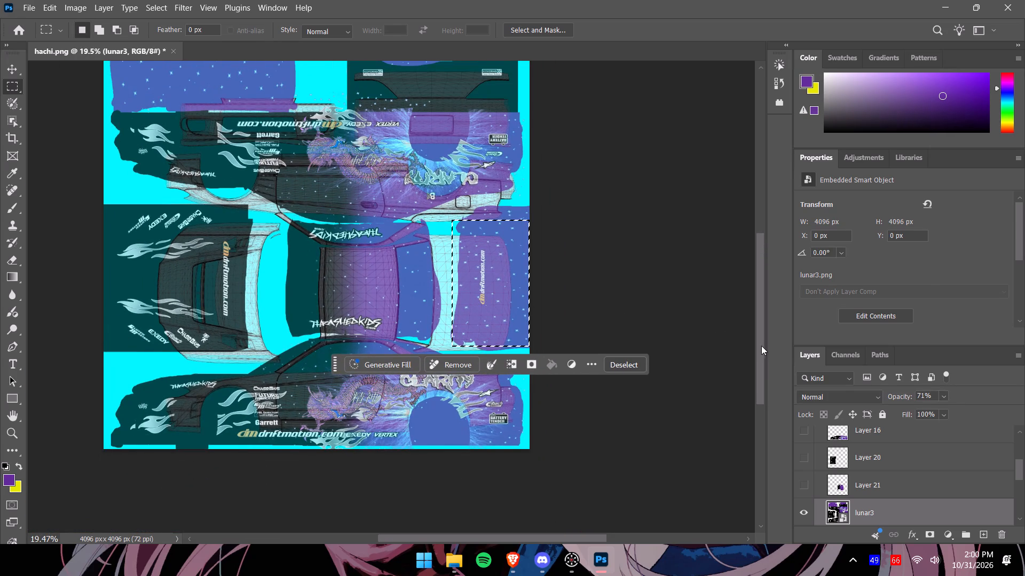
{"action": "left_click_drag", "start_coordinate": [761, 346], "coordinate": [763, 339]}
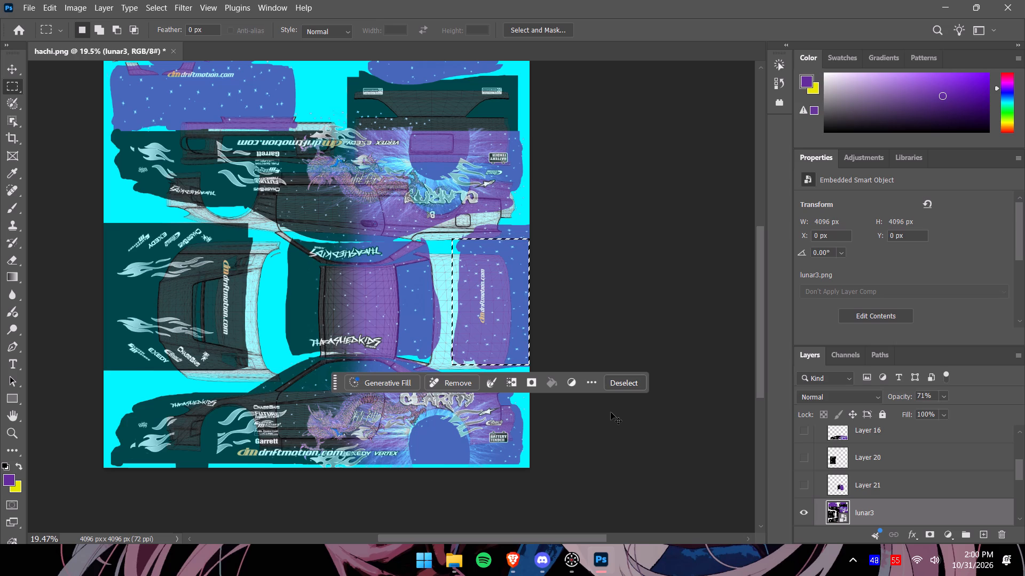
{"action": "key", "text": "ctrl+c"}
{"action": "key", "text": "ctrl+v"}
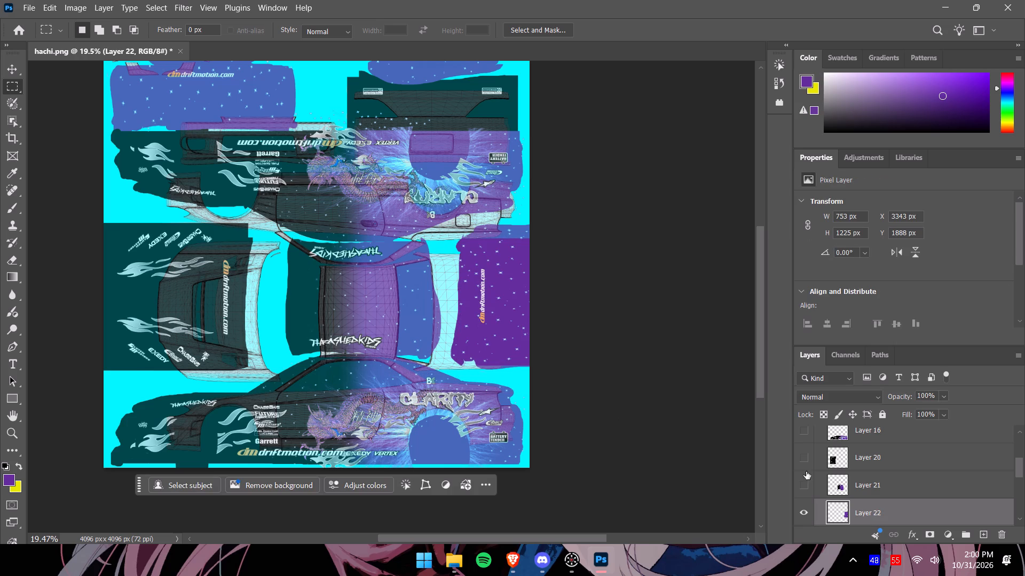
Hide the lunar3 layer and lower the pasted trunk piece's opacity to 74%.
{"action": "scroll", "coordinate": [806, 509], "scroll_direction": "down", "scroll_amount": 2}
{"action": "left_click", "coordinate": [804, 509]}
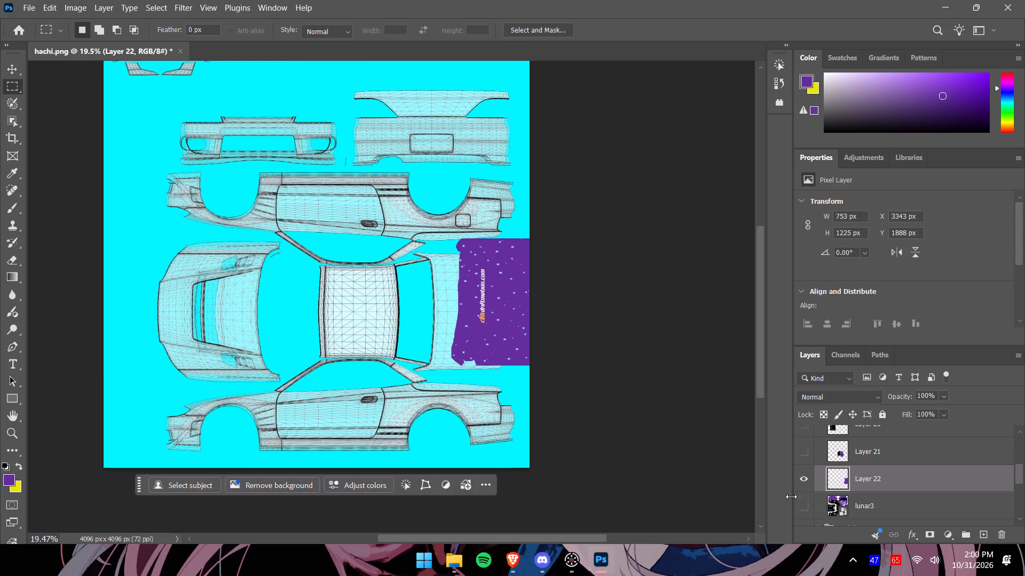
{"action": "left_click", "coordinate": [944, 396]}
{"action": "left_click_drag", "start_coordinate": [958, 413], "coordinate": [941, 411]}
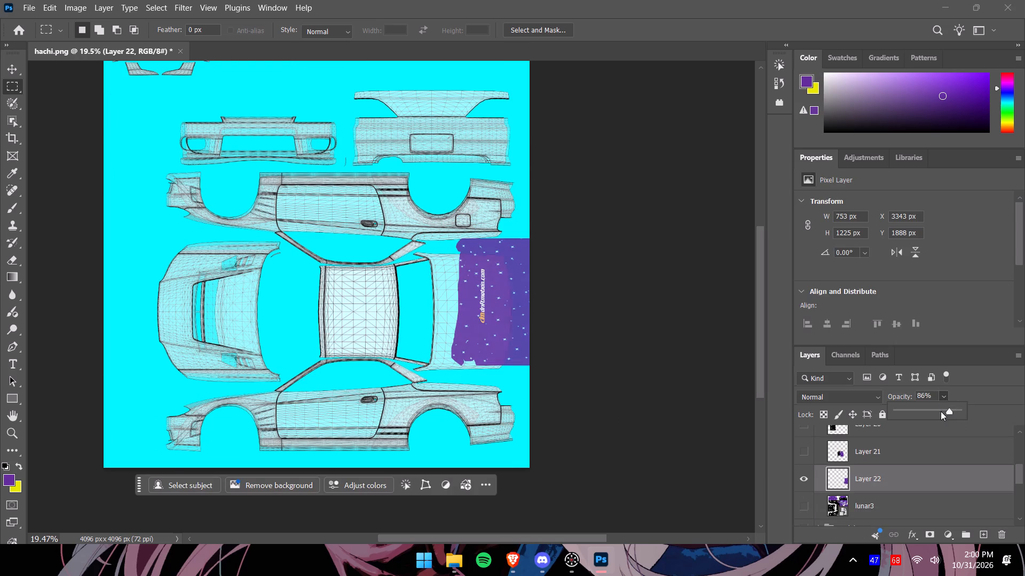
{"action": "left_click_drag", "start_coordinate": [941, 411], "coordinate": [942, 412]}
Move the trunk piece over the trunk wireframe and scale it to about 147% width and 89% height.
{"action": "left_click", "coordinate": [11, 70]}
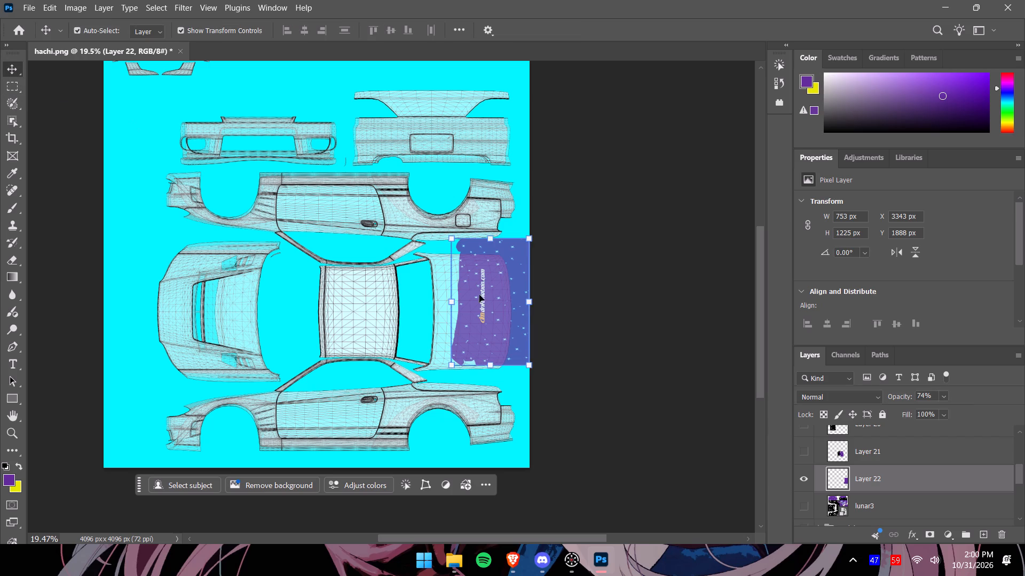
{"action": "left_click_drag", "start_coordinate": [481, 295], "coordinate": [447, 303]}
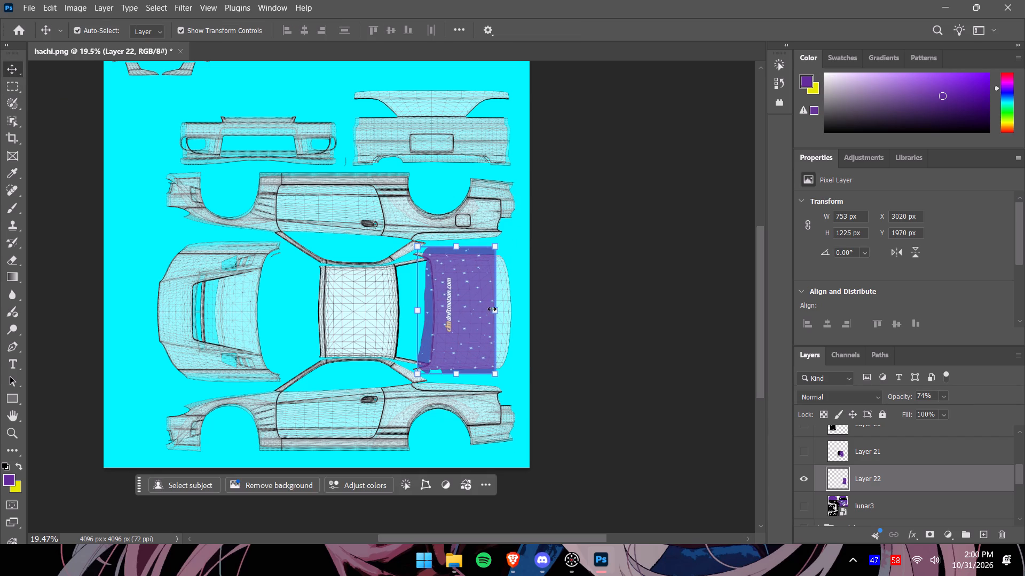
{"action": "left_click_drag", "start_coordinate": [499, 310], "coordinate": [526, 313]}
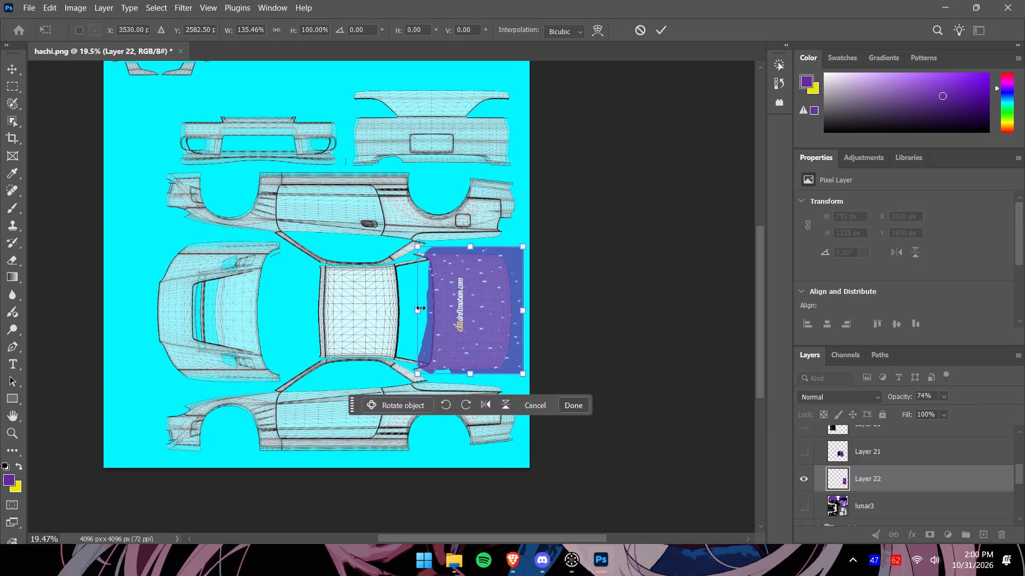
{"action": "left_click_drag", "start_coordinate": [420, 308], "coordinate": [411, 308]}
{"action": "left_click_drag", "start_coordinate": [467, 244], "coordinate": [464, 250]}
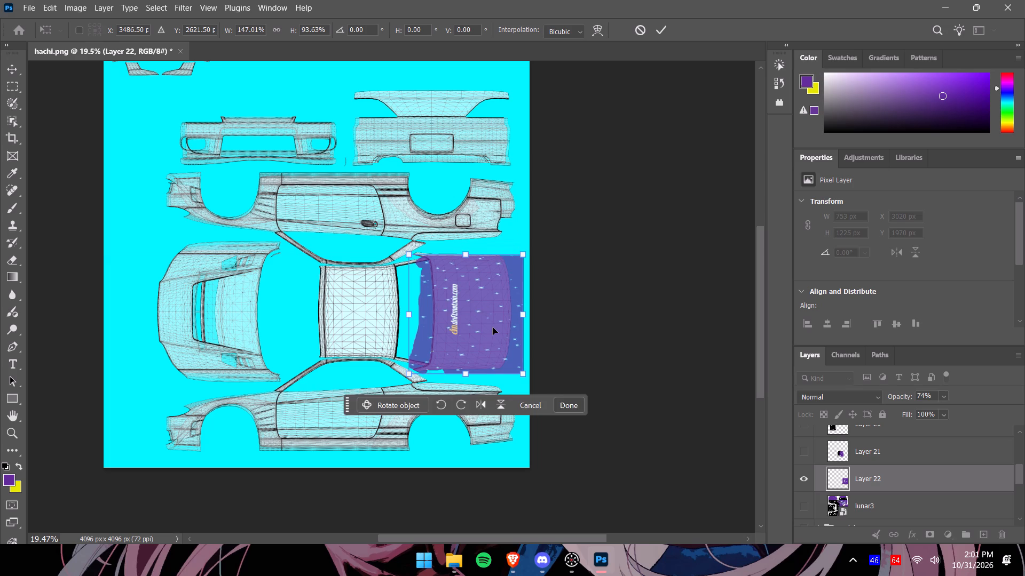
{"action": "scroll", "coordinate": [495, 330], "scroll_direction": "up", "scroll_amount": 10, "text": "alt"}
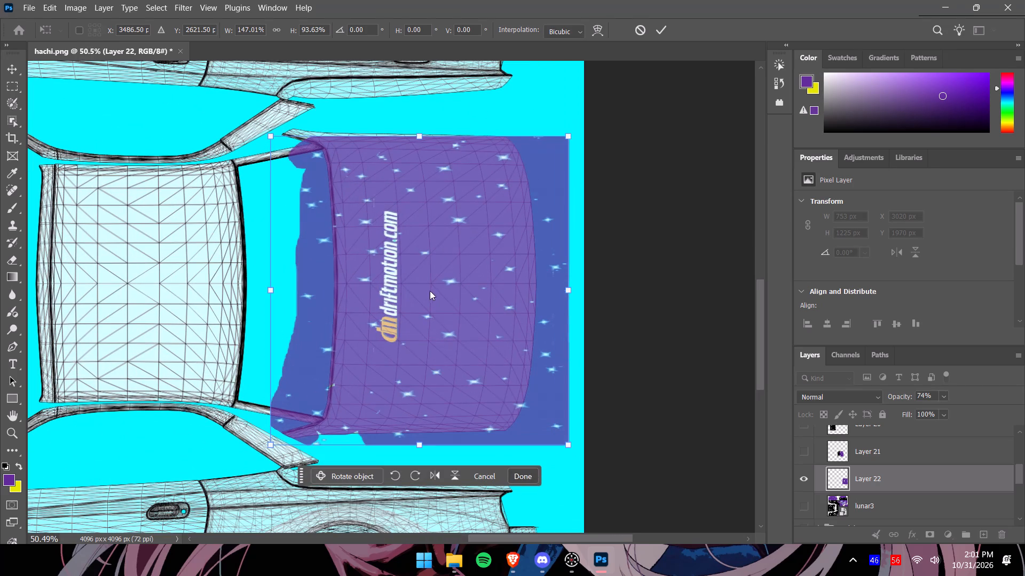
{"action": "left_click_drag", "start_coordinate": [417, 440], "coordinate": [418, 435]}
{"action": "left_click_drag", "start_coordinate": [422, 444], "coordinate": [422, 442]}
{"action": "left_click_drag", "start_coordinate": [422, 442], "coordinate": [422, 429]}
{"action": "left_click_drag", "start_coordinate": [422, 447], "coordinate": [424, 439]}
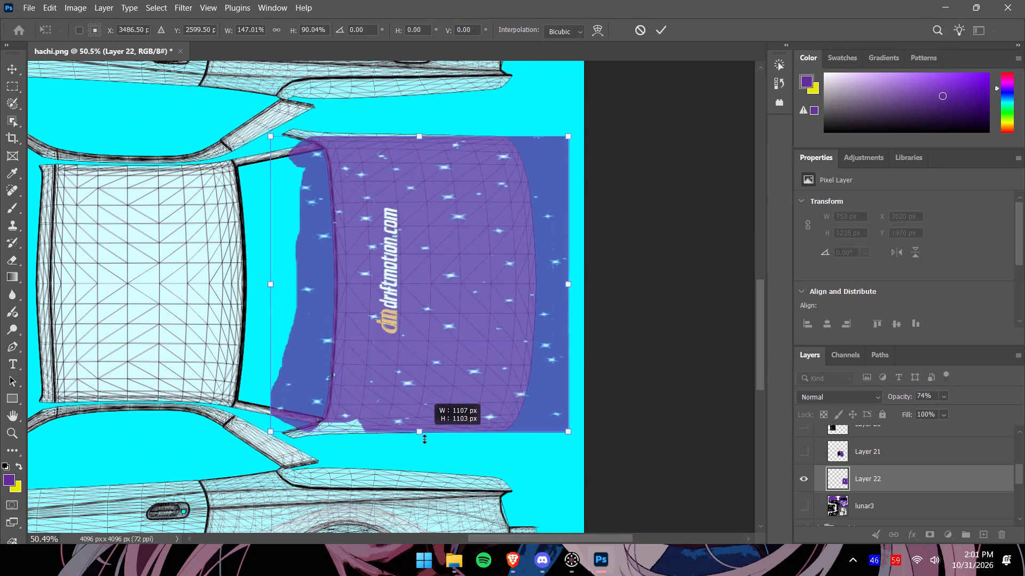
{"action": "left_click_drag", "start_coordinate": [424, 439], "coordinate": [425, 436]}
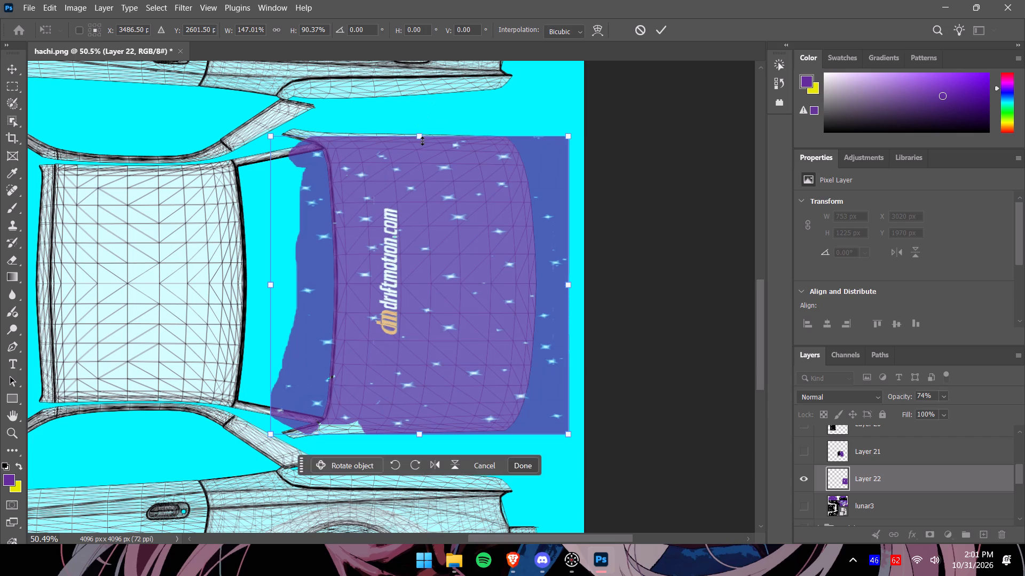
{"action": "left_click_drag", "start_coordinate": [422, 141], "coordinate": [424, 146]}
Shift the trunk piece toward the rear window, narrow it to about 133% width and apply the transform at about 1003 × 1087 px.
{"action": "left_click_drag", "start_coordinate": [446, 279], "coordinate": [438, 281]}
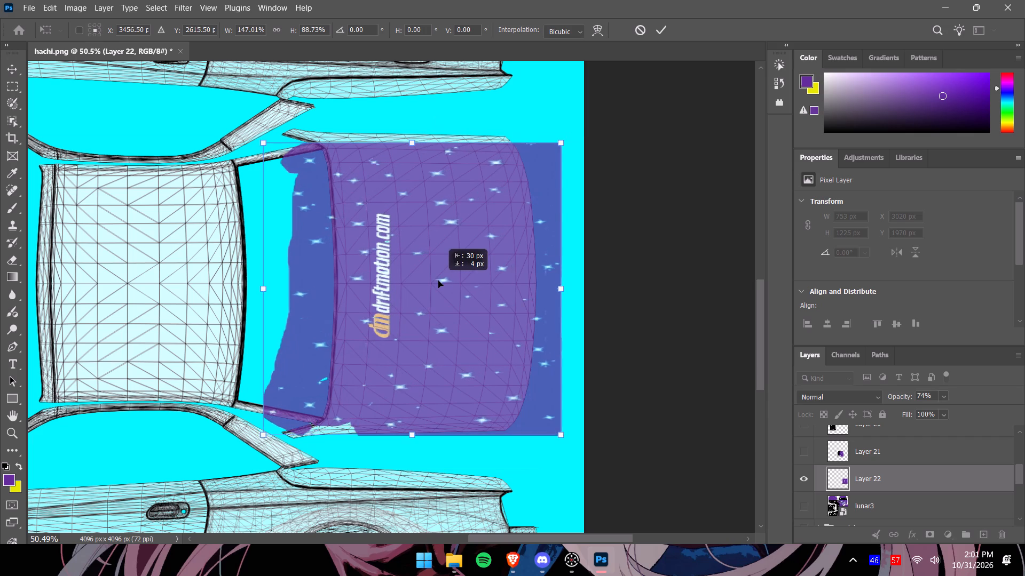
{"action": "left_click_drag", "start_coordinate": [438, 281], "coordinate": [427, 287]}
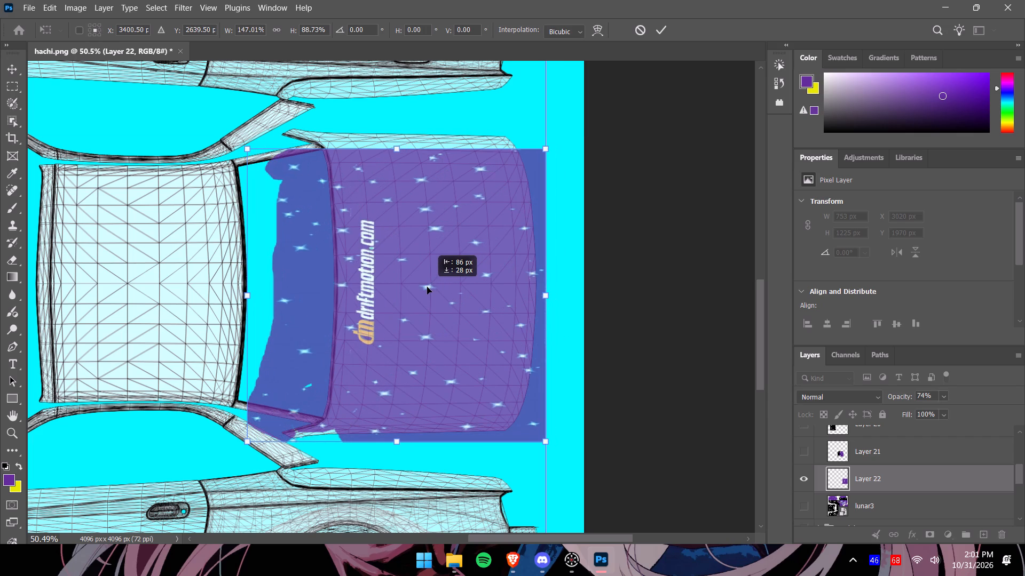
{"action": "left_click_drag", "start_coordinate": [427, 287], "coordinate": [420, 284]}
{"action": "left_click_drag", "start_coordinate": [543, 292], "coordinate": [533, 292]}
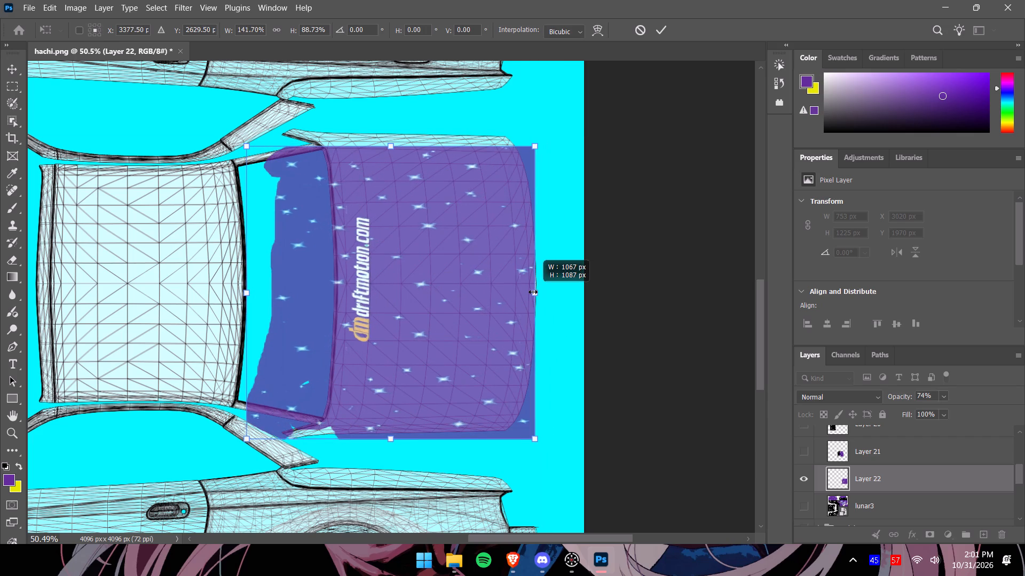
{"action": "left_click_drag", "start_coordinate": [533, 292], "coordinate": [530, 292]}
{"action": "left_click_drag", "start_coordinate": [248, 294], "coordinate": [262, 294]}
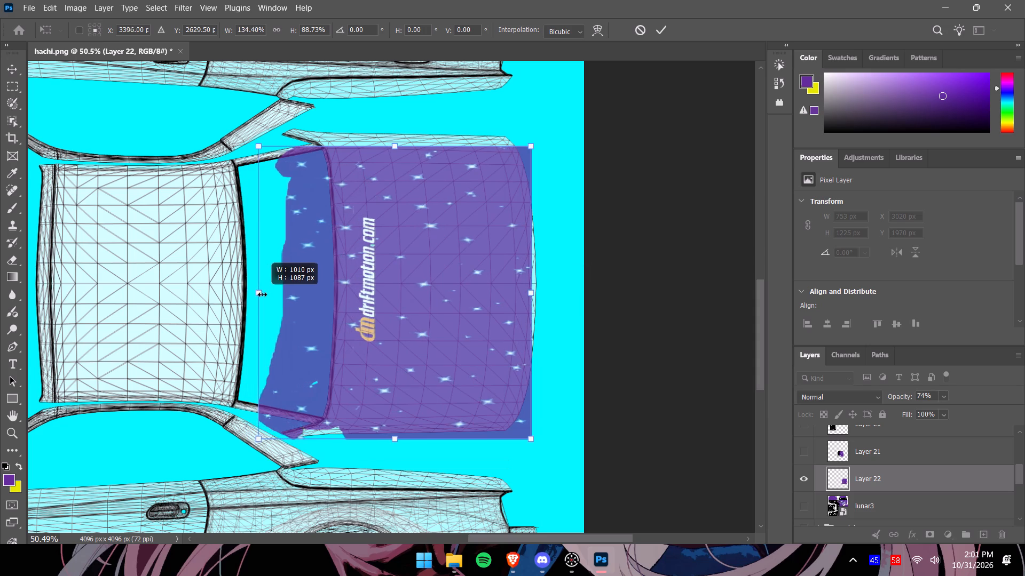
{"action": "left_click_drag", "start_coordinate": [262, 294], "coordinate": [263, 295]}
{"action": "left_click", "coordinate": [407, 294]}
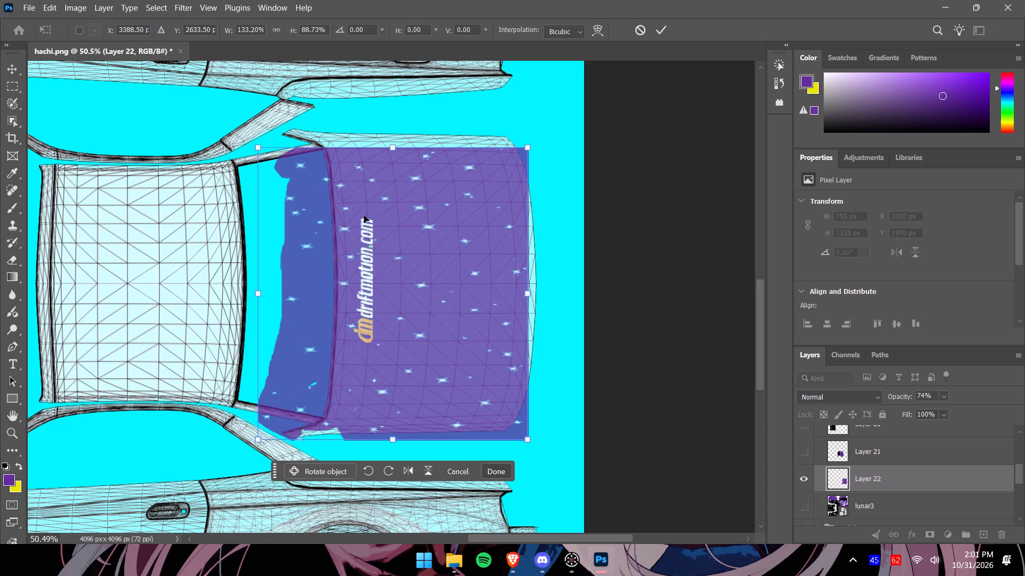
{"action": "left_click", "coordinate": [373, 241]}
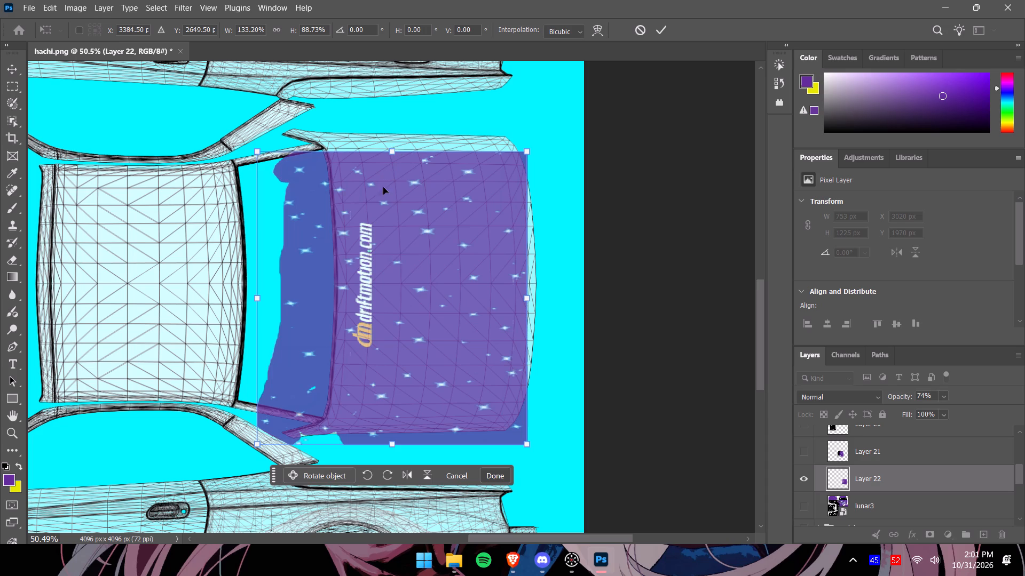
{"action": "left_click", "coordinate": [503, 480]}
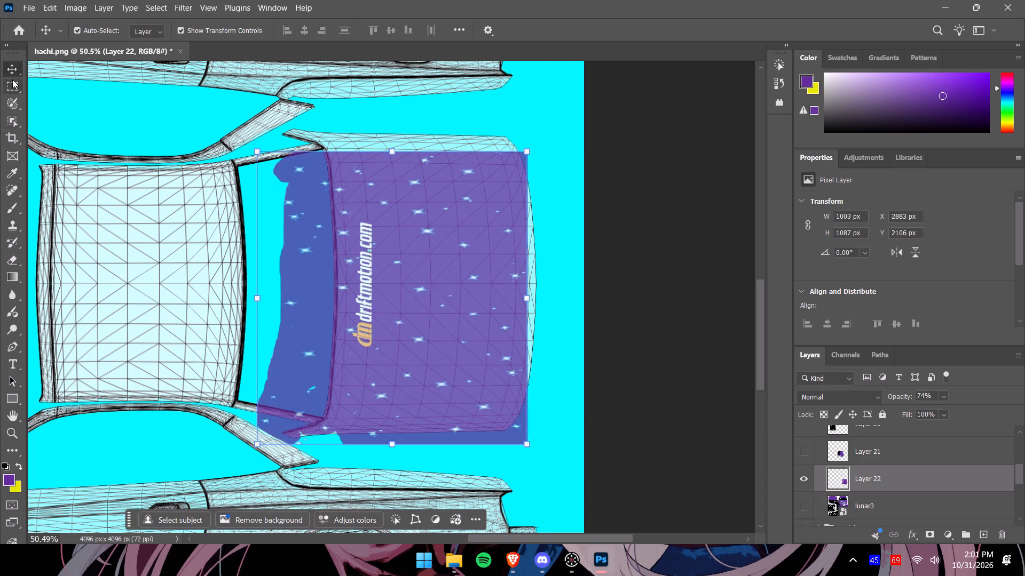
Brush purple over the gap at the trunk piece's lower front corner on Layer 22.
{"action": "left_click", "coordinate": [15, 263]}
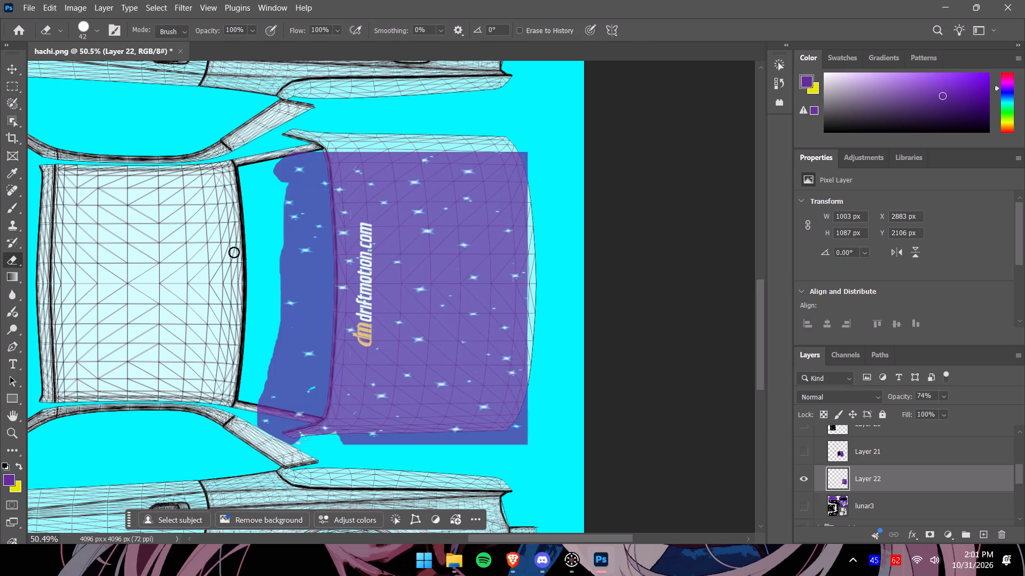
{"action": "scroll", "coordinate": [264, 431], "scroll_direction": "up", "scroll_amount": 9, "text": "alt"}
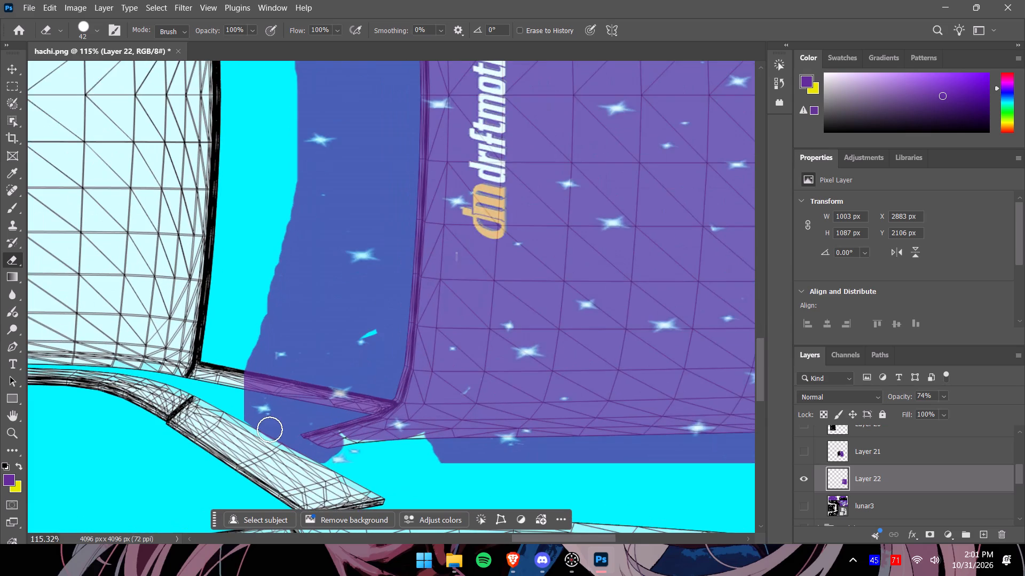
{"action": "scroll", "coordinate": [257, 392], "scroll_direction": "up", "scroll_amount": 1, "text": "alt"}
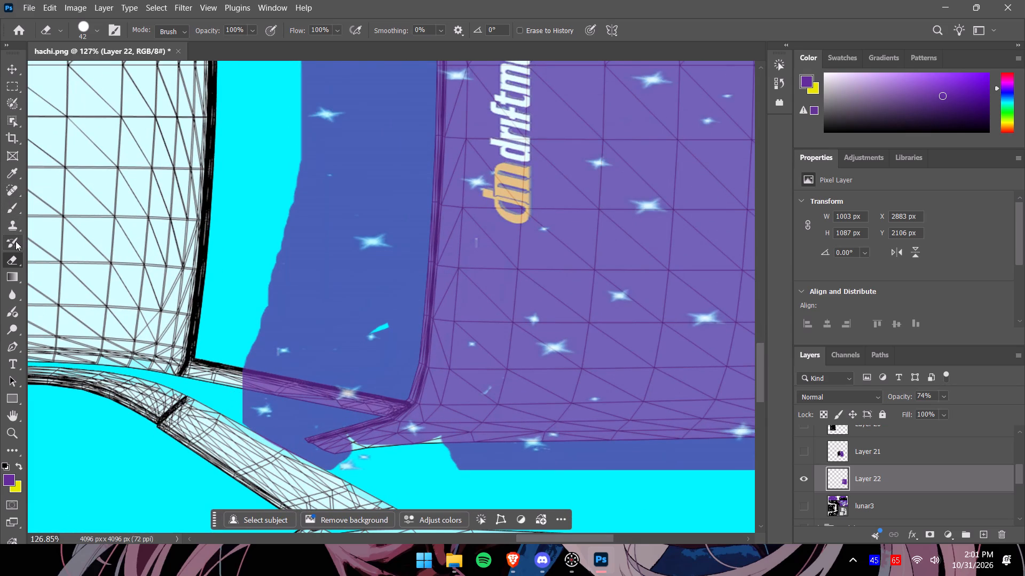
{"action": "left_click", "coordinate": [12, 210]}
{"action": "left_click_drag", "start_coordinate": [345, 442], "coordinate": [405, 444]}
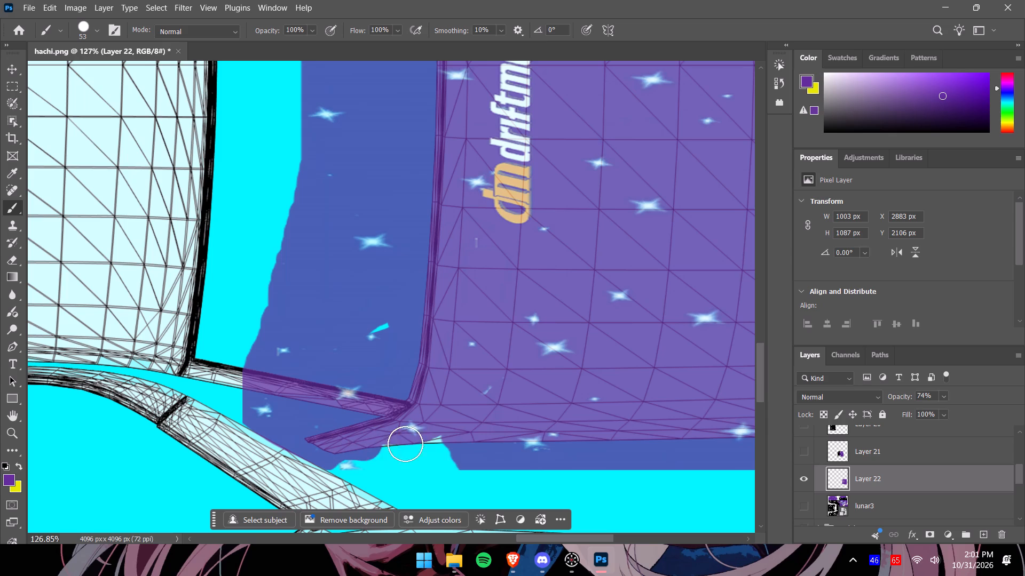
{"action": "left_click_drag", "start_coordinate": [405, 444], "coordinate": [461, 443]}
Brush purple over the uncovered curved rear edge of the trunk wireframe on Layer 22.
{"action": "scroll", "coordinate": [509, 393], "scroll_direction": "down", "scroll_amount": 8, "text": "alt"}
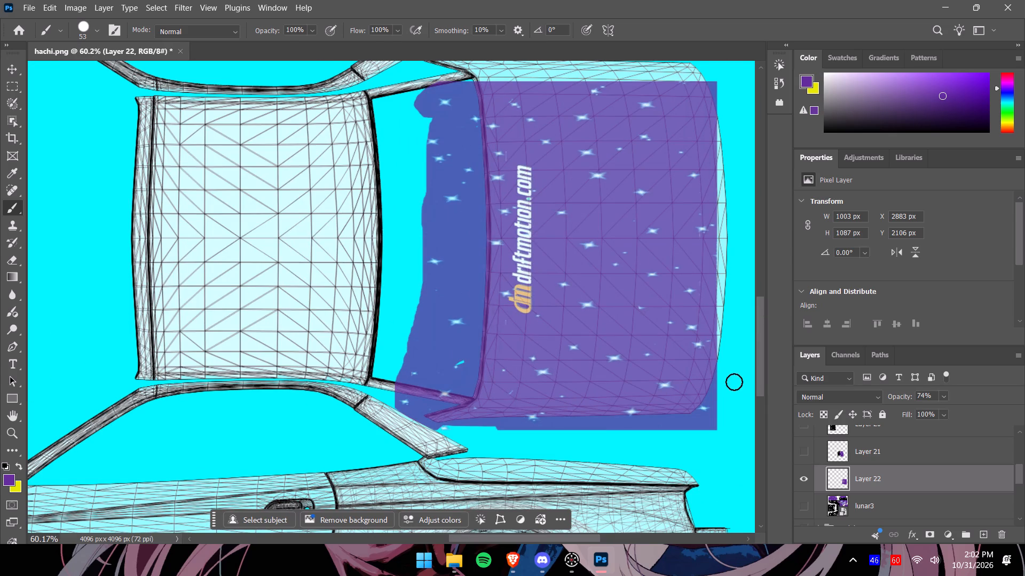
{"action": "left_click_drag", "start_coordinate": [716, 358], "coordinate": [723, 154]}
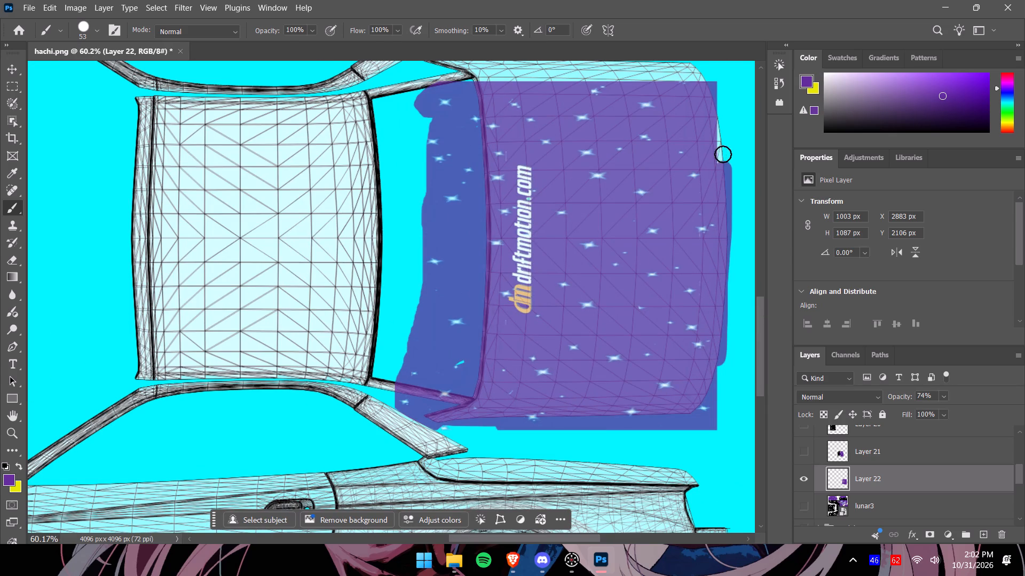
{"action": "left_click_drag", "start_coordinate": [723, 154], "coordinate": [716, 119]}
Brush purple over the uncovered strip along the trunk's upper side on Layer 22, including its front tip and rear corner.
{"action": "left_click_drag", "start_coordinate": [765, 341], "coordinate": [766, 311]}
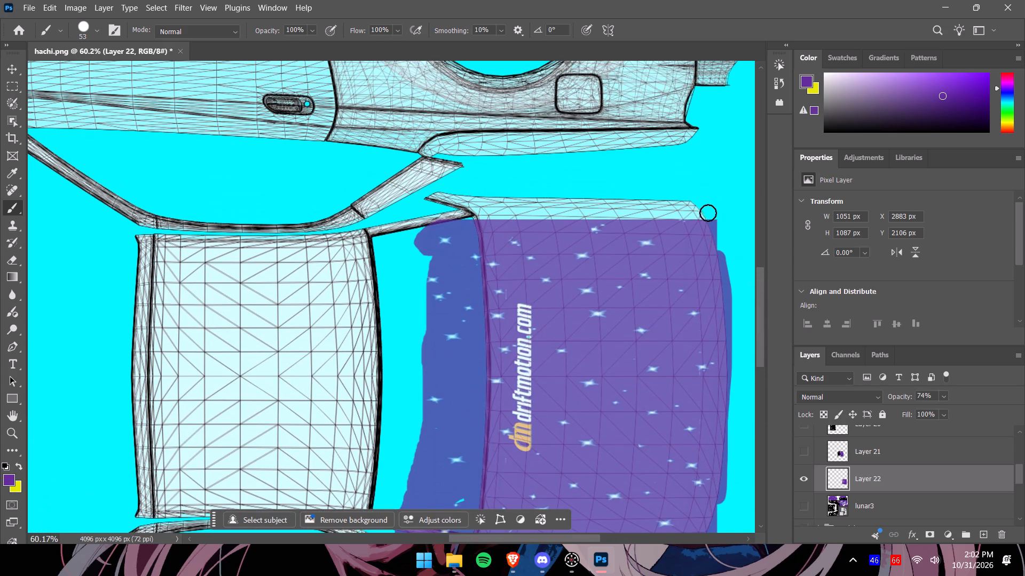
{"action": "left_click_drag", "start_coordinate": [705, 218], "coordinate": [682, 204]}
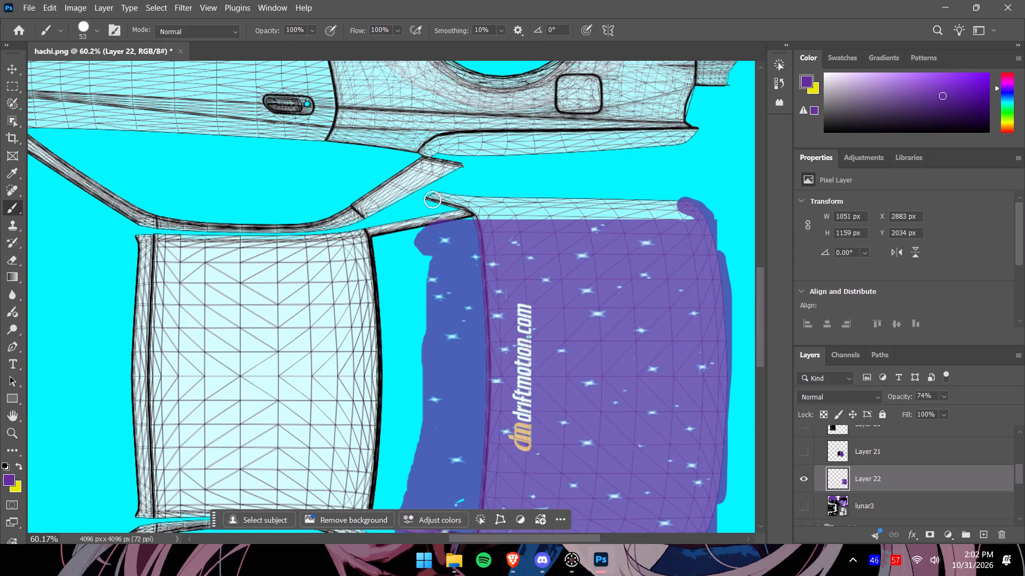
{"action": "left_click_drag", "start_coordinate": [430, 196], "coordinate": [476, 217]}
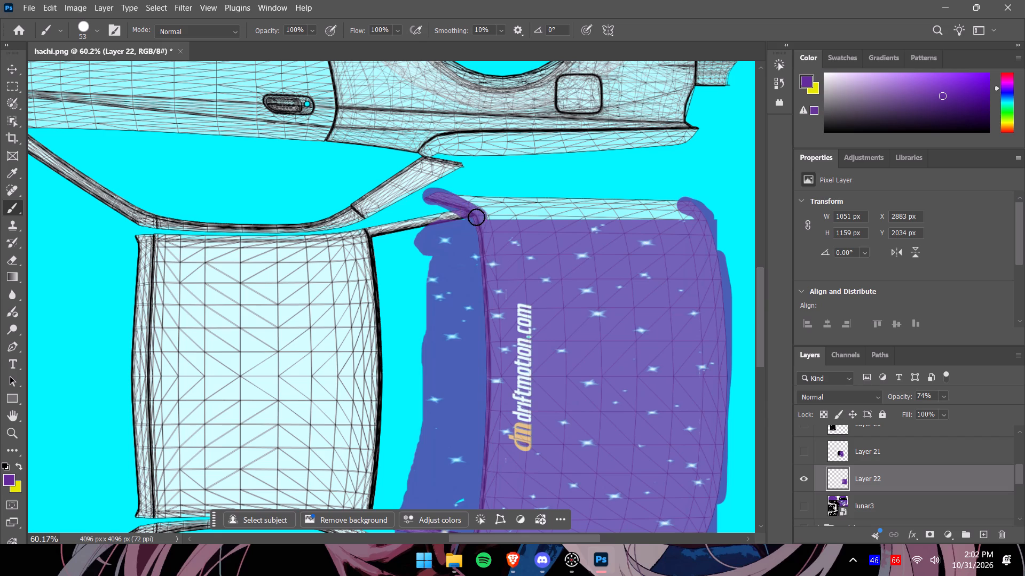
{"action": "left_click_drag", "start_coordinate": [476, 217], "coordinate": [424, 222]}
{"action": "left_click_drag", "start_coordinate": [445, 194], "coordinate": [595, 209]}
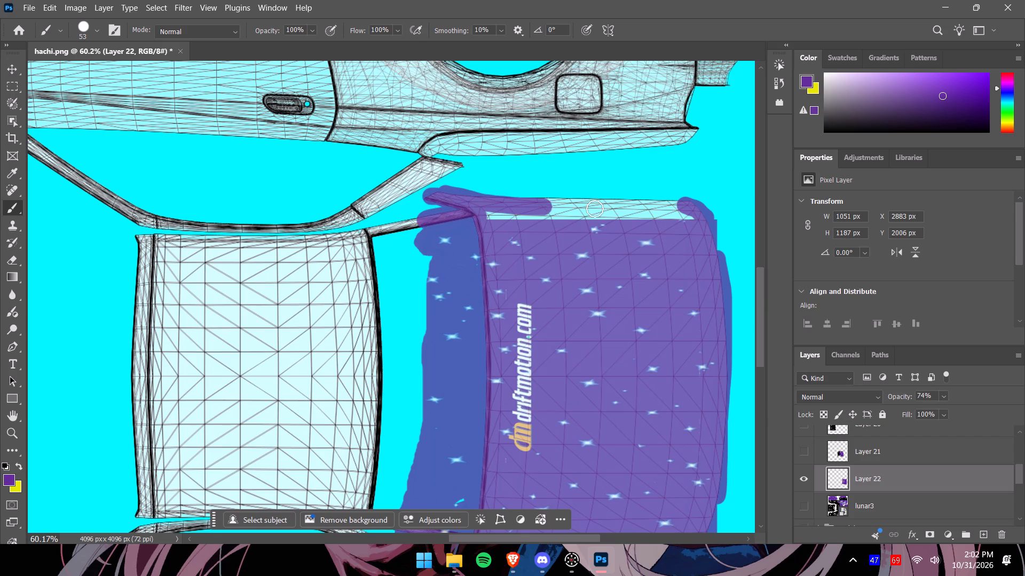
{"action": "left_click_drag", "start_coordinate": [595, 209], "coordinate": [699, 211]}
{"action": "left_click_drag", "start_coordinate": [689, 208], "coordinate": [500, 194]}
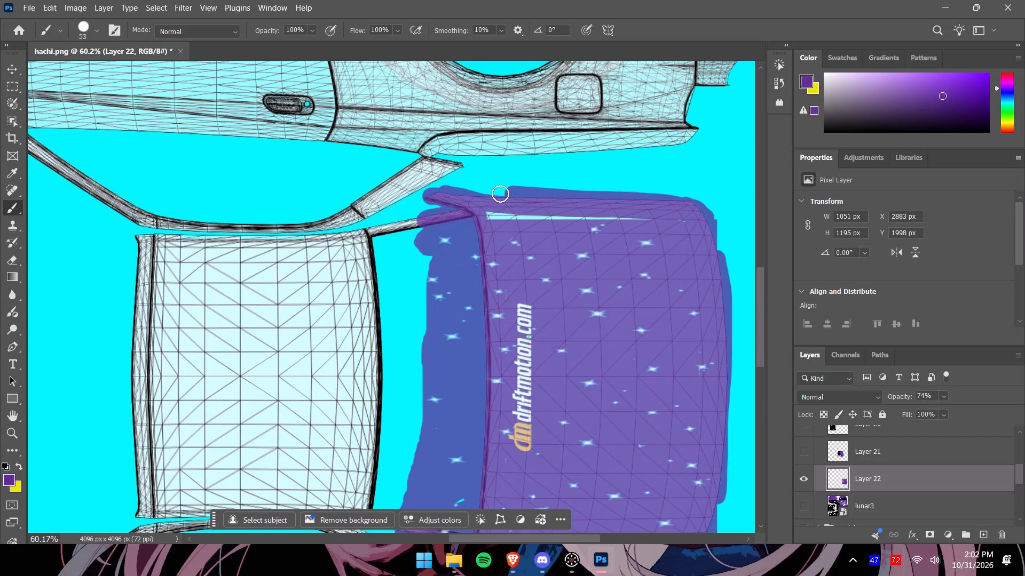
{"action": "left_click_drag", "start_coordinate": [500, 194], "coordinate": [486, 196]}
{"action": "left_click_drag", "start_coordinate": [484, 215], "coordinate": [719, 220]}
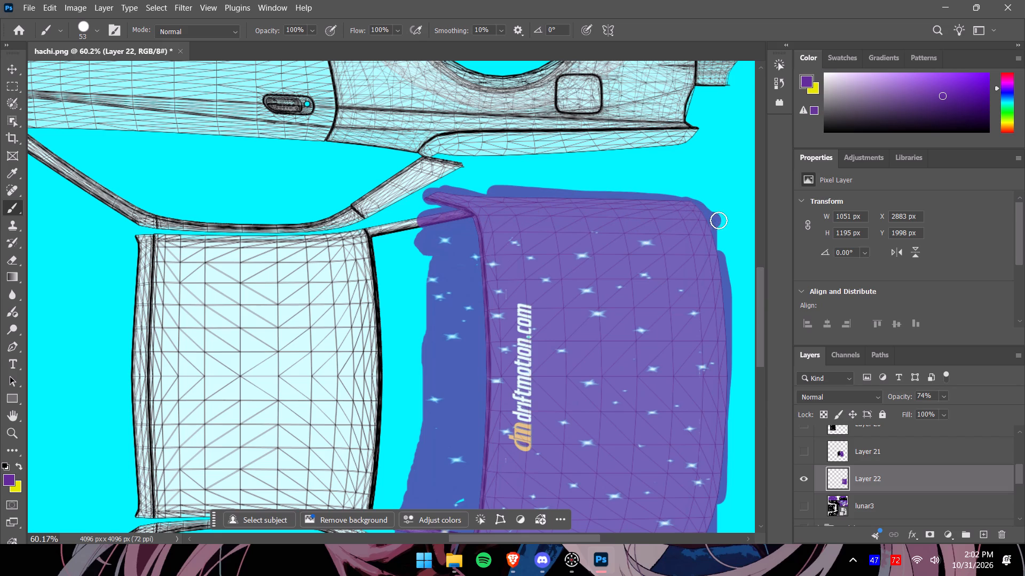
{"action": "left_click_drag", "start_coordinate": [719, 220], "coordinate": [722, 220]}
{"action": "left_click", "coordinate": [722, 251]}
{"action": "scroll", "coordinate": [727, 276], "scroll_direction": "down", "scroll_amount": 8, "text": "alt"}
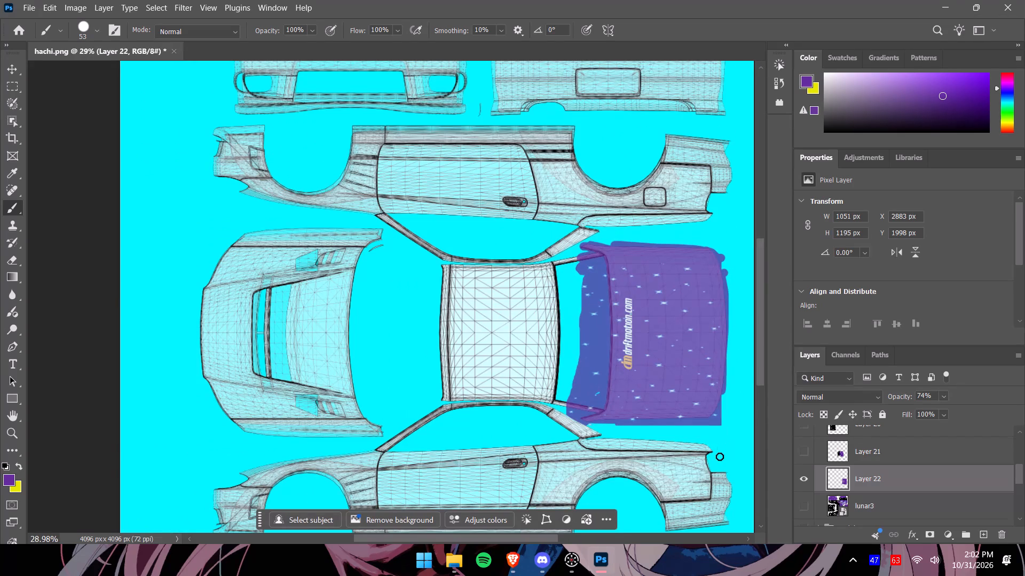
{"action": "left_click", "coordinate": [721, 394]}
Set Layer 22's opacity to 100%.
{"action": "left_click_drag", "start_coordinate": [553, 539], "coordinate": [581, 538]}
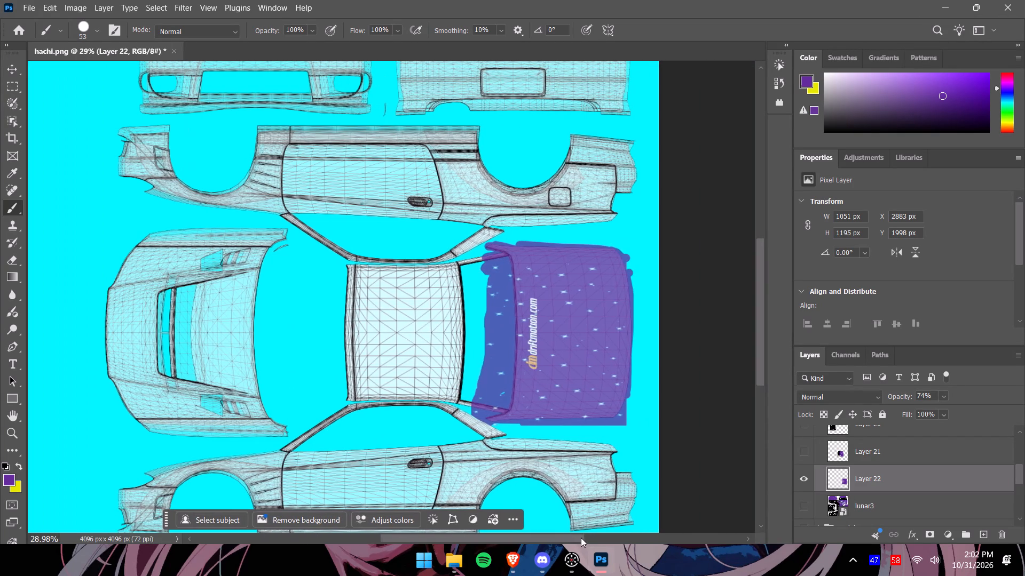
{"action": "left_click_drag", "start_coordinate": [581, 538], "coordinate": [581, 538]}
{"action": "scroll", "coordinate": [721, 391], "scroll_direction": "down", "scroll_amount": 2, "text": "alt"}
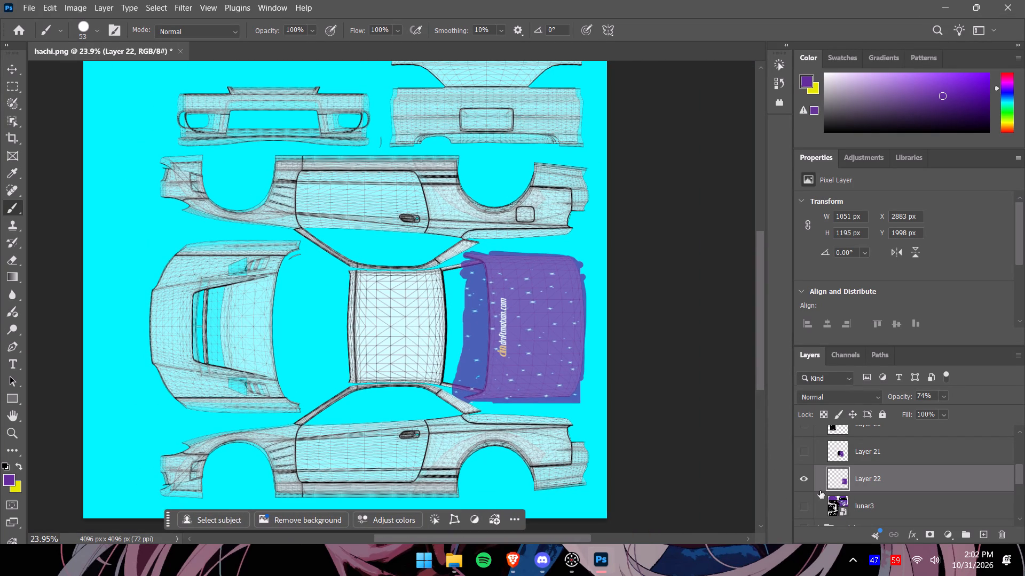
{"action": "left_click", "coordinate": [942, 397]}
{"action": "left_click_drag", "start_coordinate": [956, 412], "coordinate": [1016, 413]}
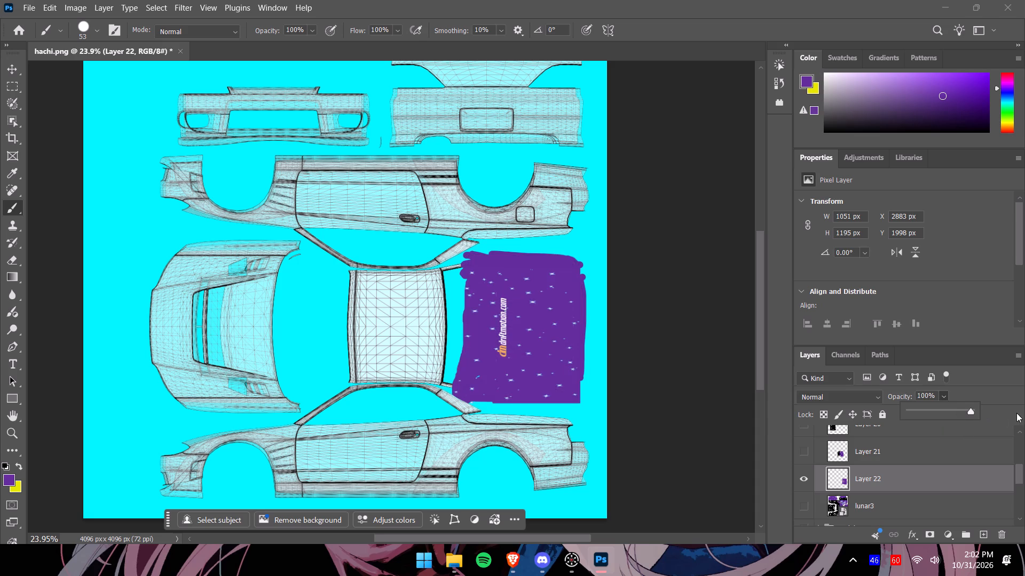
{"action": "left_click_drag", "start_coordinate": [1016, 413], "coordinate": [1017, 413]}
Toggle Layer 21's visibility repeatedly to check how the roof piece meets the trunk piece, leaving it shown.
{"action": "scroll", "coordinate": [916, 494], "scroll_direction": "down", "scroll_amount": 1}
{"action": "scroll", "coordinate": [905, 485], "scroll_direction": "up", "scroll_amount": 2}
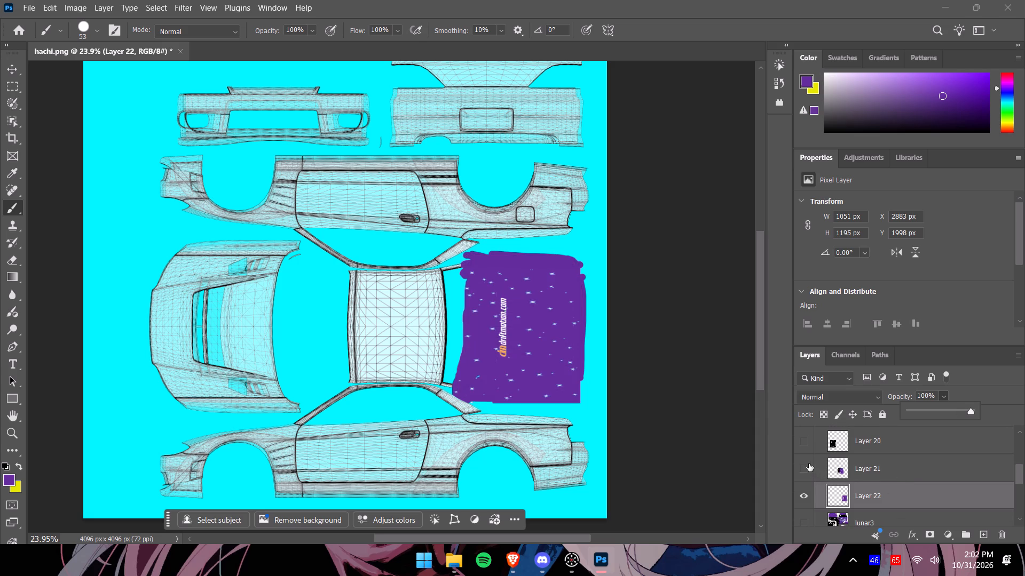
{"action": "left_click", "coordinate": [804, 468]}
{"action": "left_click", "coordinate": [804, 468]}
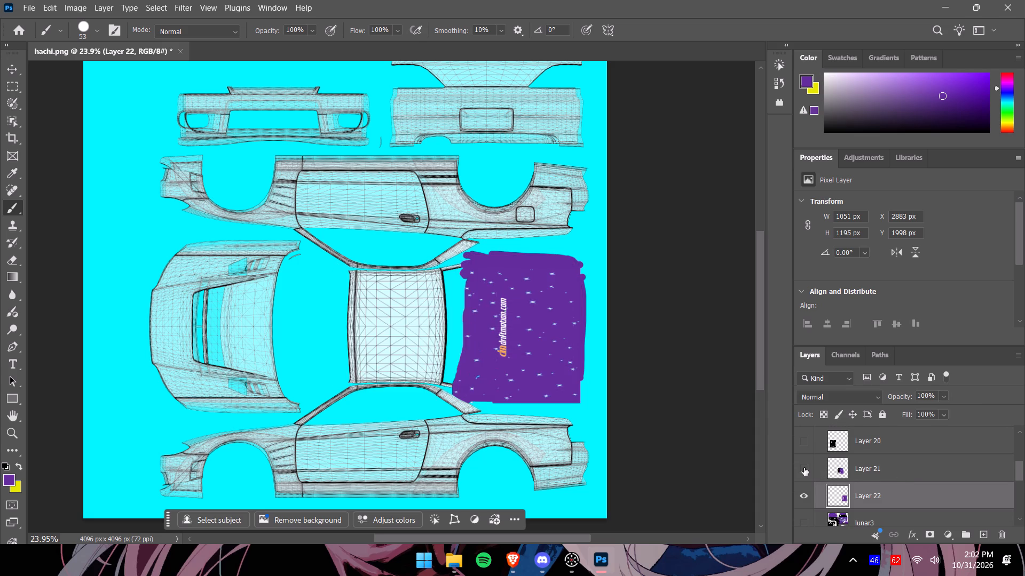
{"action": "left_click", "coordinate": [804, 468]}
{"action": "double_click", "coordinate": [804, 468]}
{"action": "left_click", "coordinate": [805, 468]}
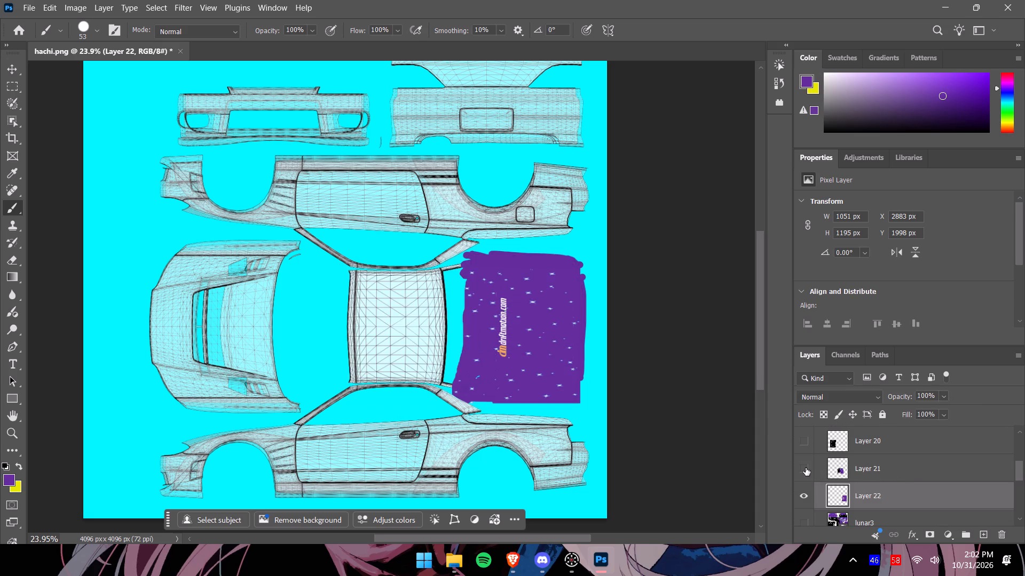
{"action": "left_click", "coordinate": [806, 468]}
{"action": "left_click", "coordinate": [806, 468]}
{"action": "left_click", "coordinate": [806, 468]}
{"action": "left_click", "coordinate": [806, 468]}
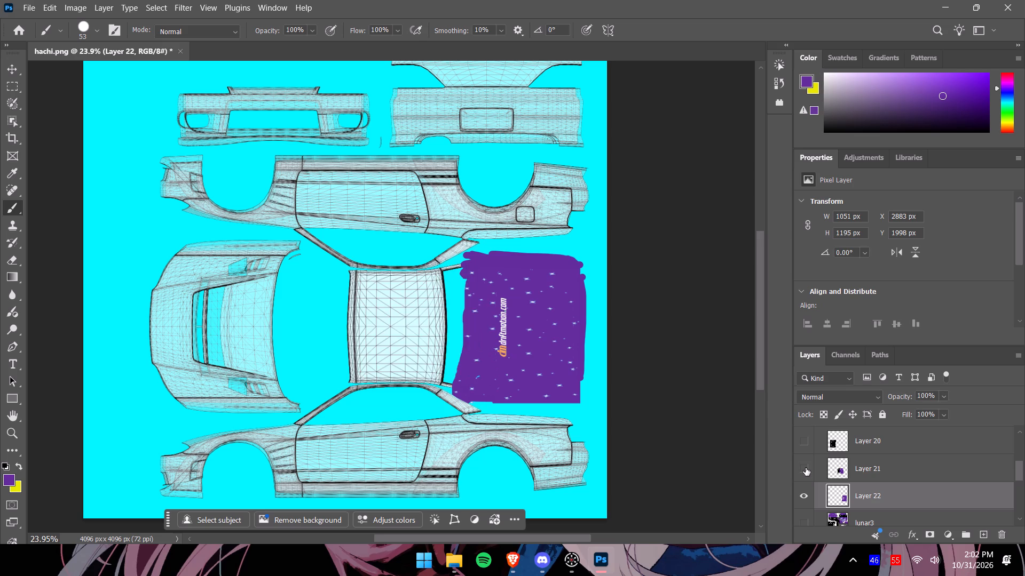
{"action": "left_click", "coordinate": [806, 468]}
{"action": "left_click", "coordinate": [806, 468]}
{"action": "left_click", "coordinate": [806, 468]}
{"action": "left_click", "coordinate": [806, 468]}
{"action": "left_click", "coordinate": [806, 468]}
Hide Layer 22 and erase the part of Layer 21's roof piece that overlaps the trunk wireframe, following the rear window edge.
{"action": "left_click", "coordinate": [807, 499]}
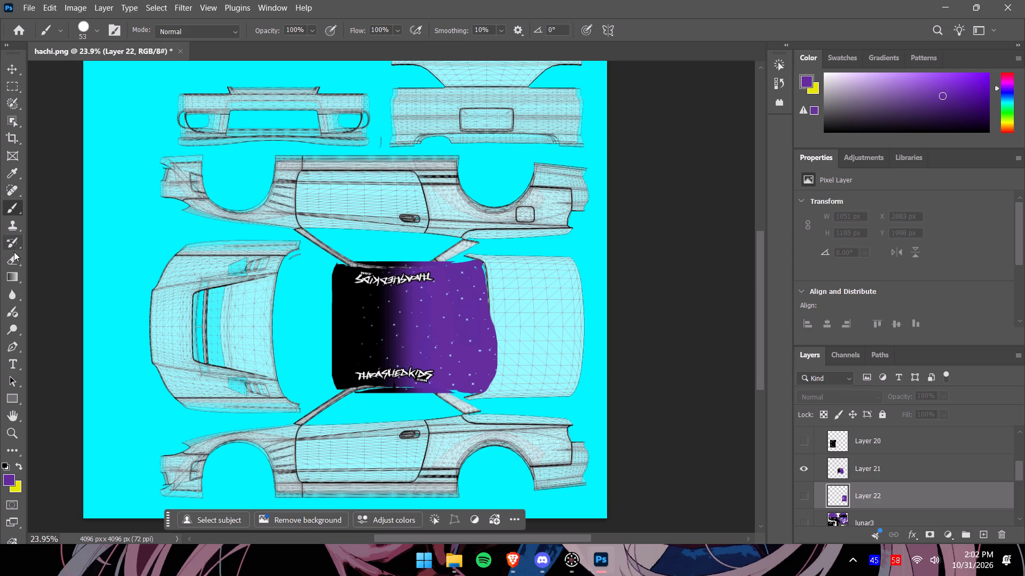
{"action": "left_click", "coordinate": [13, 262]}
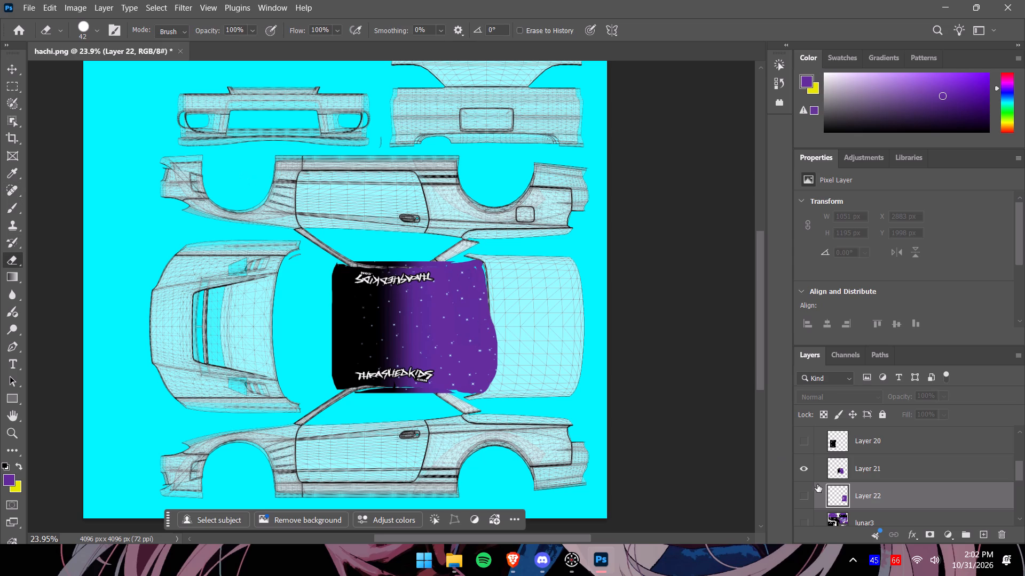
{"action": "left_click", "coordinate": [888, 478]}
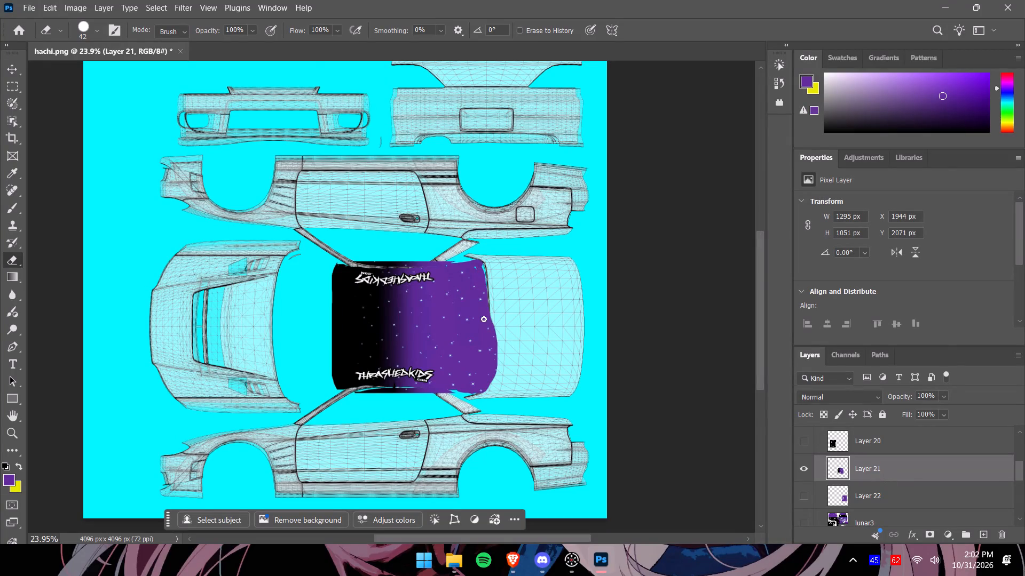
{"action": "scroll", "coordinate": [494, 322], "scroll_direction": "up", "scroll_amount": 11, "text": "alt"}
{"action": "scroll", "coordinate": [486, 426], "scroll_direction": "down", "scroll_amount": 2}
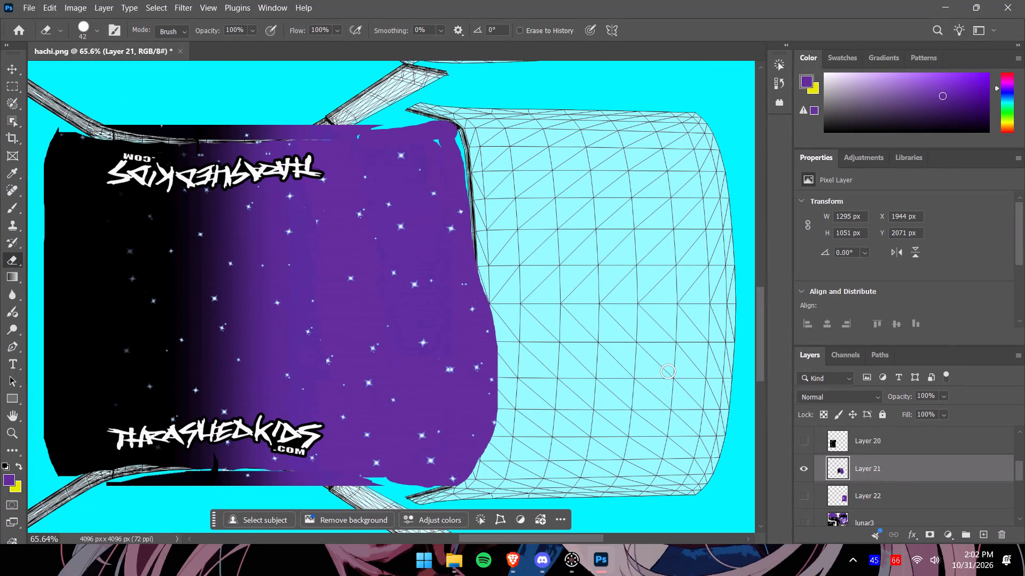
{"action": "left_click_drag", "start_coordinate": [756, 351], "coordinate": [758, 361]}
{"action": "left_click_drag", "start_coordinate": [445, 433], "coordinate": [475, 391]}
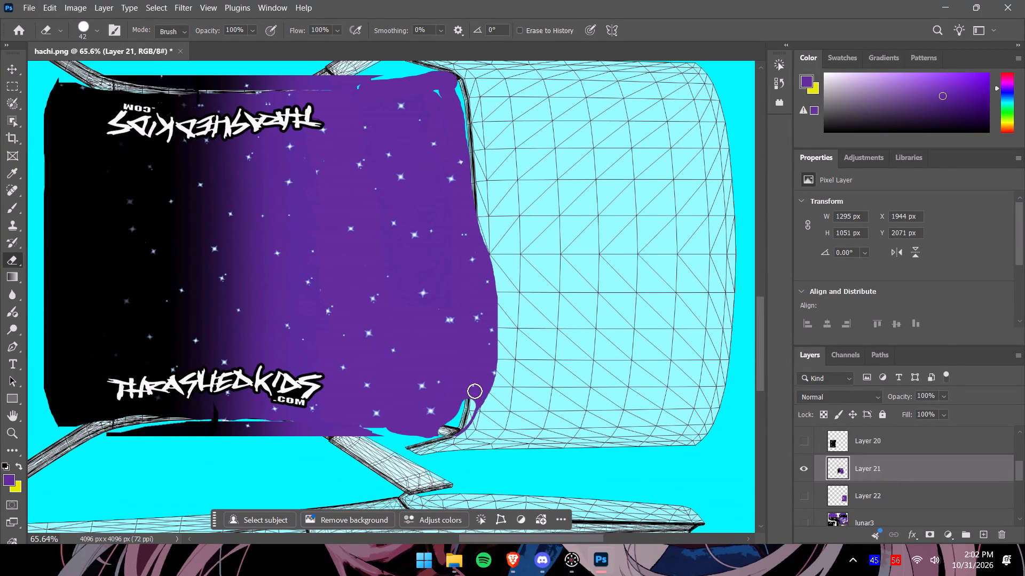
{"action": "left_click_drag", "start_coordinate": [475, 391], "coordinate": [457, 411]}
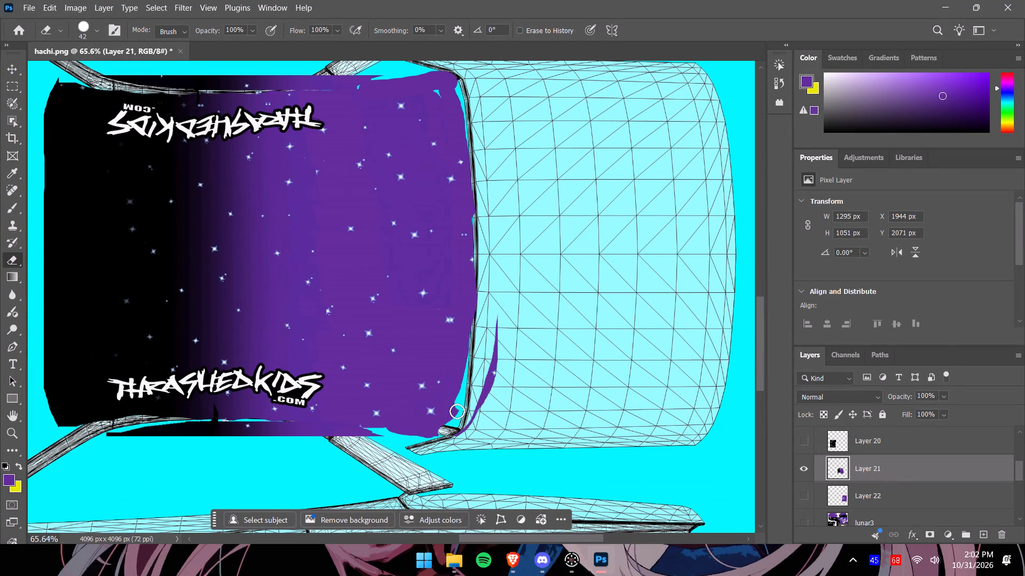
{"action": "left_click_drag", "start_coordinate": [457, 411], "coordinate": [470, 408]}
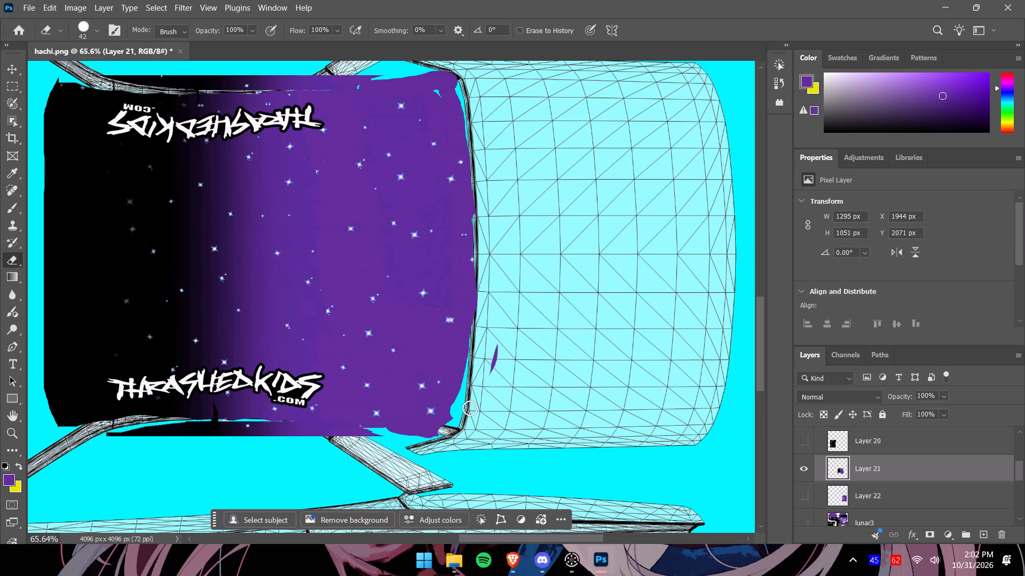
{"action": "left_click_drag", "start_coordinate": [470, 408], "coordinate": [500, 280]}
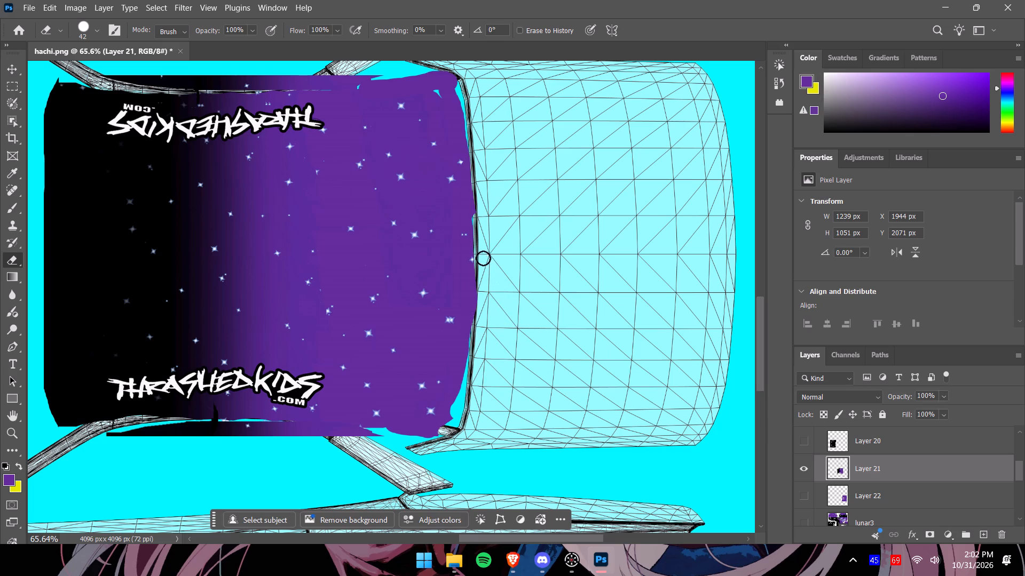
{"action": "left_click_drag", "start_coordinate": [478, 267], "coordinate": [483, 351]}
Show Layer 22 again and examine the join between the roof and trunk pieces on the full template.
{"action": "left_click", "coordinate": [805, 495]}
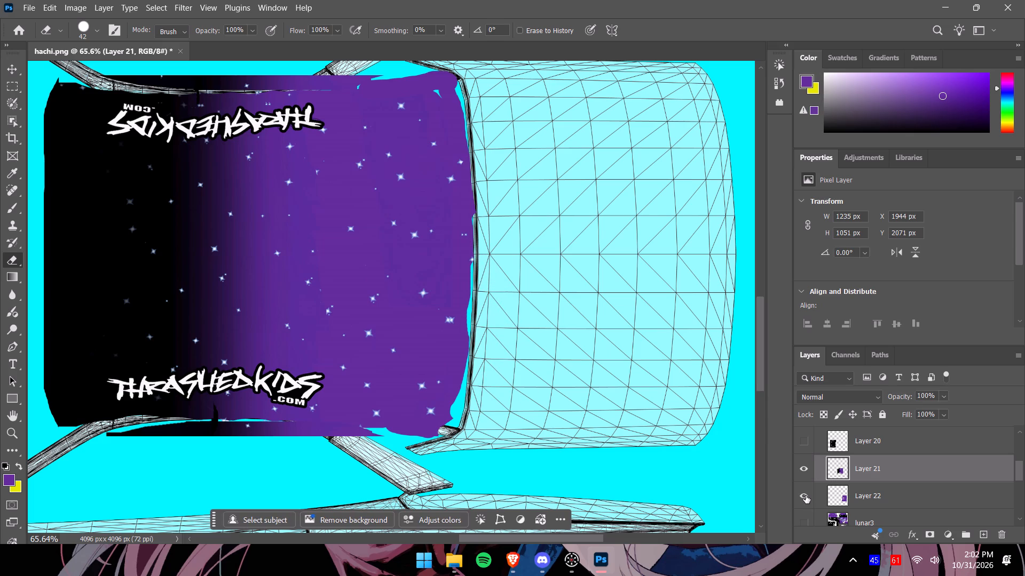
{"action": "scroll", "coordinate": [610, 354], "scroll_direction": "down", "scroll_amount": 6, "text": "alt"}
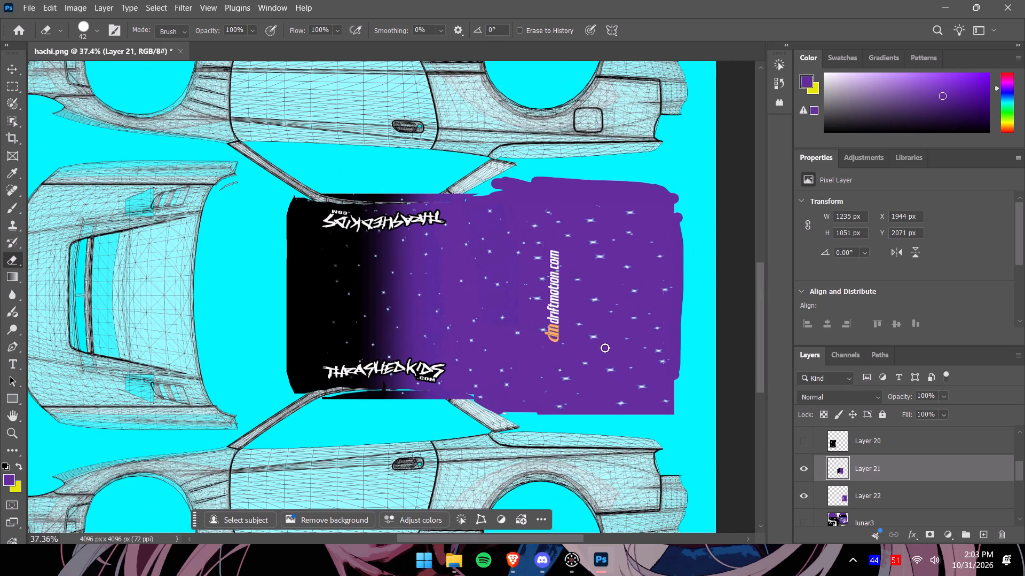
{"action": "scroll", "coordinate": [369, 402], "scroll_direction": "up", "scroll_amount": 4, "text": "alt"}
{"action": "scroll", "coordinate": [366, 407], "scroll_direction": "down", "scroll_amount": 4, "text": "alt"}
{"action": "scroll", "coordinate": [817, 464], "scroll_direction": "down", "scroll_amount": 3, "text": "alt"}
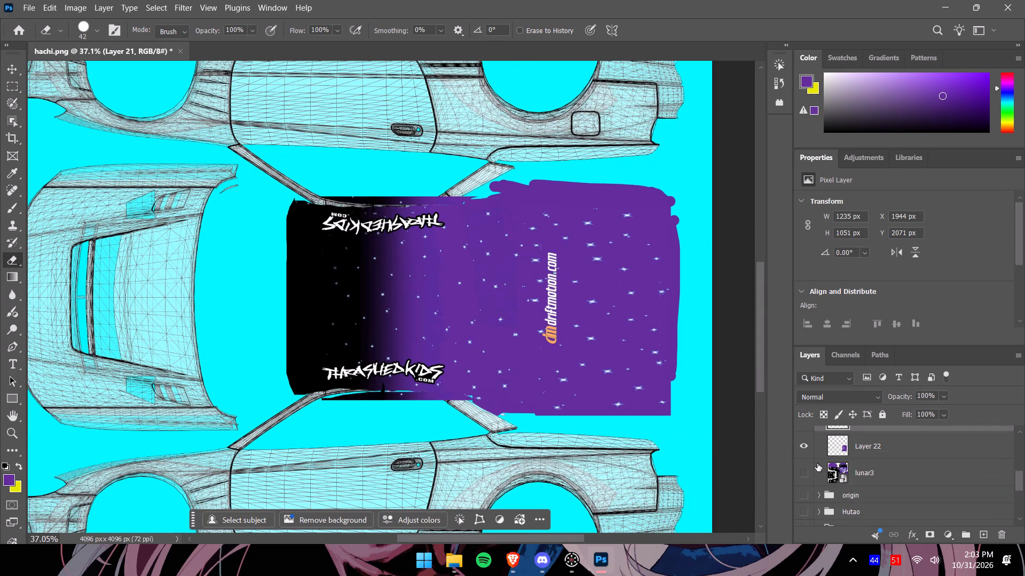
{"action": "scroll", "coordinate": [620, 392], "scroll_direction": "down", "scroll_amount": 3}
{"action": "scroll", "coordinate": [620, 392], "scroll_direction": "down", "scroll_amount": 7, "text": "alt"}
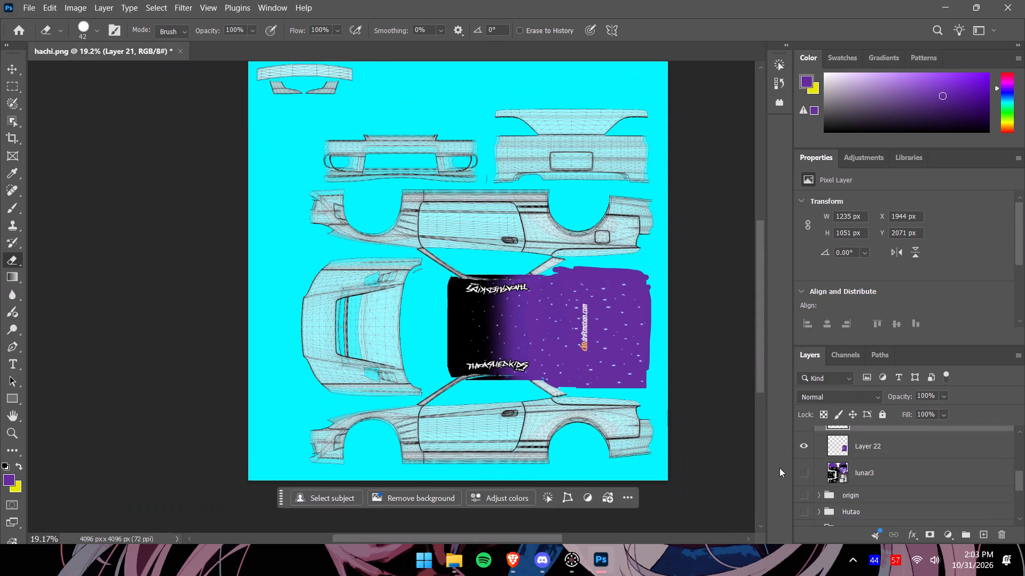
Hide Layers 21 and 22 and show the lunar3 layer.
{"action": "scroll", "coordinate": [831, 469], "scroll_direction": "up", "scroll_amount": 2}
{"action": "left_click", "coordinate": [805, 451]}
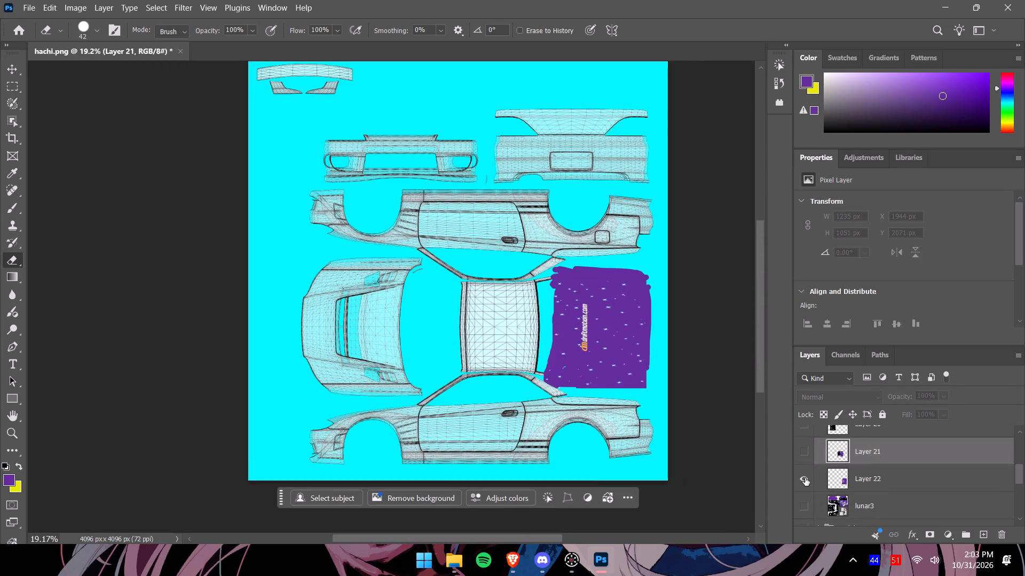
{"action": "left_click", "coordinate": [805, 478]}
{"action": "left_click", "coordinate": [805, 511]}
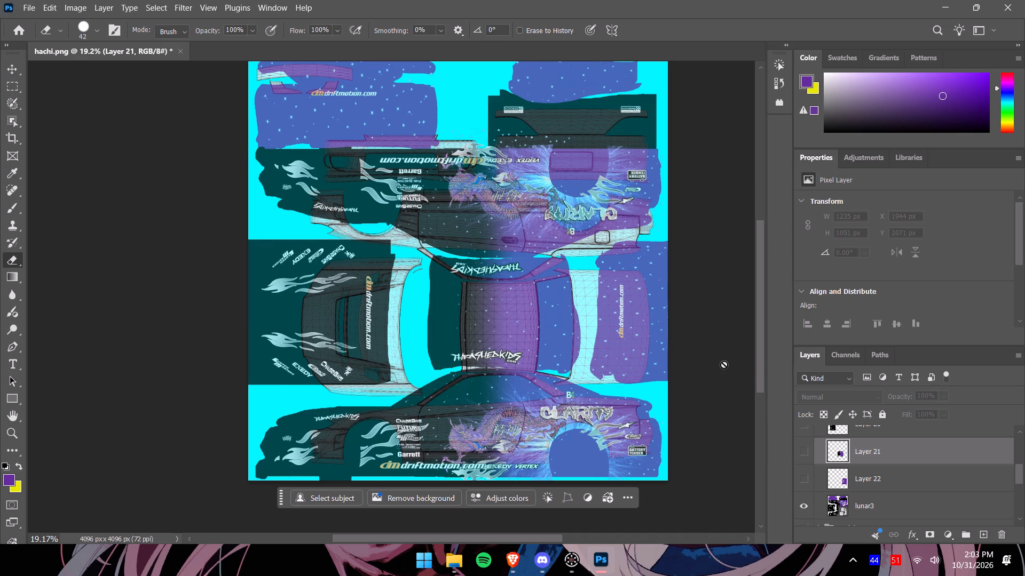
Copy the starry purple driftmotion.com piece, about 1900 × 855 px, from lunar3 onto a new layer and hide lunar3.
{"action": "left_click_drag", "start_coordinate": [759, 367], "coordinate": [758, 349]}
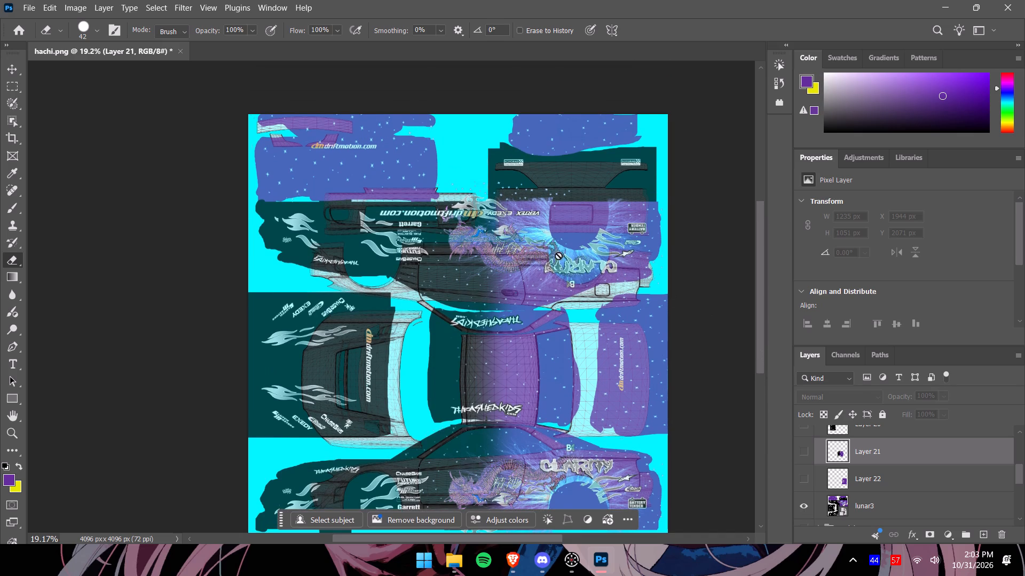
{"action": "left_click_drag", "start_coordinate": [760, 300], "coordinate": [760, 285]}
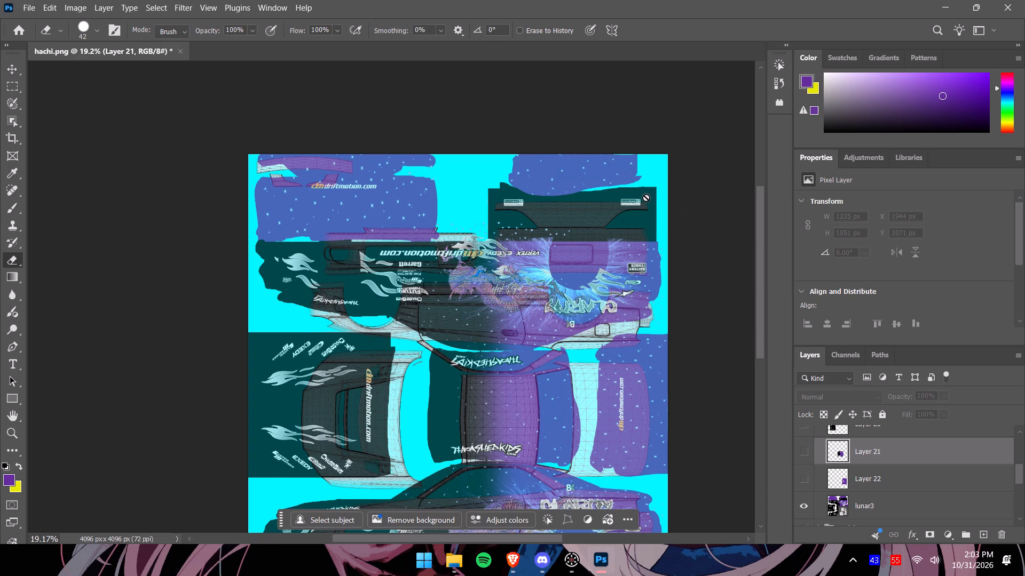
{"action": "scroll", "coordinate": [646, 196], "scroll_direction": "down", "scroll_amount": 2}
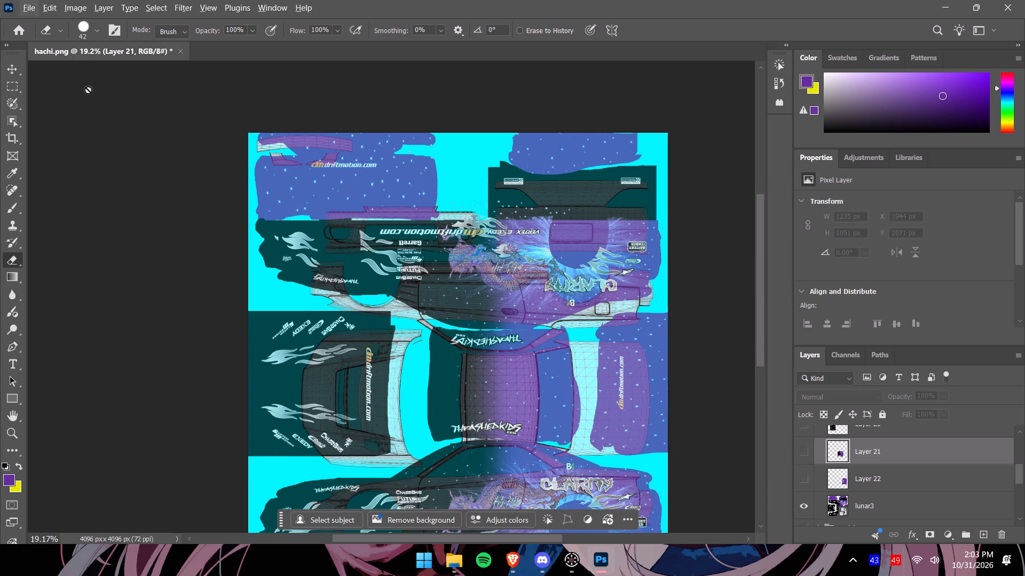
{"action": "left_click", "coordinate": [11, 84]}
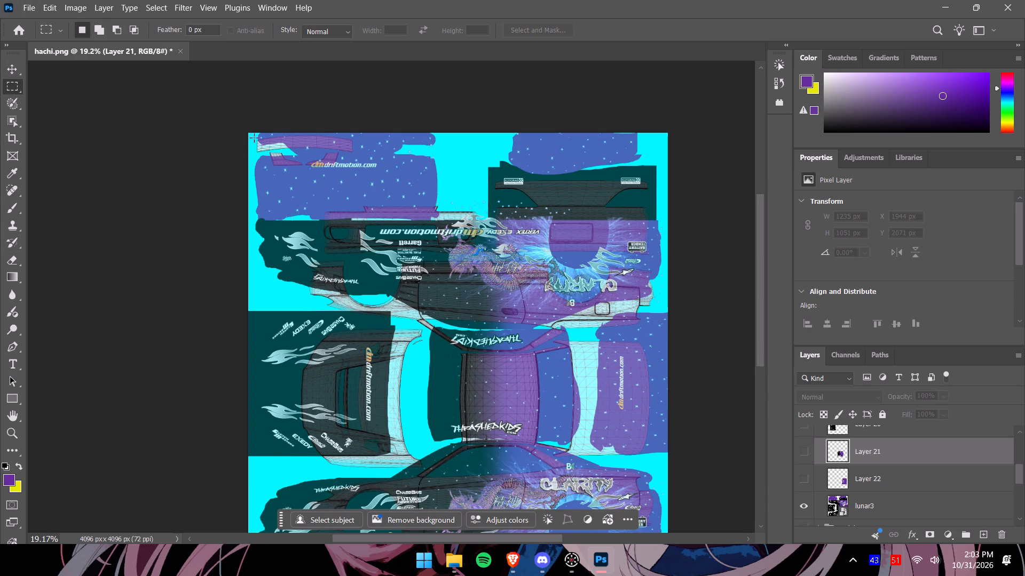
{"action": "left_click_drag", "start_coordinate": [251, 132], "coordinate": [389, 185]}
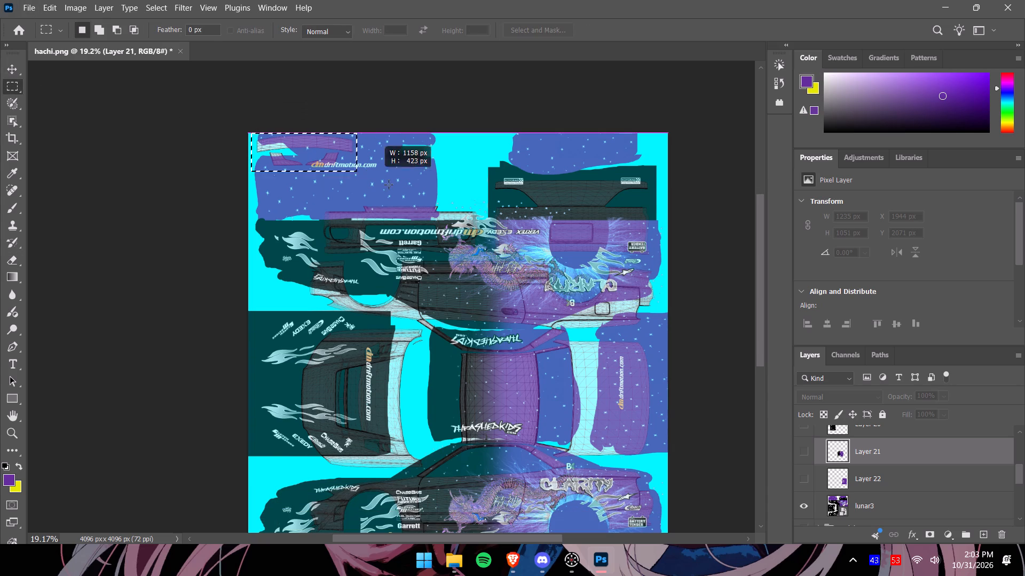
{"action": "left_click_drag", "start_coordinate": [389, 185], "coordinate": [445, 220]}
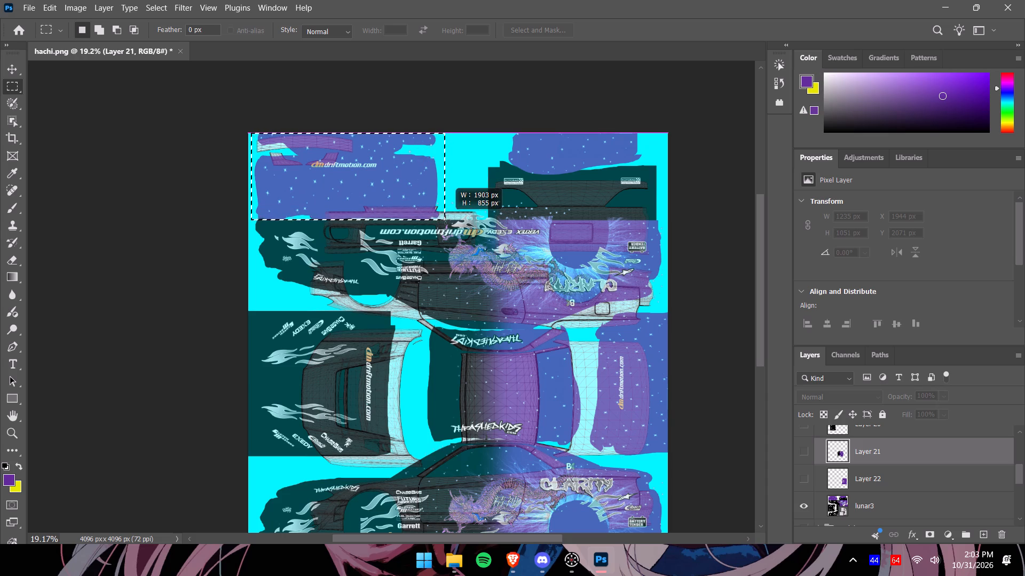
{"action": "left_click_drag", "start_coordinate": [445, 220], "coordinate": [445, 220]}
{"action": "left_click", "coordinate": [889, 497]}
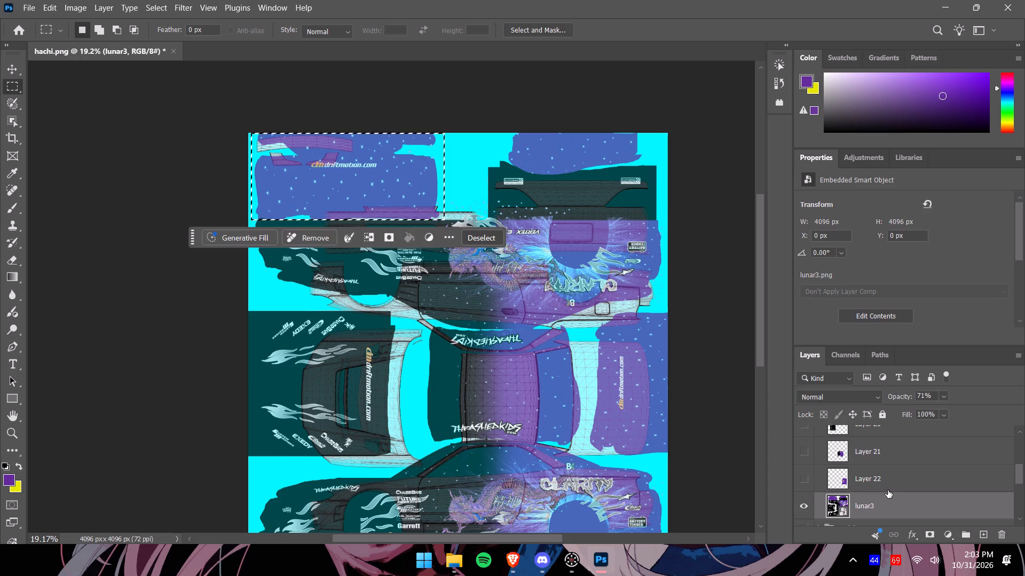
{"action": "key", "text": "ctrl+c"}
{"action": "key", "text": "ctrl+v"}
{"action": "scroll", "coordinate": [839, 503], "scroll_direction": "down", "scroll_amount": 1}
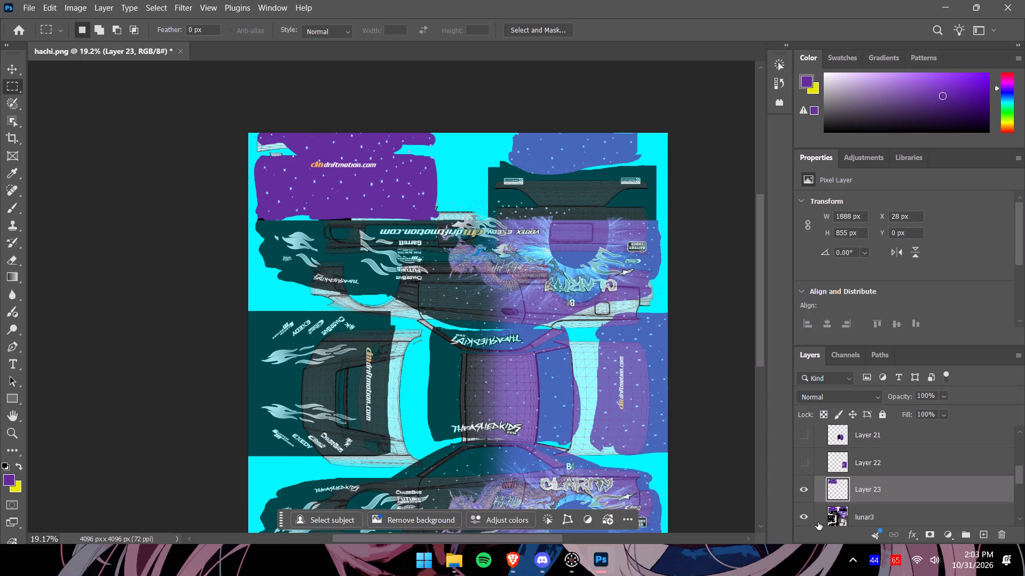
{"action": "left_click", "coordinate": [802, 515]}
Move the copied purple piece over the rear bumper wireframe and lower its opacity to 63%.
{"action": "left_click", "coordinate": [11, 69]}
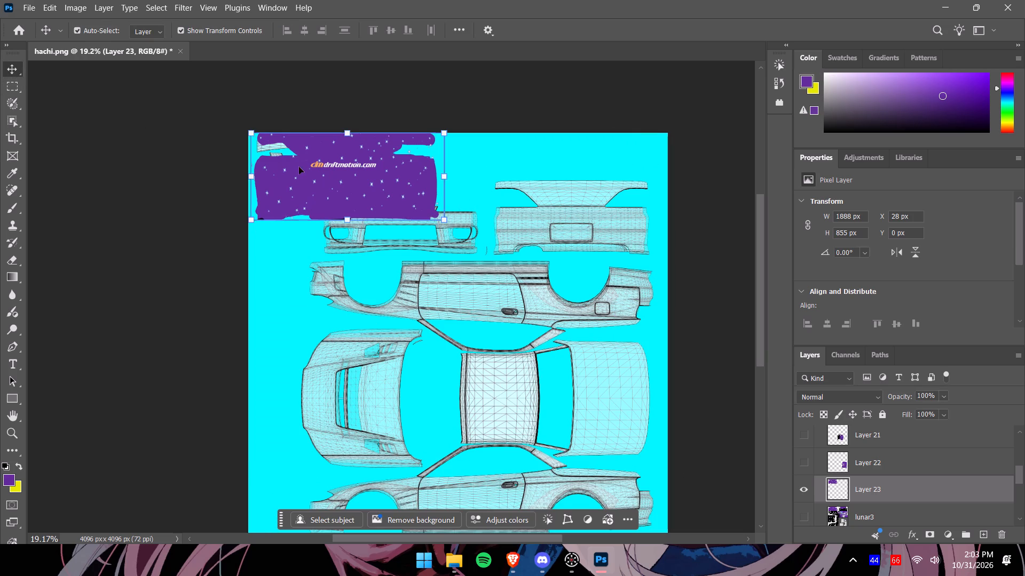
{"action": "left_click_drag", "start_coordinate": [349, 181], "coordinate": [575, 225]}
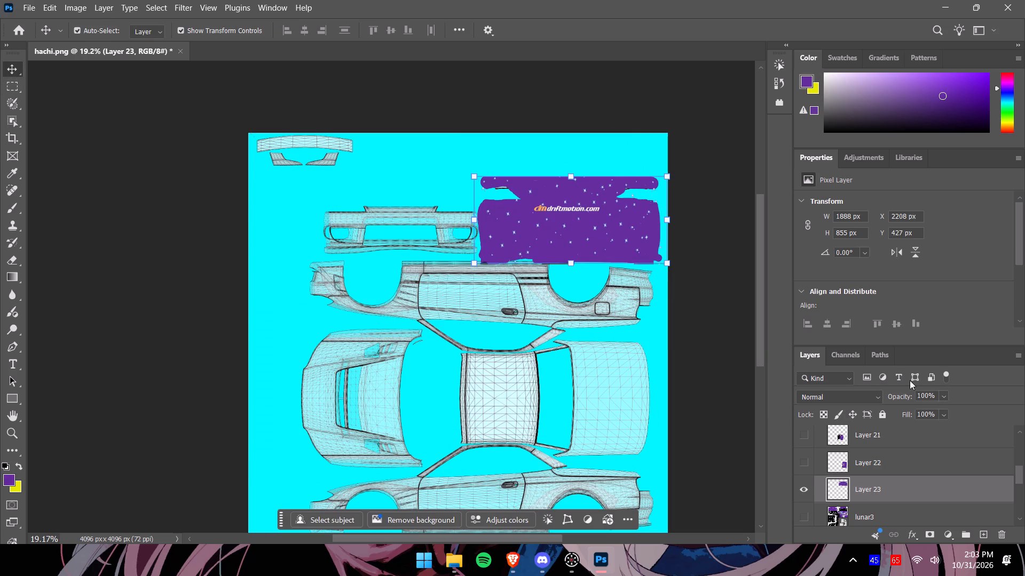
{"action": "left_click", "coordinate": [945, 399]}
{"action": "left_click_drag", "start_coordinate": [955, 411], "coordinate": [937, 414]}
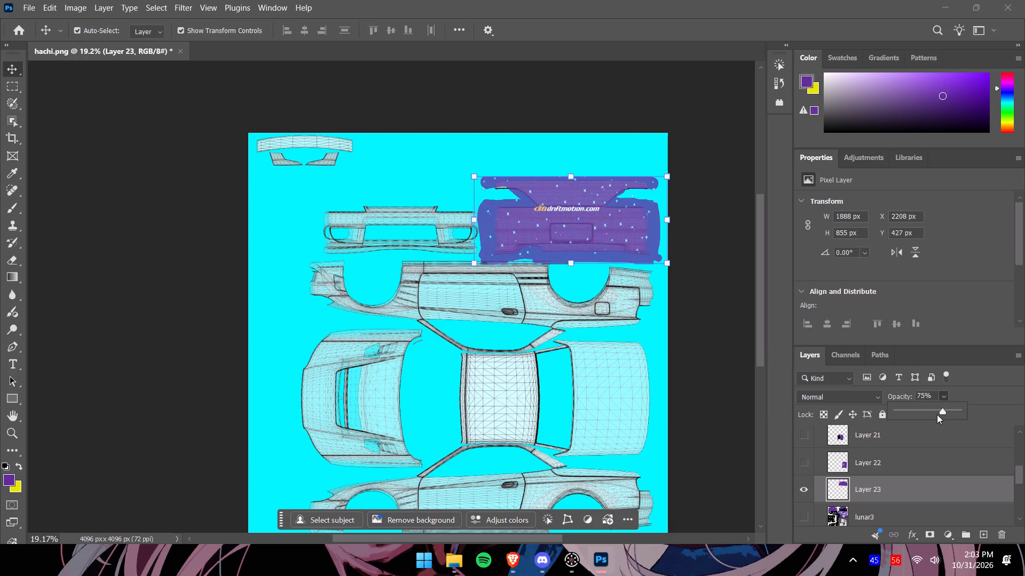
{"action": "left_click_drag", "start_coordinate": [937, 414], "coordinate": [935, 414]}
Scale the purple piece to about 98% width and 95% height and align it over the rear bumper wireframe.
{"action": "scroll", "coordinate": [630, 207], "scroll_direction": "up", "scroll_amount": 6, "text": "alt"}
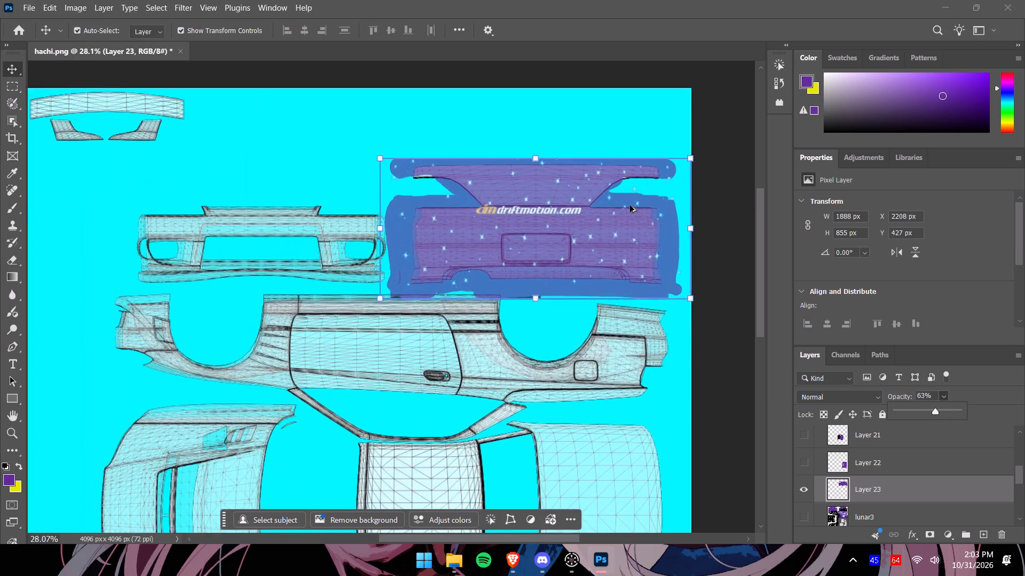
{"action": "scroll", "coordinate": [630, 205], "scroll_direction": "up", "scroll_amount": 3, "text": "alt"}
{"action": "left_click_drag", "start_coordinate": [495, 341], "coordinate": [496, 338]}
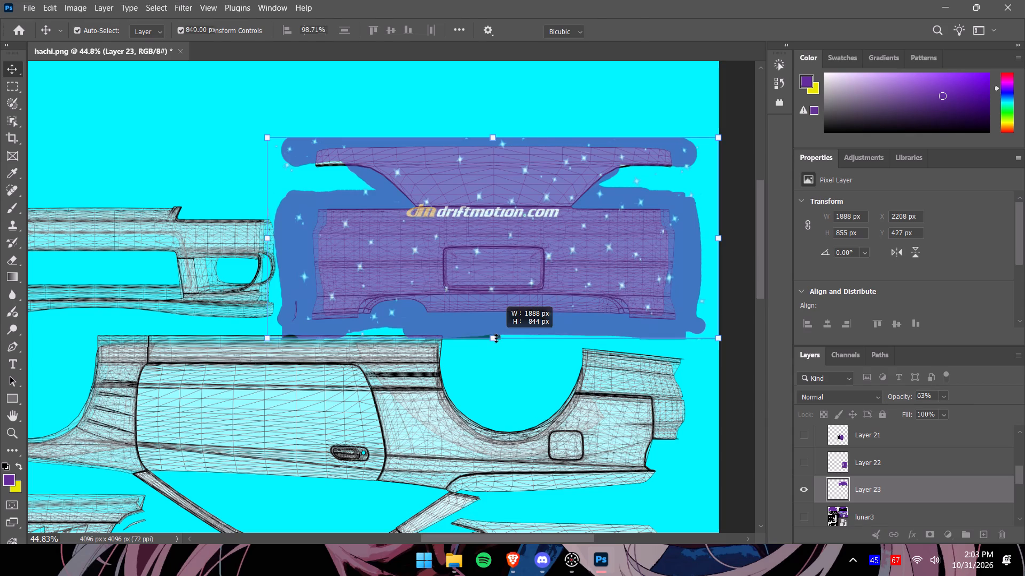
{"action": "left_click_drag", "start_coordinate": [496, 338], "coordinate": [501, 332]}
{"action": "left_click_drag", "start_coordinate": [269, 137], "coordinate": [270, 137]}
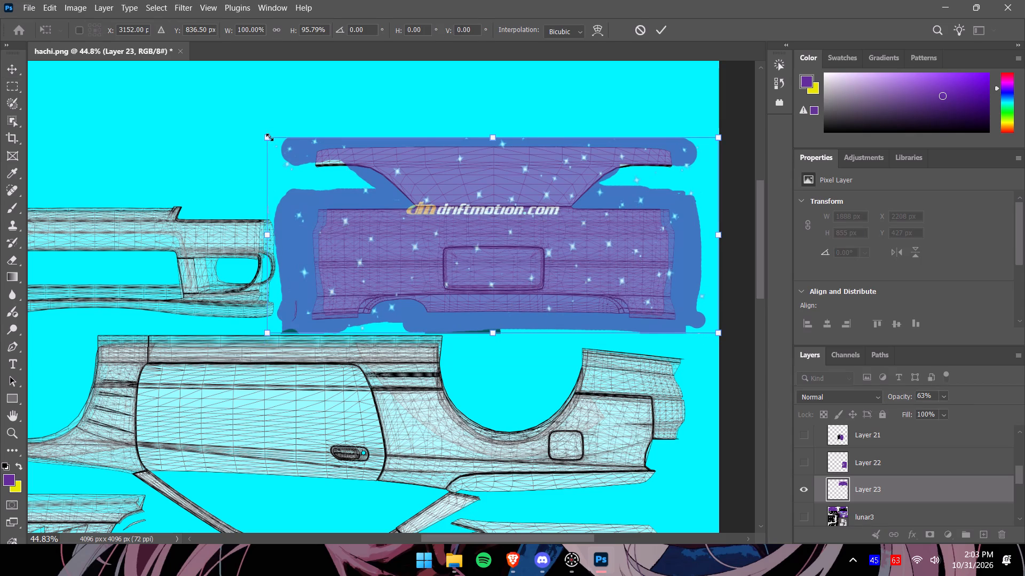
{"action": "left_click_drag", "start_coordinate": [270, 137], "coordinate": [278, 138]}
{"action": "left_click_drag", "start_coordinate": [507, 239], "coordinate": [514, 238]}
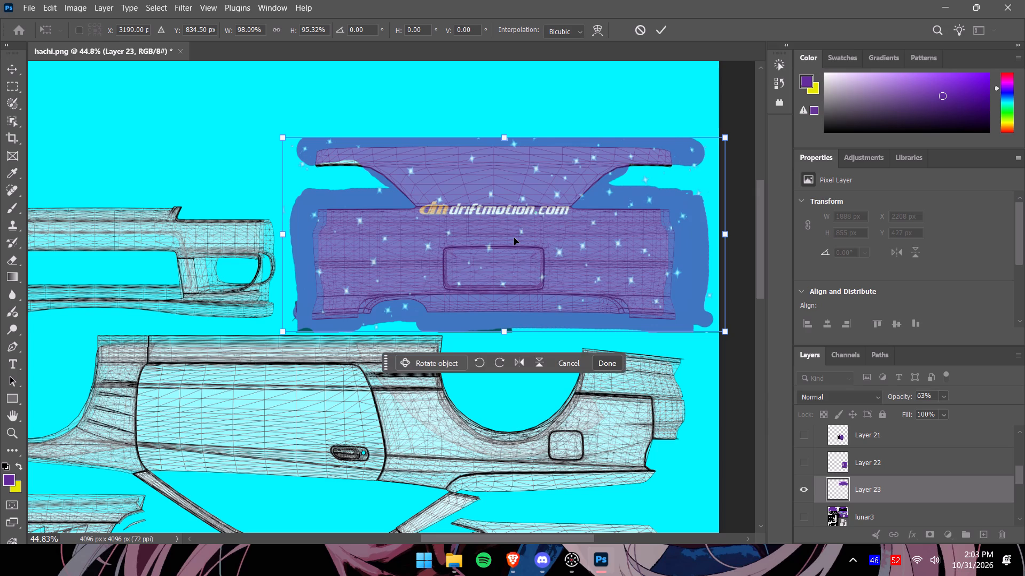
{"action": "left_click", "coordinate": [514, 238]}
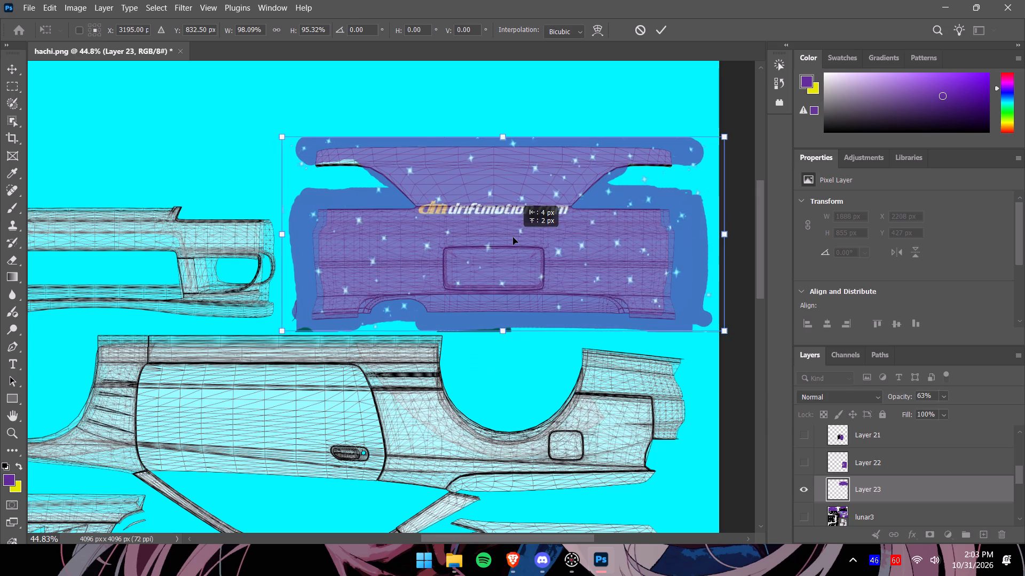
{"action": "scroll", "coordinate": [520, 231], "scroll_direction": "up", "scroll_amount": 3, "text": "alt"}
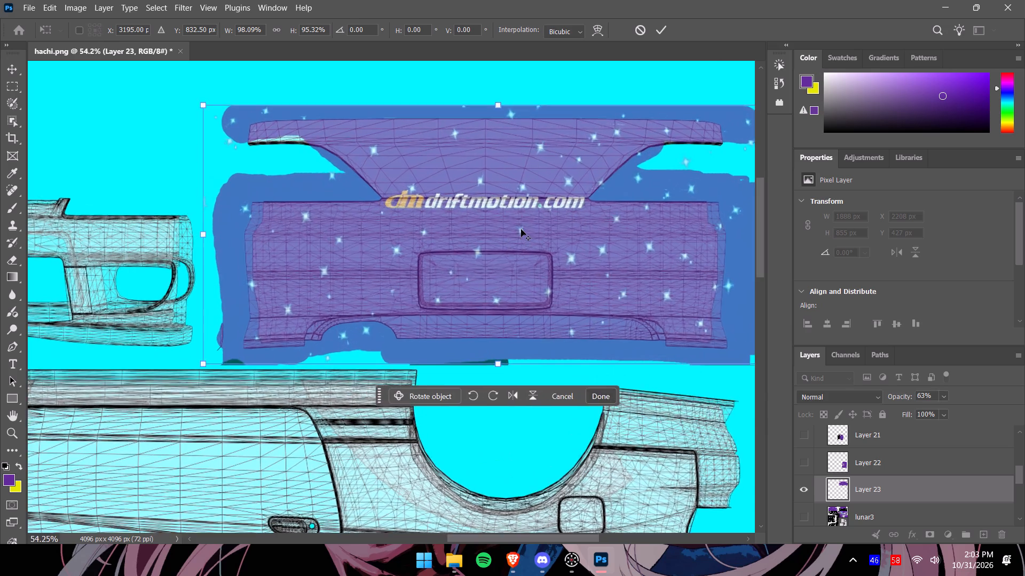
{"action": "scroll", "coordinate": [521, 229], "scroll_direction": "up", "scroll_amount": 4, "text": "alt"}
{"action": "left_click", "coordinate": [526, 225]}
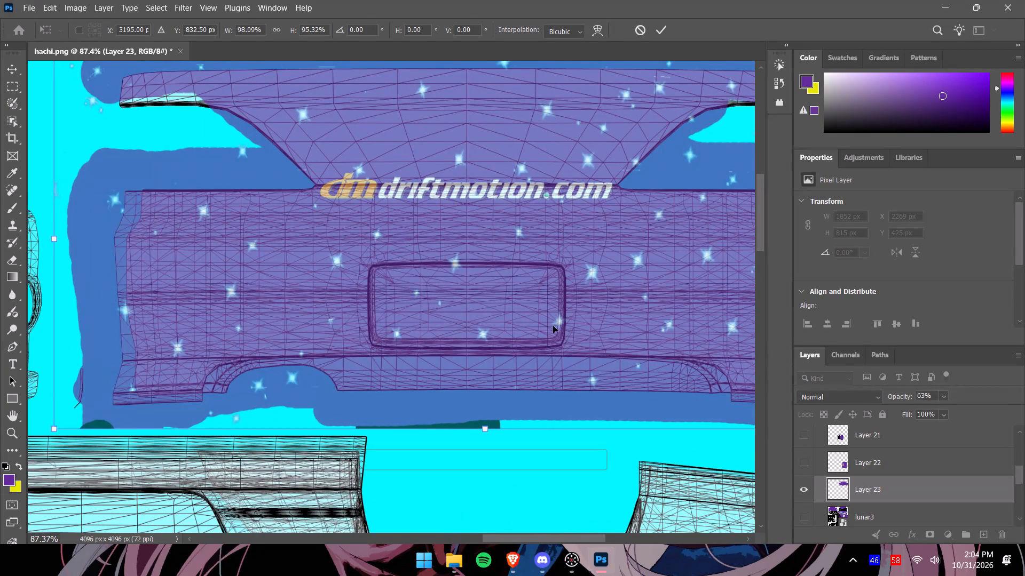
{"action": "scroll", "coordinate": [556, 333], "scroll_direction": "down", "scroll_amount": 5, "text": "alt"}
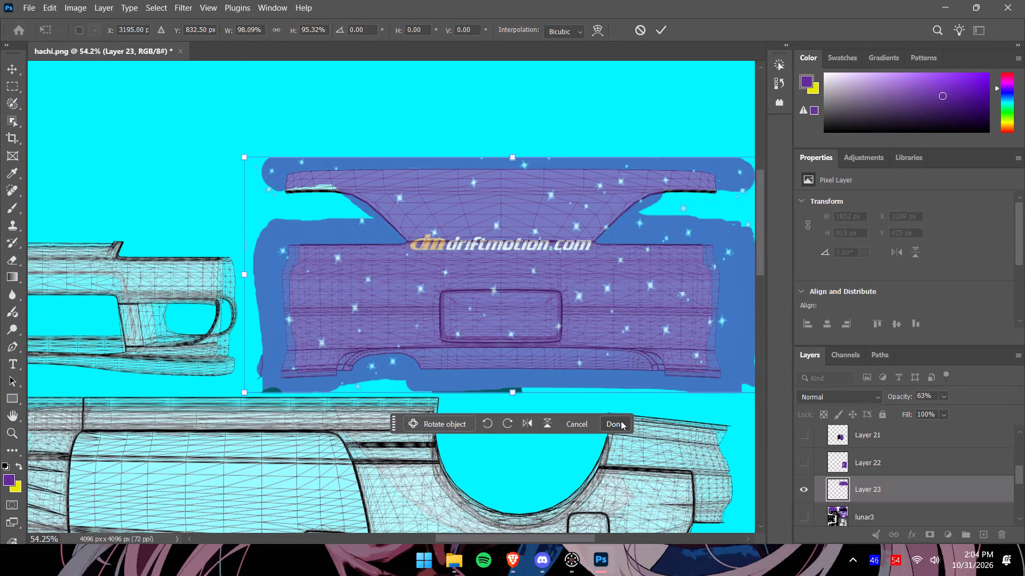
{"action": "left_click", "coordinate": [620, 421]}
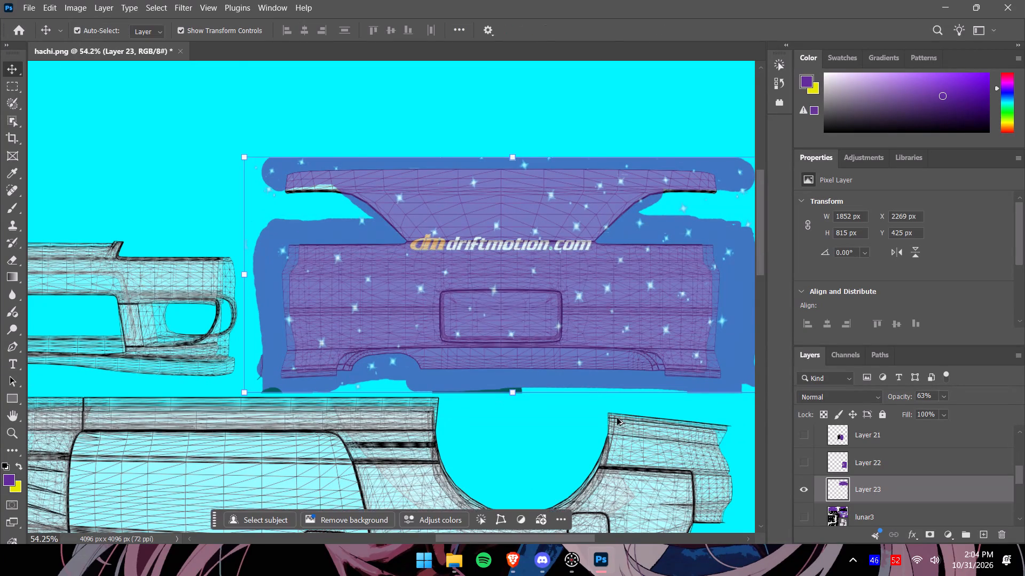
Restore Layer 23's opacity to 100%.
{"action": "scroll", "coordinate": [617, 418], "scroll_direction": "down", "scroll_amount": 6, "text": "alt"}
{"action": "left_click", "coordinate": [740, 237]}
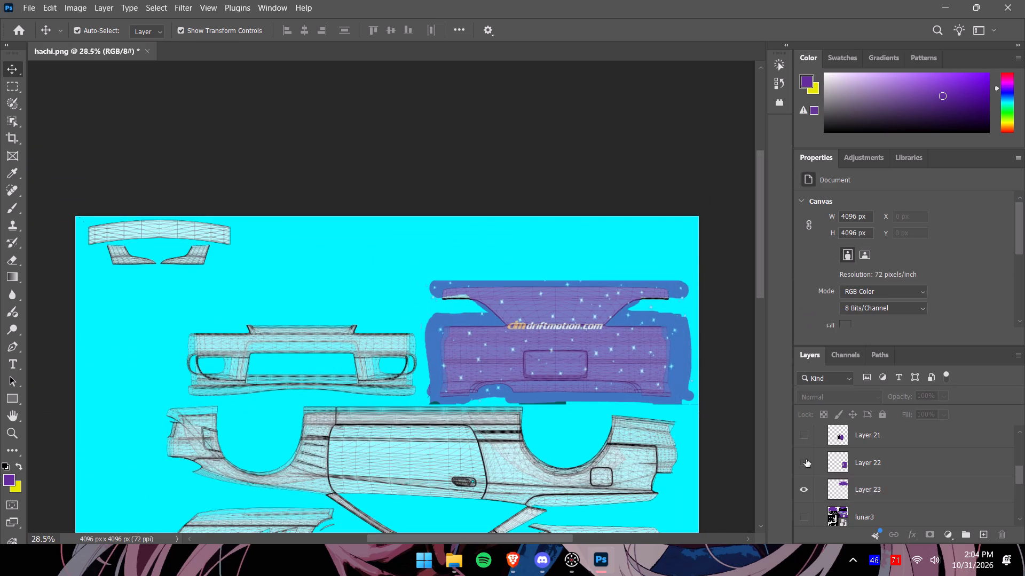
{"action": "left_click", "coordinate": [905, 489]}
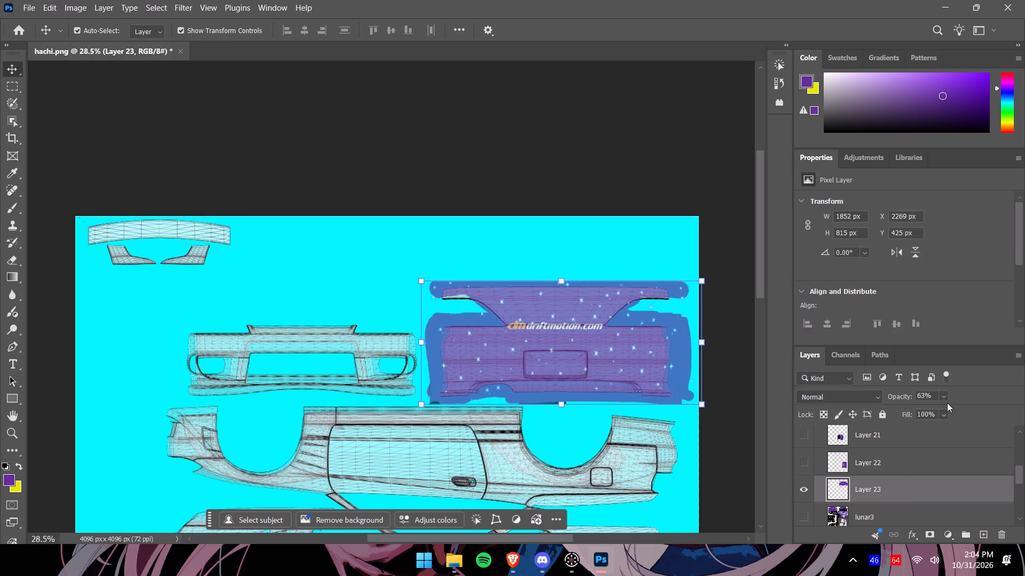
{"action": "left_click", "coordinate": [945, 396]}
{"action": "left_click_drag", "start_coordinate": [953, 415], "coordinate": [984, 414]}
{"action": "left_click_drag", "start_coordinate": [956, 409], "coordinate": [993, 412]}
Show the lunar3 layer again and hide Layer 23.
{"action": "left_click_drag", "start_coordinate": [1022, 478], "coordinate": [1021, 485]}
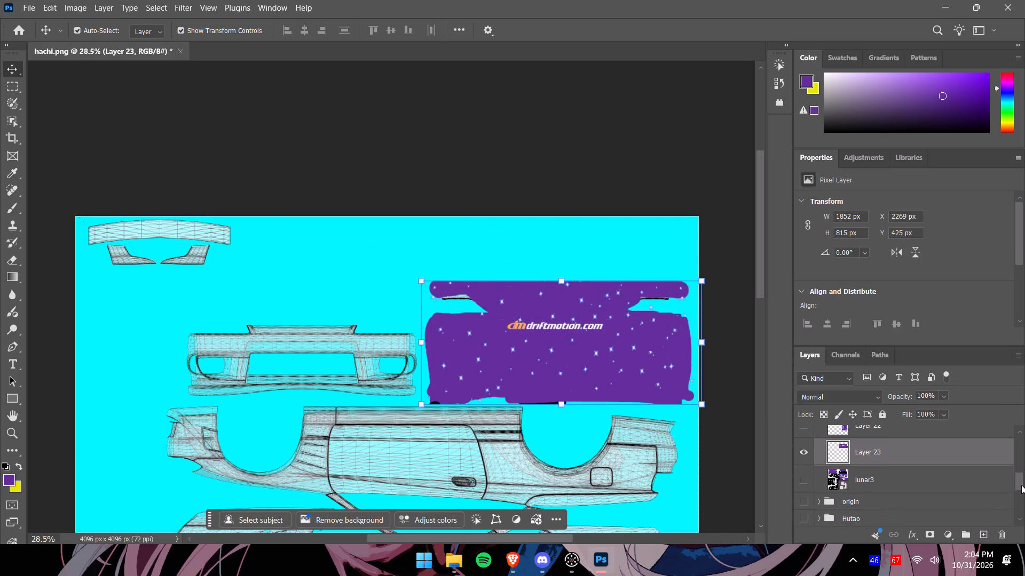
{"action": "scroll", "coordinate": [957, 466], "scroll_direction": "down", "scroll_amount": 2, "text": "alt"}
{"action": "scroll", "coordinate": [957, 466], "scroll_direction": "up", "scroll_amount": 1, "text": "alt"}
{"action": "scroll", "coordinate": [957, 466], "scroll_direction": "up", "scroll_amount": 2}
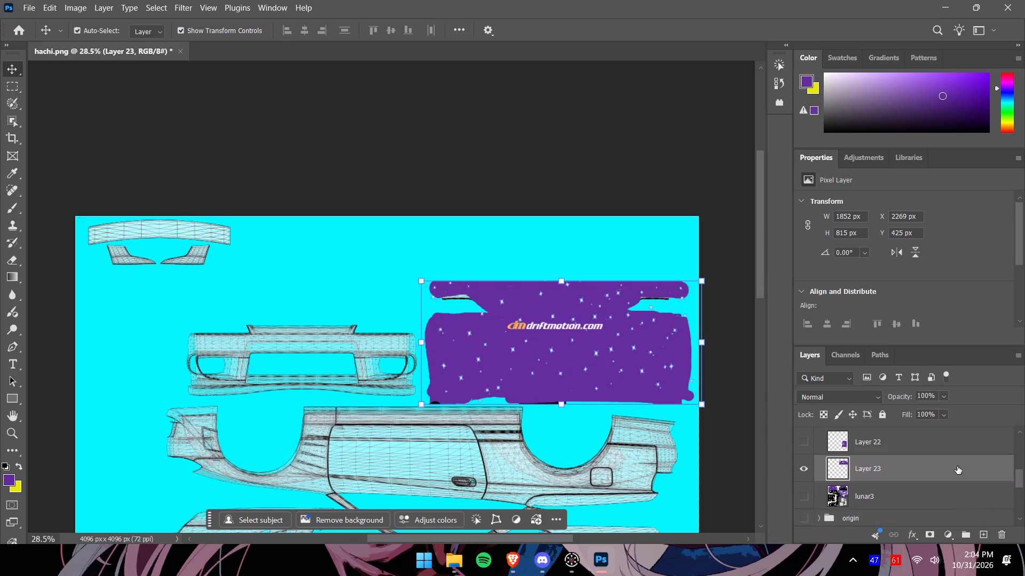
{"action": "left_click", "coordinate": [805, 495]}
{"action": "left_click", "coordinate": [802, 471]}
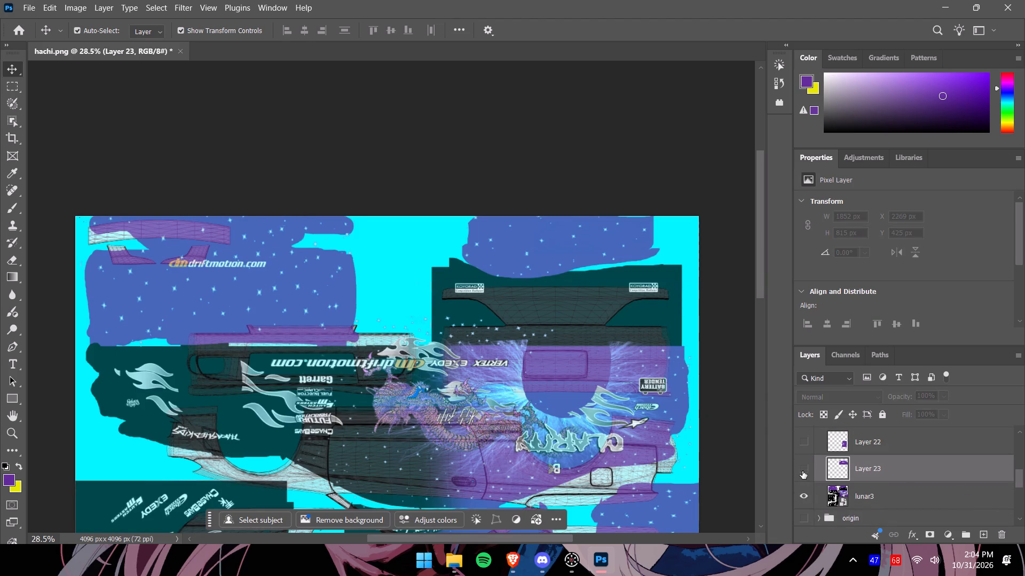
Copy lunar3's black panel with the two small logos, about 1600 × 443 px, onto a new layer and hide lunar3.
{"action": "left_click", "coordinate": [11, 86]}
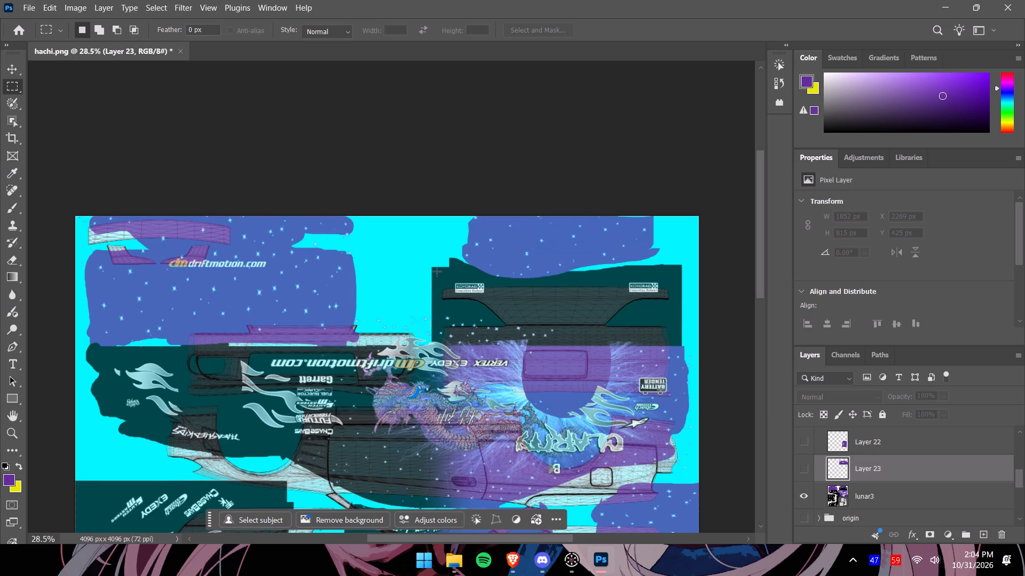
{"action": "left_click_drag", "start_coordinate": [436, 271], "coordinate": [682, 338]}
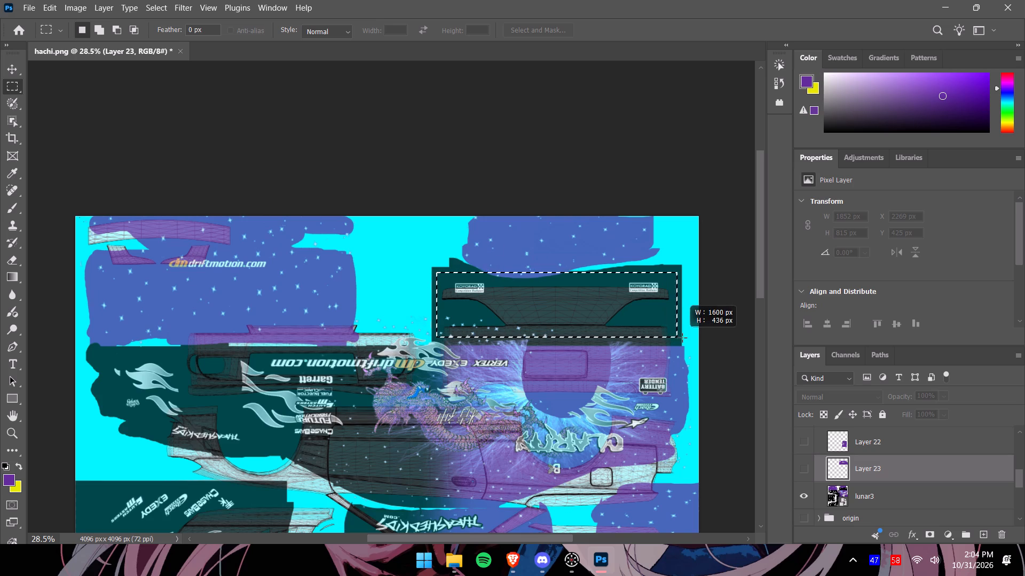
{"action": "left_click_drag", "start_coordinate": [682, 338], "coordinate": [678, 338]}
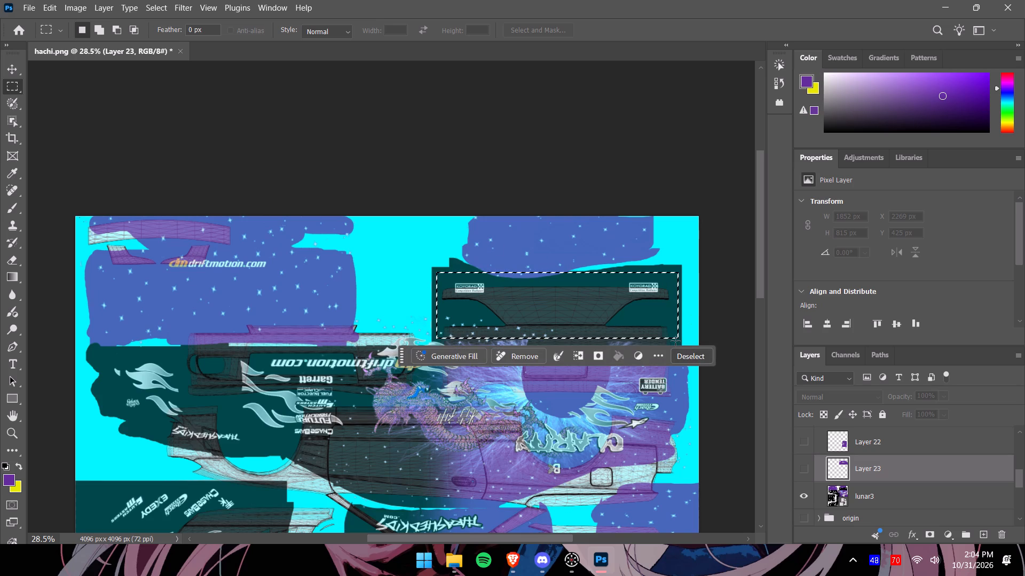
{"action": "left_click", "coordinate": [897, 502]}
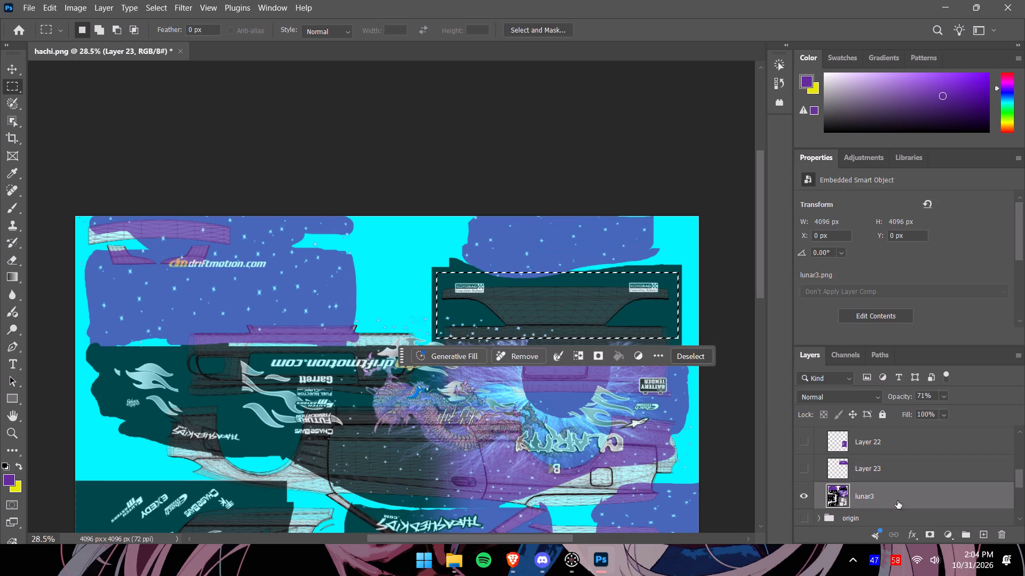
{"action": "key", "text": "ctrl+c"}
{"action": "key", "text": "ctrl+v"}
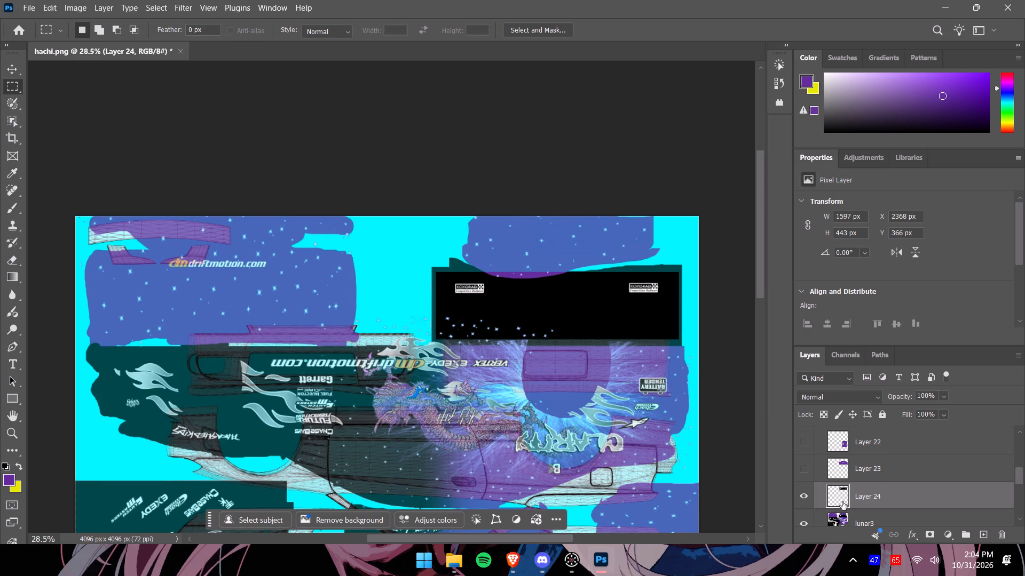
{"action": "left_click", "coordinate": [806, 522]}
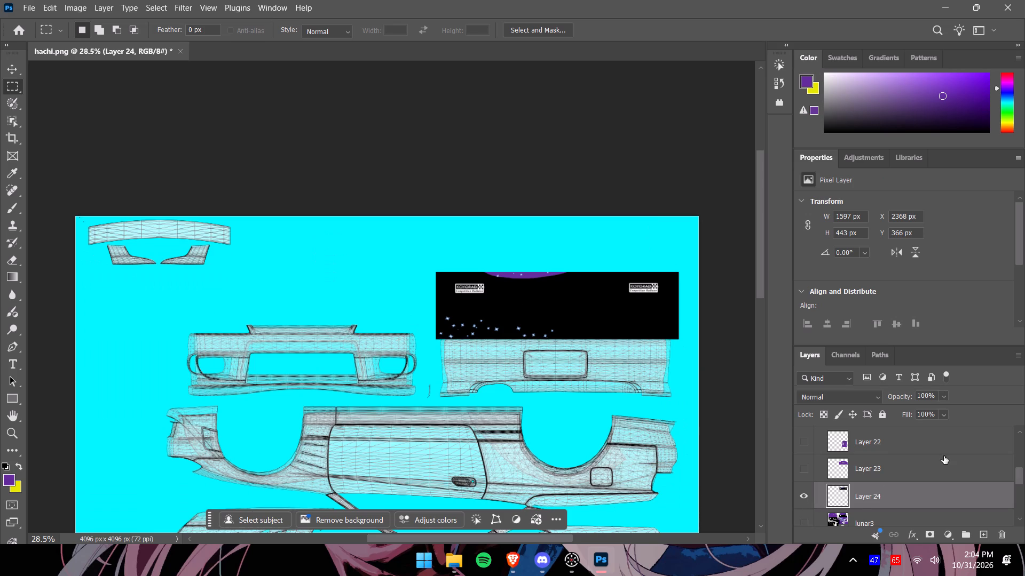
Lower Layer 24's opacity to 72% and move its black panel over the front bumper wireframe.
{"action": "left_click", "coordinate": [942, 396]}
{"action": "left_click_drag", "start_coordinate": [955, 411], "coordinate": [949, 411]}
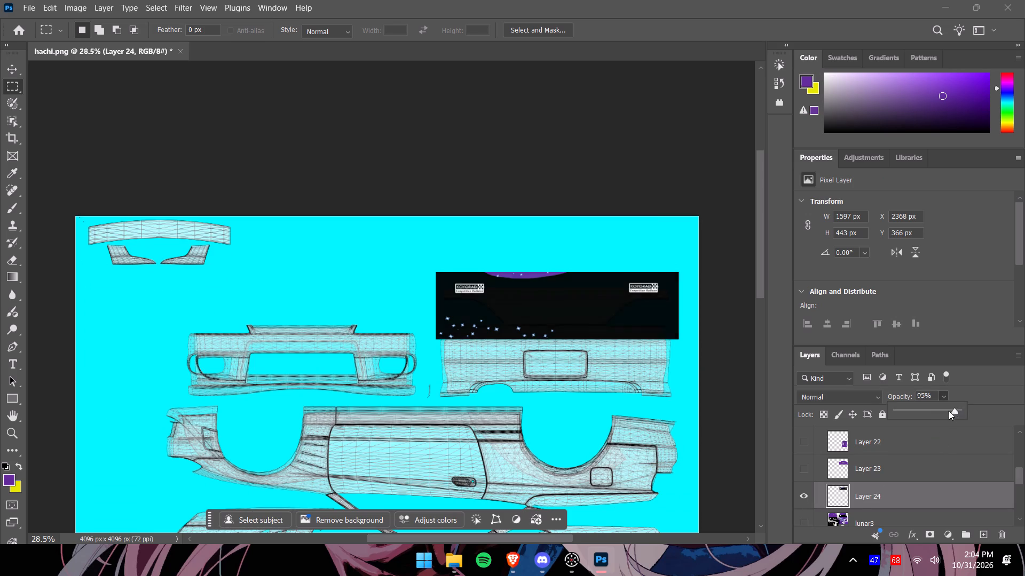
{"action": "left_click_drag", "start_coordinate": [949, 411], "coordinate": [941, 410]}
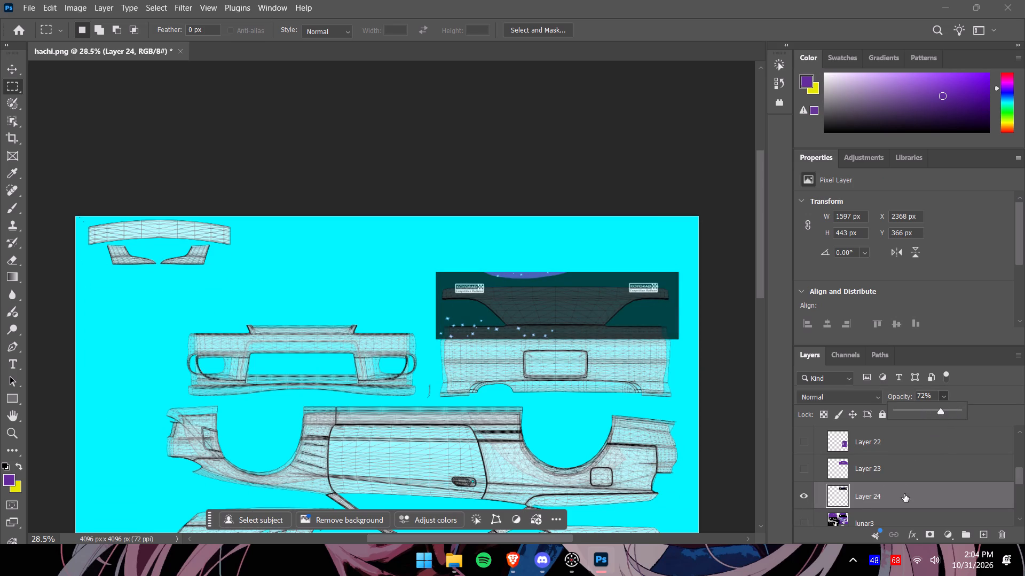
{"action": "left_click", "coordinate": [15, 71]}
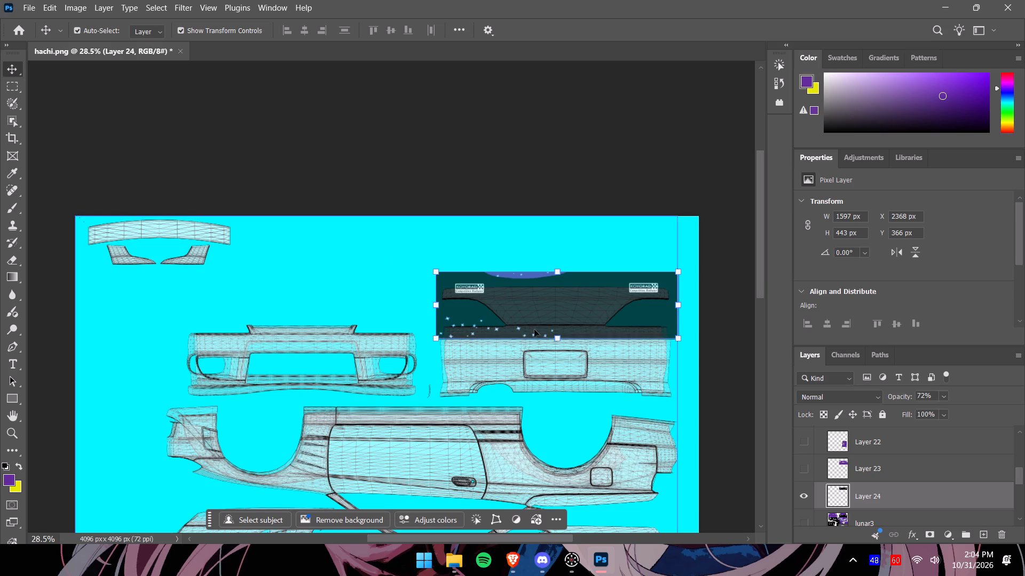
{"action": "left_click_drag", "start_coordinate": [549, 307], "coordinate": [294, 362]}
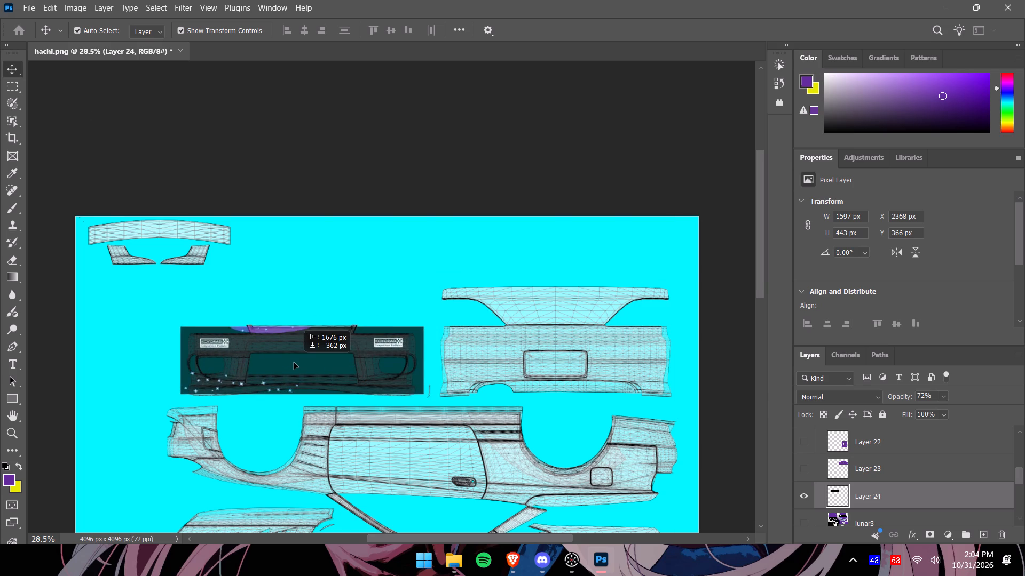
{"action": "left_click_drag", "start_coordinate": [294, 362], "coordinate": [294, 364]}
Stretch the black panel vertically to about 106% height, about 471 px, so it spans the front bumper wireframe.
{"action": "scroll", "coordinate": [294, 363], "scroll_direction": "up", "scroll_amount": 6, "text": "alt"}
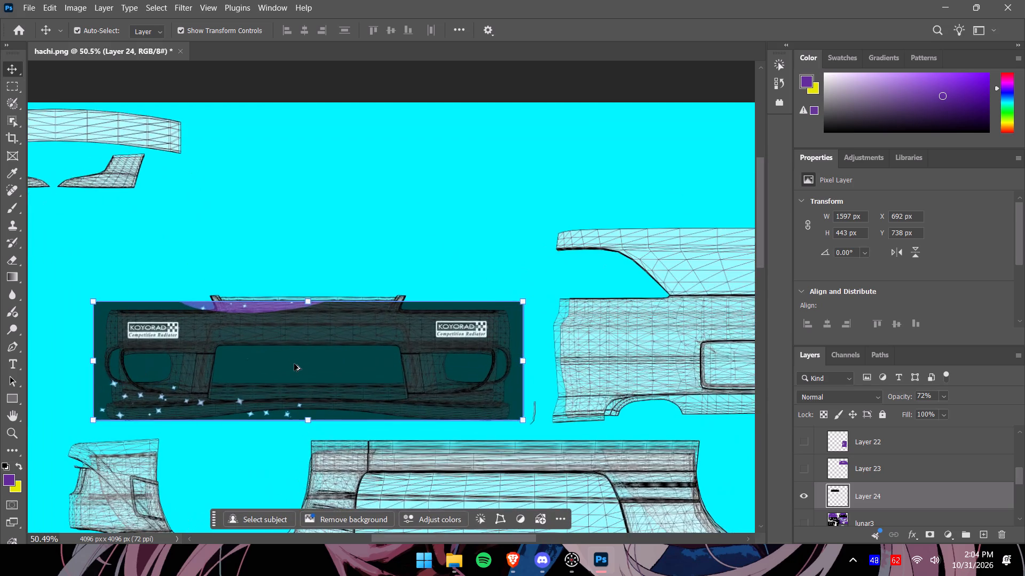
{"action": "scroll", "coordinate": [294, 364], "scroll_direction": "up", "scroll_amount": 3, "text": "alt"}
{"action": "scroll", "coordinate": [387, 343], "scroll_direction": "down", "scroll_amount": 1, "text": "alt"}
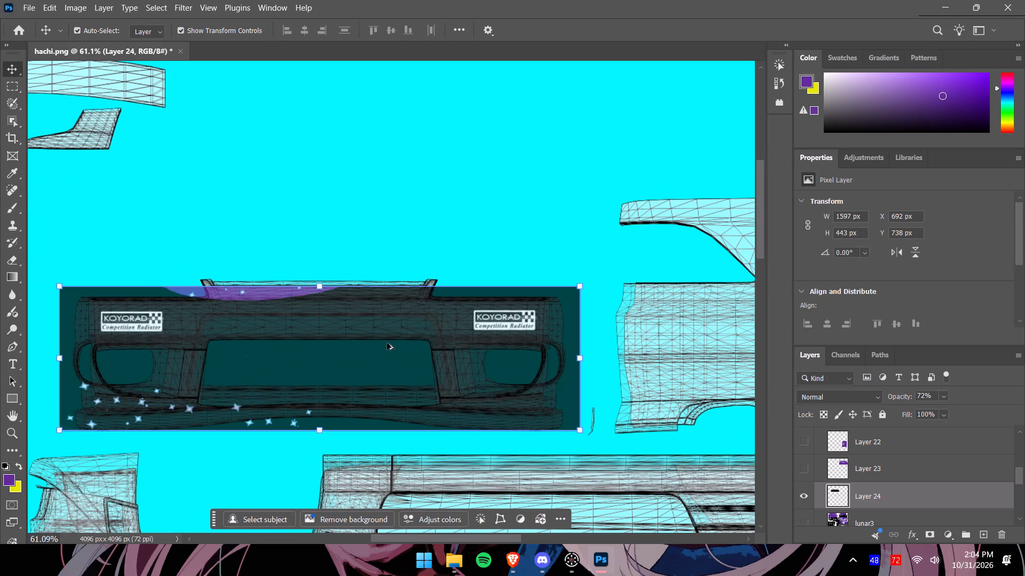
{"action": "left_click_drag", "start_coordinate": [321, 286], "coordinate": [321, 282]}
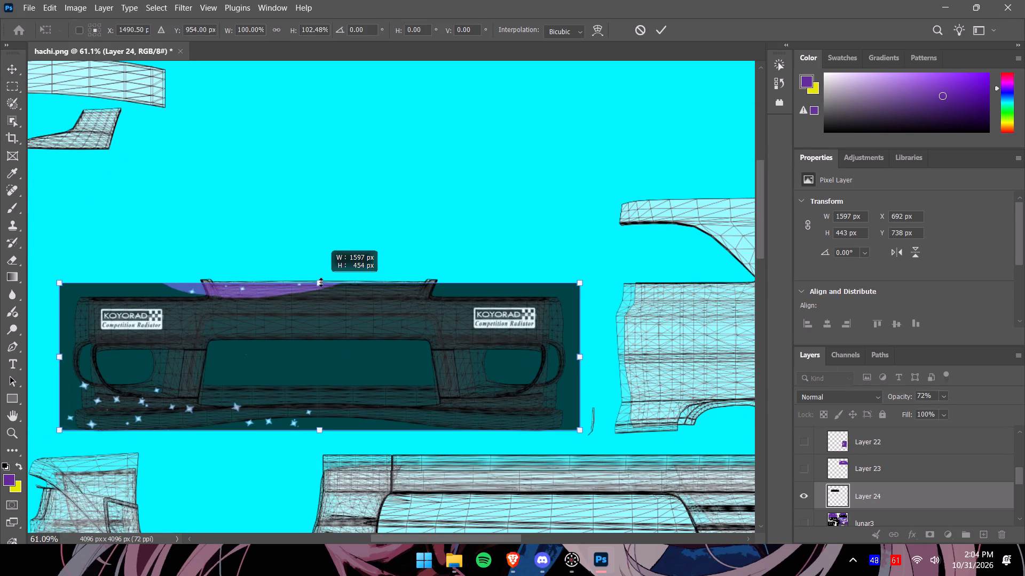
{"action": "left_click_drag", "start_coordinate": [321, 282], "coordinate": [322, 280]}
{"action": "left_click", "coordinate": [311, 324]}
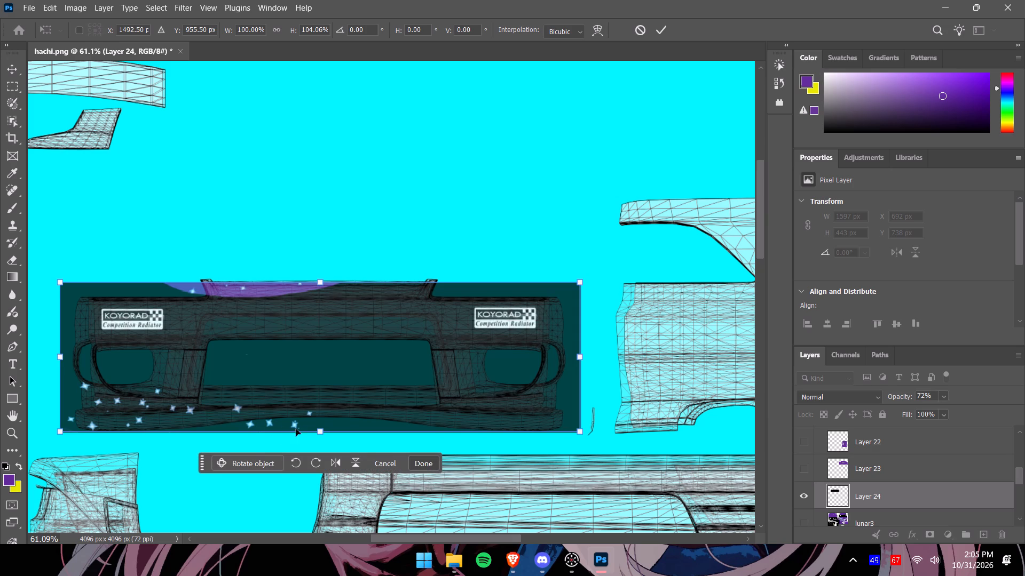
{"action": "left_click", "coordinate": [321, 433]}
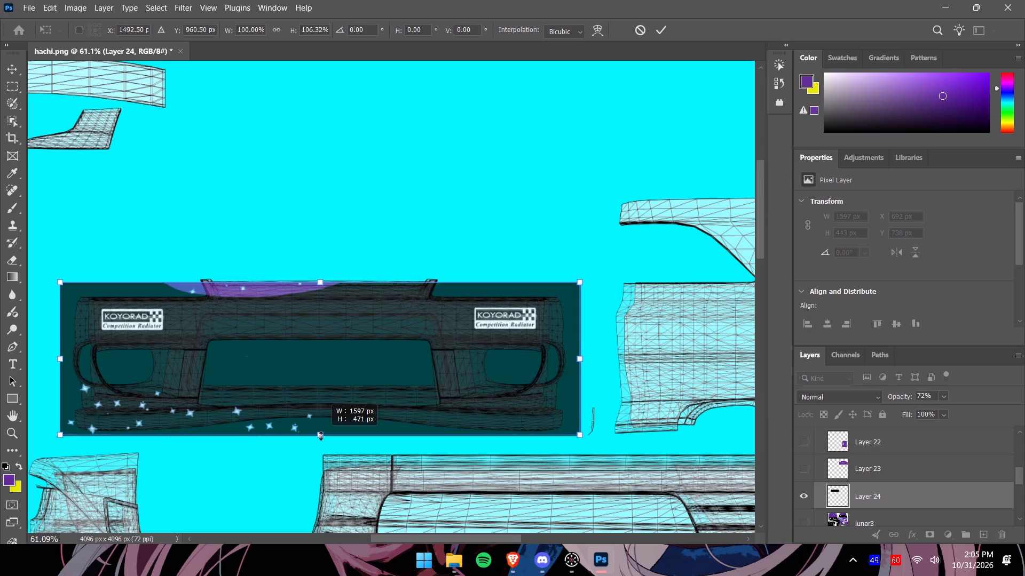
{"action": "scroll", "coordinate": [307, 352], "scroll_direction": "up", "scroll_amount": 3, "text": "alt"}
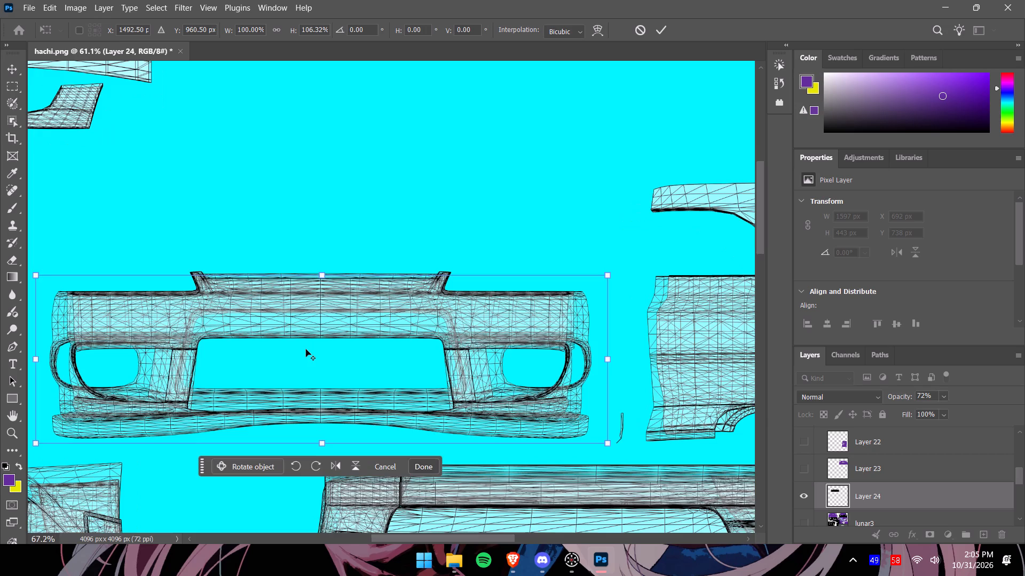
{"action": "scroll", "coordinate": [305, 348], "scroll_direction": "up", "scroll_amount": 2, "text": "alt"}
{"action": "scroll", "coordinate": [305, 347], "scroll_direction": "down", "scroll_amount": 3, "text": "alt"}
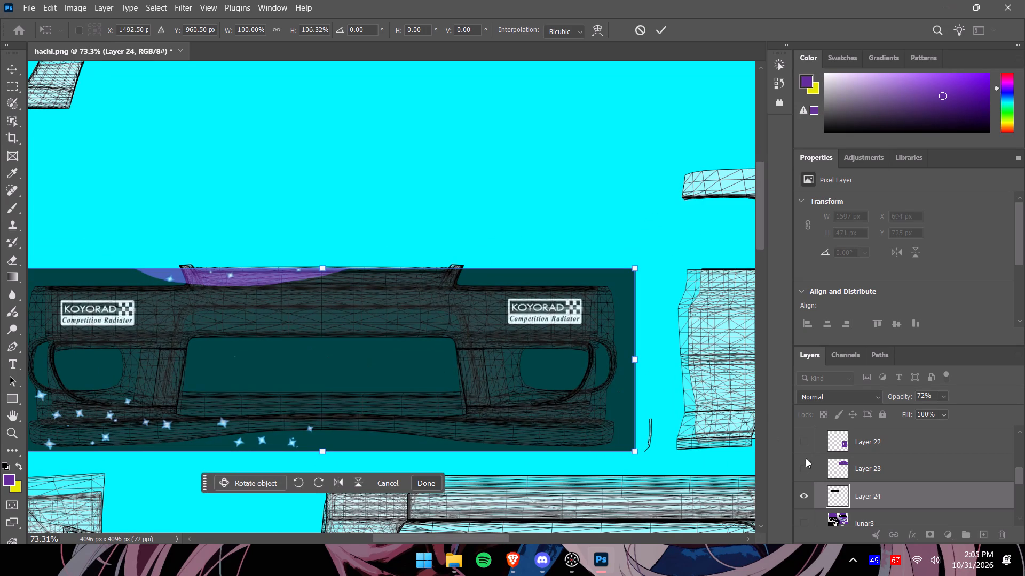
{"action": "scroll", "coordinate": [432, 294], "scroll_direction": "down", "scroll_amount": 2, "text": "alt"}
{"action": "scroll", "coordinate": [407, 213], "scroll_direction": "down", "scroll_amount": 3, "text": "alt"}
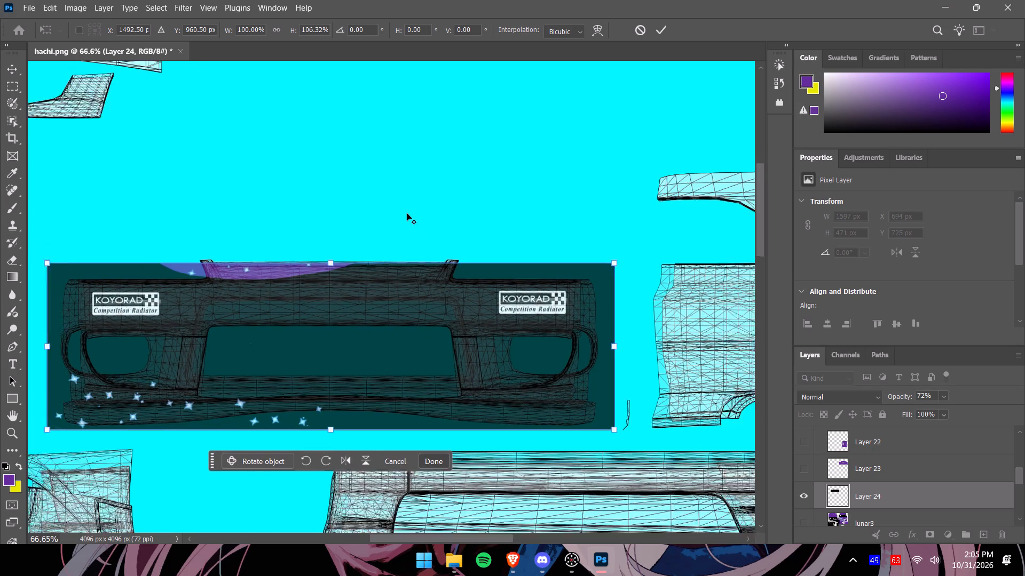
Restore Layer 24's opacity to 100%.
{"action": "left_click", "coordinate": [945, 391]}
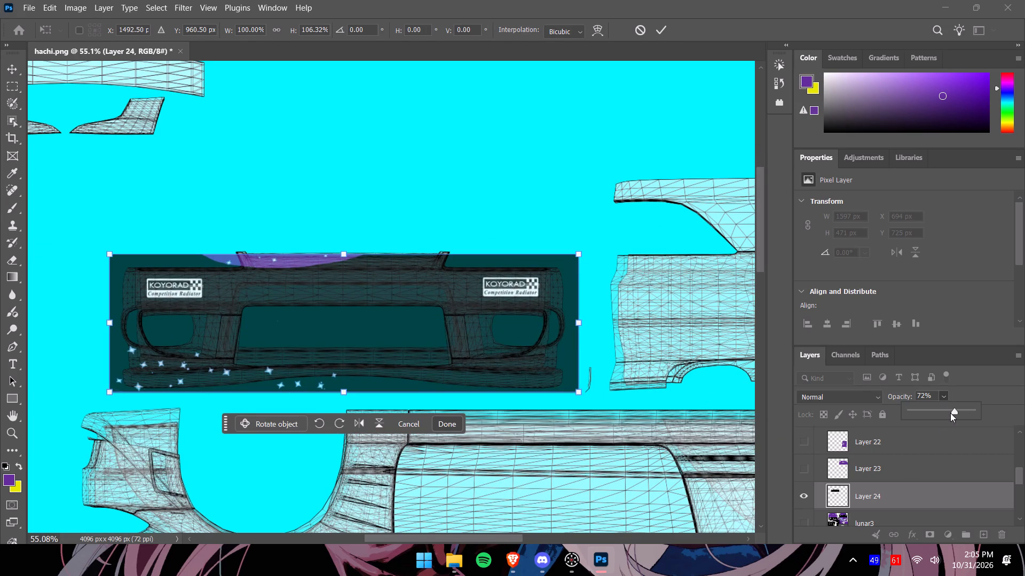
{"action": "left_click_drag", "start_coordinate": [950, 413], "coordinate": [1011, 418]}
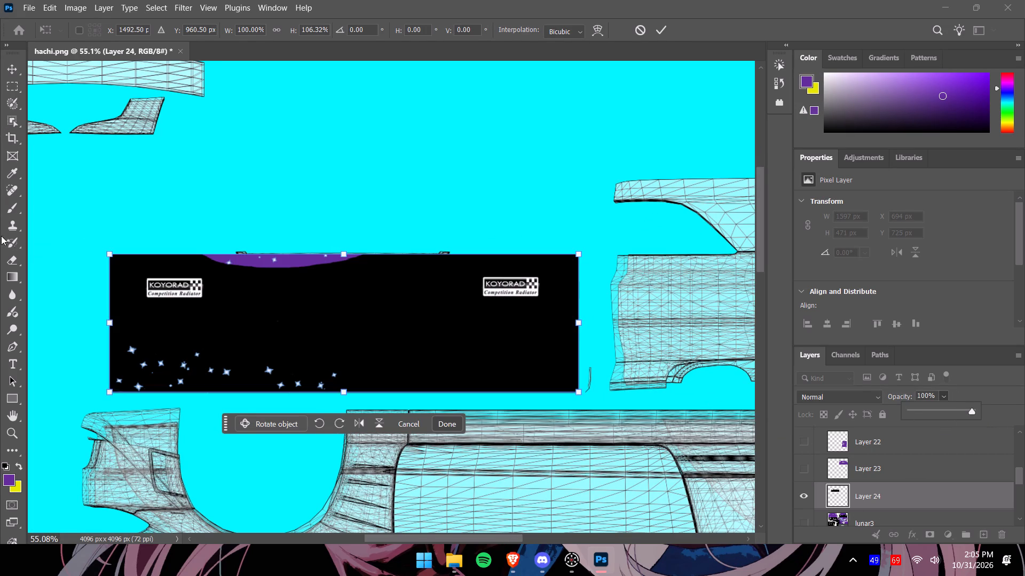
Sample the panel's black and brush over the purple patch, extending the black above the panel's top edge to cover the bumper's raised section.
{"action": "left_click", "coordinate": [17, 171]}
{"action": "left_click", "coordinate": [306, 308]}
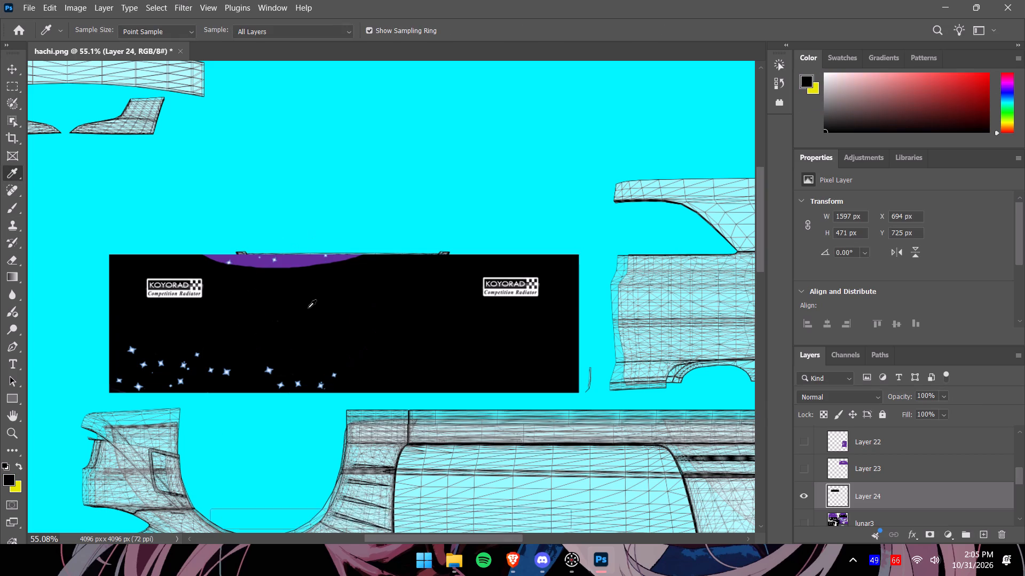
{"action": "scroll", "coordinate": [232, 247], "scroll_direction": "up", "scroll_amount": 5, "text": "alt"}
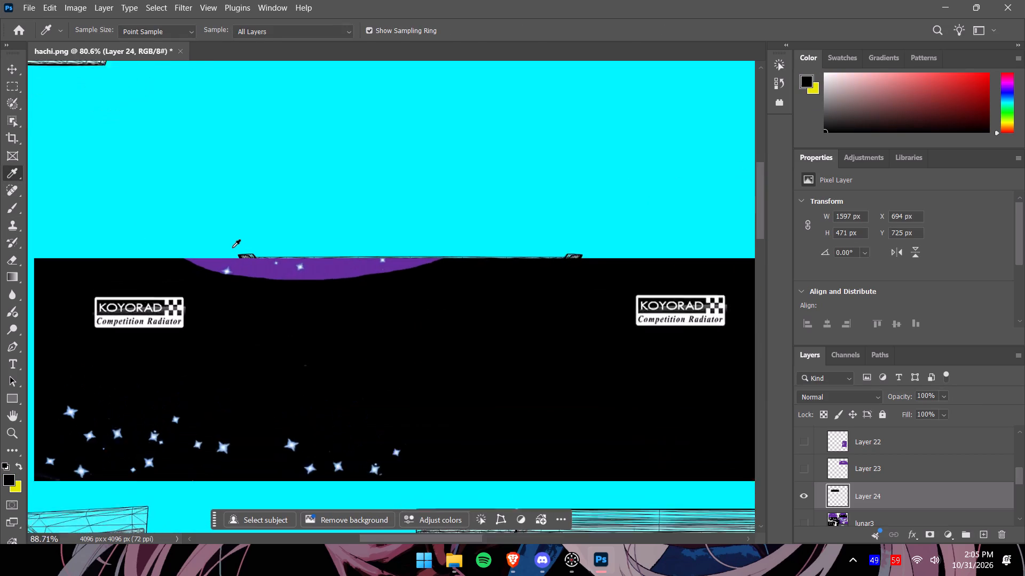
{"action": "scroll", "coordinate": [232, 247], "scroll_direction": "up", "scroll_amount": 1, "text": "alt"}
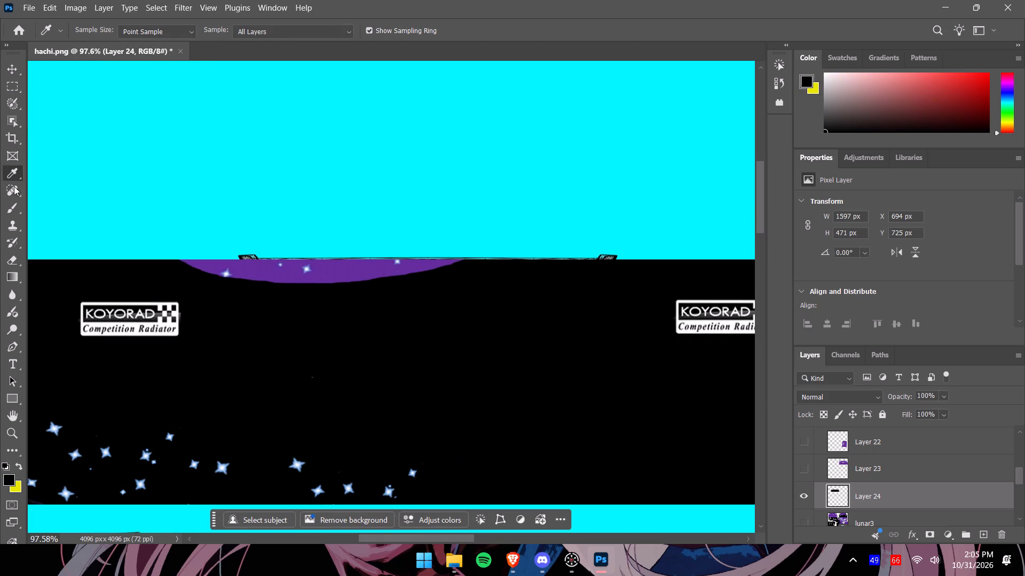
{"action": "left_click", "coordinate": [12, 207]}
{"action": "left_click_drag", "start_coordinate": [187, 263], "coordinate": [227, 269]}
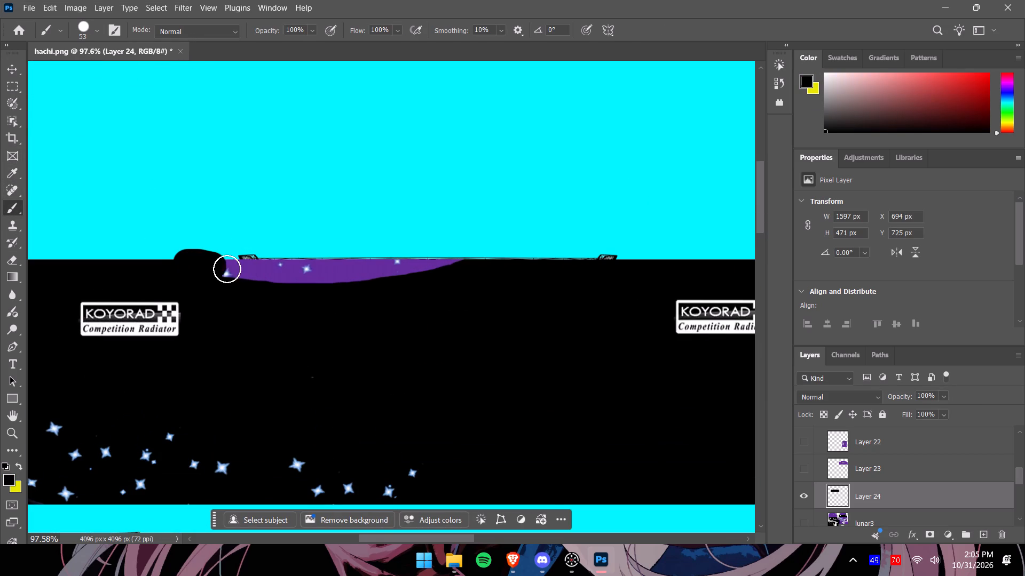
{"action": "left_click_drag", "start_coordinate": [227, 269], "coordinate": [436, 254]}
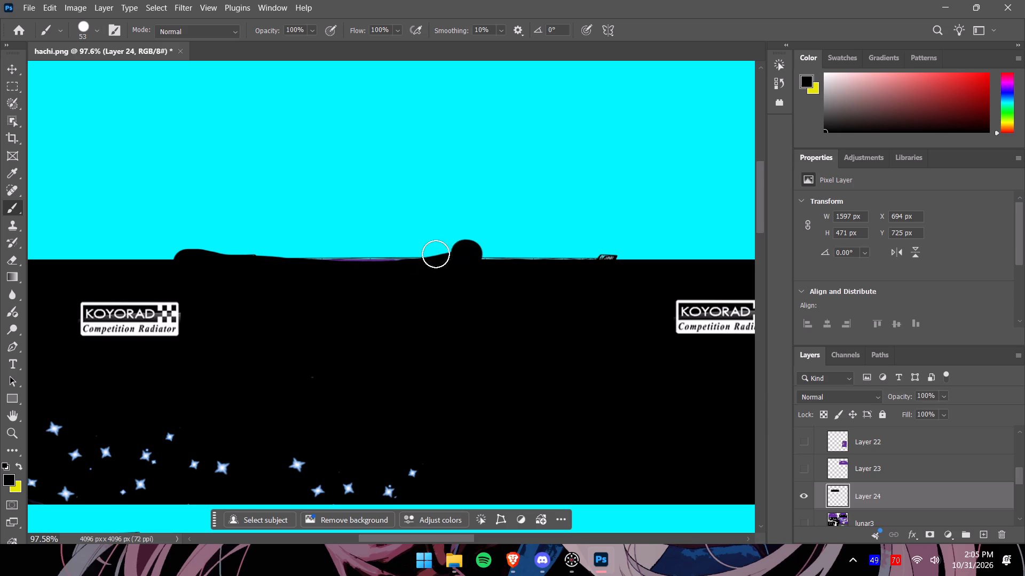
{"action": "left_click_drag", "start_coordinate": [436, 254], "coordinate": [207, 255]}
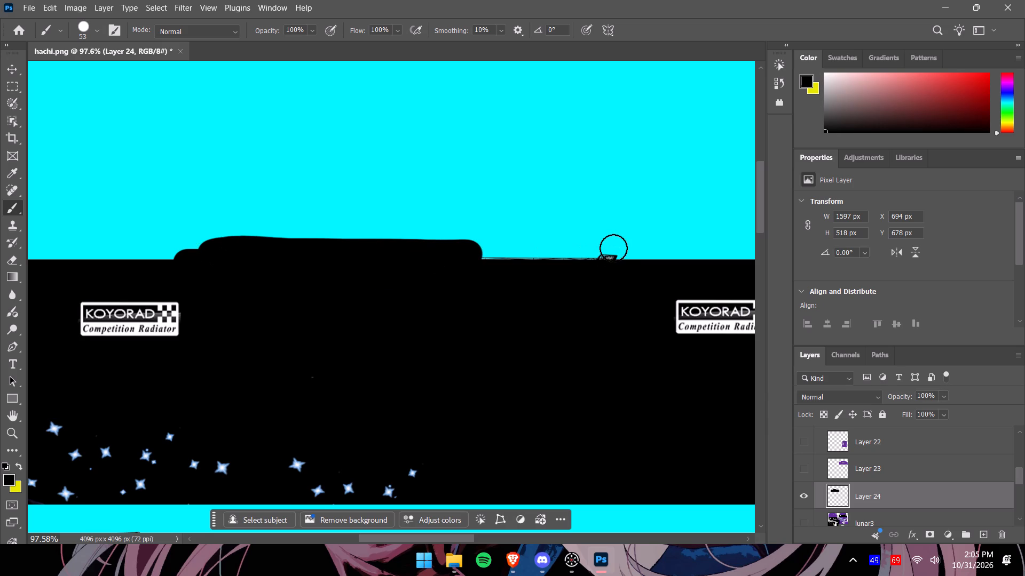
{"action": "left_click_drag", "start_coordinate": [612, 252], "coordinate": [452, 253]}
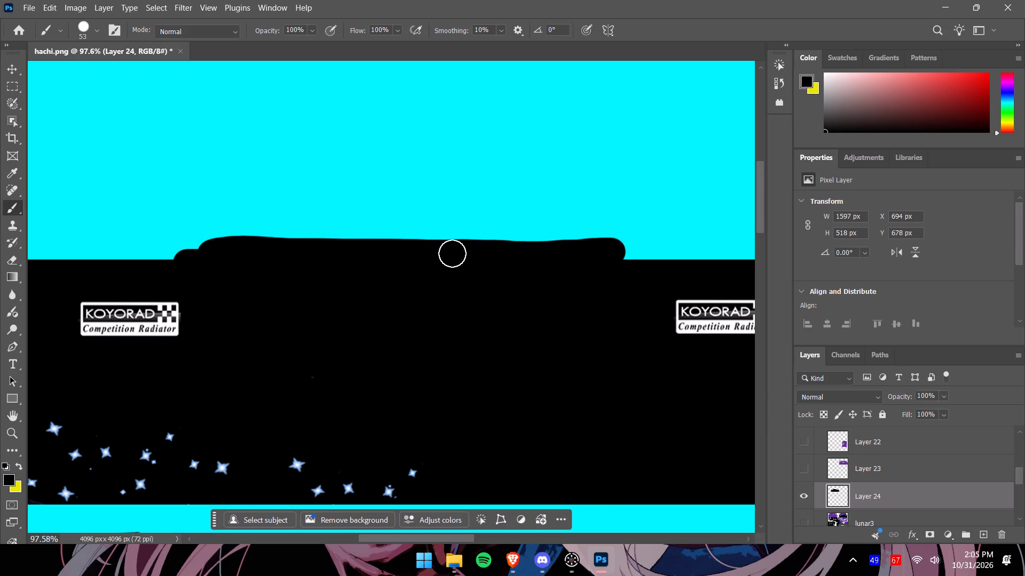
Show Layers 16 to 23 again so all the fitted lunar3 pieces appear together with the front bumper panel.
{"action": "scroll", "coordinate": [452, 253], "scroll_direction": "down", "scroll_amount": 6, "text": "alt"}
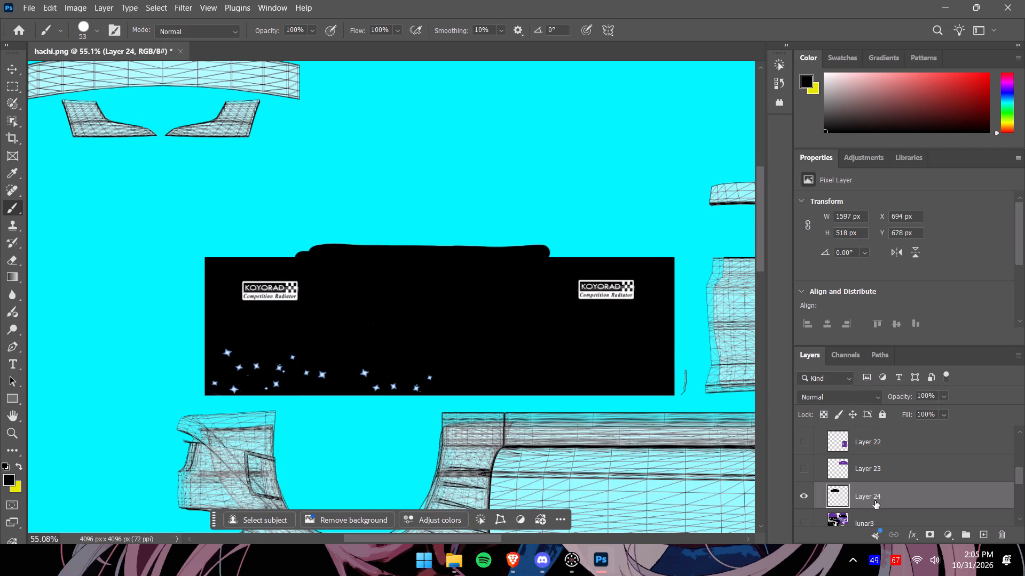
{"action": "scroll", "coordinate": [875, 501], "scroll_direction": "down", "scroll_amount": 1}
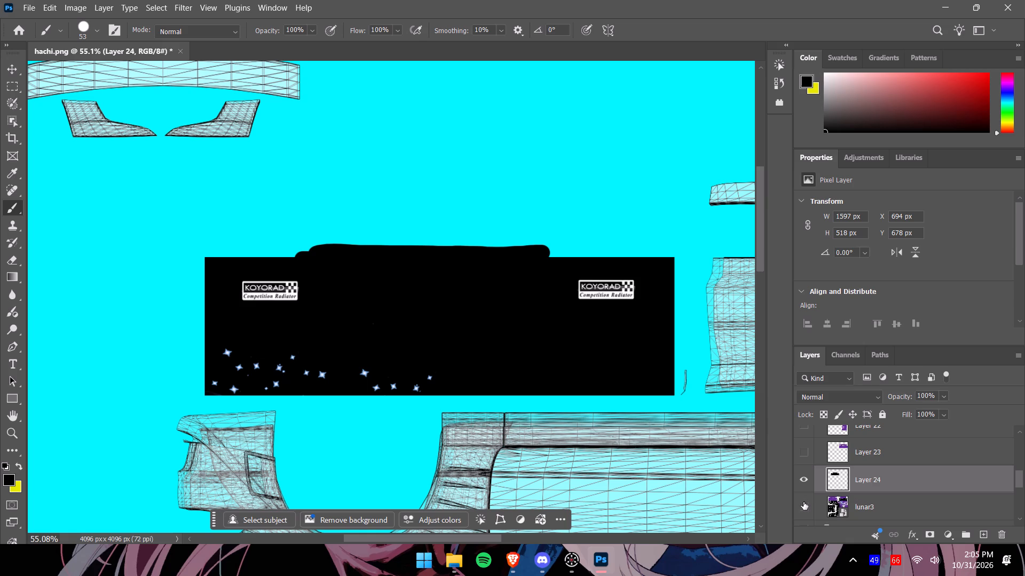
{"action": "scroll", "coordinate": [652, 464], "scroll_direction": "down", "scroll_amount": 3, "text": "alt"}
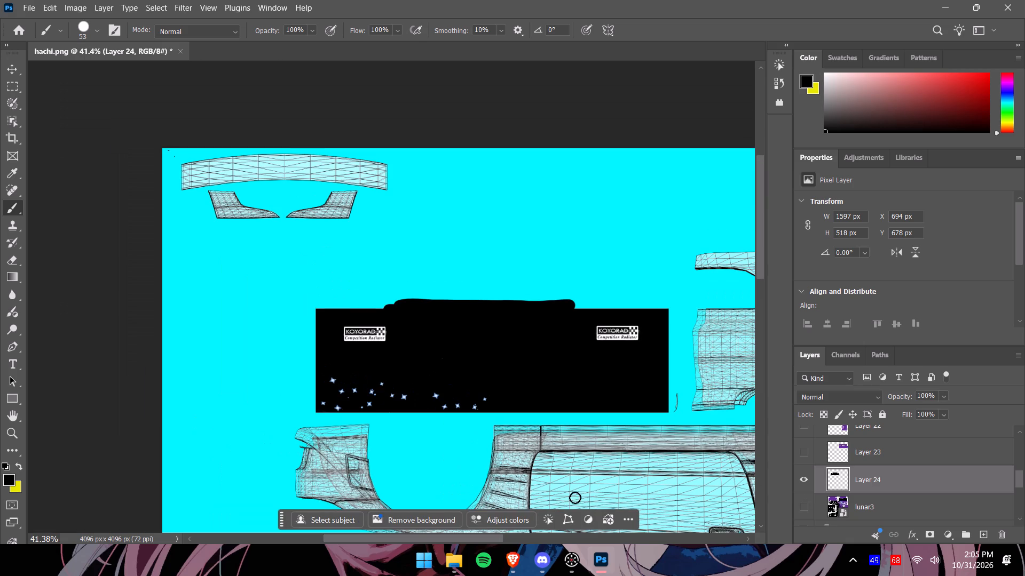
{"action": "left_click_drag", "start_coordinate": [493, 540], "coordinate": [525, 538]}
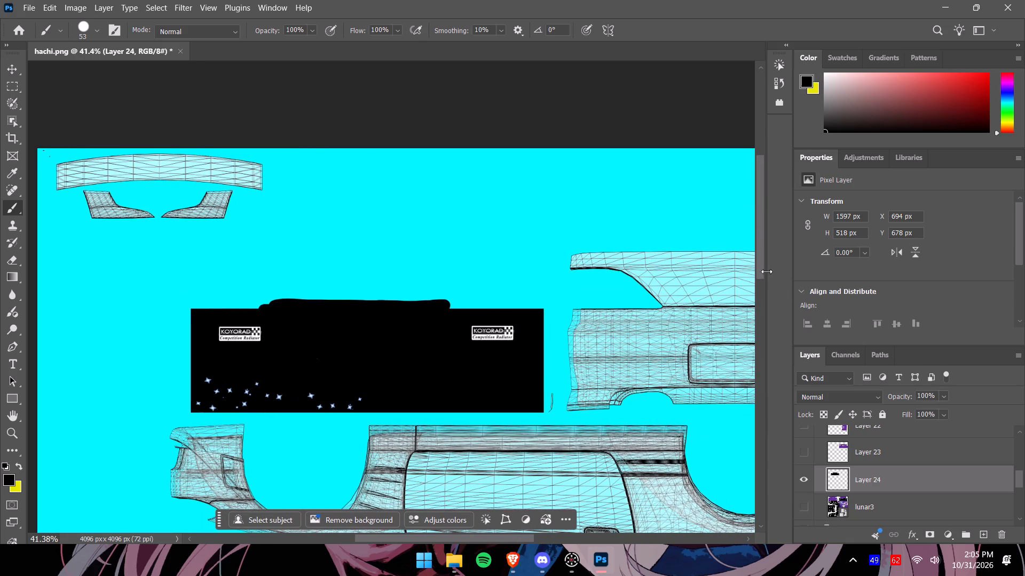
{"action": "left_click_drag", "start_coordinate": [760, 273], "coordinate": [763, 337]}
{"action": "scroll", "coordinate": [691, 357], "scroll_direction": "down", "scroll_amount": 3, "text": "alt"}
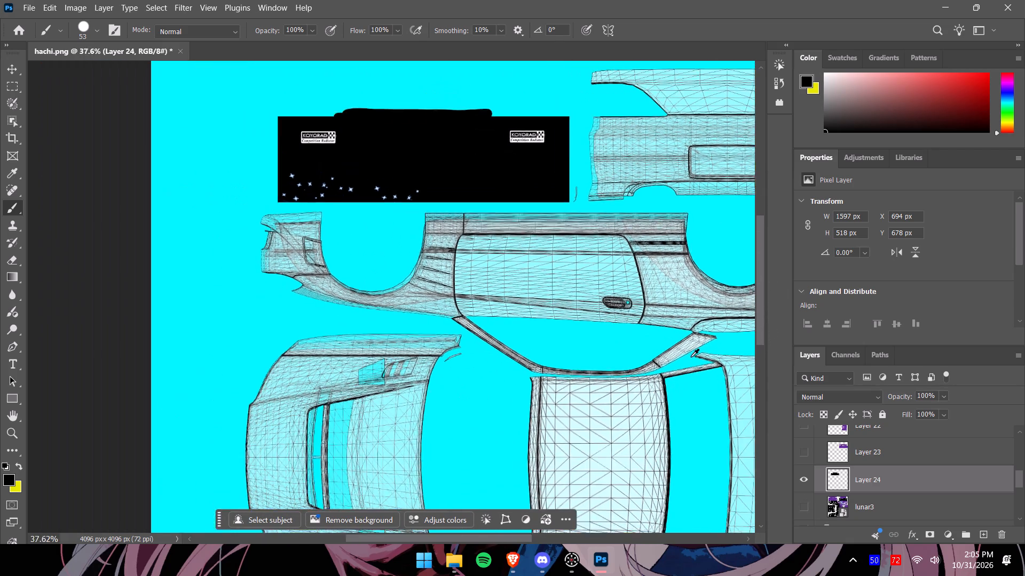
{"action": "scroll", "coordinate": [729, 353], "scroll_direction": "down", "scroll_amount": 3, "text": "alt"}
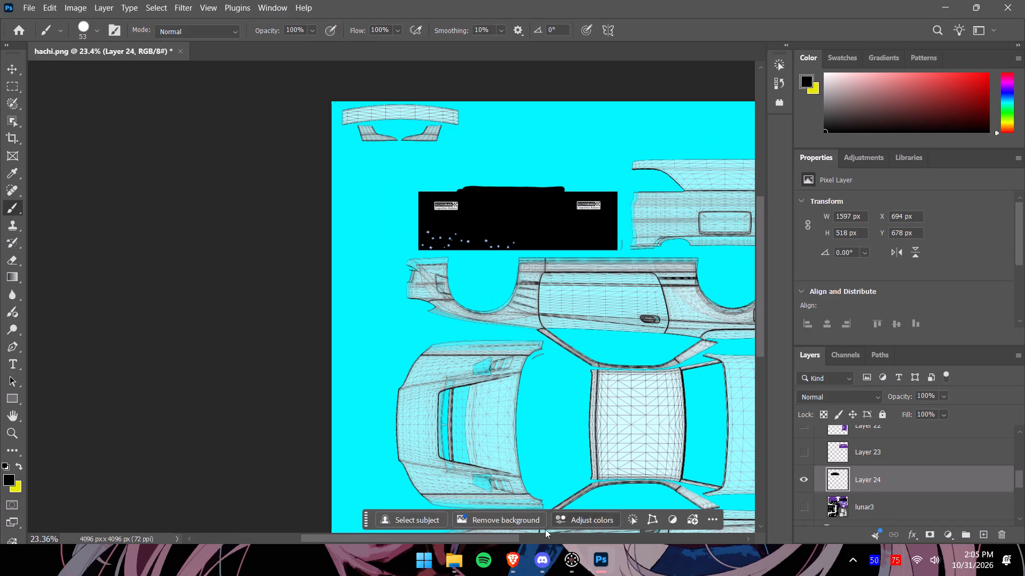
{"action": "left_click_drag", "start_coordinate": [506, 539], "coordinate": [562, 535]}
{"action": "left_click_drag", "start_coordinate": [763, 351], "coordinate": [764, 359]}
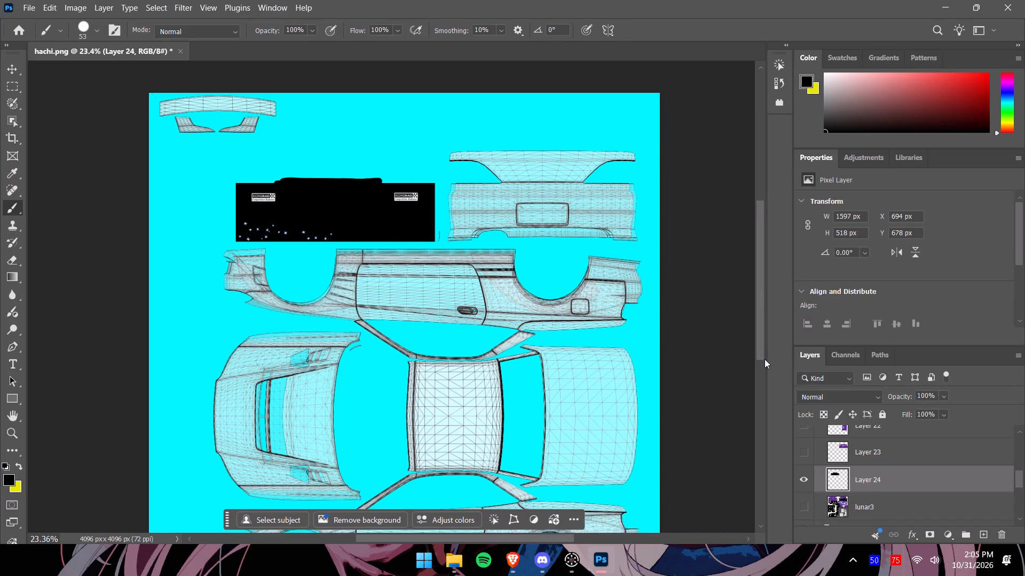
{"action": "left_click_drag", "start_coordinate": [764, 359], "coordinate": [773, 385]}
{"action": "left_click", "coordinate": [803, 453]}
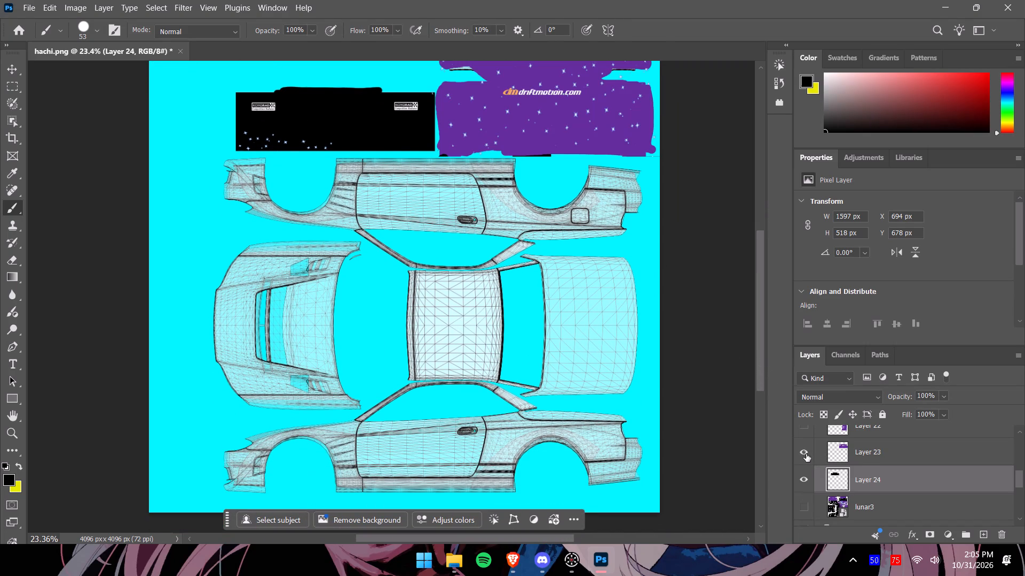
{"action": "scroll", "coordinate": [806, 454], "scroll_direction": "up", "scroll_amount": 1}
{"action": "left_click", "coordinate": [803, 442]}
{"action": "scroll", "coordinate": [803, 442], "scroll_direction": "up", "scroll_amount": 1}
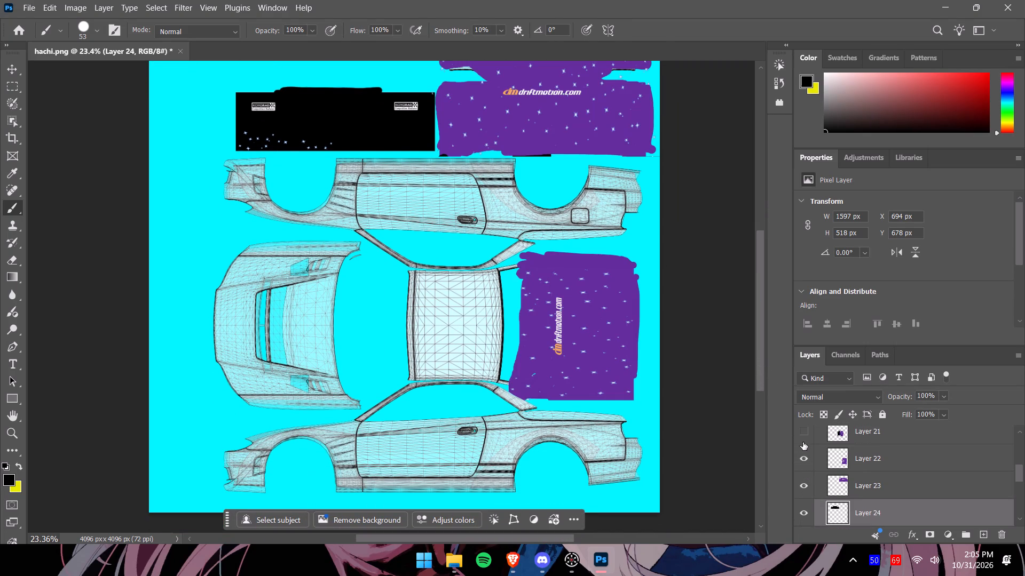
{"action": "scroll", "coordinate": [803, 442], "scroll_direction": "up", "scroll_amount": 1}
{"action": "left_click", "coordinate": [805, 447]}
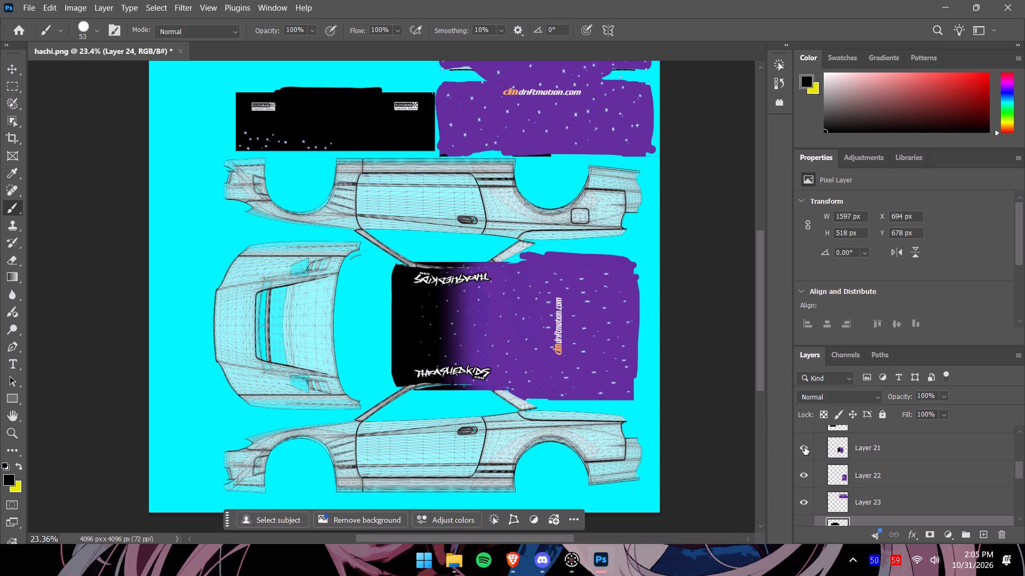
{"action": "scroll", "coordinate": [805, 449], "scroll_direction": "up", "scroll_amount": 1}
{"action": "left_click", "coordinate": [803, 439]}
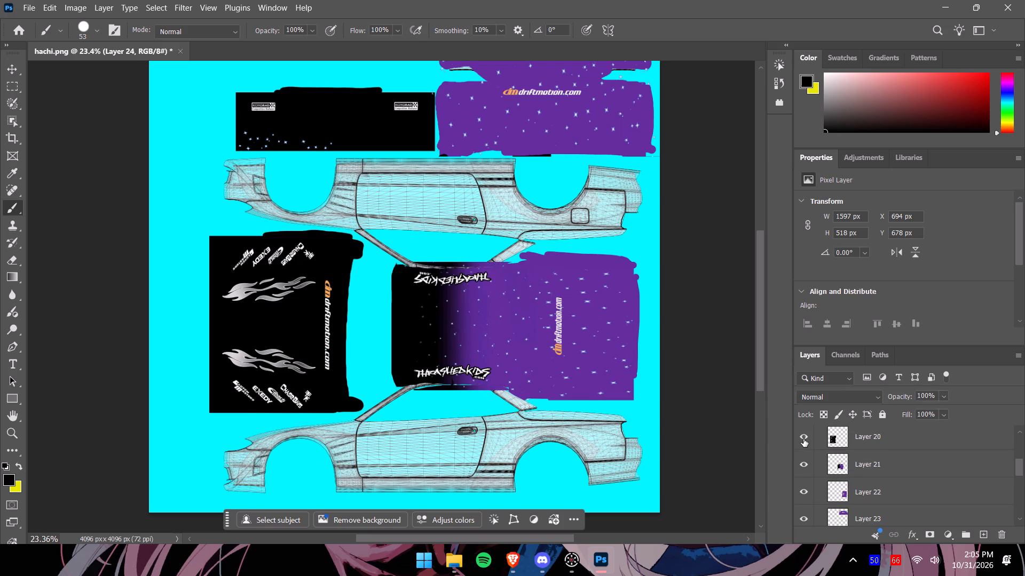
{"action": "scroll", "coordinate": [803, 439], "scroll_direction": "up", "scroll_amount": 3}
{"action": "left_click", "coordinate": [806, 457]}
{"action": "left_click", "coordinate": [805, 431]}
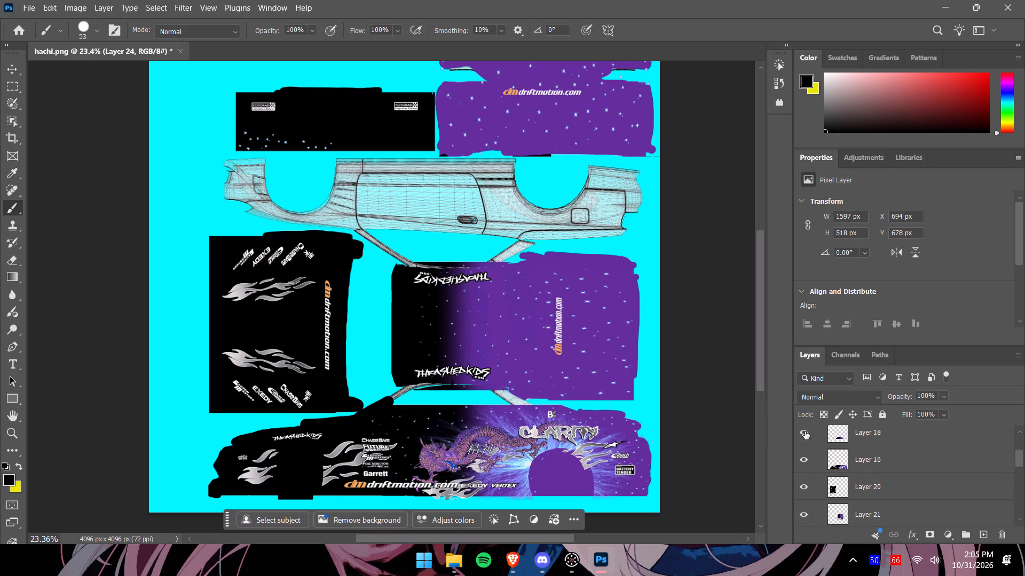
{"action": "scroll", "coordinate": [810, 442], "scroll_direction": "up", "scroll_amount": 3}
{"action": "left_click", "coordinate": [806, 447]}
{"action": "left_click", "coordinate": [803, 430]}
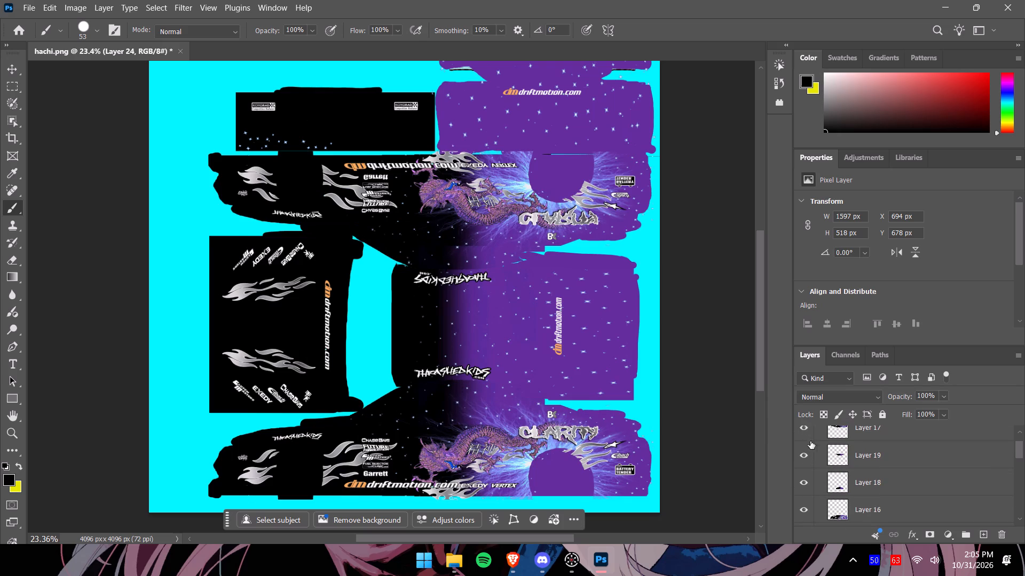
{"action": "scroll", "coordinate": [814, 446], "scroll_direction": "up", "scroll_amount": 3}
{"action": "scroll", "coordinate": [815, 458], "scroll_direction": "down", "scroll_amount": 10}
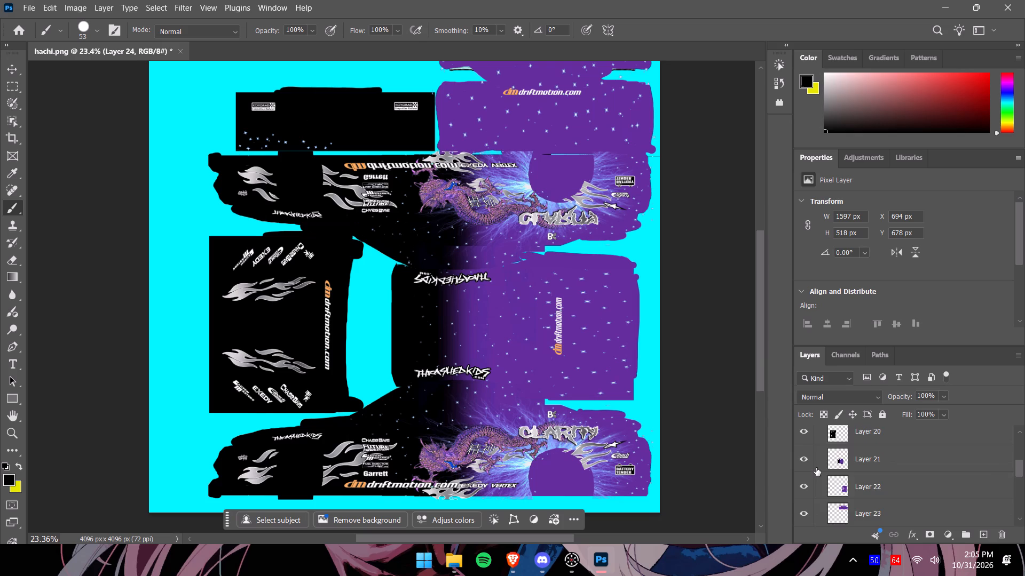
Sample the rear panel's purple and brush on Layer 23 over the uncovered wireframe slivers under both ends of its upper strip.
{"action": "scroll", "coordinate": [816, 468], "scroll_direction": "down", "scroll_amount": 4}
{"action": "scroll", "coordinate": [815, 469], "scroll_direction": "up", "scroll_amount": 9}
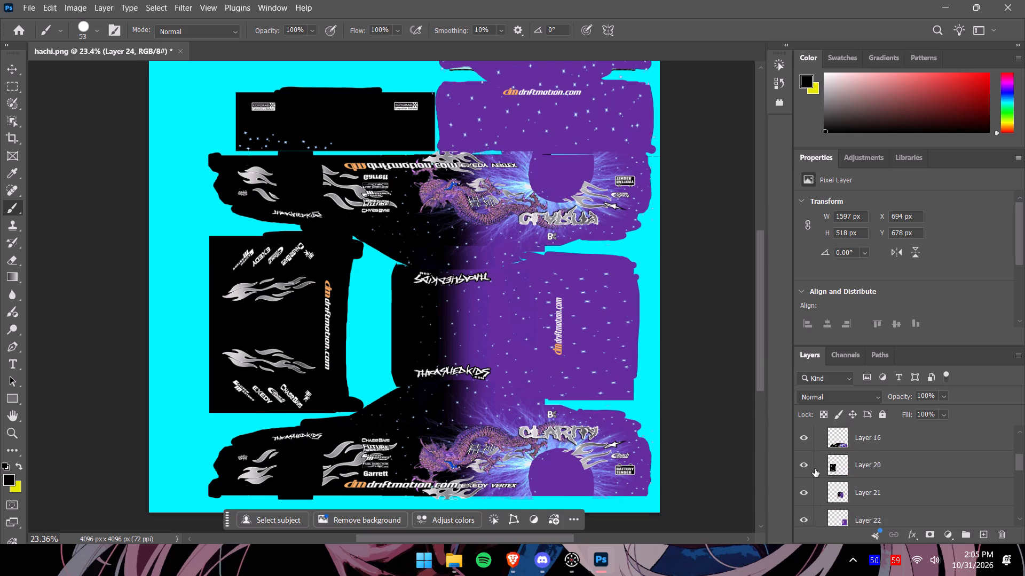
{"action": "scroll", "coordinate": [815, 469], "scroll_direction": "up", "scroll_amount": 11}
{"action": "left_click_drag", "start_coordinate": [761, 367], "coordinate": [751, 330]}
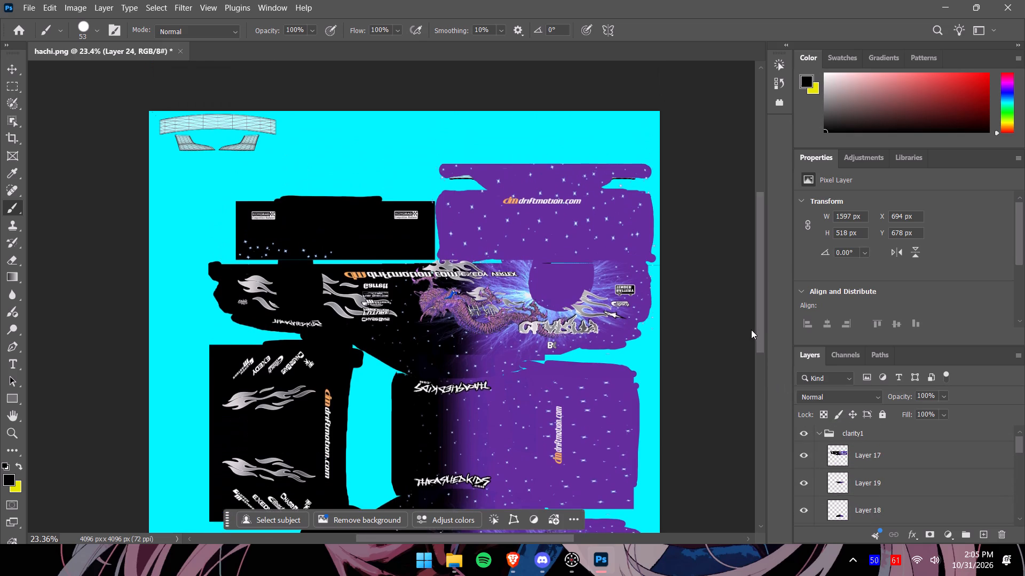
{"action": "left_click_drag", "start_coordinate": [751, 330], "coordinate": [750, 311]}
{"action": "scroll", "coordinate": [540, 217], "scroll_direction": "up", "scroll_amount": 15, "text": "alt"}
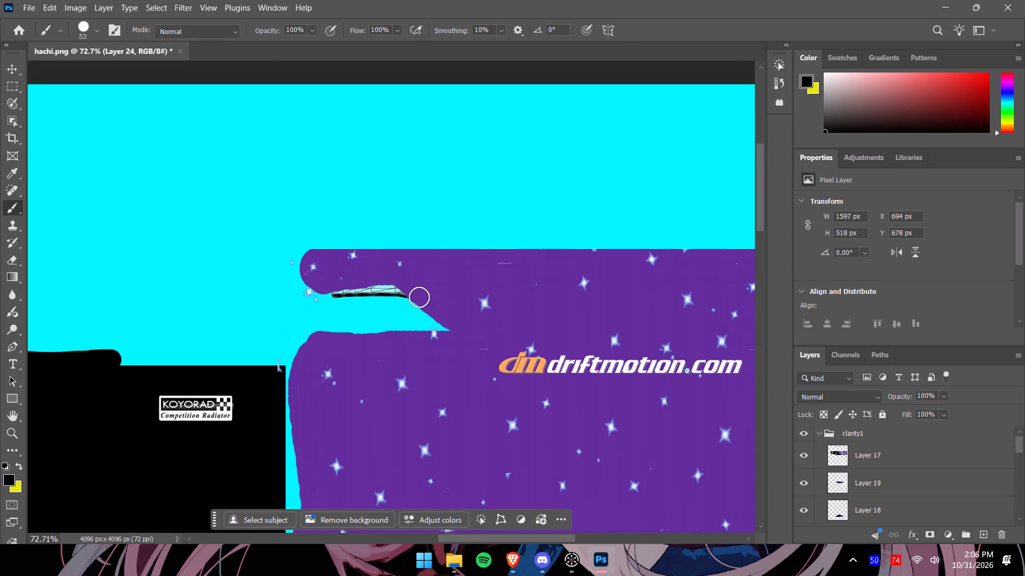
{"action": "left_click", "coordinate": [437, 282], "text": "alt"}
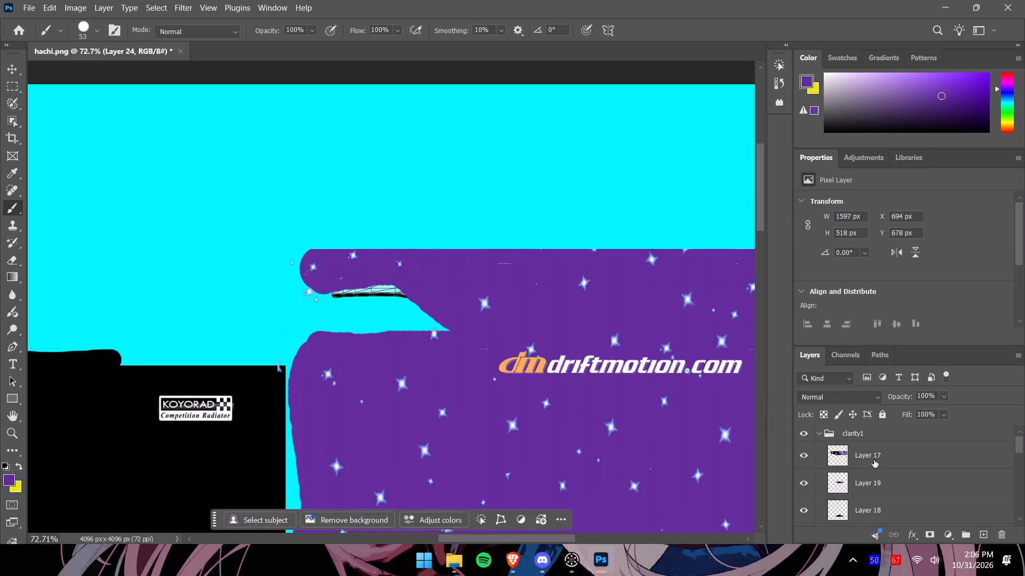
{"action": "scroll", "coordinate": [861, 474], "scroll_direction": "down", "scroll_amount": 9}
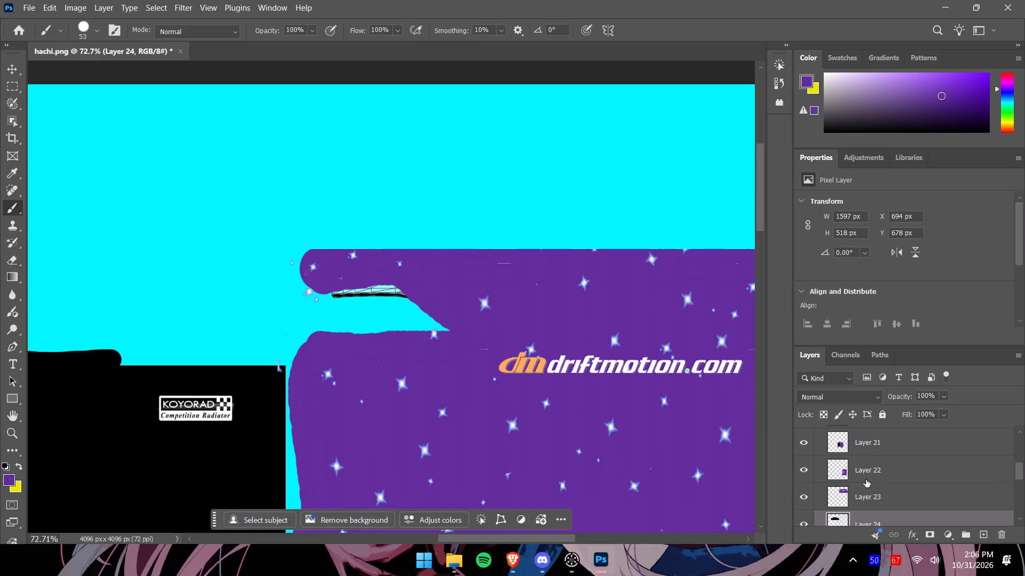
{"action": "left_click", "coordinate": [874, 495]}
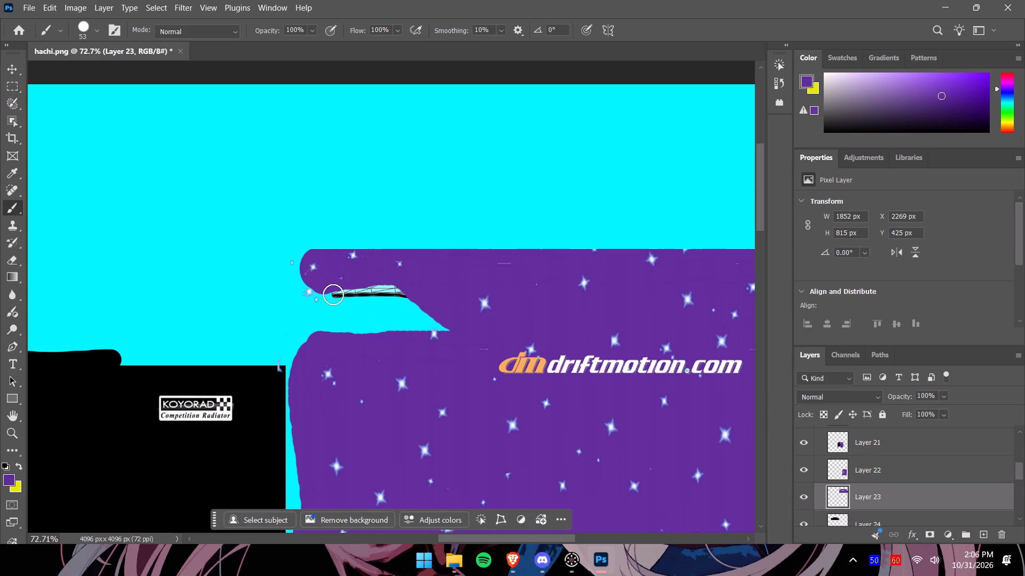
{"action": "left_click_drag", "start_coordinate": [334, 294], "coordinate": [414, 300]}
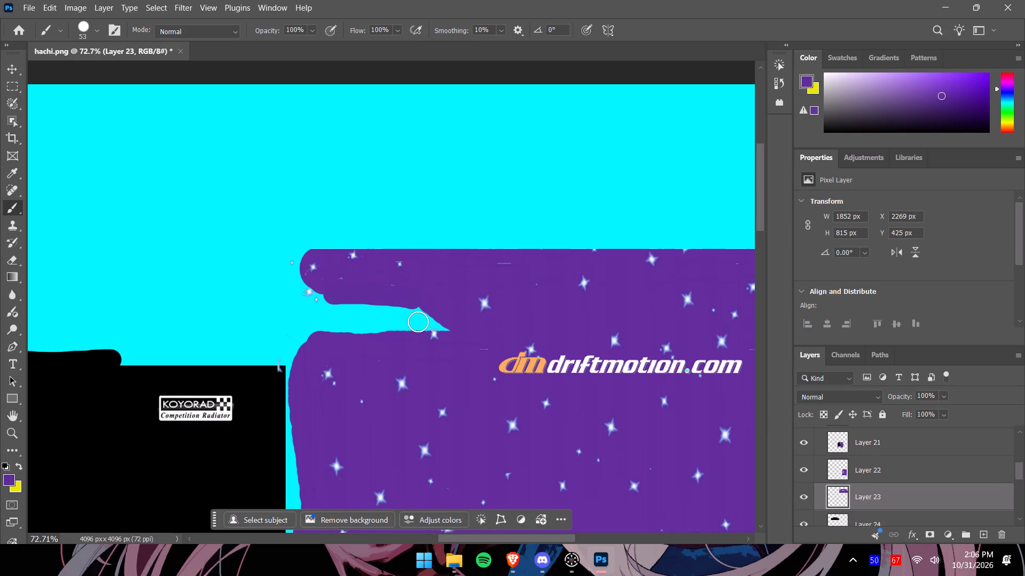
{"action": "left_click_drag", "start_coordinate": [491, 538], "coordinate": [569, 539]}
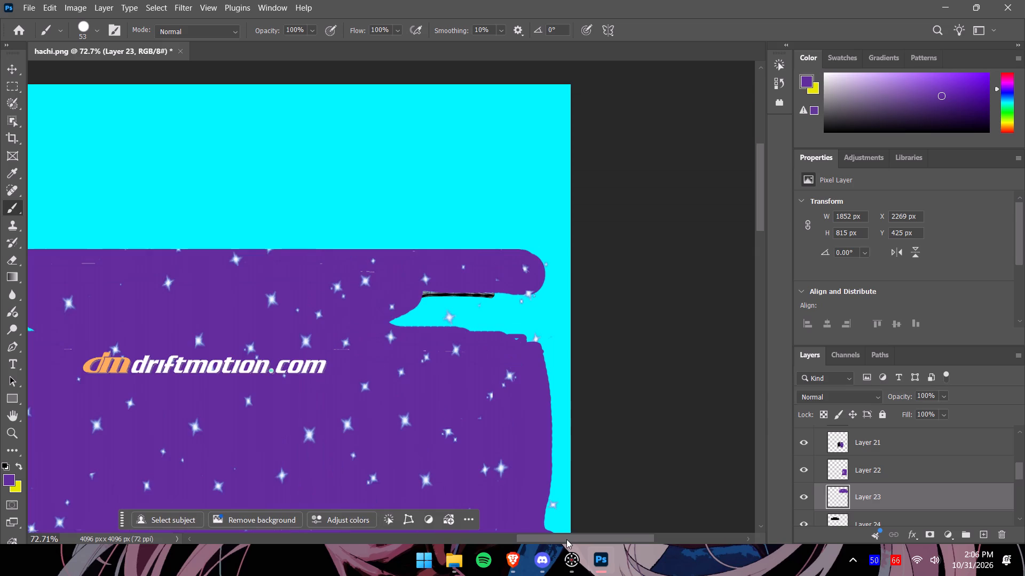
{"action": "left_click_drag", "start_coordinate": [423, 294], "coordinate": [498, 297]}
Collapse the clarity1 layer group and hide it so only the bare template shows.
{"action": "scroll", "coordinate": [496, 298], "scroll_direction": "down", "scroll_amount": 15, "text": "alt"}
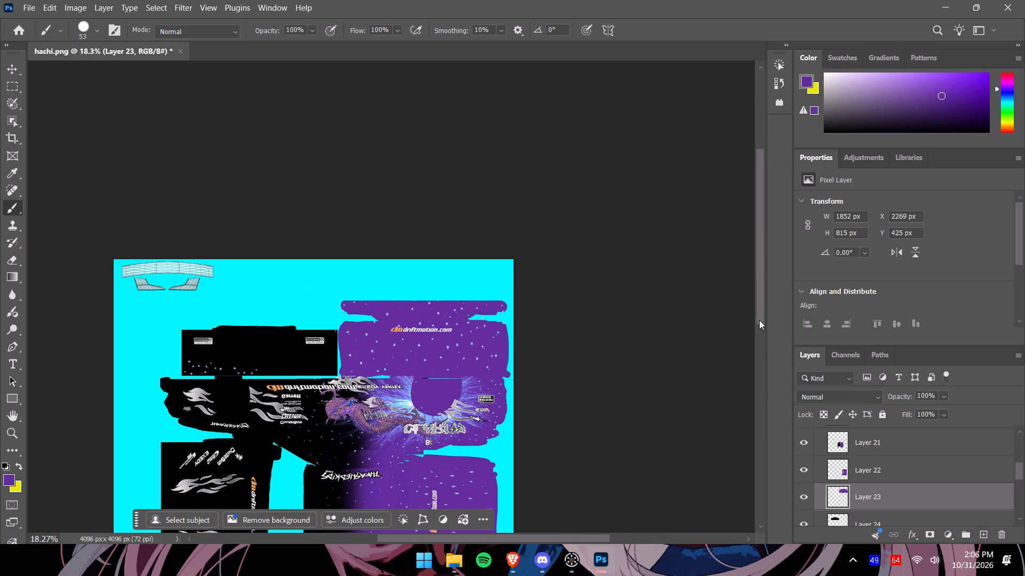
{"action": "left_click_drag", "start_coordinate": [759, 316], "coordinate": [775, 374]}
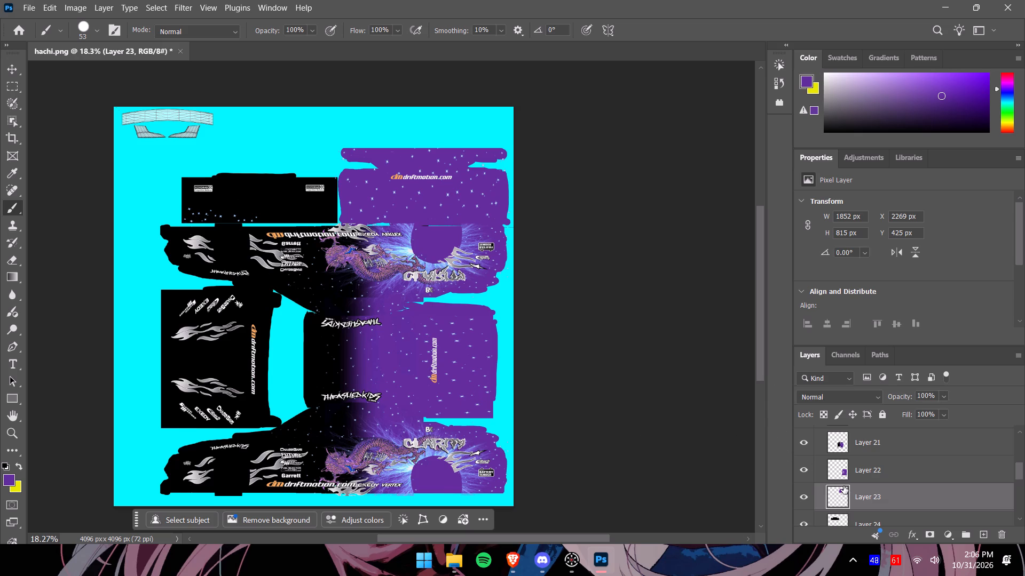
{"action": "scroll", "coordinate": [862, 490], "scroll_direction": "down", "scroll_amount": 5}
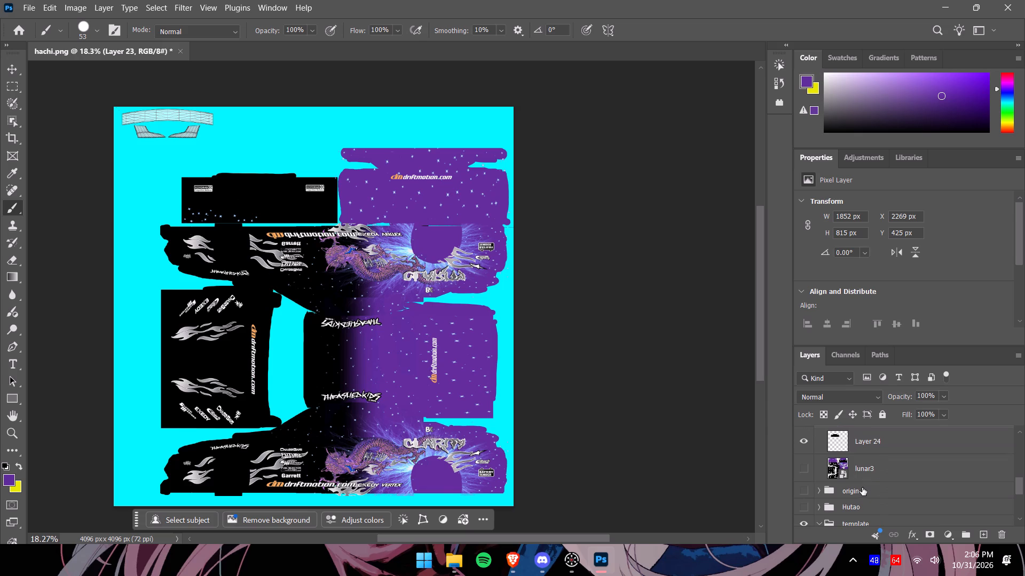
{"action": "scroll", "coordinate": [862, 485], "scroll_direction": "up", "scroll_amount": 19}
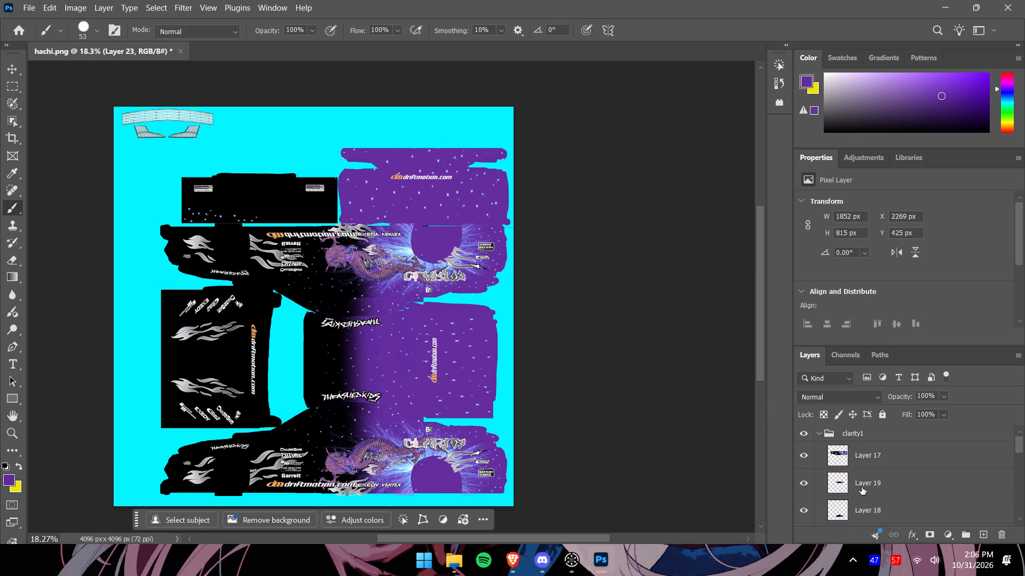
{"action": "left_click", "coordinate": [818, 438]}
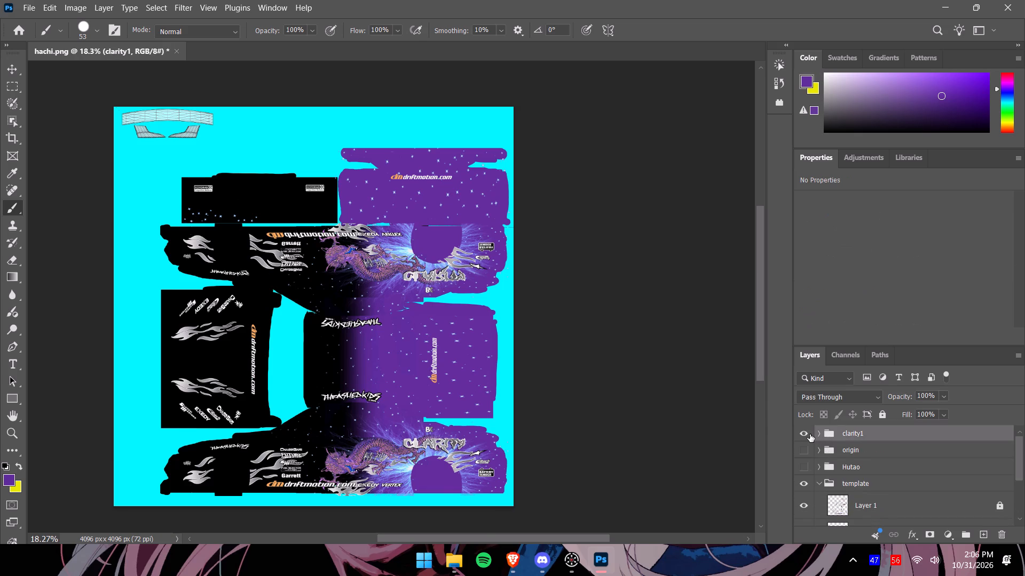
{"action": "left_click", "coordinate": [809, 434]}
{"action": "left_click_drag", "start_coordinate": [755, 364], "coordinate": [757, 369]}
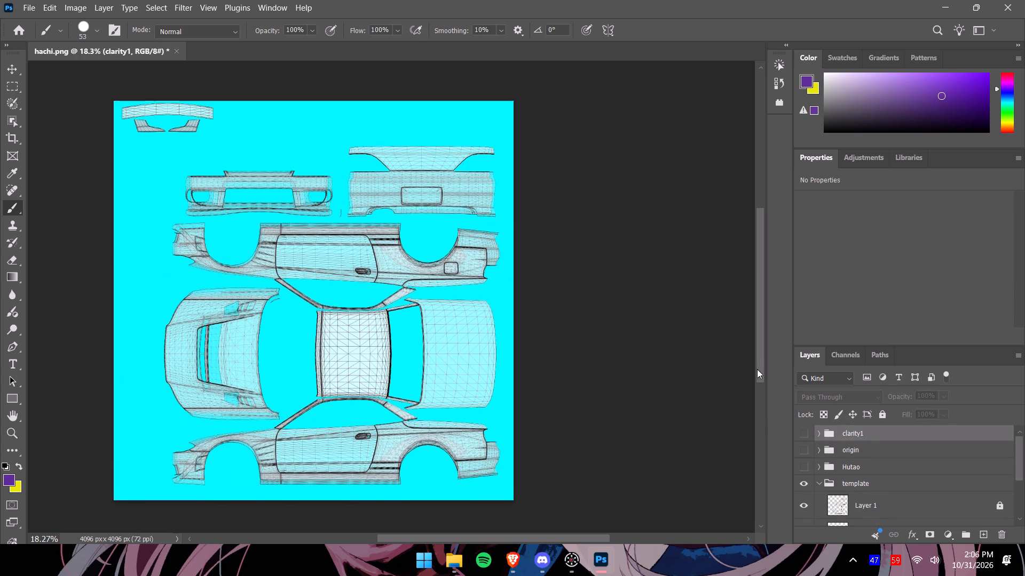
{"action": "left_click_drag", "start_coordinate": [757, 369], "coordinate": [762, 359]}
{"action": "scroll", "coordinate": [640, 375], "scroll_direction": "down", "scroll_amount": 5, "text": "alt"}
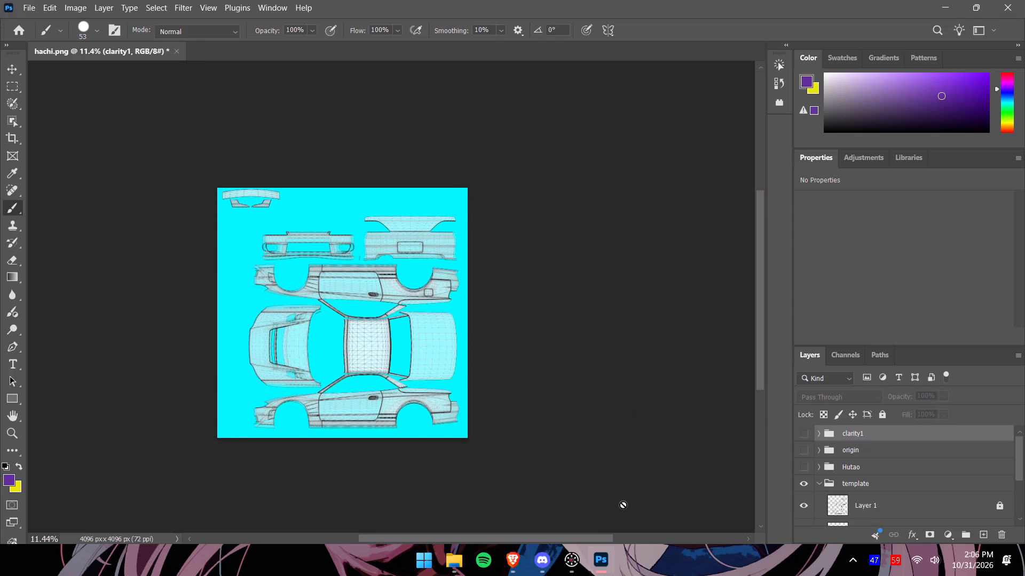
Show the hidden system tray icons.
{"action": "left_click", "coordinate": [846, 563]}
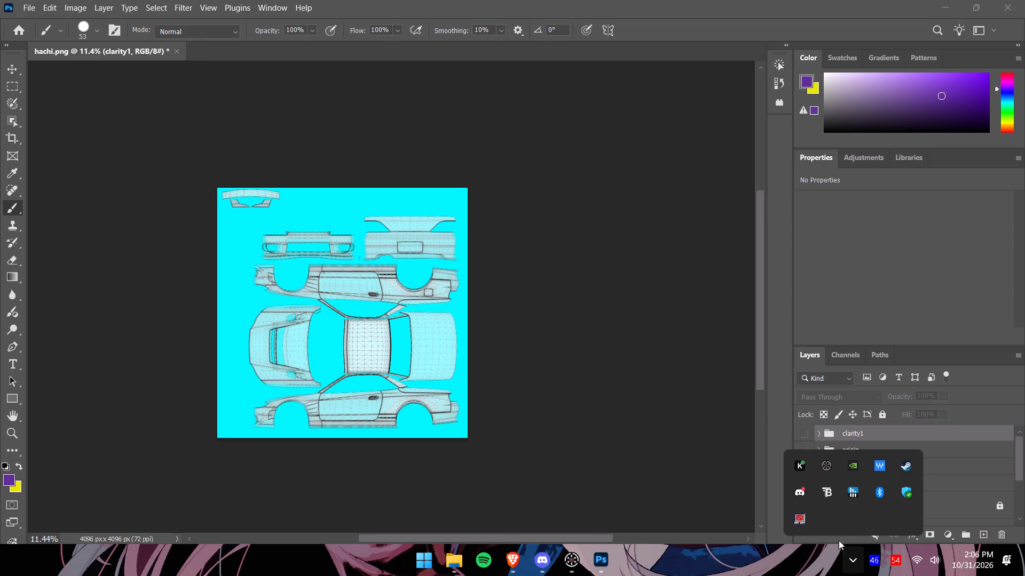